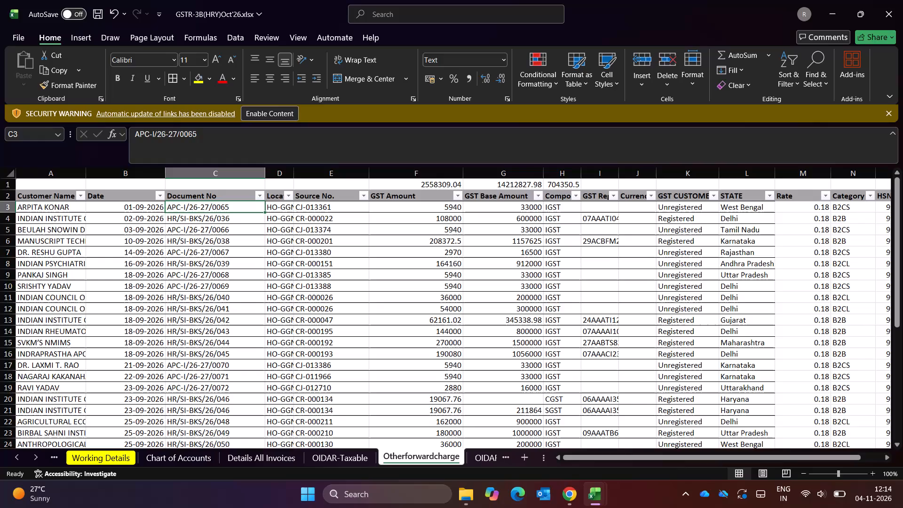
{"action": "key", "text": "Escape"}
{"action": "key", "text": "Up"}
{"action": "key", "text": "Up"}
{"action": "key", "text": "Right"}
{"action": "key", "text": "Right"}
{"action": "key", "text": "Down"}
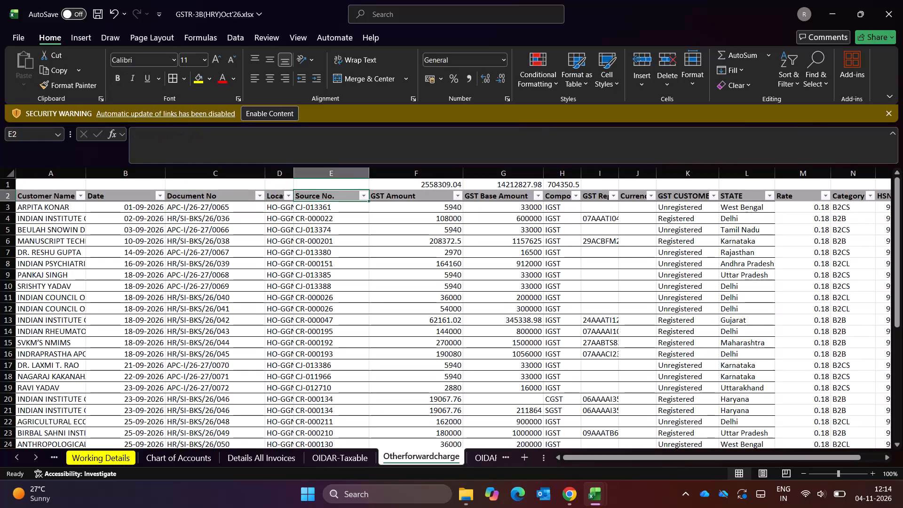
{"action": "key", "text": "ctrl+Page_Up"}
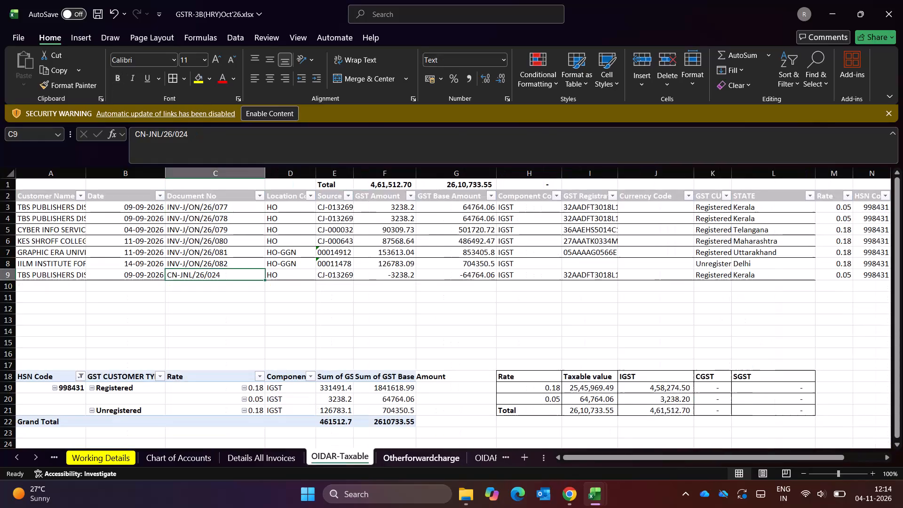
Open Sales Data Oct '26.xlsx from the October GSTR1 zip folder in File Explorer and enable editing.
{"action": "key", "text": "alt+Tab"}
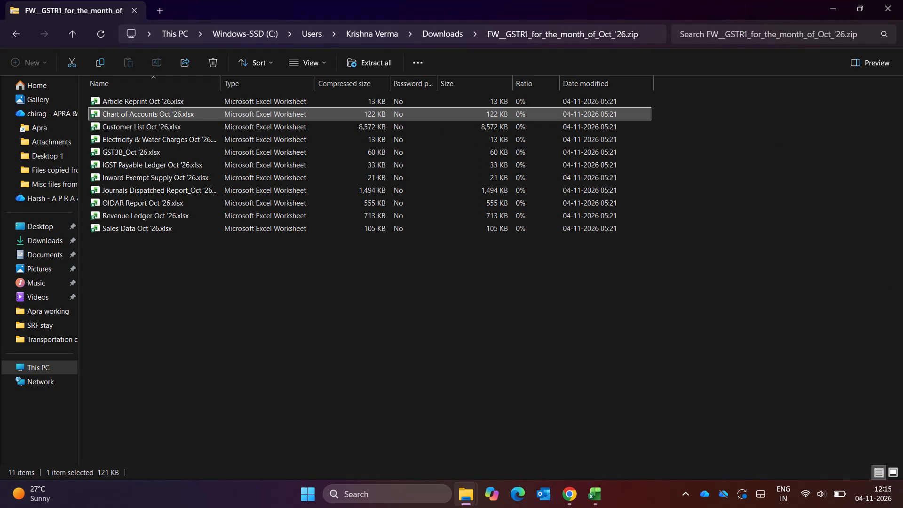
{"action": "key", "text": "Up"}
{"action": "key", "text": "Up"}
{"action": "key", "text": "Up"}
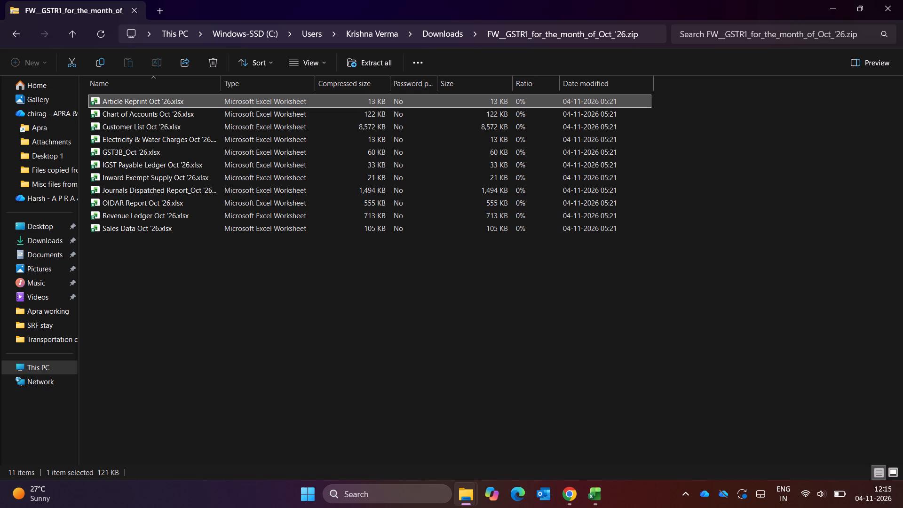
{"action": "key", "text": "ctrl+Right"}
{"action": "key", "text": "Escape"}
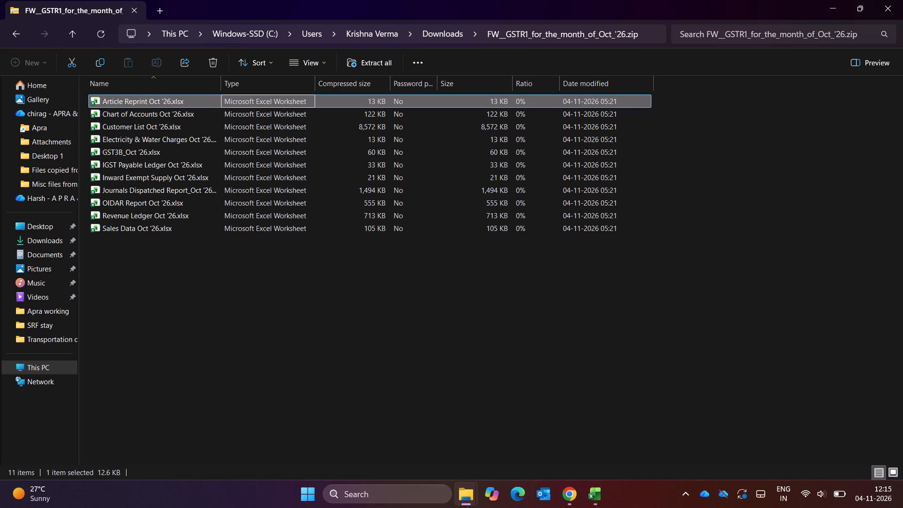
{"action": "key", "text": "End"}
{"action": "key", "text": "Return"}
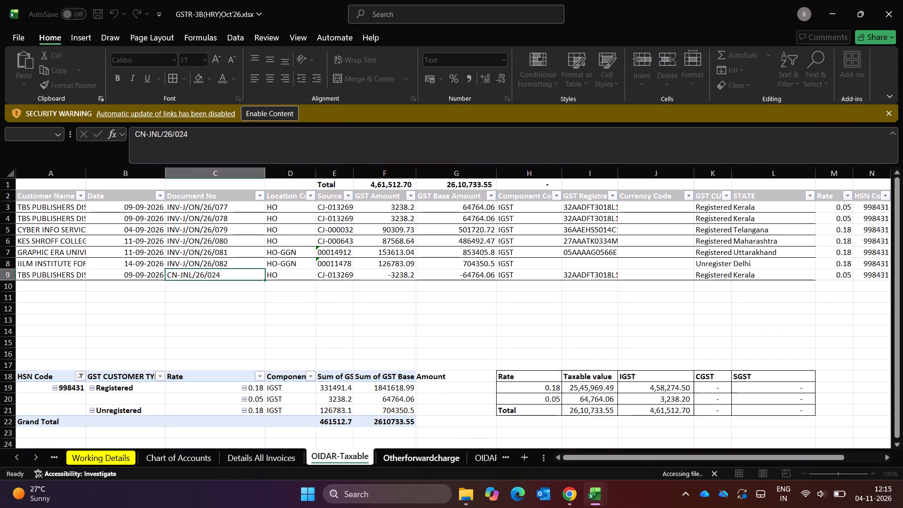
{"action": "key", "text": "ctrl+Up"}
{"action": "key", "text": "ctrl+Up"}
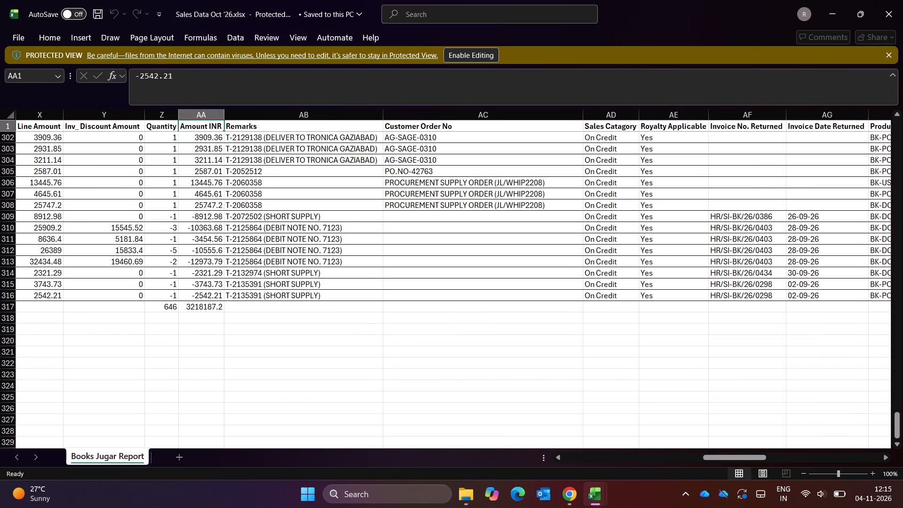
{"action": "left_click", "coordinate": [489, 58]}
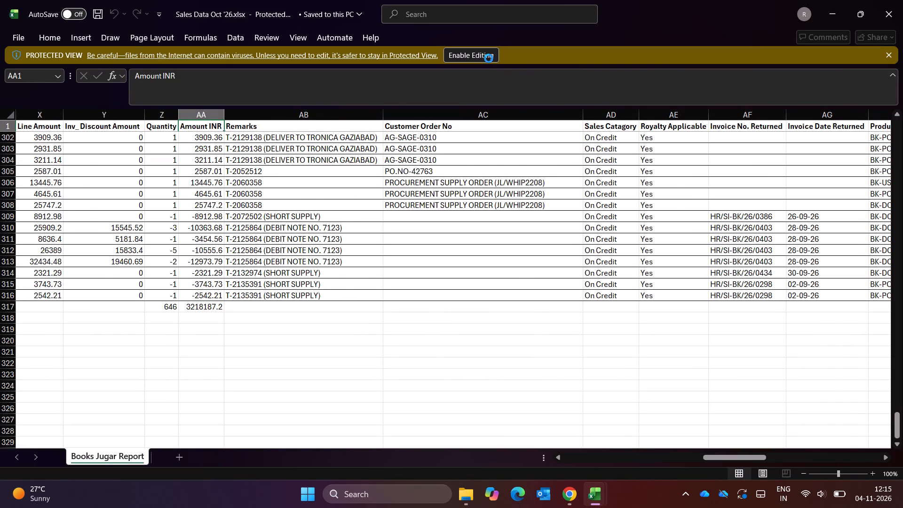
Examine the header row of the Books Jugar Report sheet across all of its columns.
{"action": "key", "text": "ctrl+Up"}
{"action": "key", "text": "ctrl+Up"}
{"action": "key", "text": "Right"}
{"action": "key", "text": "Right"}
{"action": "key", "text": "Right"}
{"action": "key", "text": "Right"}
{"action": "key", "text": "ctrl+Right"}
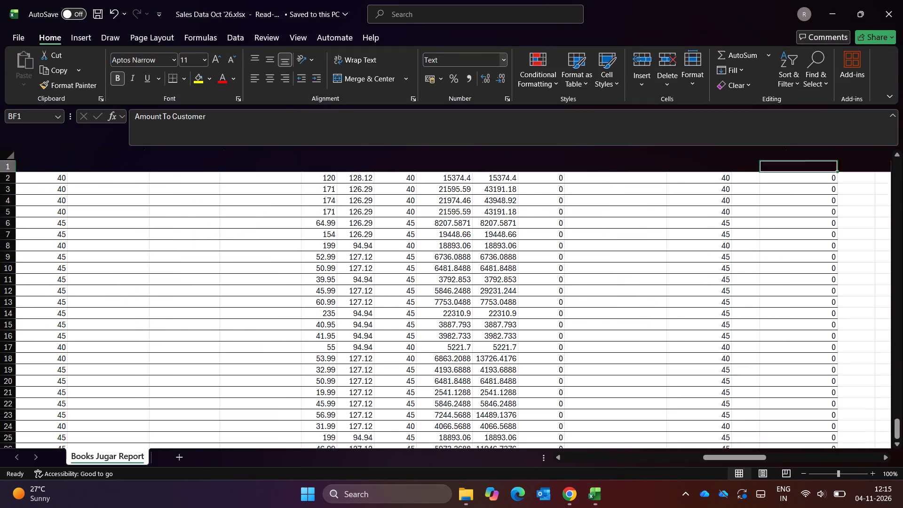
{"action": "key", "text": "Right"}
{"action": "key", "text": "Right"}
{"action": "key", "text": "ctrl+Left"}
{"action": "key", "text": "ctrl+Left"}
{"action": "key", "text": "ctrl+Left"}
{"action": "key", "text": "Right"}
{"action": "key", "text": "Right"}
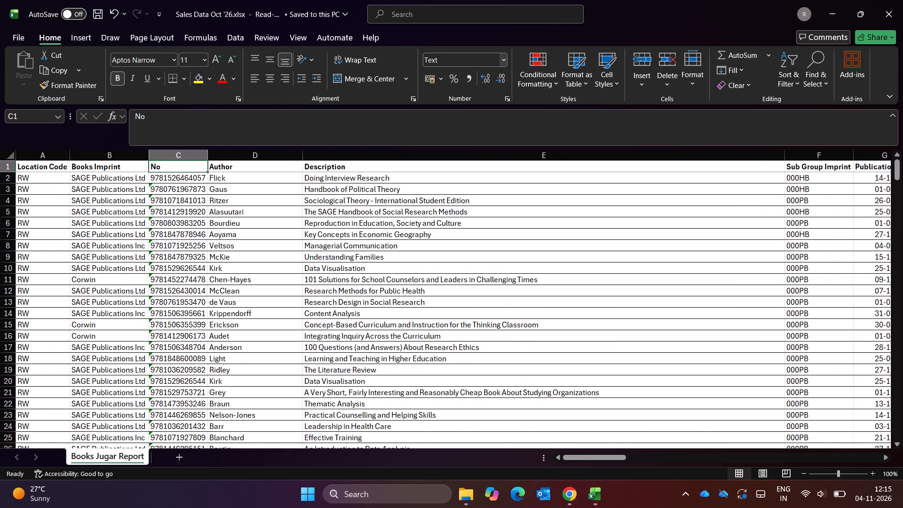
Clear the Quantity and Amount INR totals in row 317, below the last sales record.
{"action": "key", "text": "ctrl+Down"}
{"action": "key", "text": "Down"}
{"action": "key", "text": "Down"}
{"action": "key", "text": "Up"}
{"action": "key", "text": "Right"}
{"action": "key", "text": "Right"}
{"action": "key", "text": "Right"}
{"action": "key", "text": "Right"}
{"action": "key", "text": "Right"}
{"action": "key", "text": "Right"}
{"action": "key", "text": "Right"}
{"action": "key", "text": "Right"}
{"action": "key", "text": "Right"}
{"action": "key", "text": "Right"}
{"action": "key", "text": "Right"}
{"action": "key", "text": "Right"}
{"action": "key", "text": "Right"}
{"action": "key", "text": "Right"}
{"action": "key", "text": "Right"}
{"action": "key", "text": "Right"}
{"action": "key", "text": "Right"}
{"action": "key", "text": "Right"}
{"action": "key", "text": "Right"}
{"action": "key", "text": "Right"}
{"action": "key", "text": "Right"}
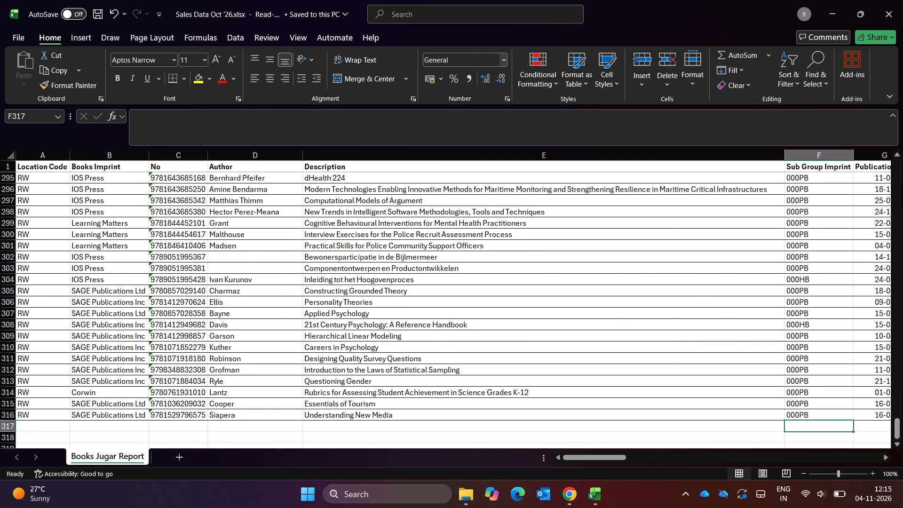
{"action": "key", "text": "Right"}
{"action": "key", "text": "Right"}
{"action": "key", "text": "Right"}
{"action": "key", "text": "Right"}
{"action": "key", "text": "Right"}
{"action": "key", "text": "Right"}
{"action": "key", "text": "Right"}
{"action": "key", "text": "Right"}
{"action": "key", "text": "Right"}
{"action": "key", "text": "Right"}
{"action": "key", "text": "Right"}
{"action": "key", "text": "Right"}
{"action": "key", "text": "Right"}
{"action": "key", "text": "Right"}
{"action": "key", "text": "Right"}
{"action": "key", "text": "Right"}
{"action": "key", "text": "Right"}
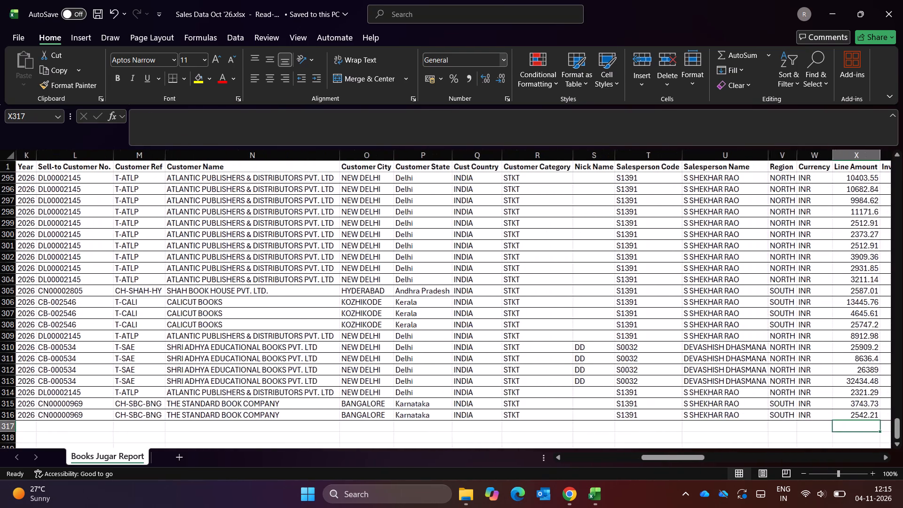
{"action": "key", "text": "Left"}
{"action": "key", "text": "Left"}
{"action": "key", "text": "Left"}
{"action": "key", "text": "Left"}
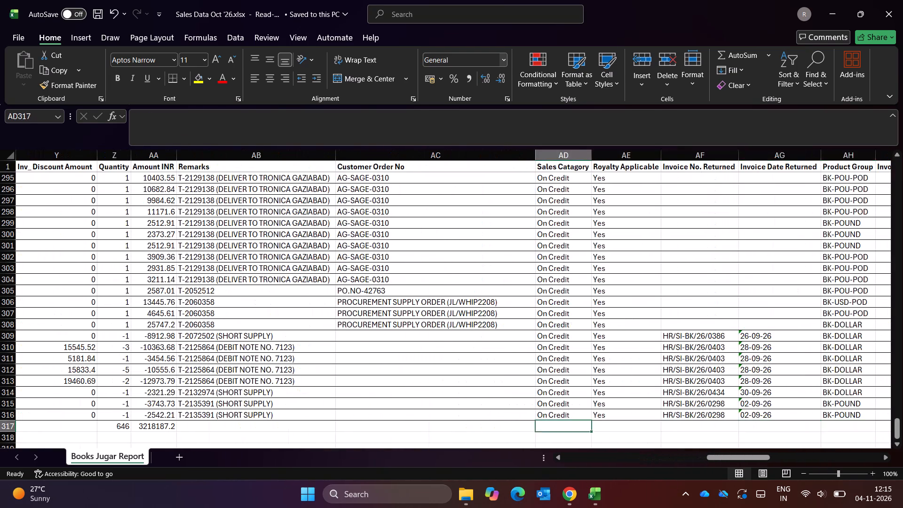
{"action": "key", "text": "Left"}
{"action": "key", "text": "Left"}
{"action": "key", "text": "Left"}
{"action": "key", "text": "Left"}
{"action": "key", "text": "Left"}
{"action": "key", "text": "Right"}
{"action": "key", "text": "shift+Right"}
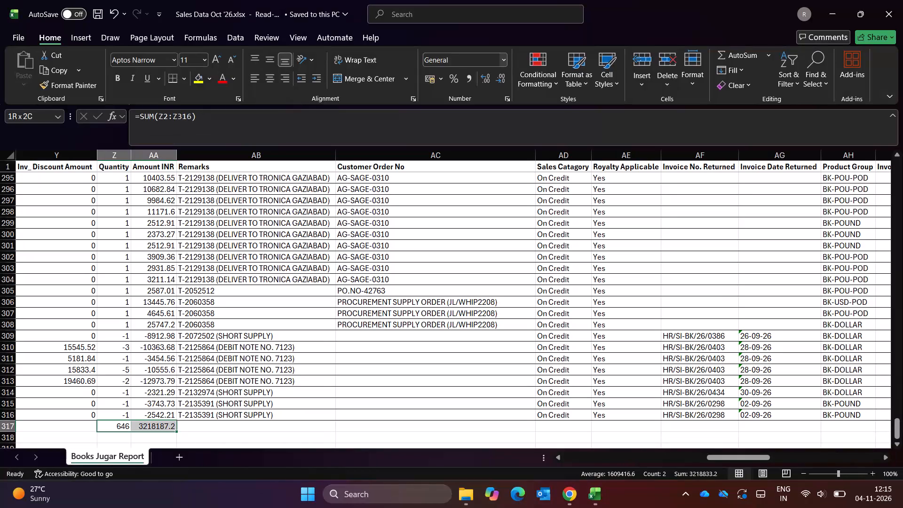
{"action": "key", "text": "Delete"}
Enter a SUBTOTAL formula with function 9 over the Quantity column in Z317 and fill it across to Amount INR.
{"action": "key", "text": "Up"}
{"action": "key", "text": "Down"}
{"action": "type", "text": "=SUBTOT"}
{"action": "key", "text": "Tab"}
{"action": "type", "text": "9,"}
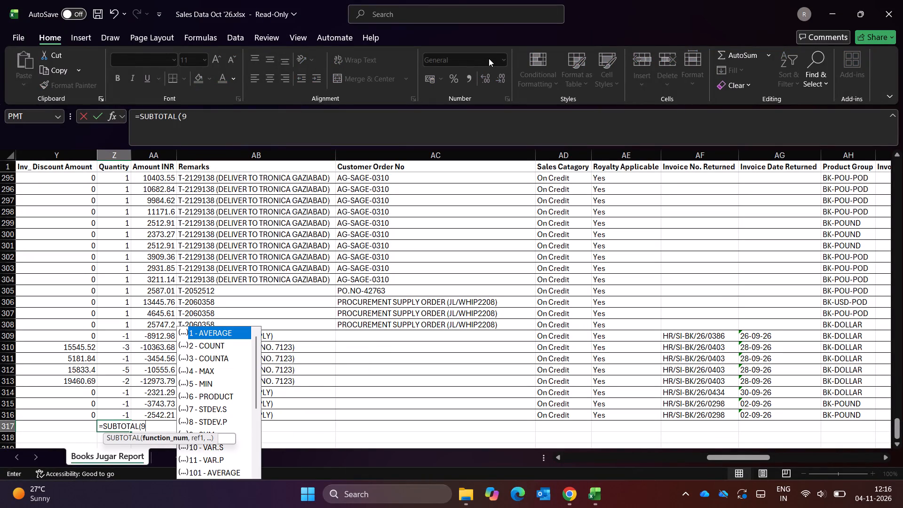
{"action": "key", "text": "Up"}
{"action": "key", "text": "ctrl+shift+Up"}
{"action": "key", "text": "Return"}
{"action": "key", "text": "Down"}
{"action": "key", "text": "Up"}
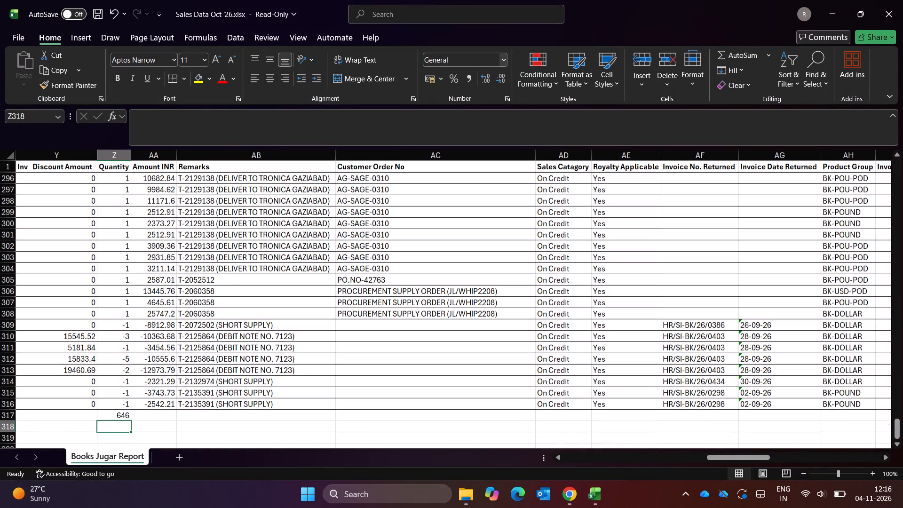
{"action": "key", "text": "Up"}
{"action": "key", "text": "shift+Right"}
{"action": "key", "text": "ctrl+r"}
Examine the remaining headers through Amount To Customer and locate the first empty column after it.
{"action": "key", "text": "ctrl+Up"}
{"action": "key", "text": "ctrl+Up"}
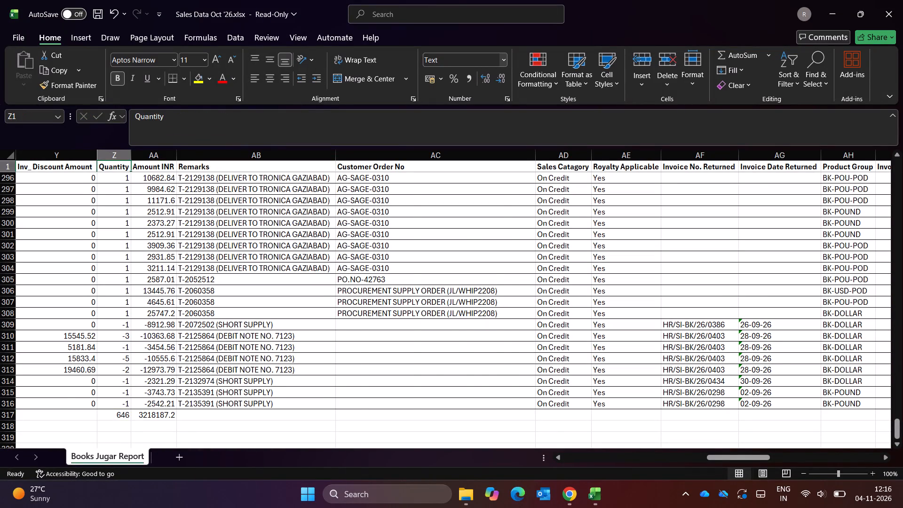
{"action": "key", "text": "Right"}
{"action": "key", "text": "Right"}
{"action": "key", "text": "ctrl+Right"}
{"action": "key", "text": "Down"}
{"action": "key", "text": "Up"}
{"action": "key", "text": "Right"}
{"action": "key", "text": "Right"}
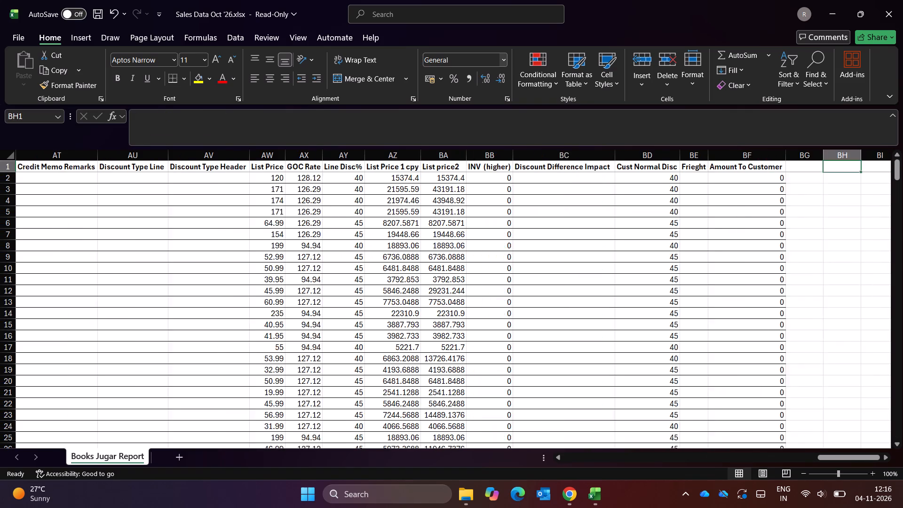
{"action": "key", "text": "Right"}
{"action": "key", "text": "Left"}
{"action": "key", "text": "Left"}
{"action": "key", "text": "Down"}
Switch to the GSTR-3B(HRY)Oct'26 workbook and examine its Exports-HRY and Exempt-HRY sheets.
{"action": "key", "text": "alt+Tab"}
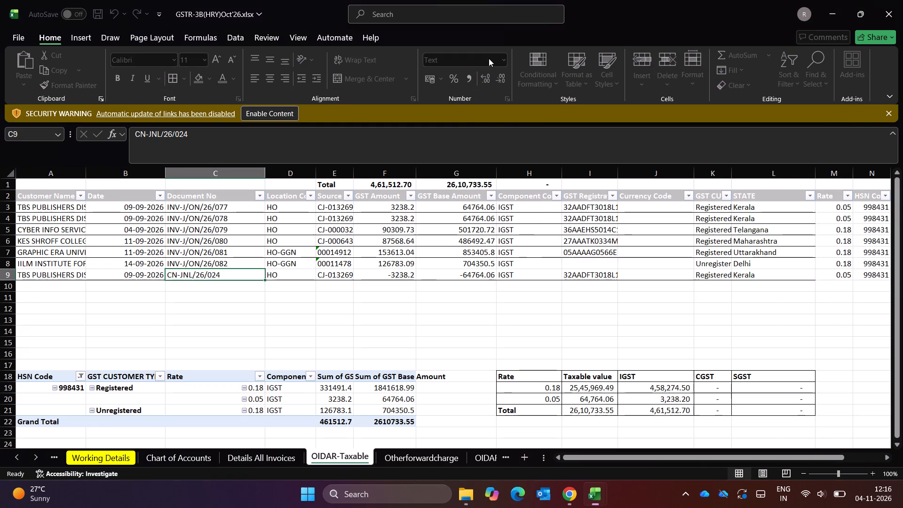
{"action": "key", "text": "ctrl+Page_Down"}
{"action": "key", "text": "ctrl+Page_Down"}
{"action": "key", "text": "ctrl+Page_Down"}
{"action": "key", "text": "ctrl+Page_Down"}
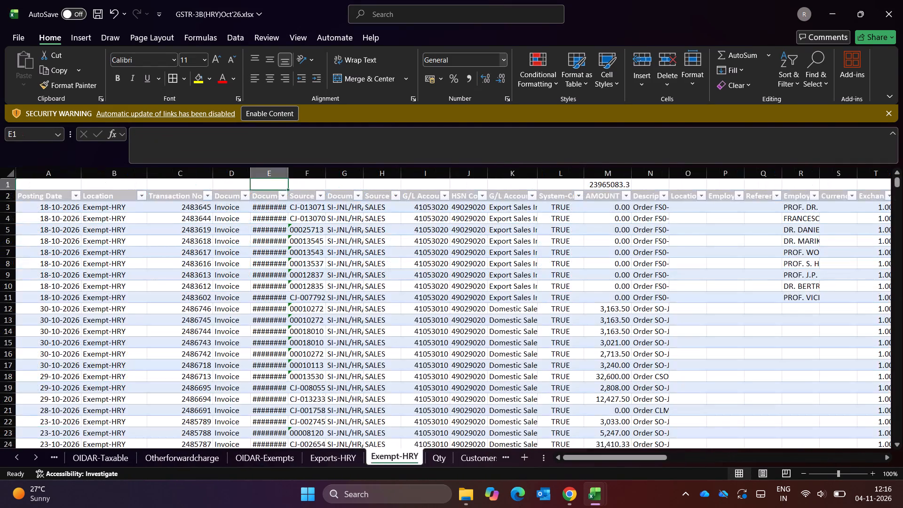
{"action": "key", "text": "ctrl+Page_Up"}
{"action": "key", "text": "Up"}
{"action": "key", "text": "Down"}
{"action": "key", "text": "ctrl+Up"}
{"action": "key", "text": "ctrl+Up"}
{"action": "key", "text": "ctrl+Up"}
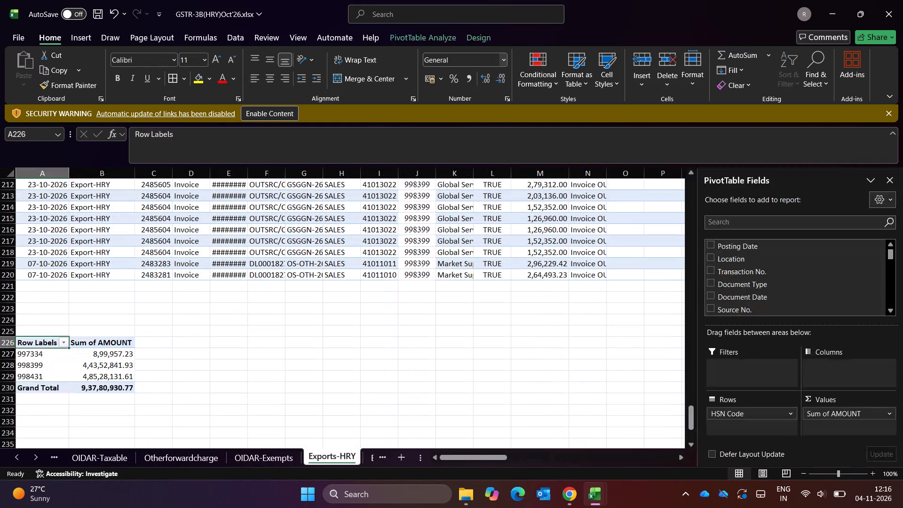
{"action": "key", "text": "ctrl+Up"}
{"action": "key", "text": "ctrl+Page_Down"}
{"action": "key", "text": "Up"}
{"action": "key", "text": "Up"}
{"action": "key", "text": "Up"}
{"action": "key", "text": "Down"}
In the sales data workbook, start an XLOOKUP formula in BG2 with the Sell-to Customer No. in L2 as lookup value.
{"action": "key", "text": "alt+Tab"}
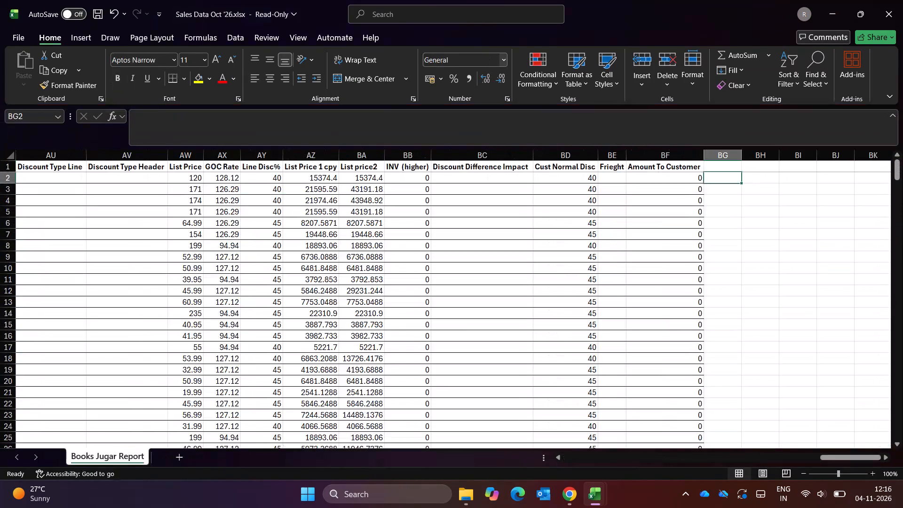
{"action": "type", "text": "=XLOO"}
{"action": "key", "text": "Tab"}
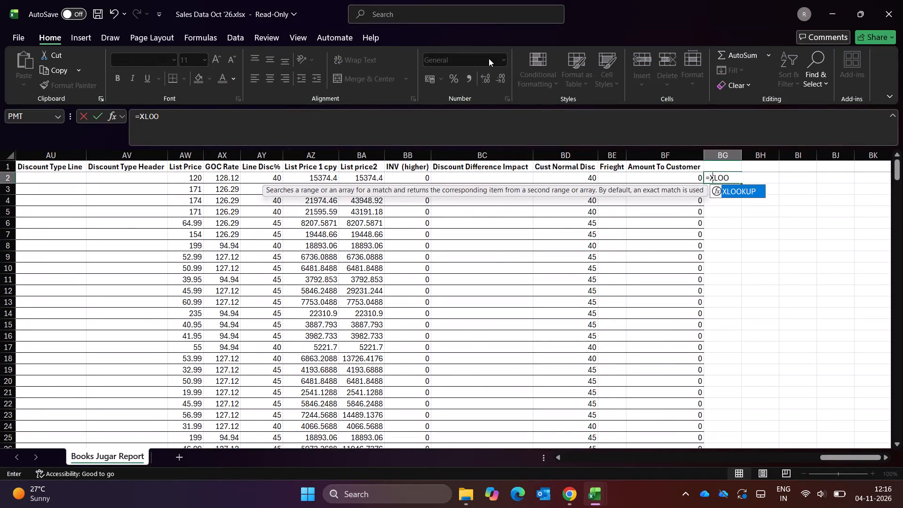
{"action": "key", "text": "Up"}
{"action": "key", "text": "ctrl+Left"}
{"action": "key", "text": "ctrl+Left"}
{"action": "key", "text": "ctrl+Left"}
{"action": "key", "text": "Right"}
{"action": "key", "text": "Right"}
{"action": "key", "text": "Right"}
{"action": "key", "text": "Right"}
{"action": "key", "text": "Right"}
{"action": "key", "text": "Right"}
{"action": "key", "text": "Right"}
{"action": "key", "text": "Right"}
{"action": "key", "text": "Right"}
{"action": "key", "text": "Right"}
{"action": "key", "text": "Right"}
{"action": "key", "text": "Right"}
{"action": "key", "text": "Right"}
{"action": "key", "text": "Right"}
{"action": "key", "text": "Right"}
{"action": "key", "text": "Right"}
{"action": "key", "text": "Right"}
{"action": "key", "text": "Right"}
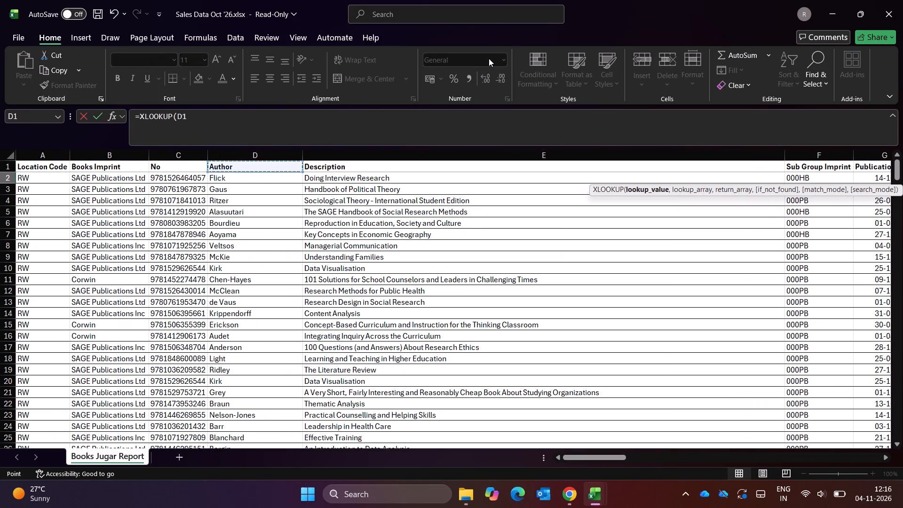
{"action": "key", "text": "Left"}
{"action": "key", "text": "Left"}
{"action": "key", "text": "Left"}
{"action": "key", "text": "Left"}
{"action": "key", "text": "Left"}
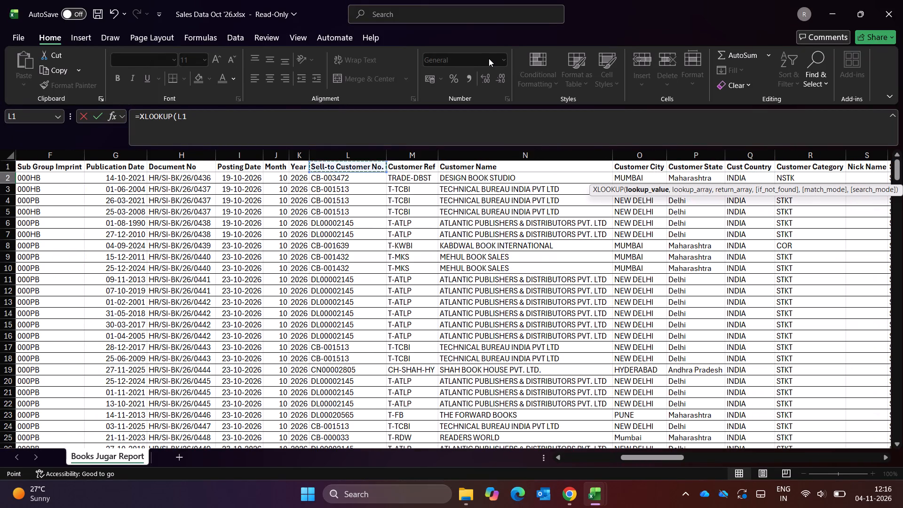
{"action": "key", "text": "Right"}
{"action": "key", "text": "Right"}
{"action": "key", "text": "Right"}
{"action": "key", "text": "Right"}
{"action": "key", "text": "Right"}
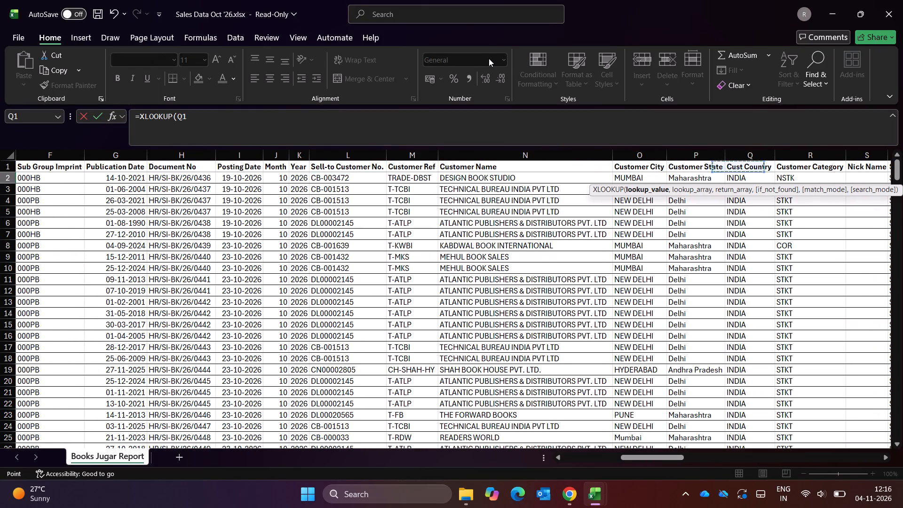
{"action": "key", "text": "Right"}
{"action": "key", "text": "Left"}
{"action": "key", "text": "Left"}
{"action": "key", "text": "Left"}
{"action": "key", "text": "Left"}
{"action": "key", "text": "Left"}
{"action": "key", "text": "Left"}
{"action": "key", "text": "Down"}
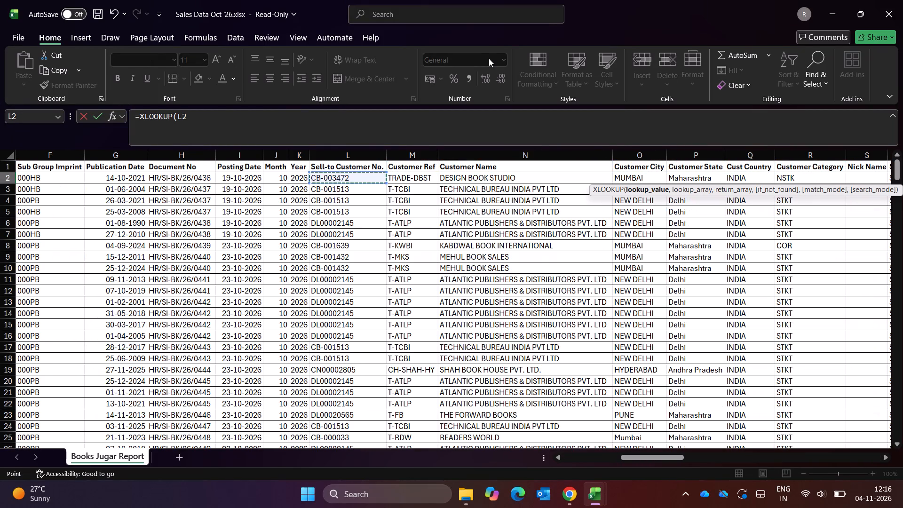
{"action": "key", "text": "comma"}
Complete the XLOOKUP with Exempt-HRY column F of the GSTR-3B(HRY)Oct'26 workbook as lookup array and column BD as return array.
{"action": "key", "text": "alt+Tab"}
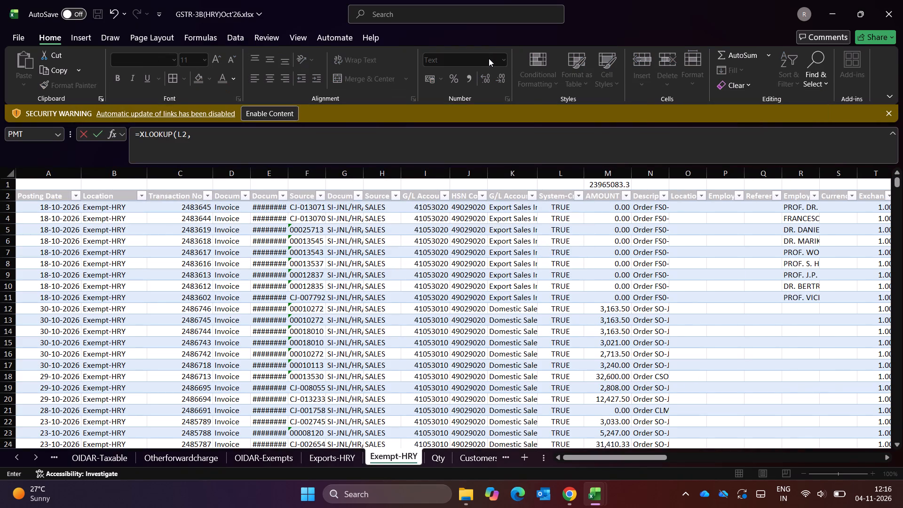
{"action": "left_click", "coordinate": [312, 165]}
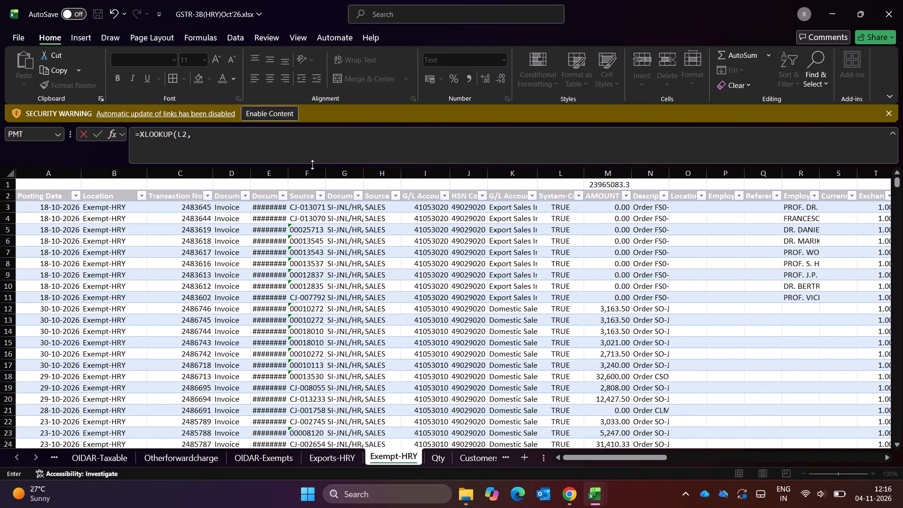
{"action": "left_click", "coordinate": [310, 170]}
{"action": "key", "text": "comma"}
{"action": "key", "text": "Down"}
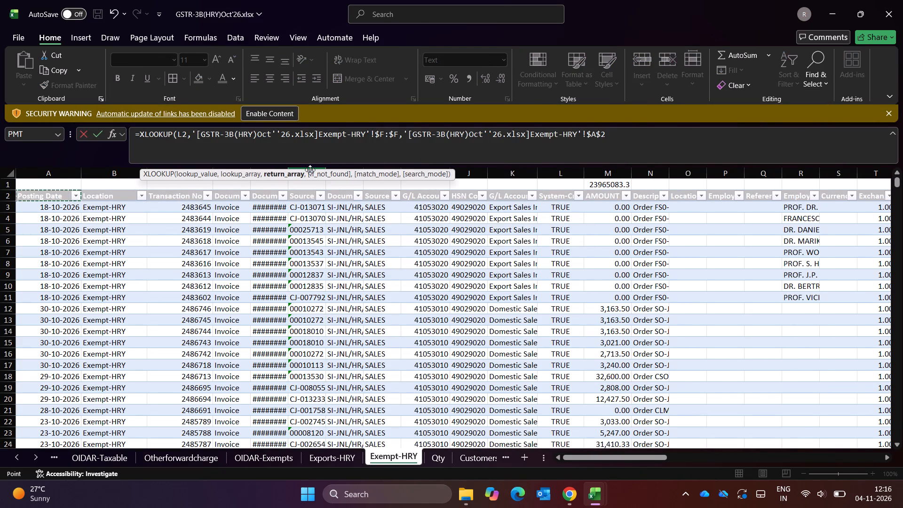
{"action": "key", "text": "Down"}
{"action": "key", "text": "Down"}
{"action": "key", "text": "Right"}
{"action": "key", "text": "Up"}
{"action": "key", "text": "Up"}
{"action": "key", "text": "ctrl+Right"}
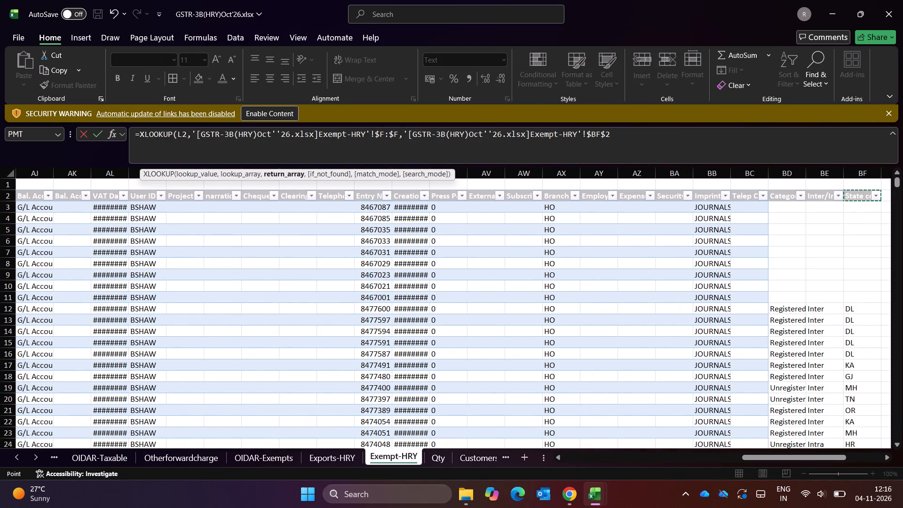
{"action": "left_click", "coordinate": [776, 172]}
{"action": "key", "text": "Return"}
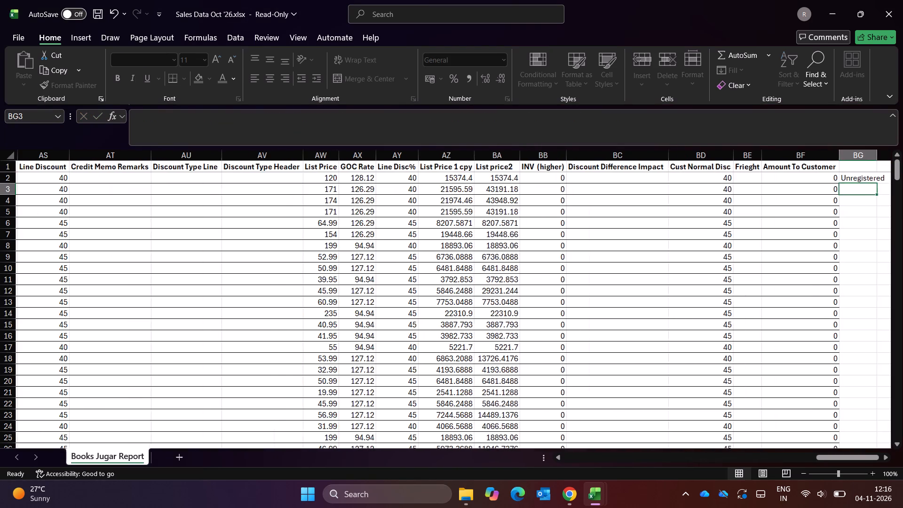
Fill the XLOOKUP formula from BG2 down column BG to the last sales record.
{"action": "key", "text": "Right"}
{"action": "key", "text": "Left"}
{"action": "key", "text": "Left"}
{"action": "key", "text": "ctrl+Down"}
{"action": "key", "text": "Right"}
{"action": "key", "text": "ctrl+shift+Up"}
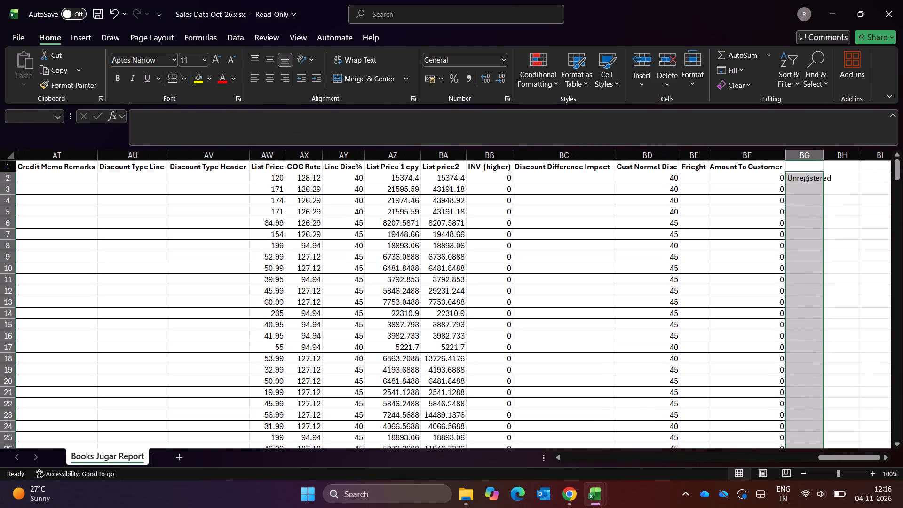
{"action": "key", "text": "ctrl+d"}
{"action": "key", "text": "Down"}
{"action": "key", "text": "Down"}
{"action": "key", "text": "Up"}
{"action": "key", "text": "ctrl+Up"}
{"action": "key", "text": "ctrl+Up"}
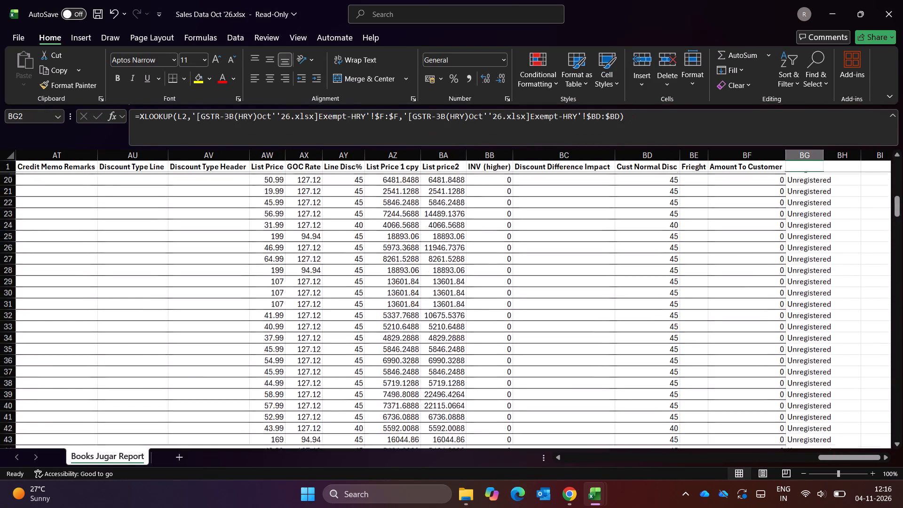
Turn on filters for the sales data's header row, including the blank header cell BG1.
{"action": "key", "text": "Up"}
{"action": "key", "text": "Up"}
{"action": "key", "text": "ctrl+shift+l"}
{"action": "key", "text": "ctrl+shift+l"}
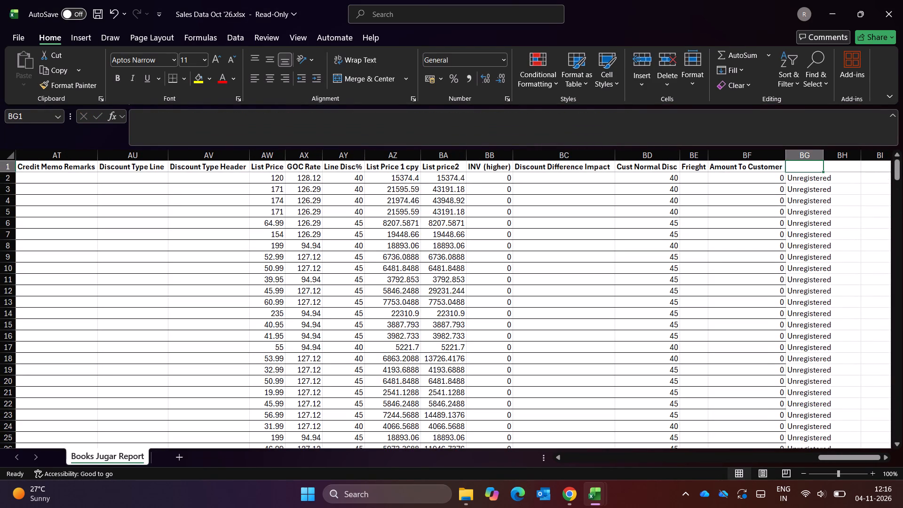
{"action": "key", "text": "ctrl+shift+l"}
Examine the distinct lookup results offered by column BG's filter.
{"action": "key", "text": "alt+Down"}
{"action": "key", "text": "alt+Down"}
{"action": "key", "text": "alt+Down"}
{"action": "key", "text": "alt+Down"}
{"action": "key", "text": "alt+Down"}
{"action": "key", "text": "alt+Down"}
{"action": "key", "text": "alt+Down"}
{"action": "key", "text": "alt+Down"}
{"action": "key", "text": "alt+Down"}
{"action": "key", "text": "alt+Down"}
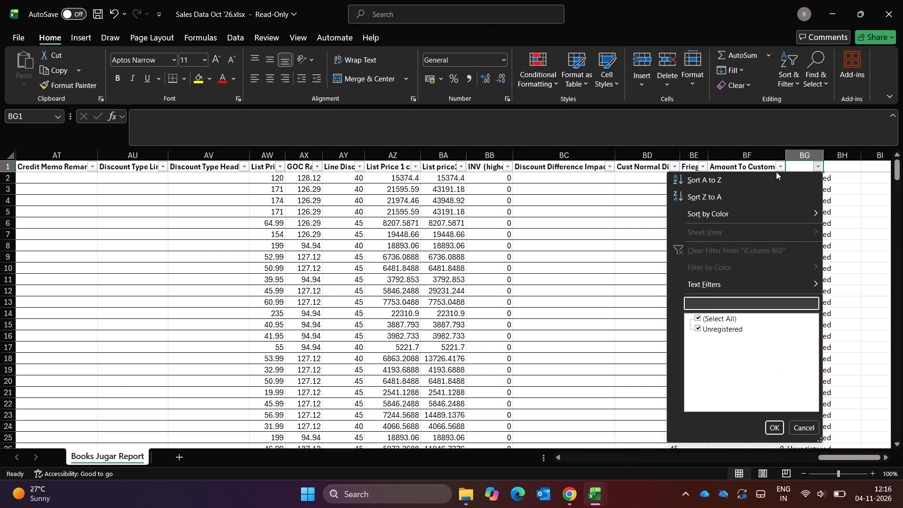
{"action": "key", "text": "Escape"}
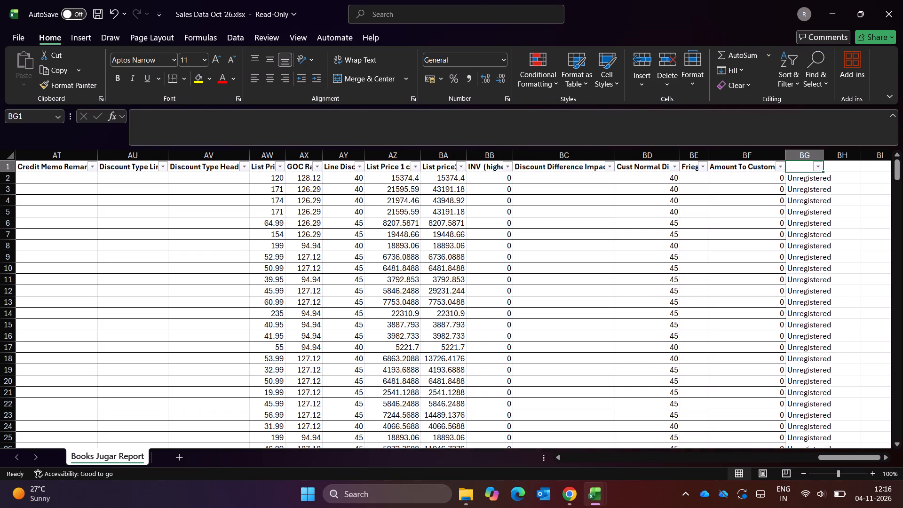
{"action": "key", "text": "Down"}
{"action": "key", "text": "Down"}
{"action": "key", "text": "Up"}
{"action": "key", "text": "Up"}
Filter Exempt-HRY's G/L Account Name to Domestic Sales Sage UK Books, Domestic Sales Sage USA Books, and the UK and US titles – India POD revenue accounts.
{"action": "key", "text": "alt+Tab"}
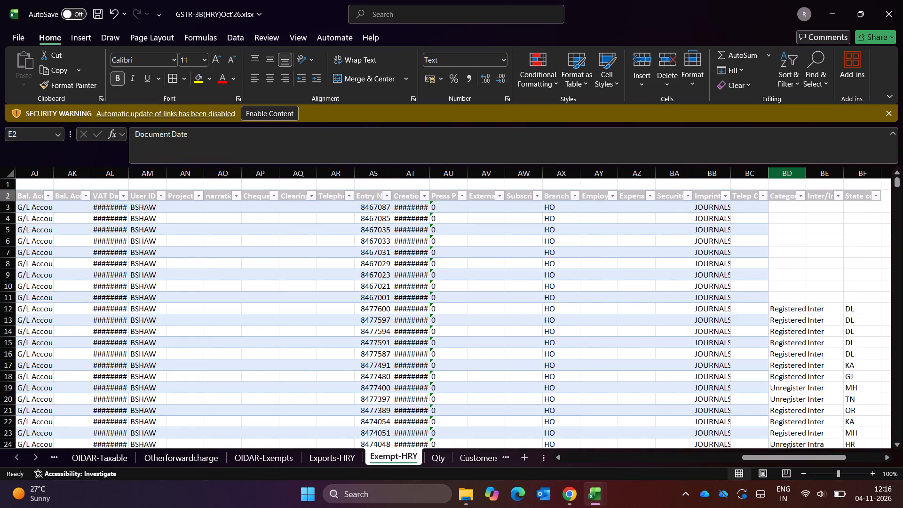
{"action": "key", "text": "Down"}
{"action": "key", "text": "Down"}
{"action": "key", "text": "Up"}
{"action": "key", "text": "Right"}
{"action": "key", "text": "Right"}
{"action": "key", "text": "Right"}
{"action": "key", "text": "Right"}
{"action": "key", "text": "Right"}
{"action": "key", "text": "Right"}
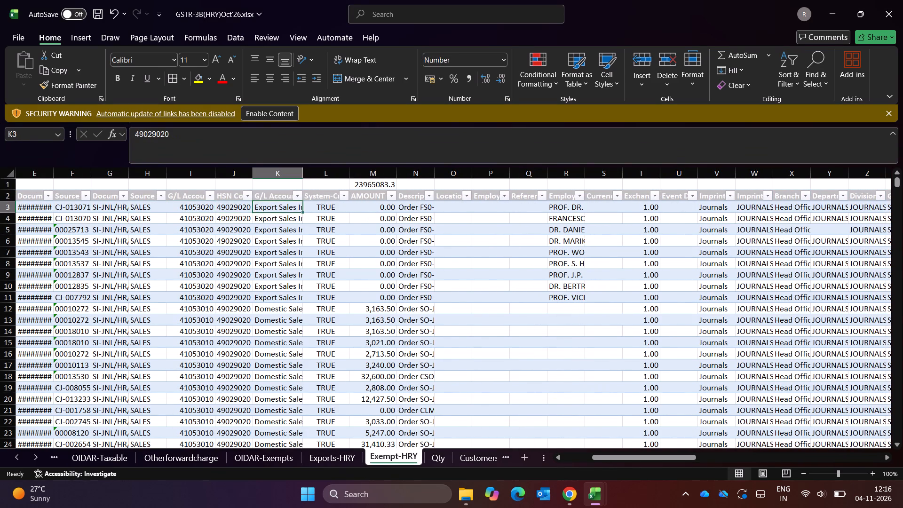
{"action": "key", "text": "Up"}
{"action": "key", "text": "alt+Down"}
{"action": "key", "text": "alt+Down"}
{"action": "key", "text": "alt+Down"}
{"action": "key", "text": "alt+Down"}
{"action": "key", "text": "alt+Down"}
{"action": "key", "text": "alt+Down"}
{"action": "key", "text": "alt+Down"}
{"action": "key", "text": "alt+Down"}
{"action": "key", "text": "Down"}
{"action": "key", "text": "Down"}
{"action": "key", "text": "Down"}
{"action": "key", "text": "Up"}
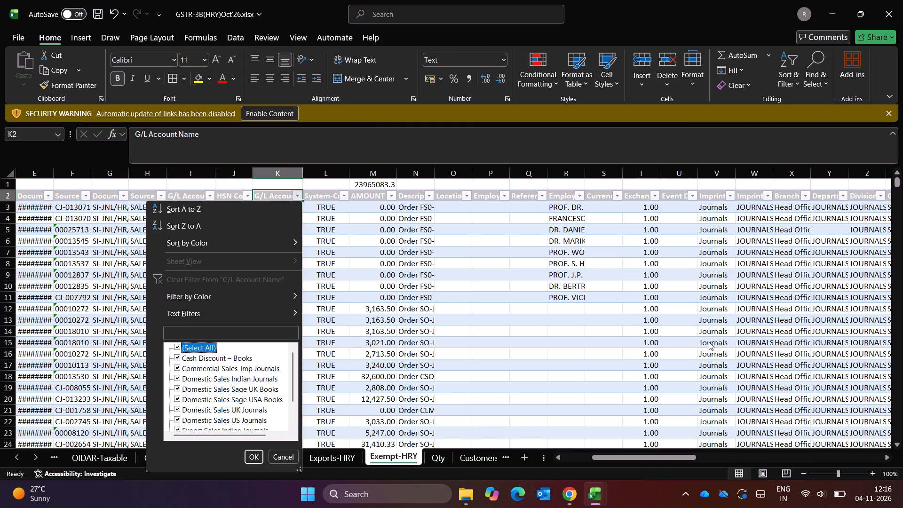
{"action": "left_click_drag", "start_coordinate": [301, 471], "coordinate": [421, 447]}
{"action": "key", "text": "Down"}
{"action": "key", "text": "Down"}
{"action": "key", "text": "Down"}
{"action": "key", "text": "Down"}
{"action": "key", "text": "Down"}
{"action": "key", "text": "Down"}
{"action": "key", "text": "Down"}
{"action": "key", "text": "Down"}
{"action": "key", "text": "Down"}
{"action": "key", "text": "space"}
{"action": "key", "text": "Down"}
{"action": "key", "text": "Down"}
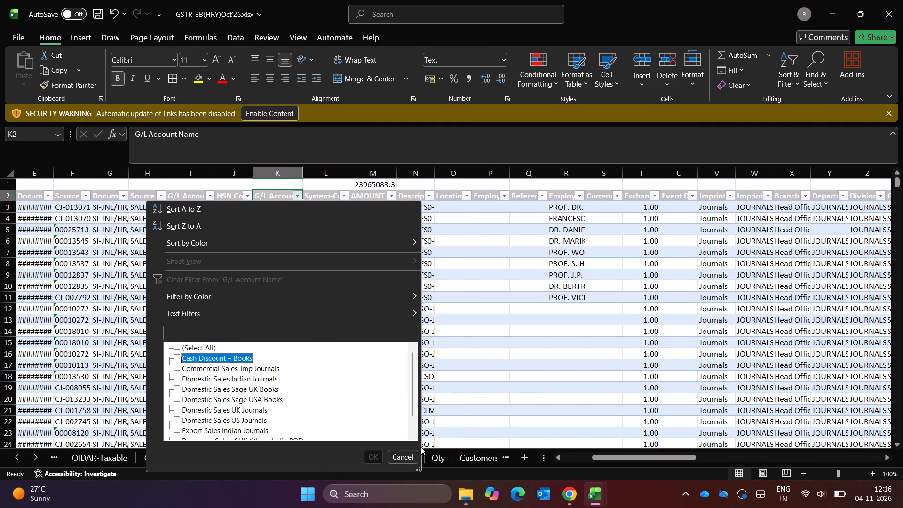
{"action": "key", "text": "Down"}
{"action": "key", "text": "Down"}
{"action": "key", "text": "space"}
{"action": "key", "text": "Down"}
{"action": "key", "text": "Down"}
{"action": "key", "text": "space"}
{"action": "key", "text": "Up"}
{"action": "key", "text": "space"}
{"action": "key", "text": "Down"}
{"action": "key", "text": "space"}
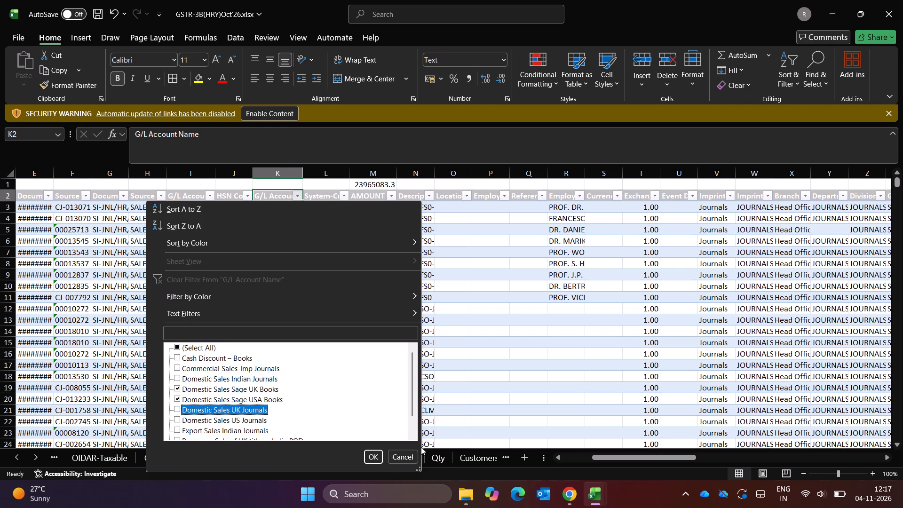
{"action": "key", "text": "Down"}
{"action": "key", "text": "Down"}
{"action": "key", "text": "Down"}
{"action": "key", "text": "Down"}
{"action": "key", "text": "Down"}
{"action": "key", "text": "Down"}
{"action": "key", "text": "Up"}
{"action": "key", "text": "Up"}
{"action": "key", "text": "Up"}
{"action": "key", "text": "space"}
{"action": "key", "text": "Down"}
{"action": "key", "text": "space"}
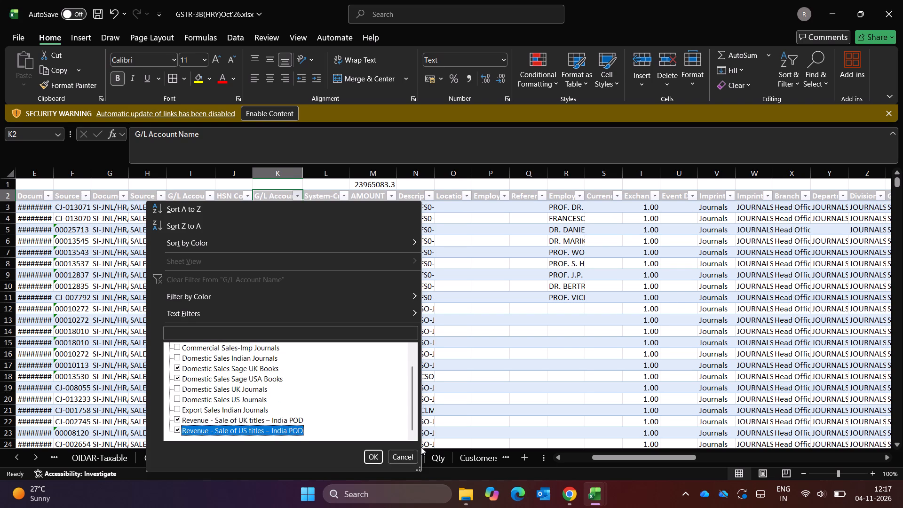
{"action": "key", "text": "Return"}
Compare Exempt-HRY's filtered AMOUNT total with the Amount total at the bottom of the sales data.
{"action": "key", "text": "Right"}
{"action": "key", "text": "Right"}
{"action": "key", "text": "Right"}
{"action": "key", "text": "alt+Tab"}
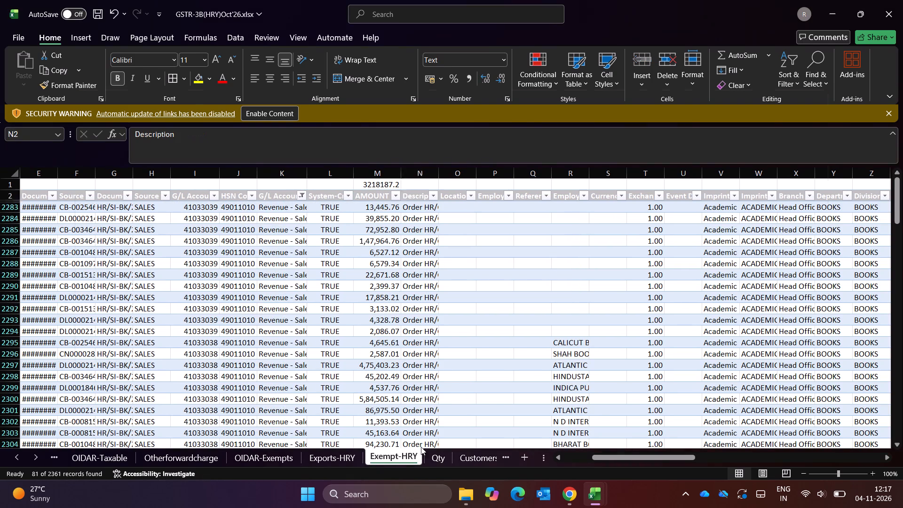
{"action": "key", "text": "Down"}
{"action": "key", "text": "Down"}
{"action": "key", "text": "Down"}
{"action": "key", "text": "ctrl+Down"}
{"action": "key", "text": "Down"}
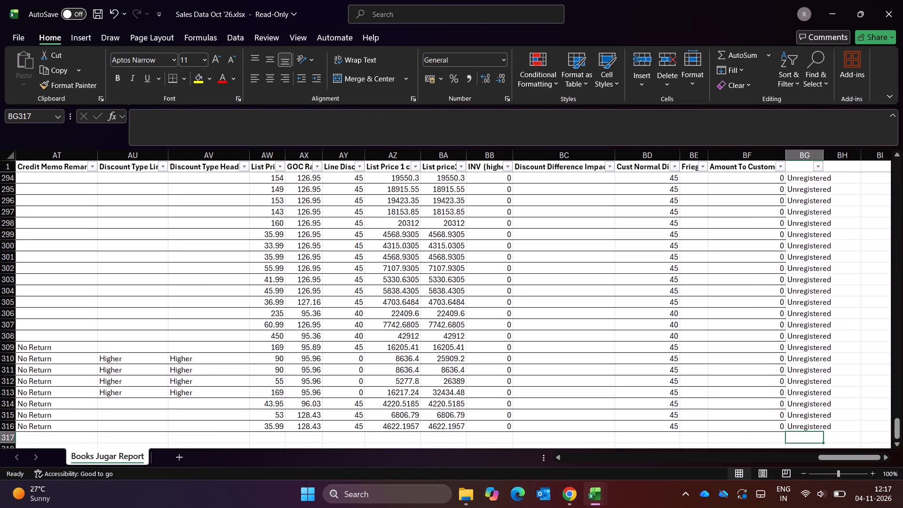
{"action": "key", "text": "ctrl+Left"}
{"action": "key", "text": "Left"}
{"action": "key", "text": "Left"}
{"action": "key", "text": "Left"}
{"action": "key", "text": "Right"}
{"action": "key", "text": "Right"}
{"action": "key", "text": "Right"}
{"action": "key", "text": "alt+Tab"}
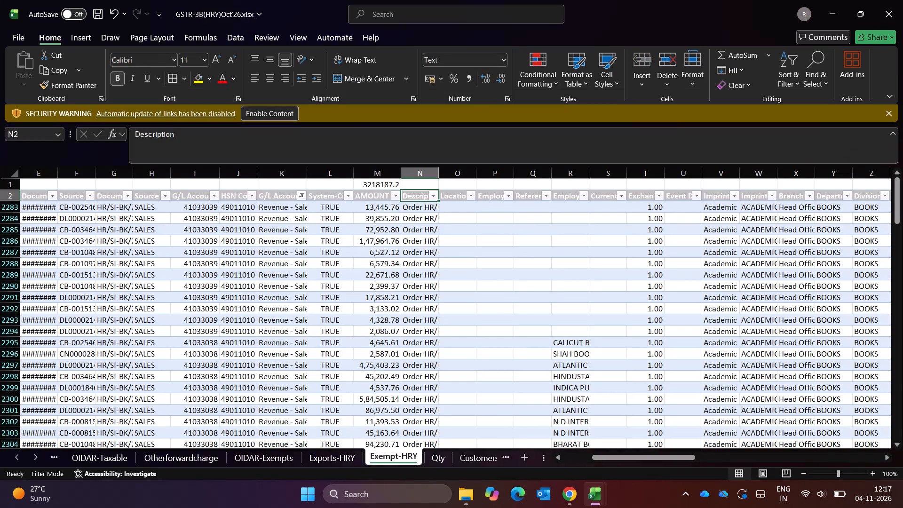
Examine the values offered by the Category filter for the filtered book sales in Exempt-HRY.
{"action": "key", "text": "ctrl+Right"}
{"action": "key", "text": "Left"}
{"action": "key", "text": "Left"}
{"action": "key", "text": "alt+Down"}
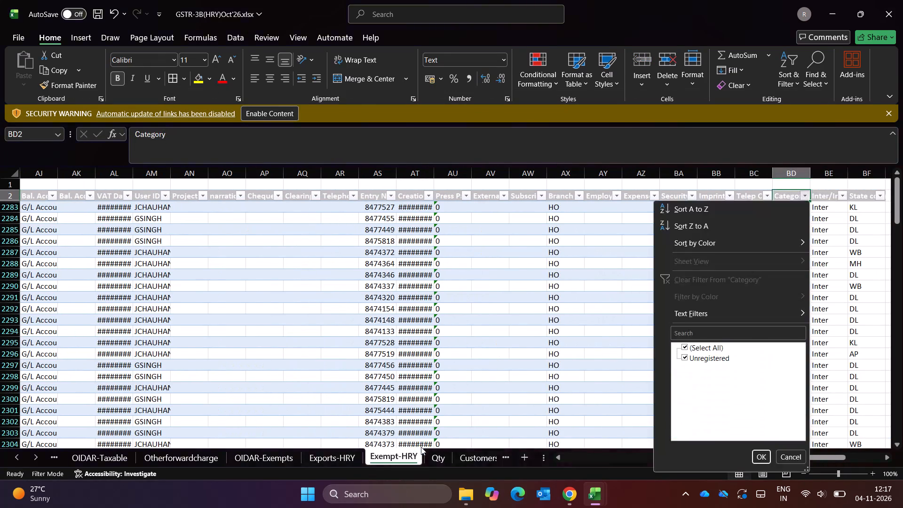
{"action": "key", "text": "Escape"}
{"action": "key", "text": "Left"}
{"action": "key", "text": "Left"}
{"action": "key", "text": "Left"}
Clear the Sales Data row's B2B amount on the Qty sheet.
{"action": "key", "text": "alt+Tab"}
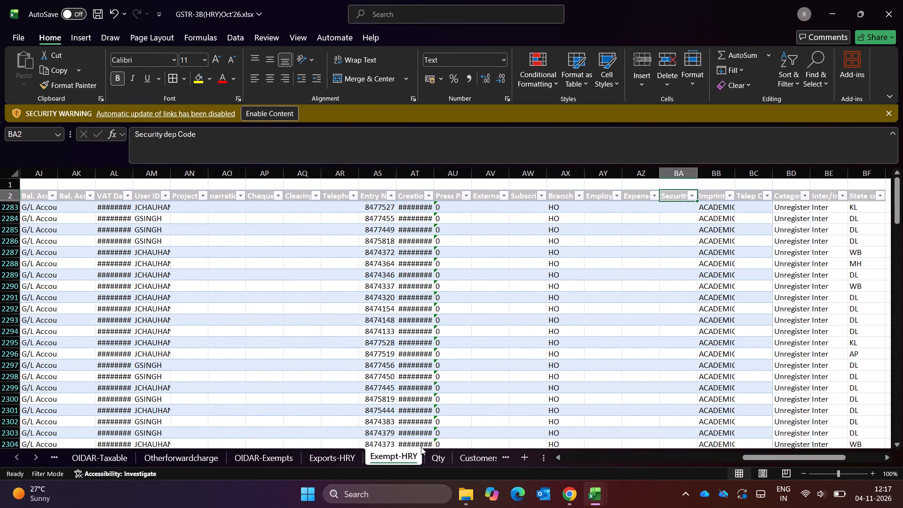
{"action": "key", "text": "Down"}
{"action": "key", "text": "Down"}
{"action": "key", "text": "Up"}
{"action": "key", "text": "Up"}
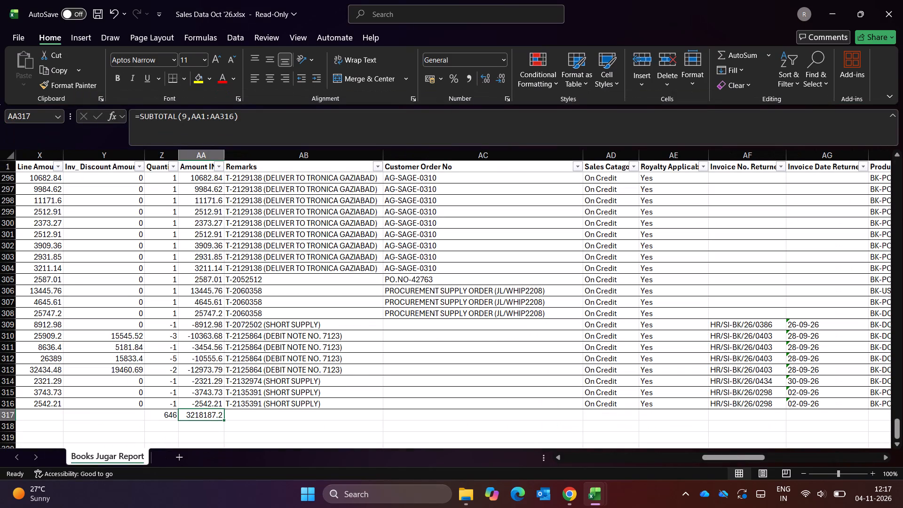
{"action": "key", "text": "ctrl+c"}
{"action": "key", "text": "alt+Tab"}
{"action": "key", "text": "ctrl+Page_Down"}
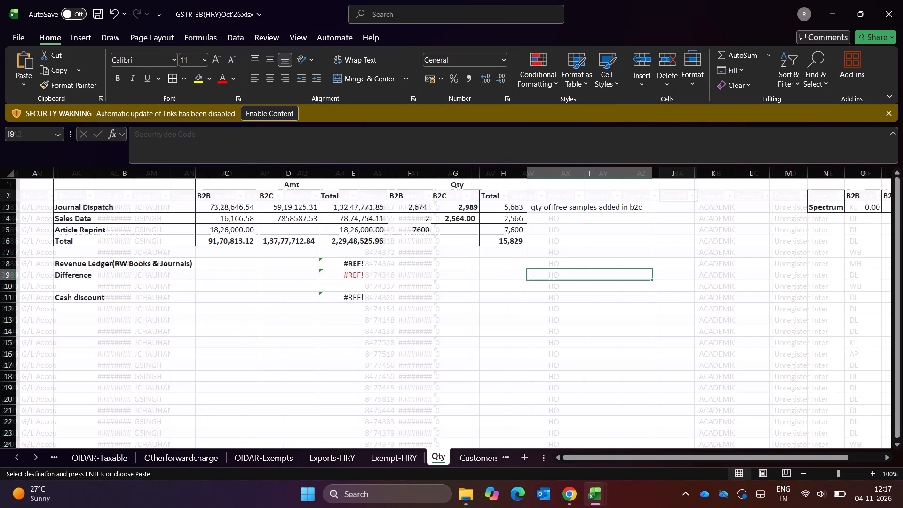
{"action": "key", "text": "Left"}
{"action": "key", "text": "Left"}
{"action": "key", "text": "Left"}
{"action": "key", "text": "Left"}
{"action": "key", "text": "ctrl+Left"}
{"action": "key", "text": "Up"}
{"action": "key", "text": "Up"}
{"action": "key", "text": "Up"}
{"action": "key", "text": "Up"}
{"action": "key", "text": "Up"}
{"action": "key", "text": "Up"}
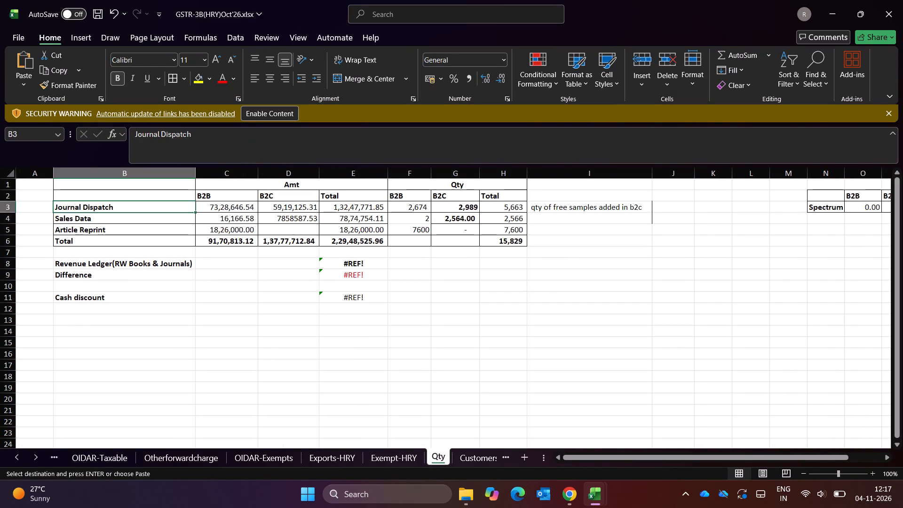
{"action": "key", "text": "Down"}
{"action": "key", "text": "Right"}
{"action": "key", "text": "Right"}
{"action": "key", "text": "Left"}
{"action": "key", "text": "Delete"}
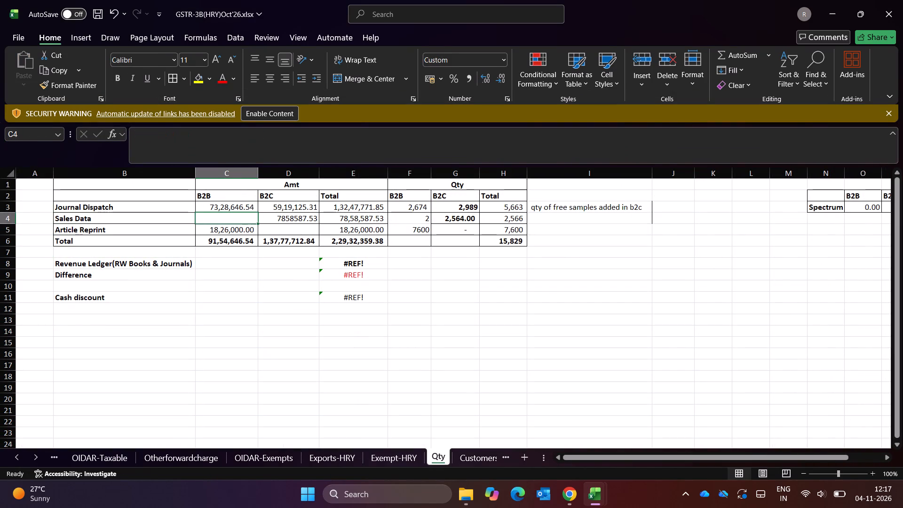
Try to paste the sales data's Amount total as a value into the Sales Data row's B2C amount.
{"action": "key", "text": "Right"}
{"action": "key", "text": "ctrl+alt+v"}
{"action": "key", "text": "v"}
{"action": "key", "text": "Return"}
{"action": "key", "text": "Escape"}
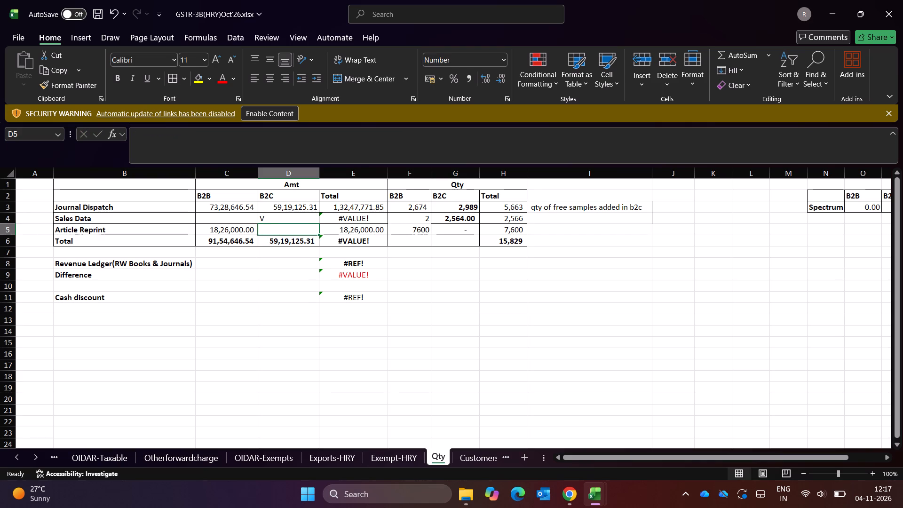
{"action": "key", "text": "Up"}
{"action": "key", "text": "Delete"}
Copy the sales data's Amount total, 3218187.2, as a value into the Sales Data row's B2C amount on the Qty sheet.
{"action": "key", "text": "alt+Tab"}
{"action": "key", "text": "ctrl+c"}
{"action": "key", "text": "alt+Tab"}
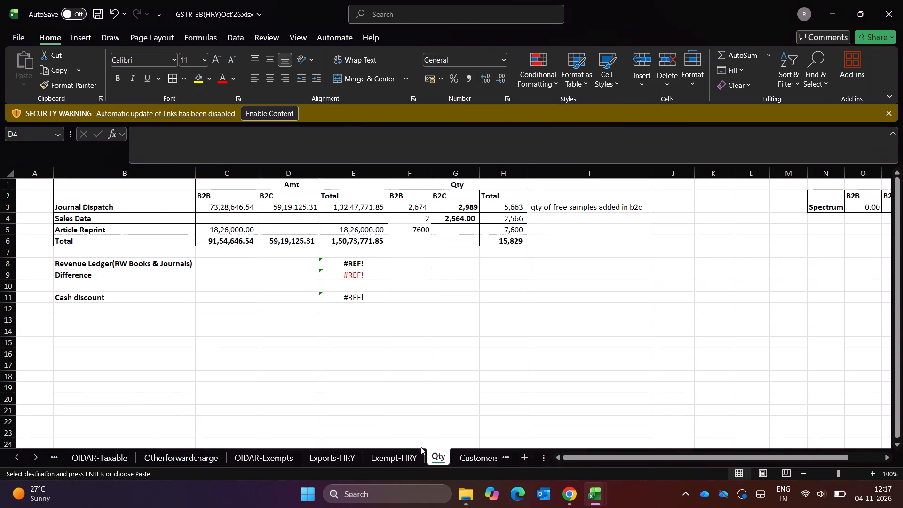
{"action": "key", "text": "ctrl+alt+v"}
{"action": "key", "text": "v"}
{"action": "key", "text": "Return"}
Copy the sales data's Quantity total, 646, as a value into the Sales Data row's B2C quantity on the Qty sheet.
{"action": "key", "text": "Right"}
{"action": "key", "text": "alt+Tab"}
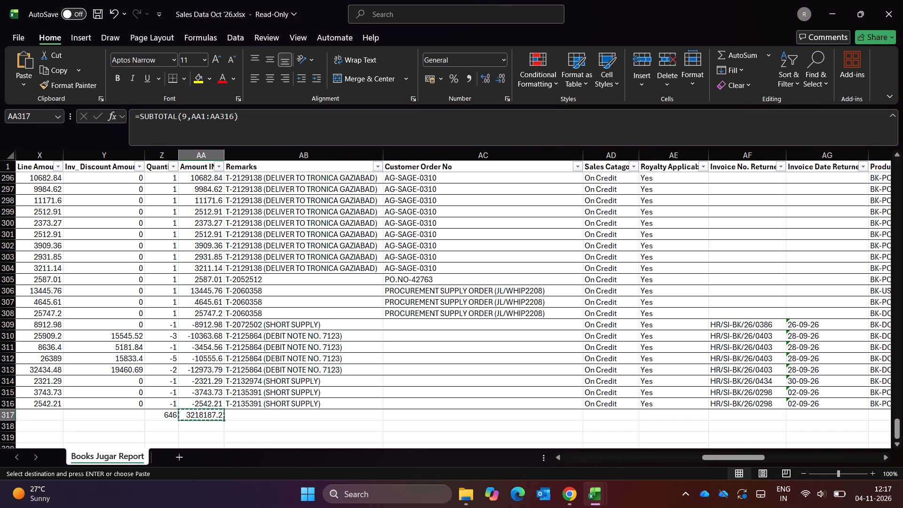
{"action": "key", "text": "Left"}
{"action": "key", "text": "ctrl+c"}
{"action": "key", "text": "alt+Tab"}
{"action": "key", "text": "Right"}
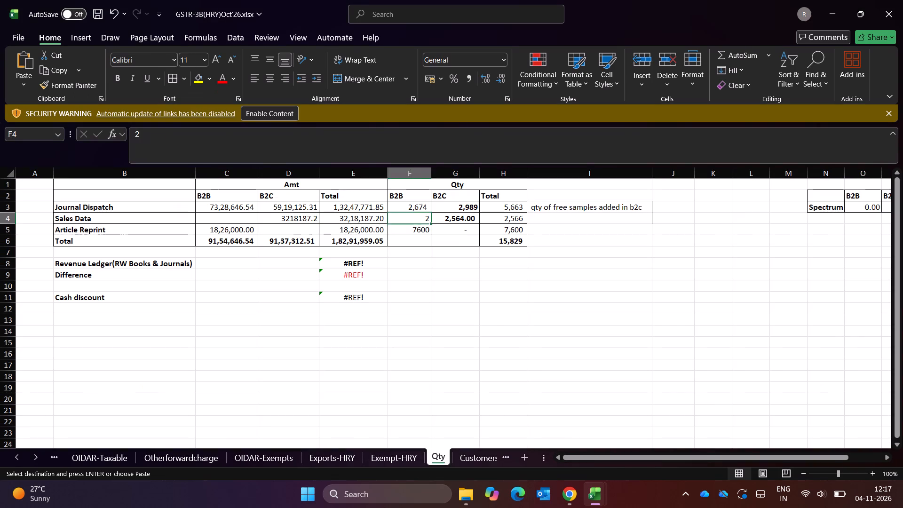
{"action": "key", "text": "Right"}
{"action": "key", "text": "ctrl+alt+v"}
{"action": "key", "text": "v"}
{"action": "key", "text": "Return"}
{"action": "key", "text": "Escape"}
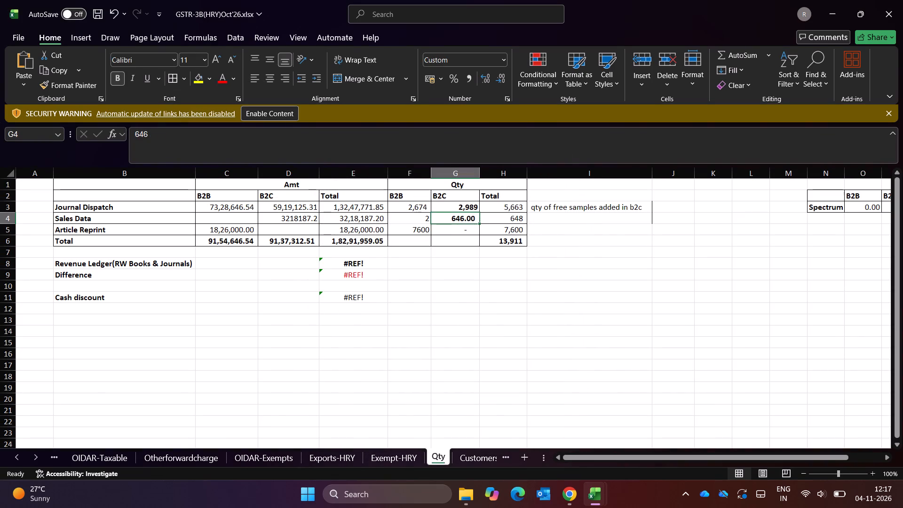
Clear the Sales Data row's B2B quantity in cell F4 of the Qty sheet.
{"action": "key", "text": "Left"}
{"action": "key", "text": "Delete"}
Clear the Article Reprint row's B2B amount in cell C5 of the Qty sheet.
{"action": "key", "text": "Left"}
{"action": "key", "text": "Left"}
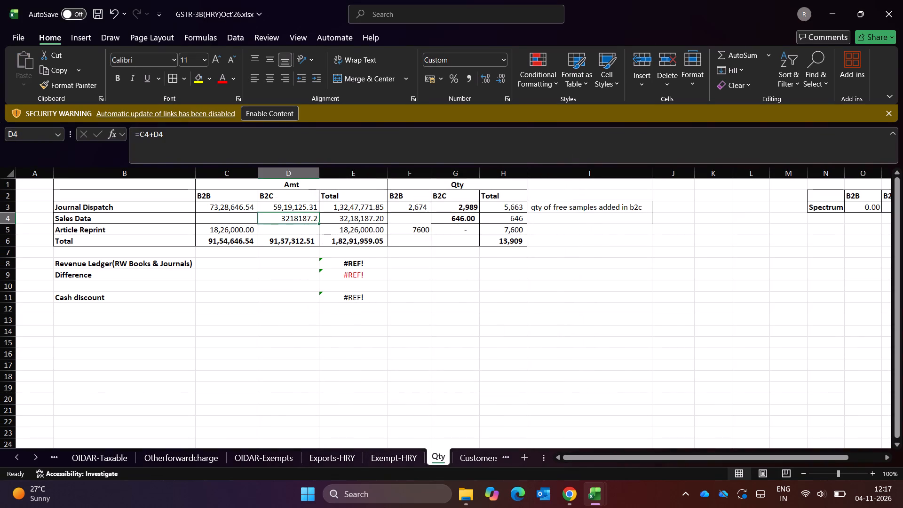
{"action": "key", "text": "Left"}
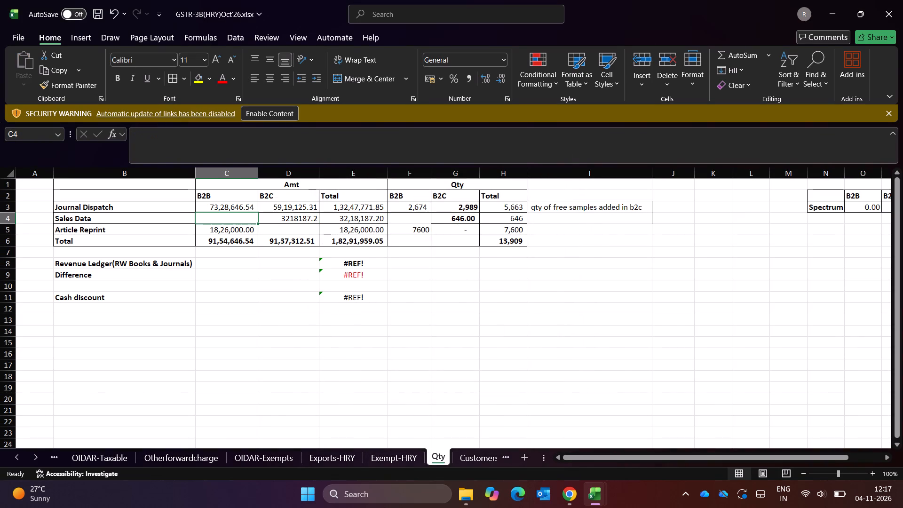
{"action": "key", "text": "Down"}
{"action": "key", "text": "Delete"}
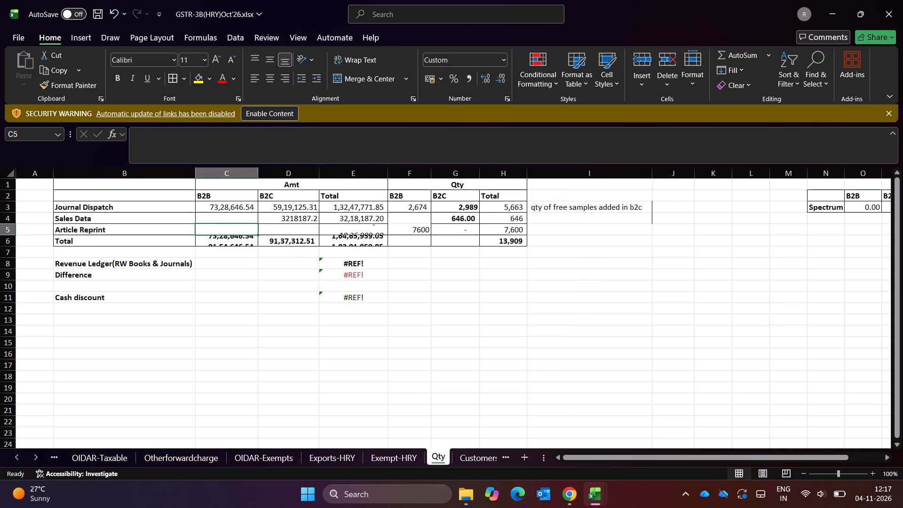
Switch to File Explorer and open Article Reprint Oct '26.xlsx from the FW__GSTR1_for_the_month_of_Oct_'26 zip folder.
{"action": "key", "text": "alt+Tab"}
{"action": "key", "text": "alt+Right"}
{"action": "key", "text": "alt+Left"}
{"action": "key", "text": "alt+Right"}
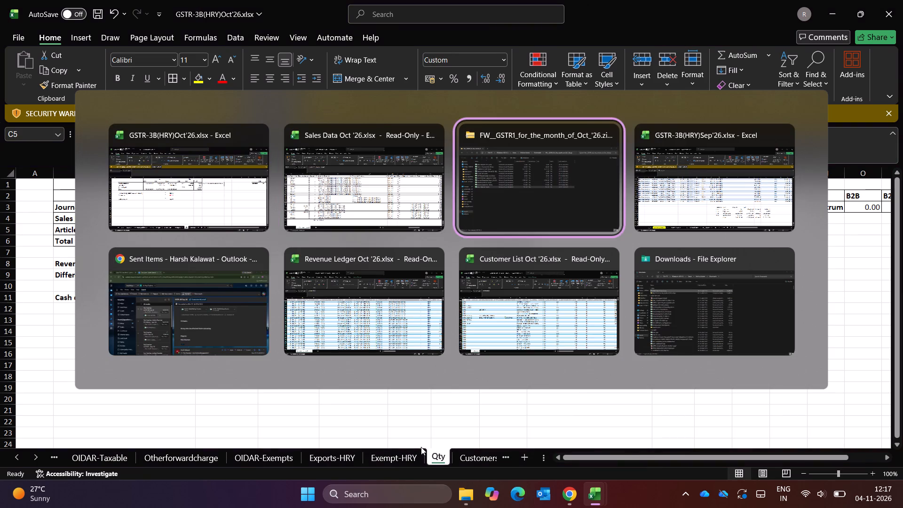
{"action": "key", "text": "Up"}
{"action": "key", "text": "Up"}
{"action": "key", "text": "Up"}
{"action": "key", "text": "Up"}
{"action": "key", "text": "ctrl+Up"}
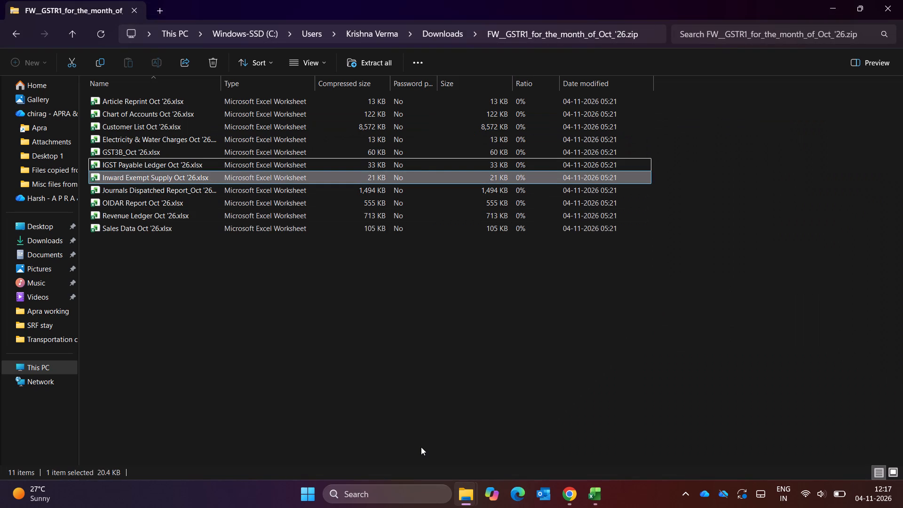
{"action": "key", "text": "Escape"}
{"action": "key", "text": "Page_Up"}
{"action": "key", "text": "Return"}
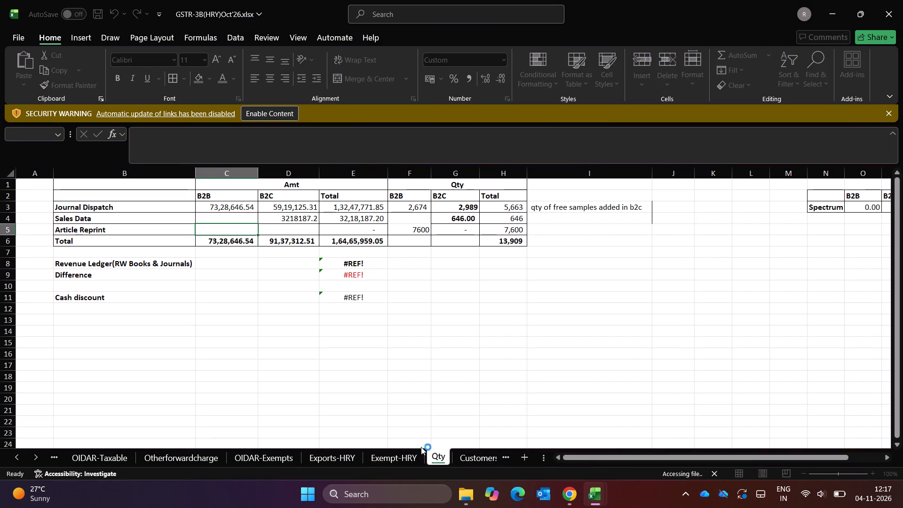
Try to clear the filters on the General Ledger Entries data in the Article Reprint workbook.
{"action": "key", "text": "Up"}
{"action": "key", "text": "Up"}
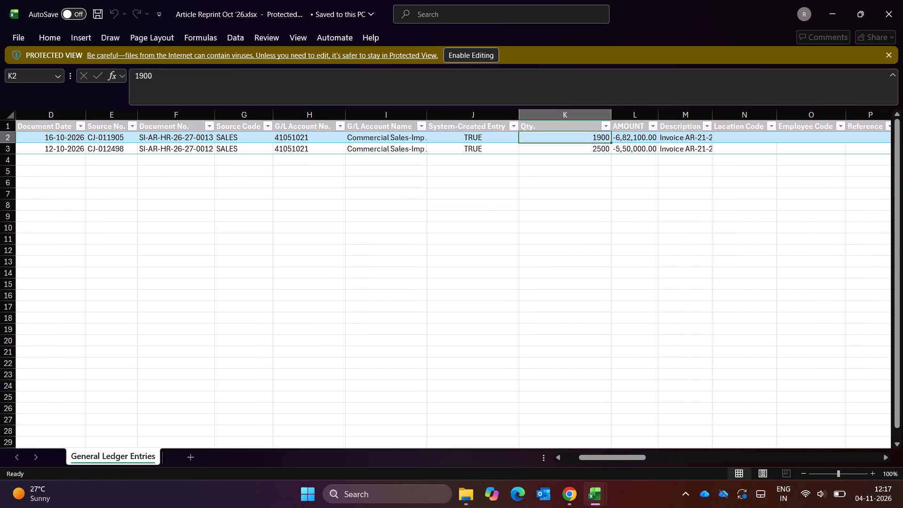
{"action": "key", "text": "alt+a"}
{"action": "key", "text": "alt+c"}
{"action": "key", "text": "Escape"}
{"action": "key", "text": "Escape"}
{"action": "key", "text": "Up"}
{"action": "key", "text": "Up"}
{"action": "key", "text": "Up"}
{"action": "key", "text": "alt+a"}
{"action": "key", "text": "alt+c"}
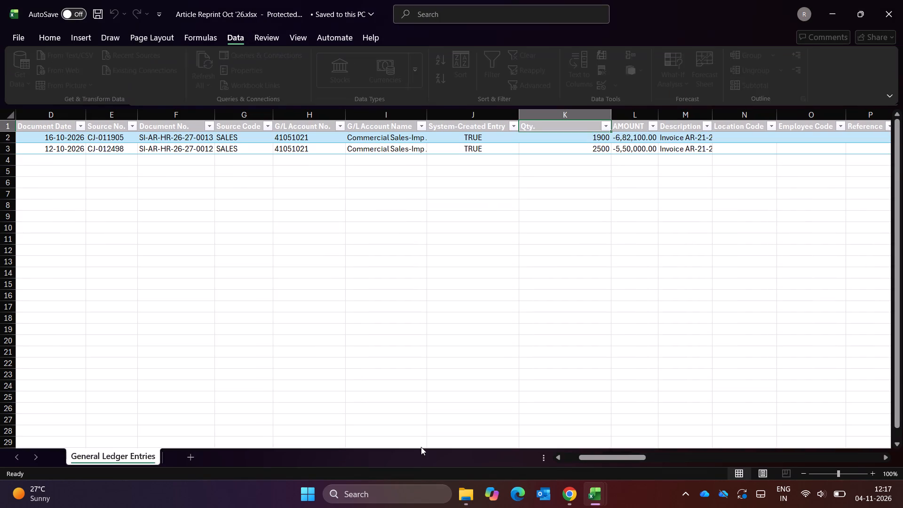
Return to Exempt-HRY in the GSTR-3B workbook and deselect every account in its G/L Account Name filter.
{"action": "key", "text": "alt+Tab"}
{"action": "key", "text": "ctrl+Page_Up"}
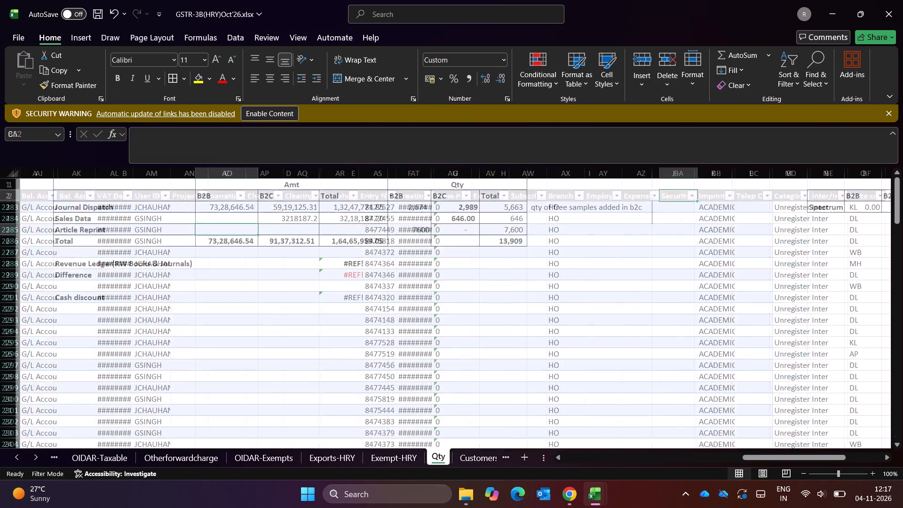
{"action": "key", "text": "ctrl+Page_Up"}
{"action": "key", "text": "ctrl+Page_Down"}
{"action": "key", "text": "Up"}
{"action": "key", "text": "Up"}
{"action": "key", "text": "Down"}
{"action": "key", "text": "ctrl+Left"}
{"action": "key", "text": "Right"}
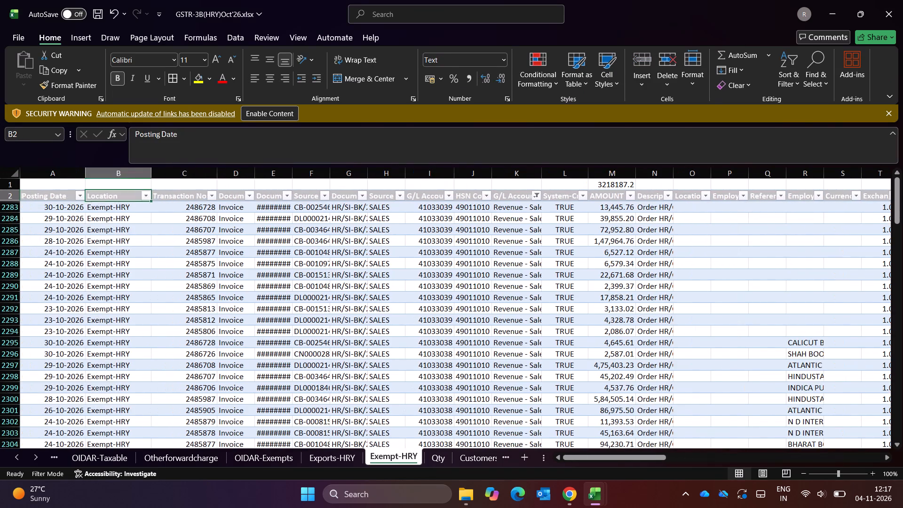
{"action": "key", "text": "Right"}
{"action": "key", "text": "Right"}
{"action": "key", "text": "Right"}
{"action": "key", "text": "Right"}
{"action": "key", "text": "Right"}
{"action": "key", "text": "Right"}
{"action": "key", "text": "Right"}
{"action": "key", "text": "Right"}
{"action": "key", "text": "Right"}
{"action": "key", "text": "alt+Down"}
{"action": "key", "text": "alt+Down"}
{"action": "key", "text": "alt+Down"}
{"action": "key", "text": "alt+Down"}
{"action": "key", "text": "alt+Down"}
{"action": "key", "text": "alt+Down"}
{"action": "key", "text": "alt+Down"}
{"action": "key", "text": "alt+Down"}
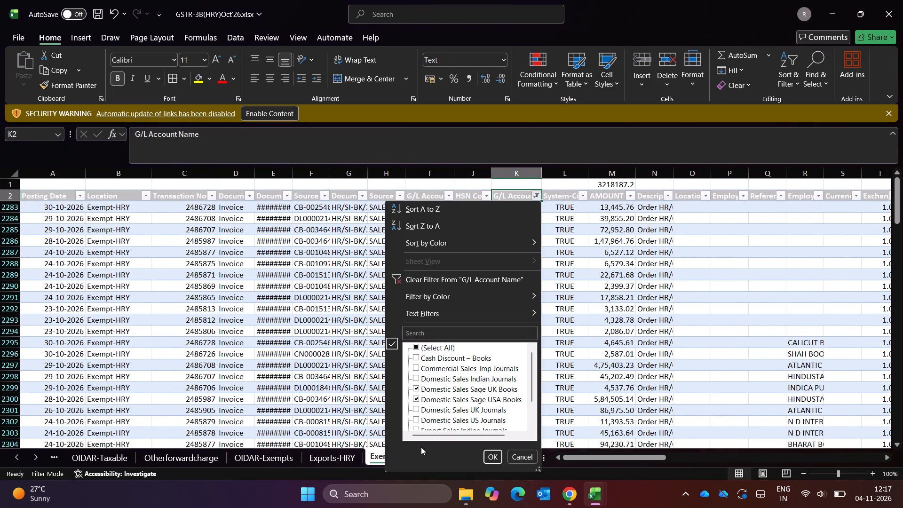
{"action": "key", "text": "Down"}
{"action": "key", "text": "Down"}
{"action": "key", "text": "space"}
{"action": "key", "text": "space"}
{"action": "key", "text": "Down"}
{"action": "key", "text": "Down"}
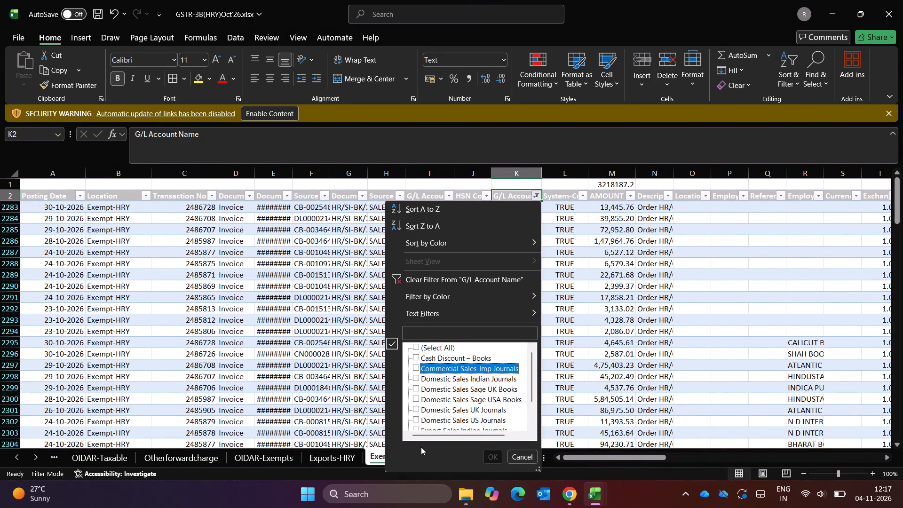
Filter Exempt-HRY's G/L Account Name column to show only Commercial Sales-Imp Journals.
{"action": "key", "text": "space"}
{"action": "key", "text": "Down"}
{"action": "key", "text": "Down"}
{"action": "key", "text": "Up"}
{"action": "key", "text": "space"}
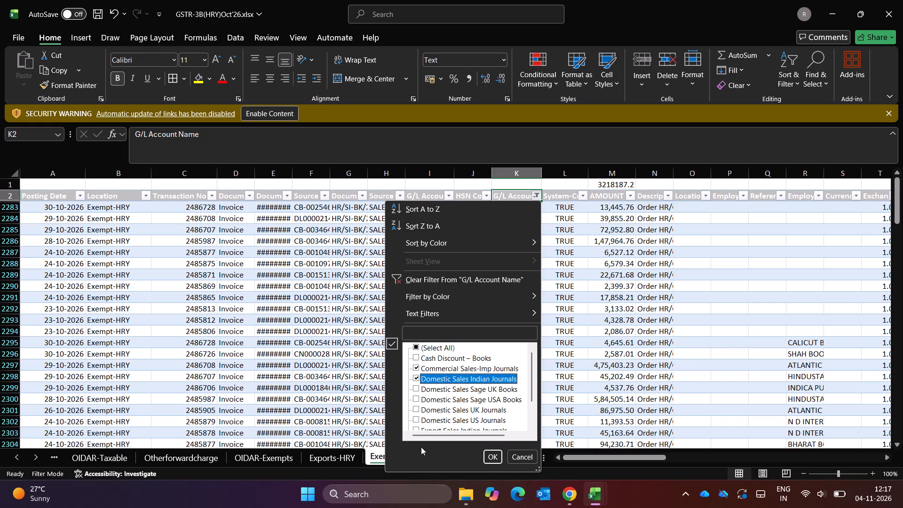
{"action": "key", "text": "Down"}
{"action": "key", "text": "Down"}
{"action": "key", "text": "Down"}
{"action": "key", "text": "Down"}
{"action": "key", "text": "Down"}
{"action": "key", "text": "Down"}
{"action": "key", "text": "Down"}
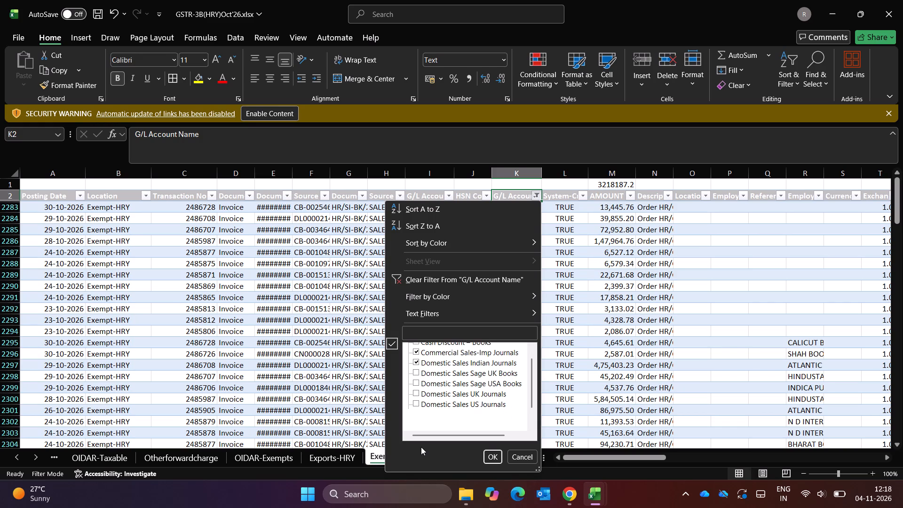
{"action": "key", "text": "Down"}
{"action": "key", "text": "Down"}
{"action": "key", "text": "Up"}
{"action": "key", "text": "Up"}
{"action": "key", "text": "Up"}
{"action": "key", "text": "Up"}
{"action": "key", "text": "Up"}
{"action": "key", "text": "Up"}
{"action": "key", "text": "Up"}
{"action": "key", "text": "Up"}
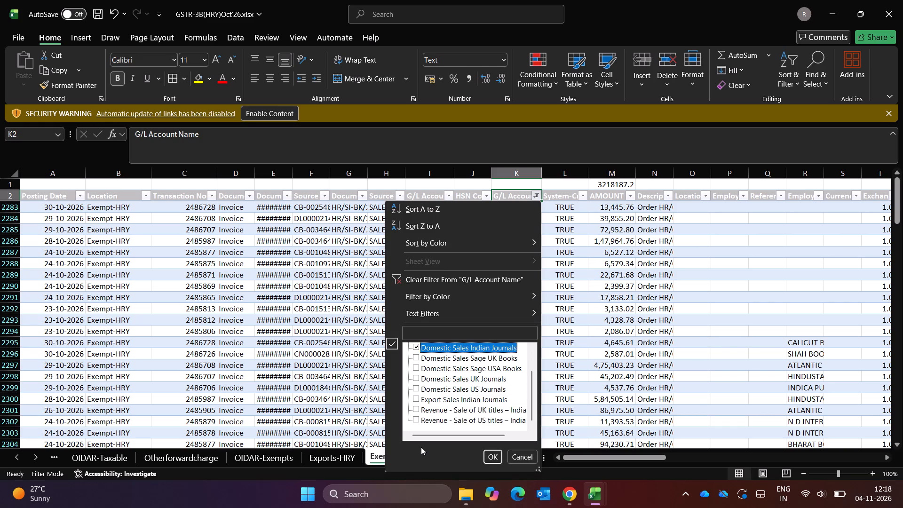
{"action": "key", "text": "Up"}
{"action": "key", "text": "Up"}
{"action": "key", "text": "Up"}
{"action": "key", "text": "Up"}
{"action": "key", "text": "Down"}
{"action": "key", "text": "Down"}
{"action": "key", "text": "Down"}
{"action": "key", "text": "Down"}
{"action": "key", "text": "Up"}
{"action": "key", "text": "space"}
{"action": "key", "text": "Return"}
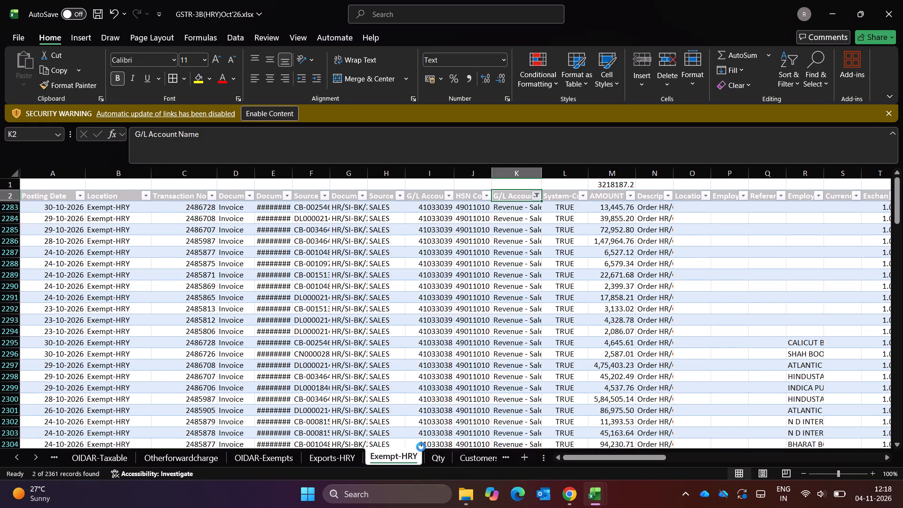
Check the Category, Inter/Intra and State code columns of the filtered Exempt-HRY entries.
{"action": "key", "text": "Right"}
{"action": "key", "text": "Right"}
{"action": "key", "text": "Right"}
{"action": "key", "text": "Right"}
{"action": "key", "text": "ctrl+Right"}
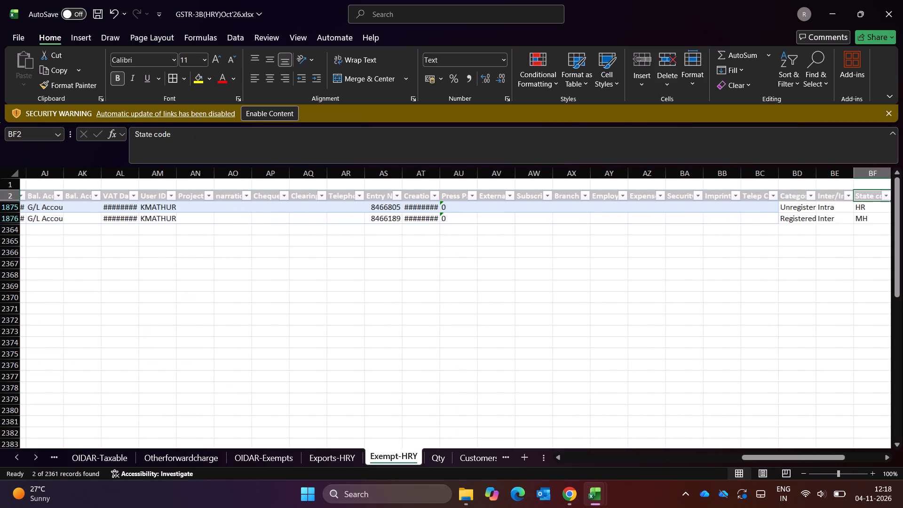
{"action": "key", "text": "Left"}
{"action": "key", "text": "Left"}
{"action": "key", "text": "alt+Down"}
{"action": "key", "text": "alt+Down"}
{"action": "key", "text": "alt+Down"}
{"action": "key", "text": "Escape"}
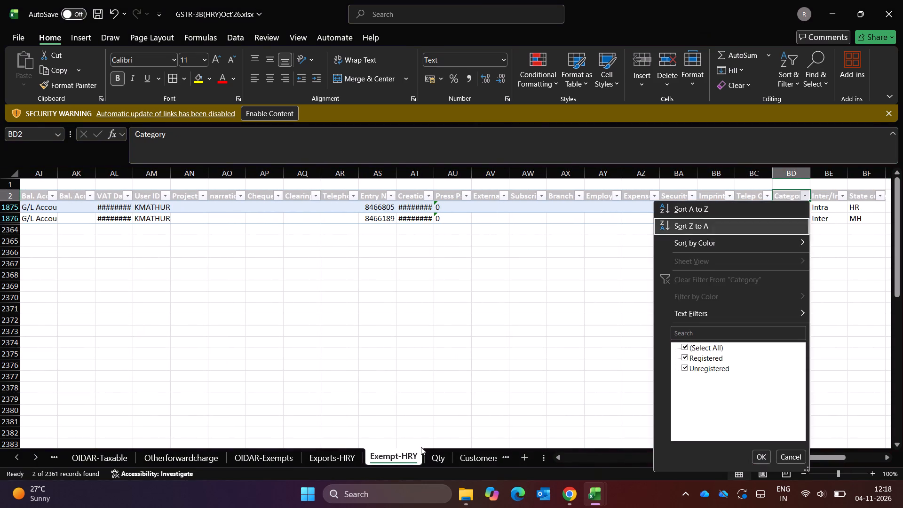
Copy the amount 682100 from Exempt-HRY cell M1875 and paste it as values into Article Reprint B2C amount cell D5 on Qty.
{"action": "key", "text": "Left"}
{"action": "key", "text": "Left"}
{"action": "key", "text": "Left"}
{"action": "key", "text": "Left"}
{"action": "key", "text": "Left"}
{"action": "key", "text": "Left"}
{"action": "key", "text": "Left"}
{"action": "key", "text": "Left"}
{"action": "key", "text": "Left"}
{"action": "key", "text": "Left"}
{"action": "key", "text": "Left"}
{"action": "key", "text": "Left"}
{"action": "key", "text": "Left"}
{"action": "key", "text": "Left"}
{"action": "key", "text": "Left"}
{"action": "key", "text": "Left"}
{"action": "key", "text": "Left"}
{"action": "key", "text": "Left"}
{"action": "key", "text": "Left"}
{"action": "key", "text": "Left"}
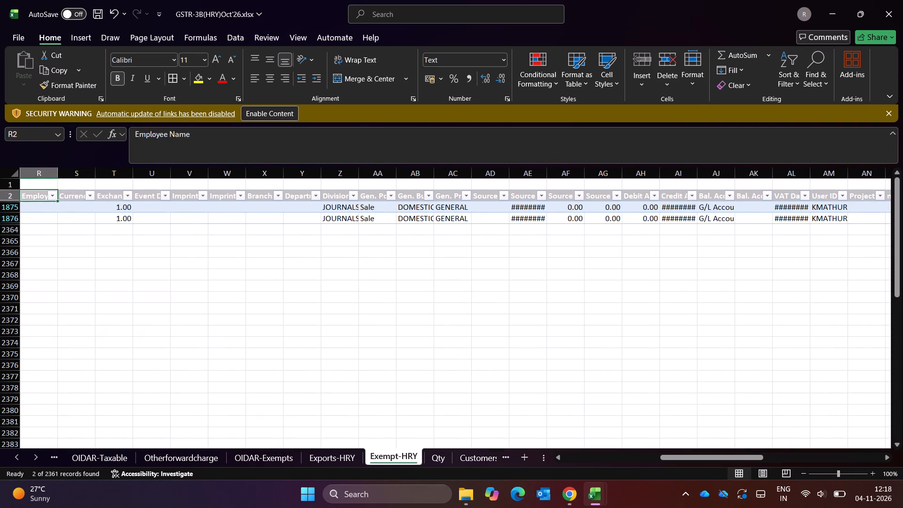
{"action": "key", "text": "Right"}
{"action": "key", "text": "Right"}
{"action": "key", "text": "Right"}
{"action": "key", "text": "Right"}
{"action": "key", "text": "Right"}
{"action": "key", "text": "Right"}
{"action": "key", "text": "Right"}
{"action": "key", "text": "Up"}
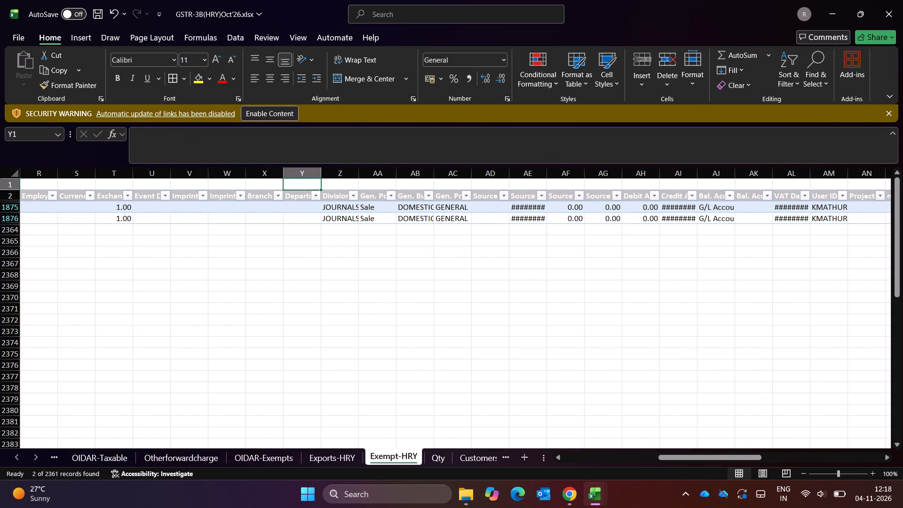
{"action": "key", "text": "ctrl+Left"}
{"action": "key", "text": "Left"}
{"action": "key", "text": "Left"}
{"action": "key", "text": "Right"}
{"action": "key", "text": "Right"}
{"action": "key", "text": "Down"}
{"action": "key", "text": "Down"}
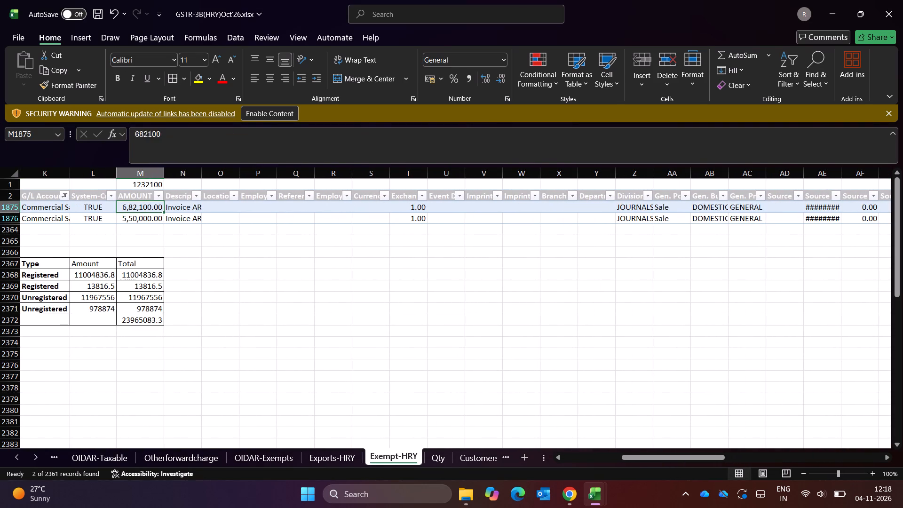
{"action": "key", "text": "ctrl+c"}
{"action": "key", "text": "ctrl+Page_Down"}
{"action": "key", "text": "Right"}
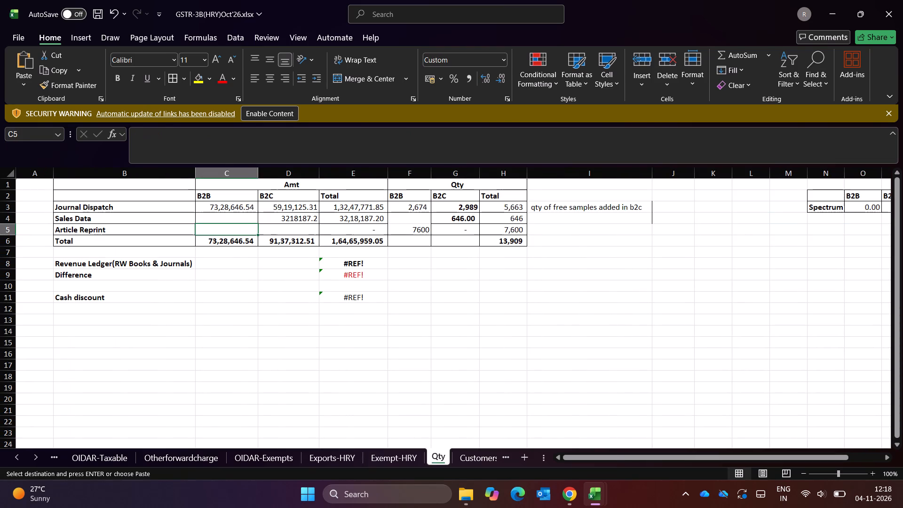
{"action": "key", "text": "ctrl+alt+v"}
{"action": "key", "text": "v"}
{"action": "key", "text": "Return"}
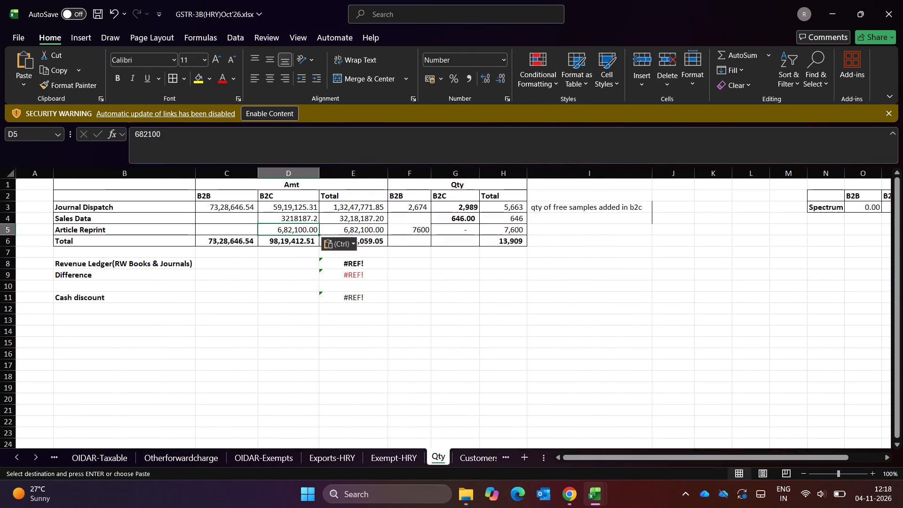
Copy the amount 550000 from Exempt-HRY cell M1876 and paste it as values into Article Reprint B2B amount cell C5 on Qty.
{"action": "key", "text": "ctrl+Page_Up"}
{"action": "key", "text": "Left"}
{"action": "key", "text": "Down"}
{"action": "key", "text": "Right"}
{"action": "key", "text": "ctrl+c"}
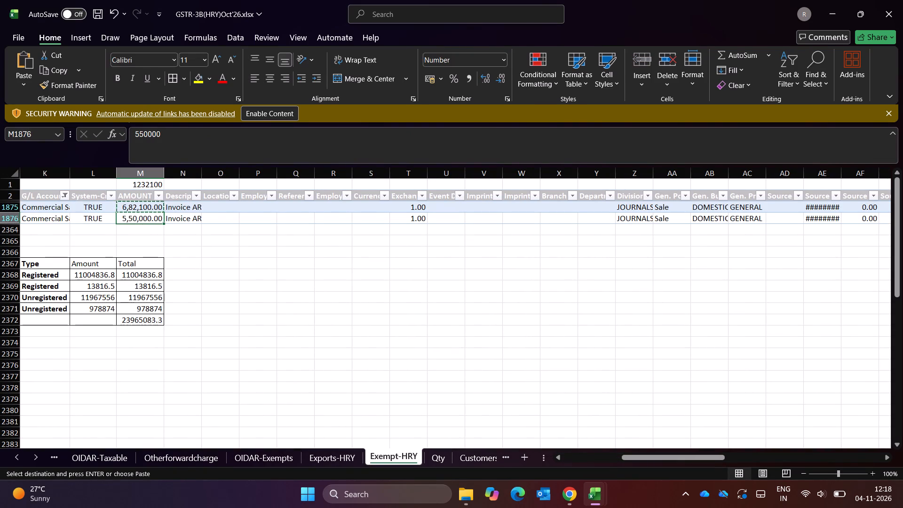
{"action": "key", "text": "ctrl+Page_Down"}
{"action": "key", "text": "Left"}
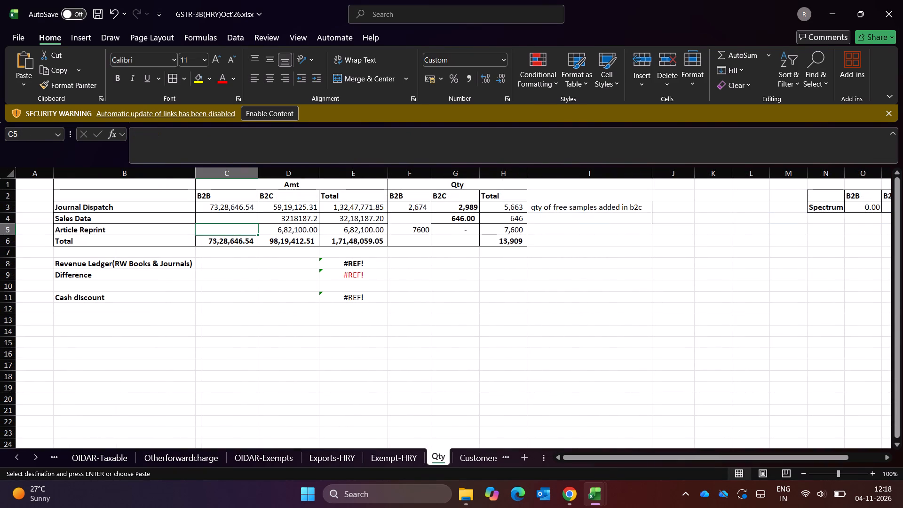
{"action": "key", "text": "ctrl+alt+v"}
{"action": "key", "text": "v"}
{"action": "key", "text": "Return"}
Copy the quantity 2500 from cell K3 of the Article Reprint workbook and return to cell F5 on the Qty sheet.
{"action": "key", "text": "alt+Tab"}
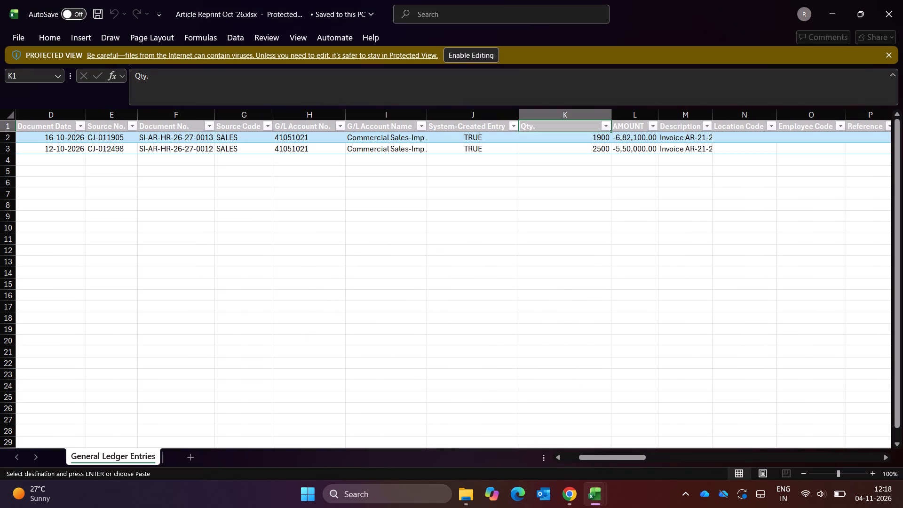
{"action": "key", "text": "Down"}
{"action": "key", "text": "Down"}
{"action": "key", "text": "Right"}
{"action": "key", "text": "Left"}
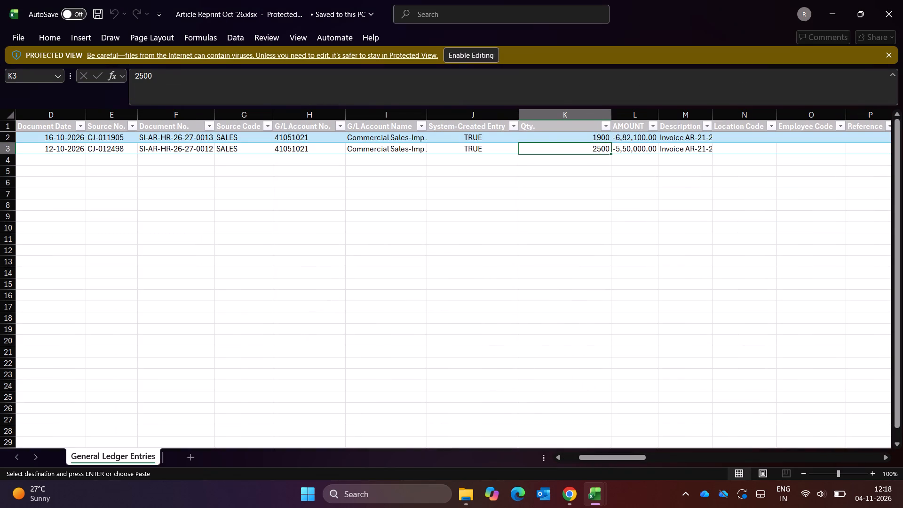
{"action": "key", "text": "ctrl+c"}
{"action": "key", "text": "alt+Tab"}
{"action": "key", "text": "Right"}
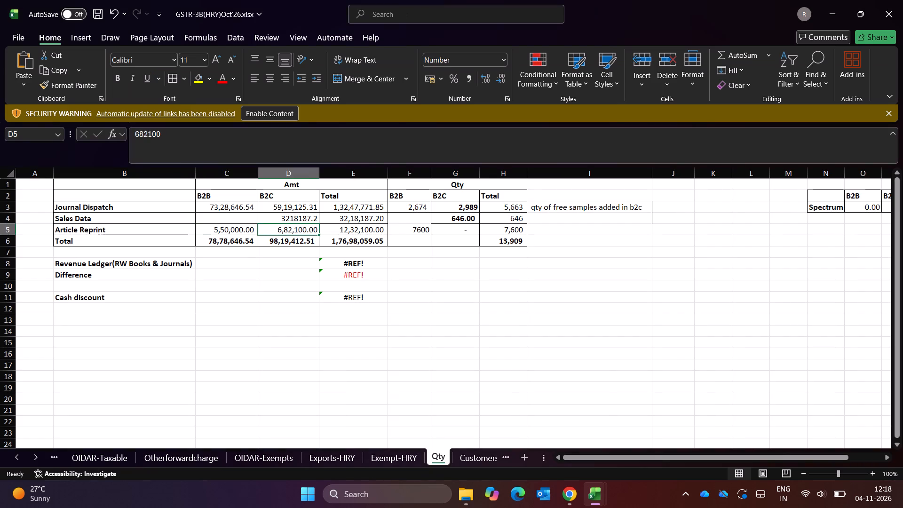
{"action": "key", "text": "Right"}
{"action": "key", "text": "Right"}
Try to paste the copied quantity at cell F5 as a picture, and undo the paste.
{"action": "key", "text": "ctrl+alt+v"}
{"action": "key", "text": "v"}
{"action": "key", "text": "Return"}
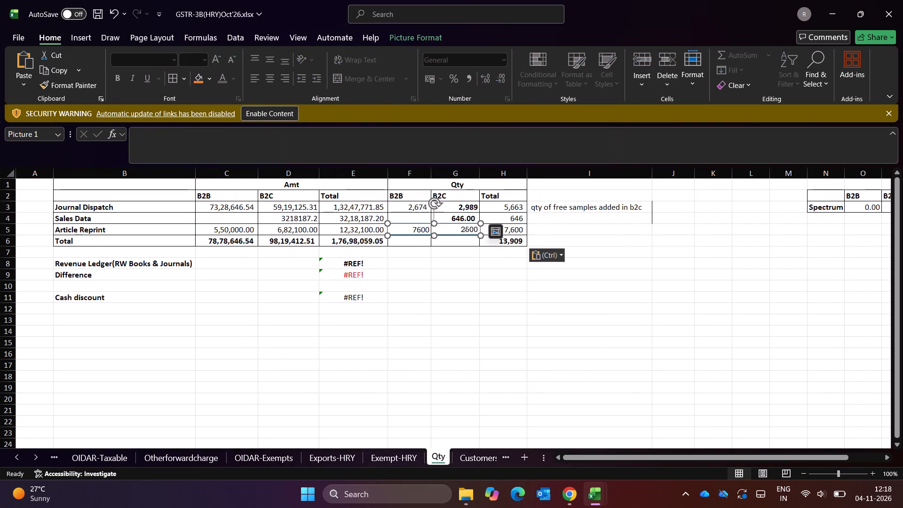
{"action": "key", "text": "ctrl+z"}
Paste the copied quantity 2500 as text into the Article Reprint B2B quantity cell F5.
{"action": "key", "text": "ctrl+alt+v"}
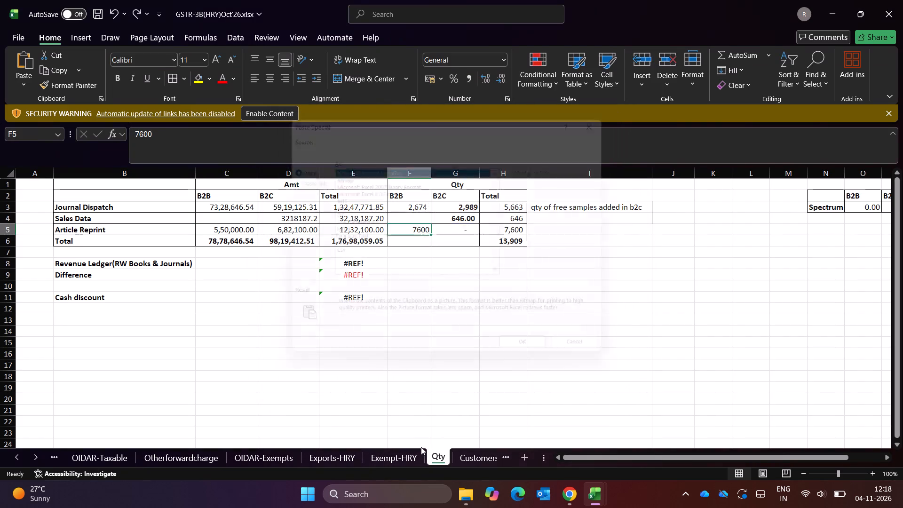
{"action": "key", "text": "Down"}
{"action": "key", "text": "Down"}
{"action": "key", "text": "Down"}
{"action": "key", "text": "Down"}
{"action": "key", "text": "Down"}
{"action": "key", "text": "Down"}
{"action": "key", "text": "Down"}
{"action": "key", "text": "Down"}
{"action": "key", "text": "Down"}
{"action": "key", "text": "Down"}
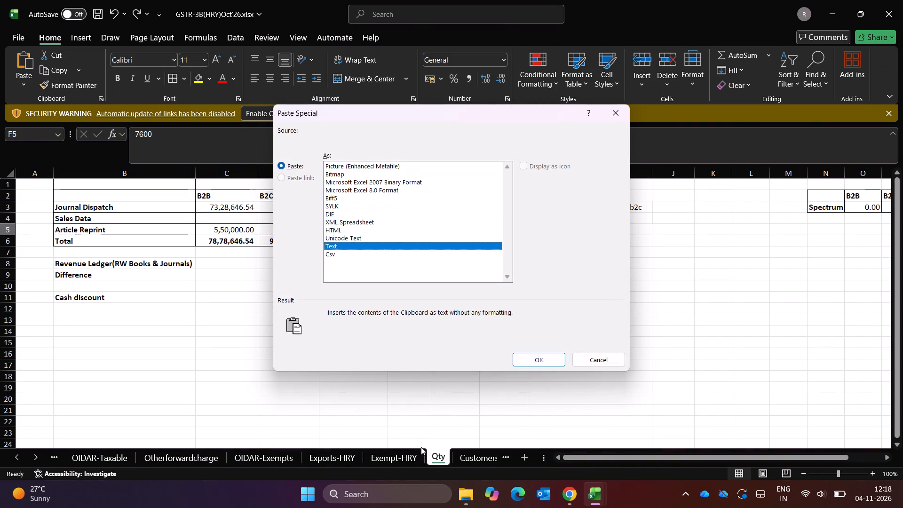
{"action": "key", "text": "Return"}
Copy the quantity 1900 from Article Reprint workbook cell K2 and paste it as text into the Article Reprint B2C quantity cell G5 on Qty.
{"action": "key", "text": "alt+Tab"}
{"action": "key", "text": "Up"}
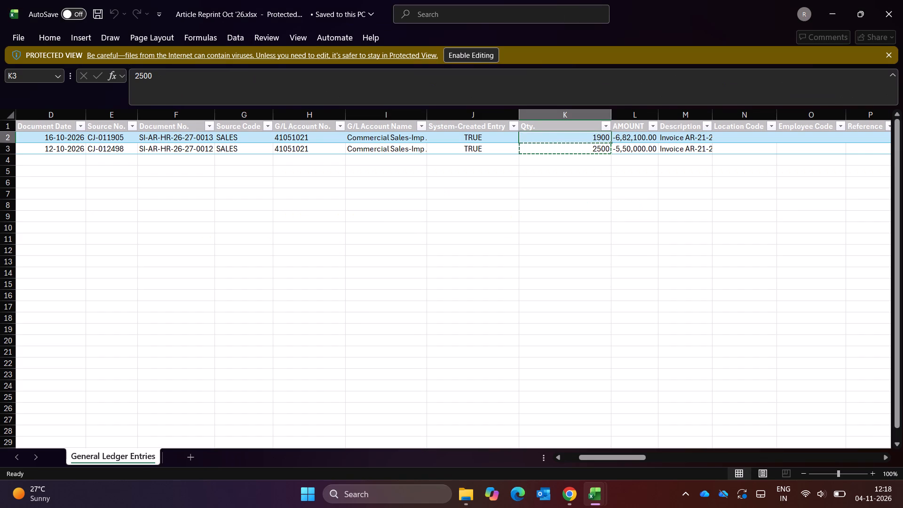
{"action": "key", "text": "ctrl+c"}
{"action": "key", "text": "alt+Tab"}
{"action": "key", "text": "Right"}
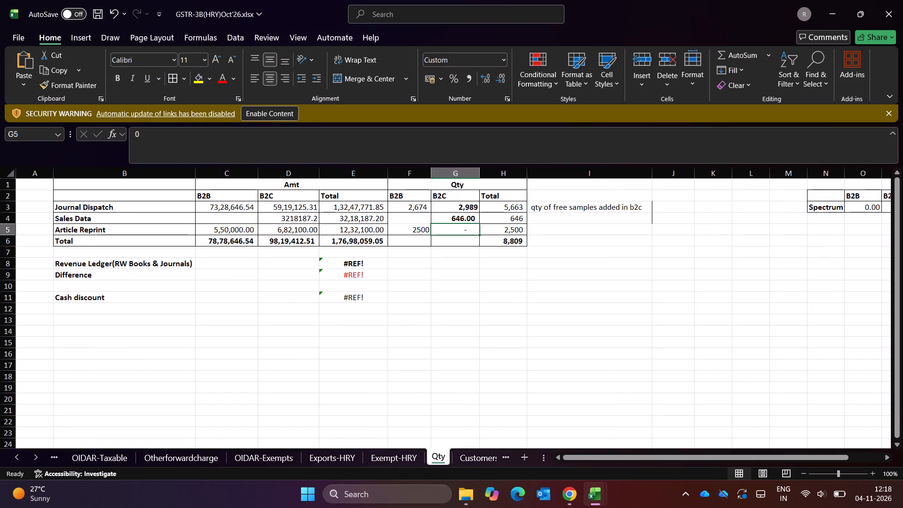
{"action": "key", "text": "ctrl+alt+v"}
{"action": "key", "text": "Down"}
{"action": "key", "text": "Down"}
{"action": "key", "text": "Down"}
{"action": "key", "text": "Down"}
{"action": "key", "text": "Down"}
{"action": "key", "text": "Down"}
{"action": "key", "text": "Down"}
{"action": "key", "text": "Down"}
{"action": "key", "text": "Down"}
{"action": "key", "text": "Down"}
{"action": "key", "text": "Return"}
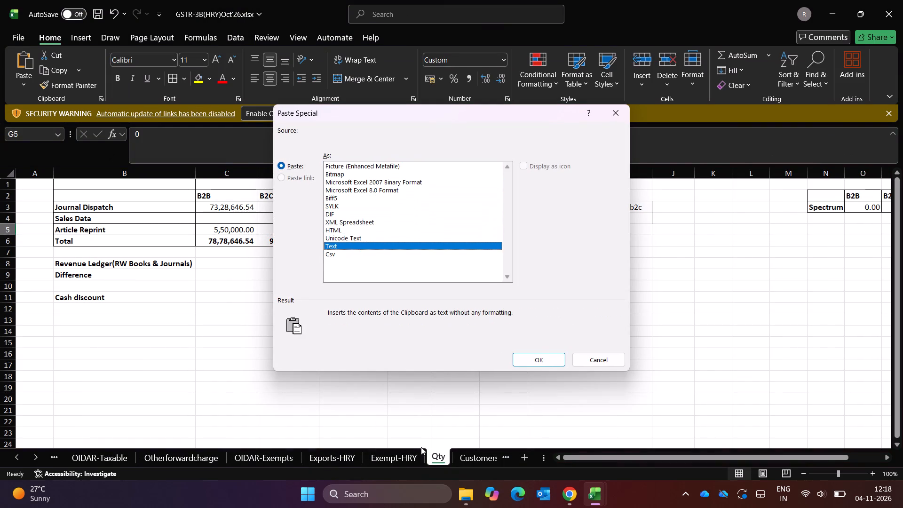
{"action": "key", "text": "Escape"}
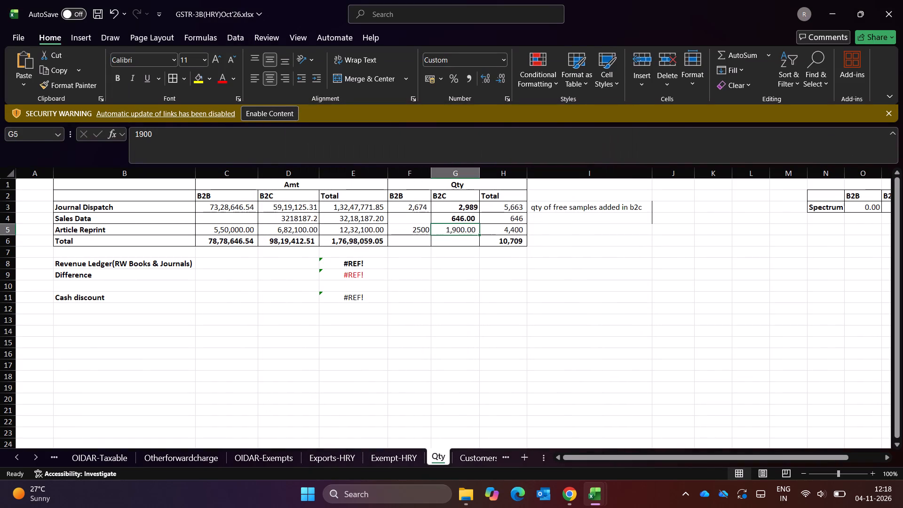
Review the Article Reprint quantities in F5:G5 and the Sales Data and Journal Dispatch amounts on the Qty sheet.
{"action": "key", "text": "Left"}
{"action": "key", "text": "shift+Right"}
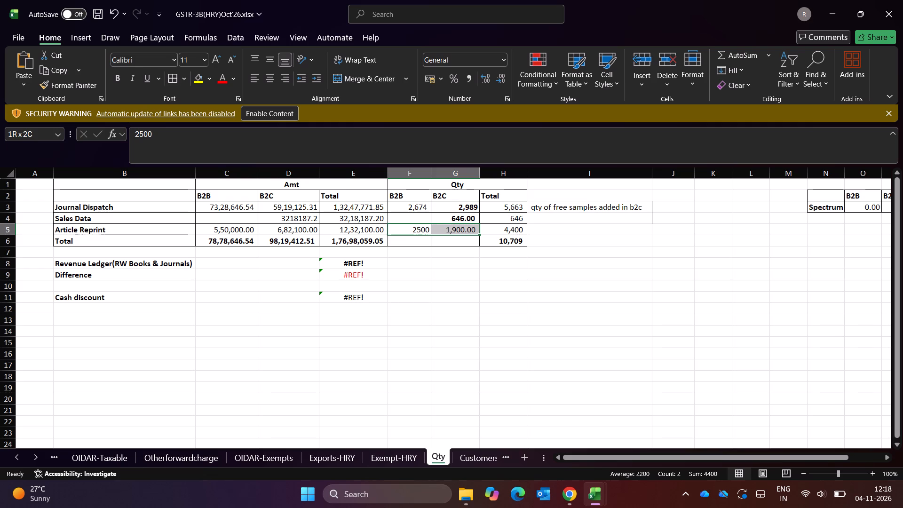
{"action": "key", "text": "Escape"}
{"action": "key", "text": "Up"}
{"action": "key", "text": "Left"}
{"action": "key", "text": "Left"}
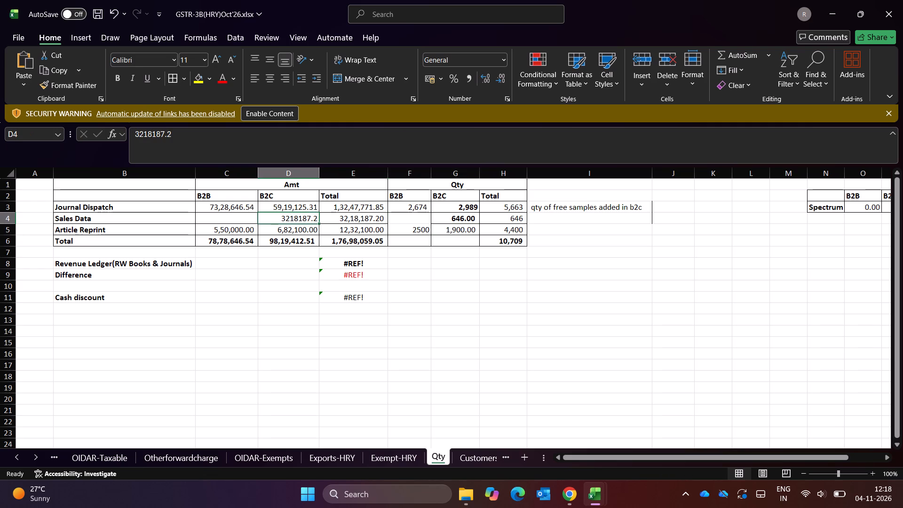
{"action": "key", "text": "Up"}
{"action": "key", "text": "Left"}
Switch to File Explorer and open Journals Dispatched Report_Oct '26.xlsx from the FW__GSTR1_for_the_month_of_Oct_'26 zip folder.
{"action": "key", "text": "alt+Tab"}
{"action": "key", "text": "alt+Right"}
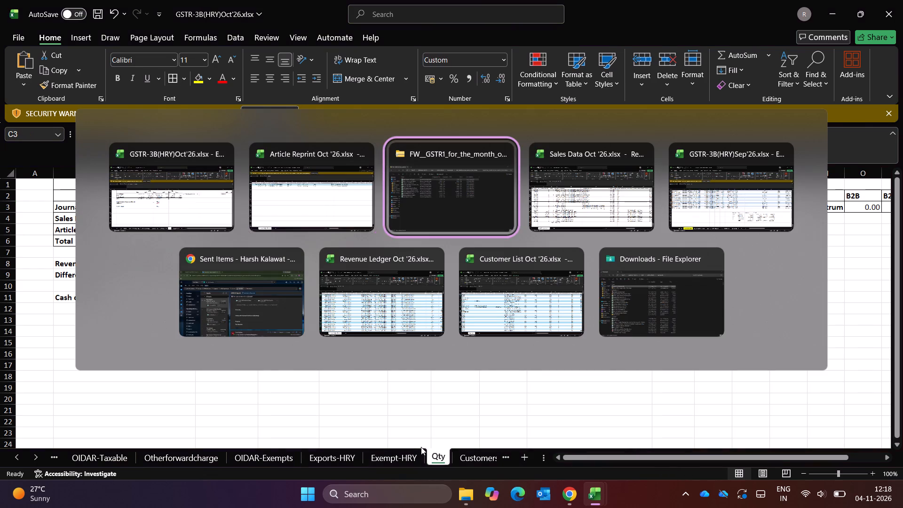
{"action": "key", "text": "Escape"}
{"action": "key", "text": "Down"}
{"action": "key", "text": "Down"}
{"action": "key", "text": "Down"}
{"action": "key", "text": "Down"}
{"action": "key", "text": "Down"}
{"action": "key", "text": "Down"}
{"action": "key", "text": "Down"}
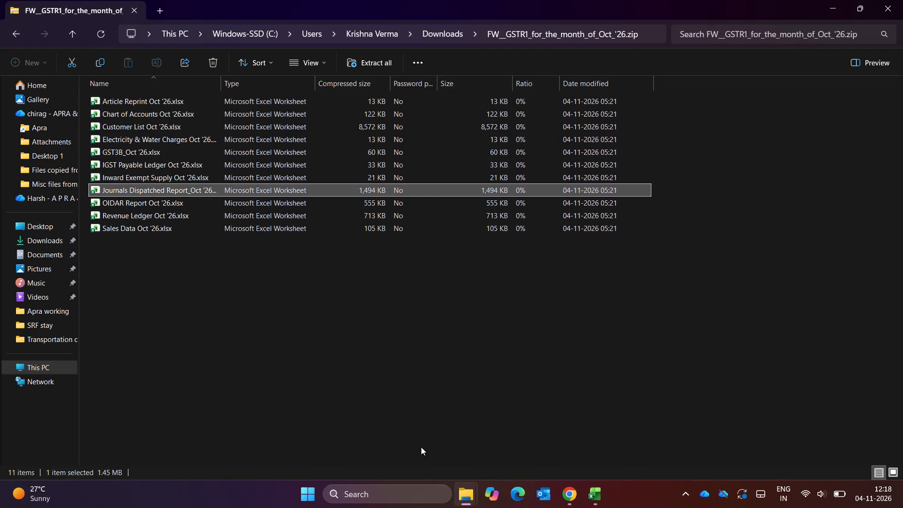
{"action": "key", "text": "Return"}
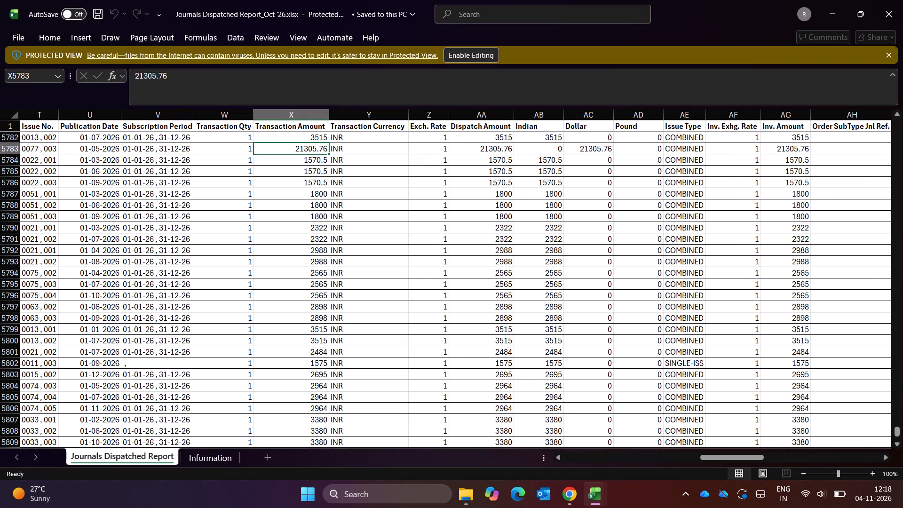
Enable editing of the Journals Dispatched Report_Oct '26 workbook.
{"action": "key", "text": "Up"}
{"action": "key", "text": "Up"}
{"action": "key", "text": "Up"}
{"action": "key", "text": "ctrl+Up"}
{"action": "key", "text": "Down"}
{"action": "key", "text": "Down"}
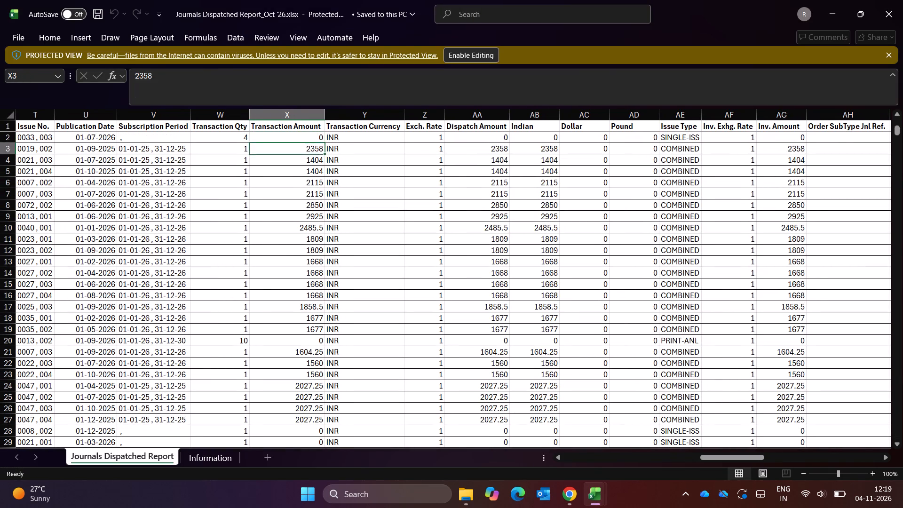
{"action": "key", "text": "Up"}
{"action": "key", "text": "Up"}
{"action": "key", "text": "Up"}
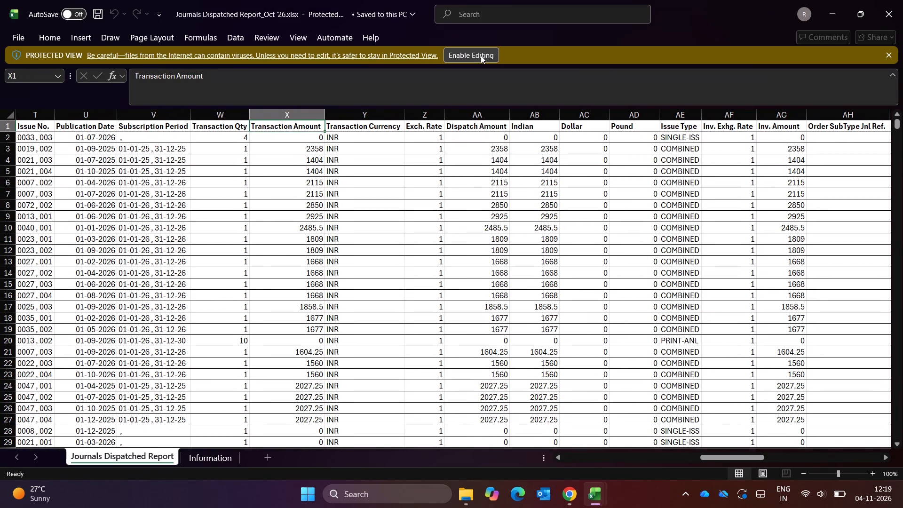
{"action": "left_click", "coordinate": [481, 56]}
Enter =SUBTOTAL(9,W1:W5862) in W5863, below the last Transaction Qty row.
{"action": "key", "text": "Down"}
{"action": "key", "text": "Down"}
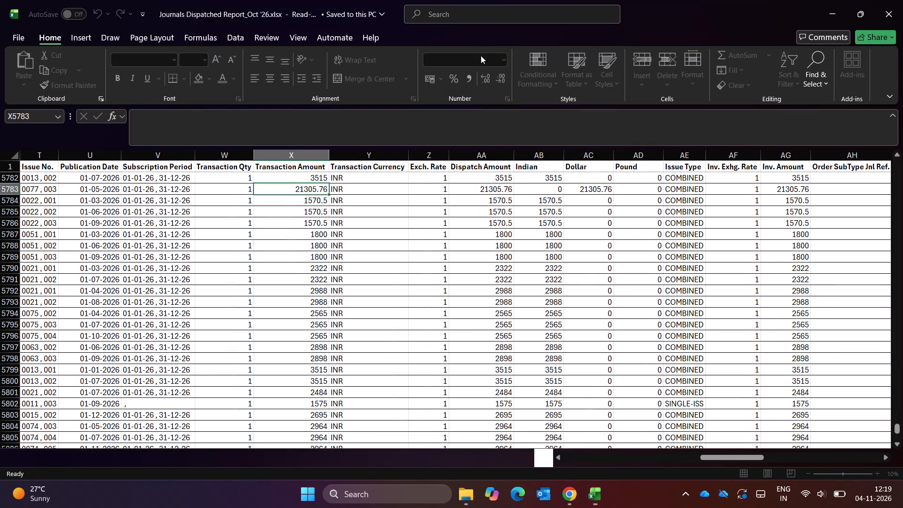
{"action": "key", "text": "Left"}
{"action": "key", "text": "ctrl+Down"}
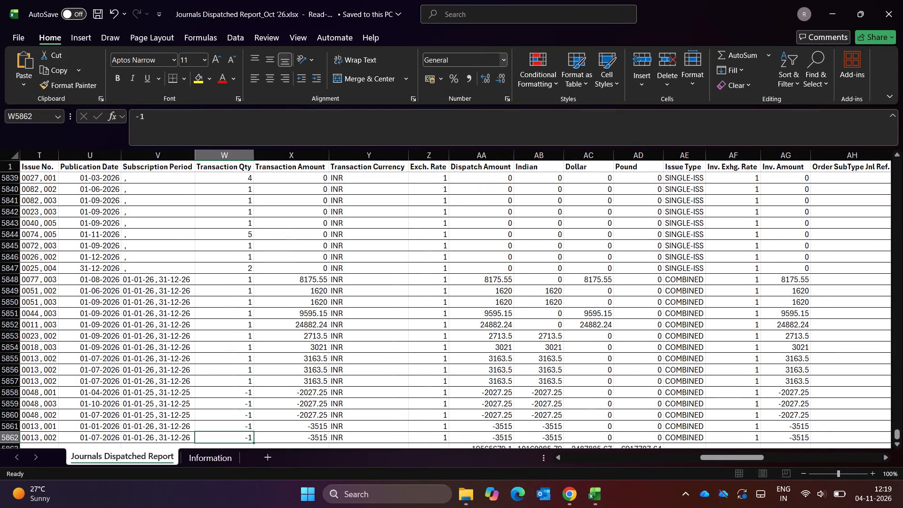
{"action": "key", "text": "Down"}
{"action": "key", "text": "Down"}
{"action": "key", "text": "Down"}
{"action": "key", "text": "Down"}
{"action": "key", "text": "Down"}
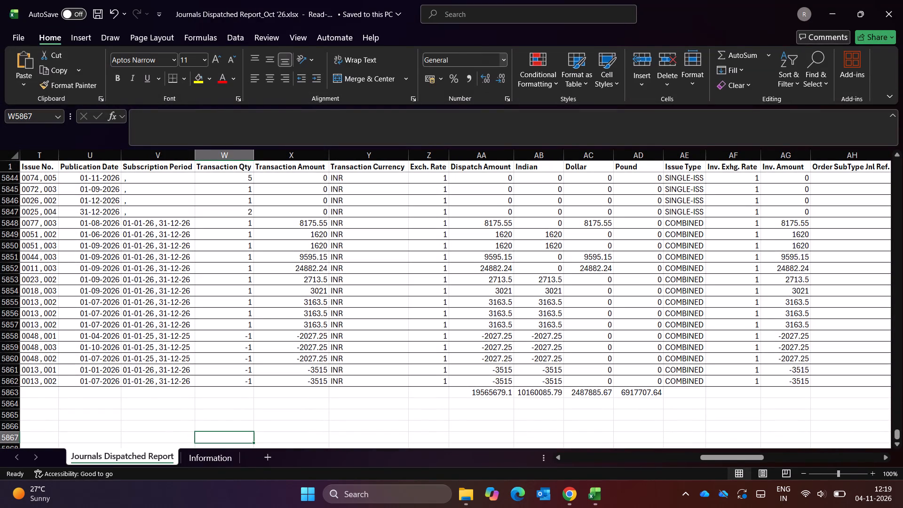
{"action": "key", "text": "Up"}
{"action": "key", "text": "Up"}
{"action": "key", "text": "Up"}
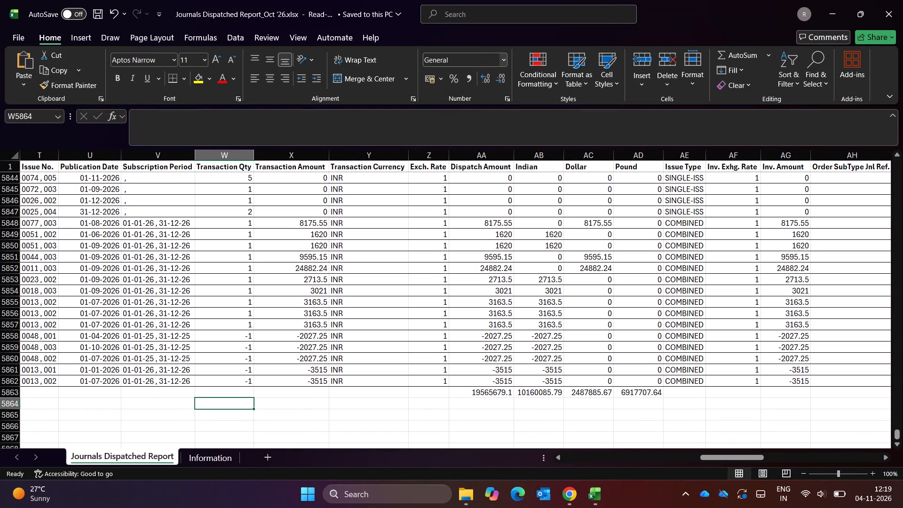
{"action": "key", "text": "Right"}
{"action": "key", "text": "Up"}
{"action": "key", "text": "Up"}
{"action": "key", "text": "Down"}
{"action": "key", "text": "Left"}
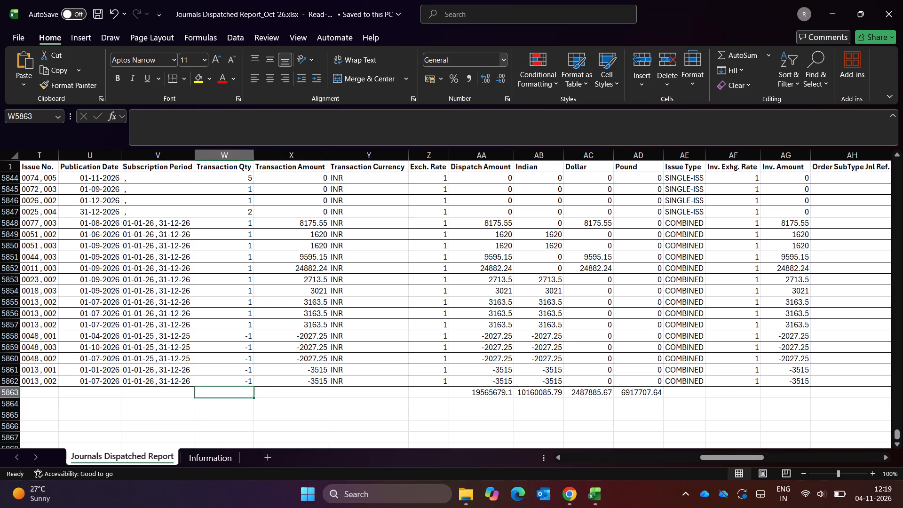
{"action": "type", "text": "=SUBTOT"}
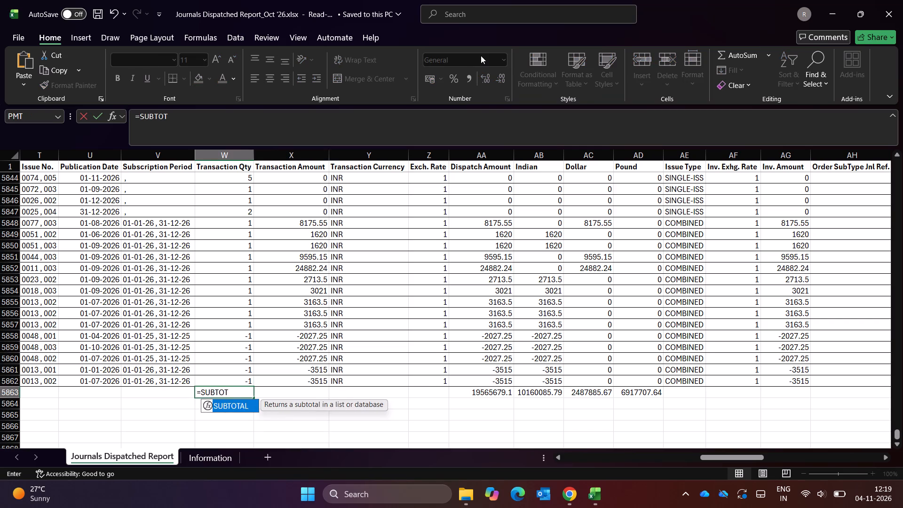
{"action": "key", "text": "Tab"}
{"action": "type", "text": "9,"}
{"action": "key", "text": "Up"}
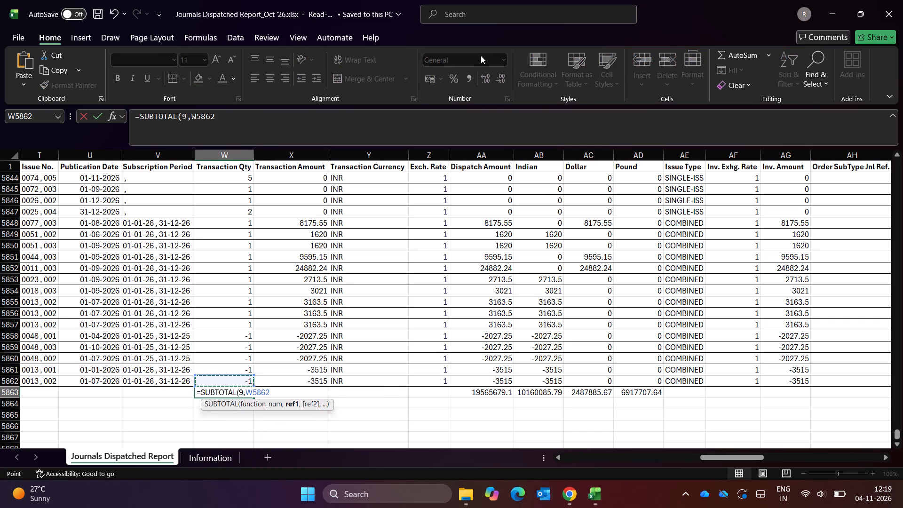
{"action": "key", "text": "ctrl+shift+Up"}
{"action": "key", "text": "Return"}
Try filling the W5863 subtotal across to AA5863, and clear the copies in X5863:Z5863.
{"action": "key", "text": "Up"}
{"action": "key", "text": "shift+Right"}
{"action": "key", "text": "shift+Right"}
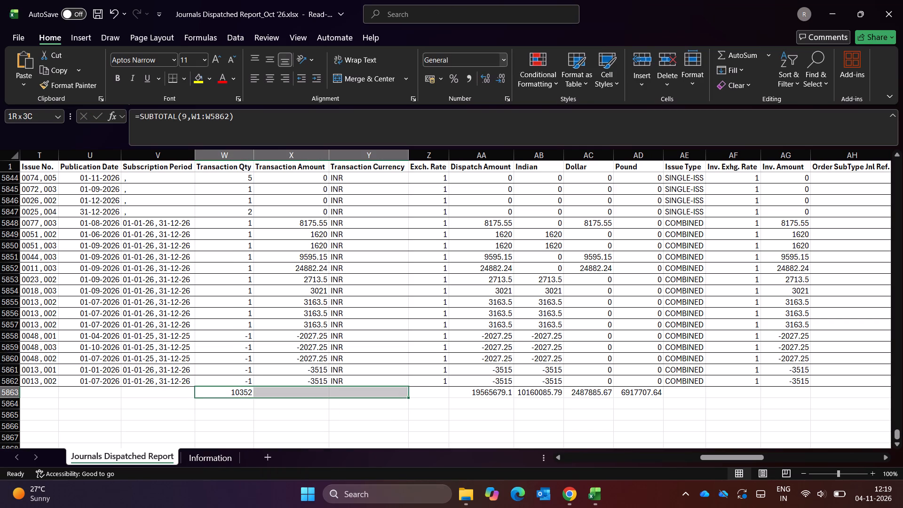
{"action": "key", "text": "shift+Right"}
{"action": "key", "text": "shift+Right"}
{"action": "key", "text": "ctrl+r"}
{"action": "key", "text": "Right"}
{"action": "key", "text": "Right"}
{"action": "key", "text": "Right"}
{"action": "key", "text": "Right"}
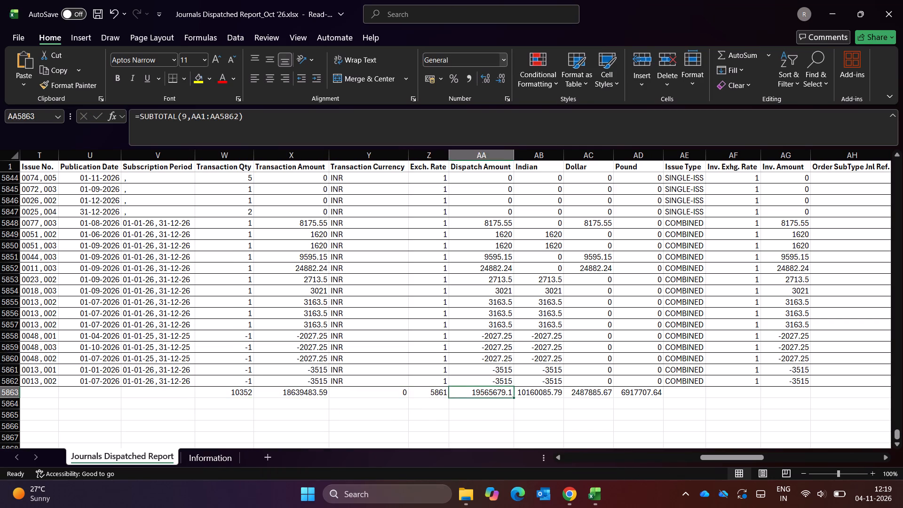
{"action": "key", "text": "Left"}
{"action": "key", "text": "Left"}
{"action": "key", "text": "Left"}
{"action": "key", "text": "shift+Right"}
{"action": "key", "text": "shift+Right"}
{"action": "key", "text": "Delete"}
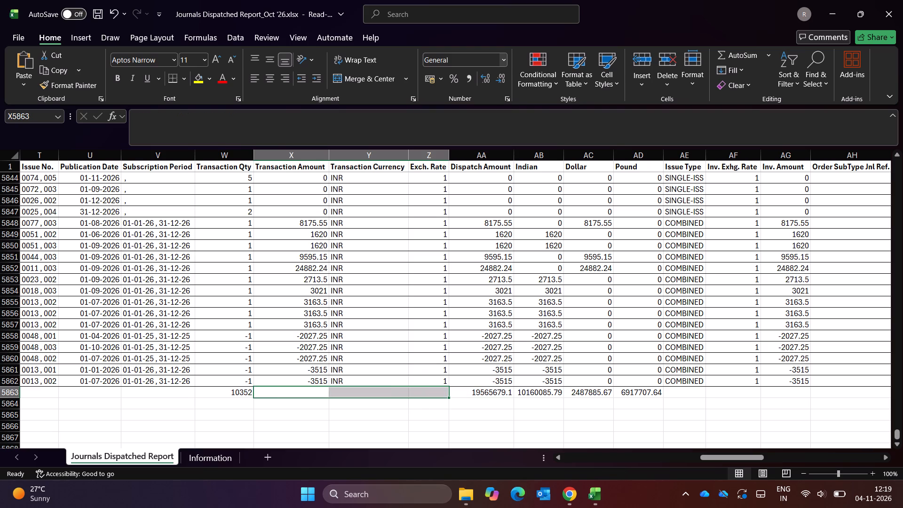
Fill the W5863 subtotal formula into X5863 only, under Transaction Amount.
{"action": "key", "text": "Escape"}
{"action": "key", "text": "Down"}
{"action": "key", "text": "Up"}
{"action": "key", "text": "Up"}
{"action": "key", "text": "Down"}
{"action": "key", "text": "Left"}
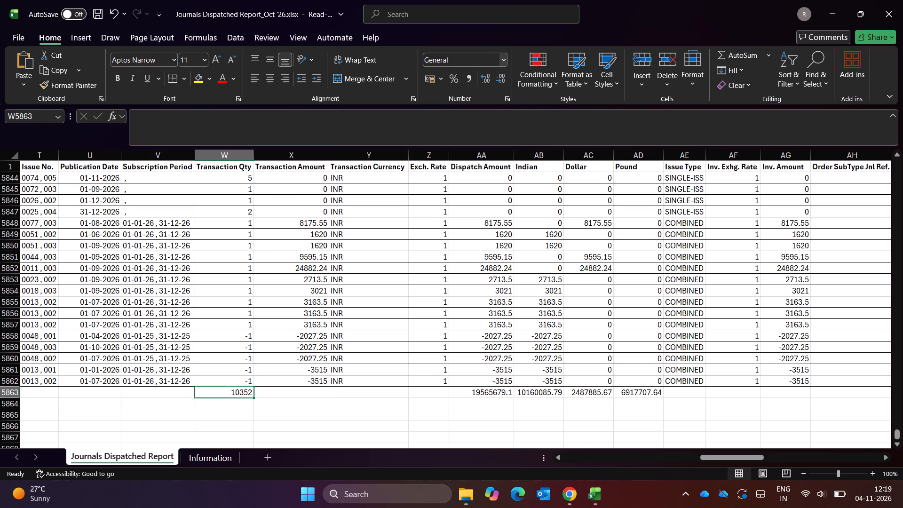
{"action": "key", "text": "shift+Right"}
{"action": "key", "text": "ctrl+r"}
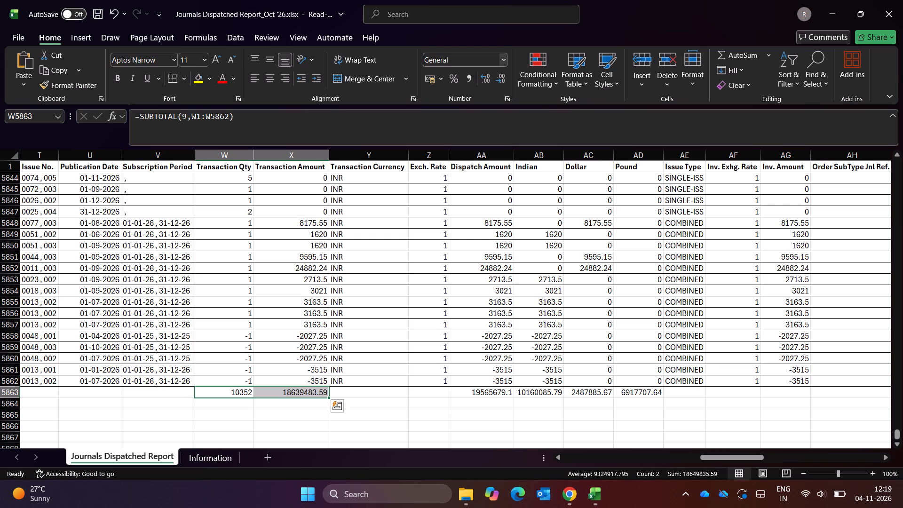
{"action": "key", "text": "Escape"}
Switch to the GSTR-3B(HRY)Oct'26 workbook and open its Exempt-HRY sheet.
{"action": "key", "text": "alt+Tab"}
{"action": "key", "text": "Down"}
{"action": "key", "text": "Up"}
{"action": "key", "text": "alt+Tab"}
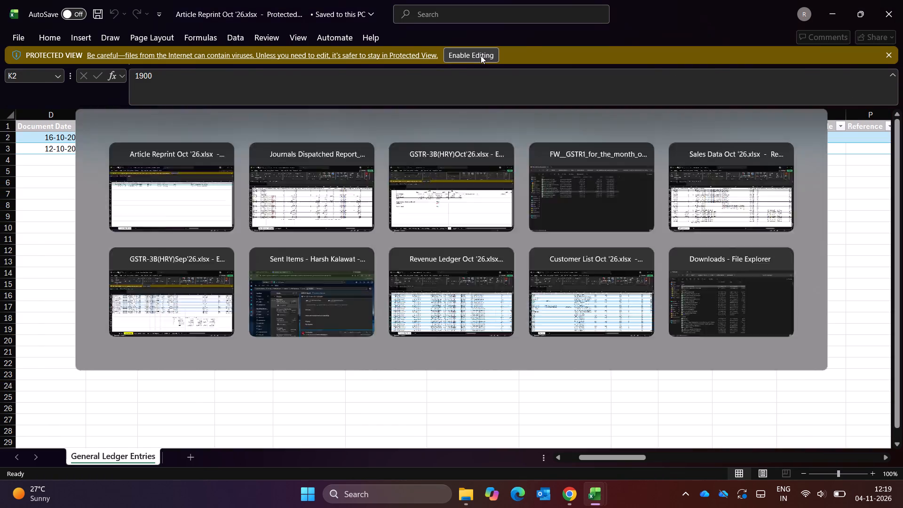
{"action": "key", "text": "alt+Tab"}
{"action": "key", "text": "alt+Right"}
{"action": "key", "text": "alt+Right"}
{"action": "key", "text": "alt+Left"}
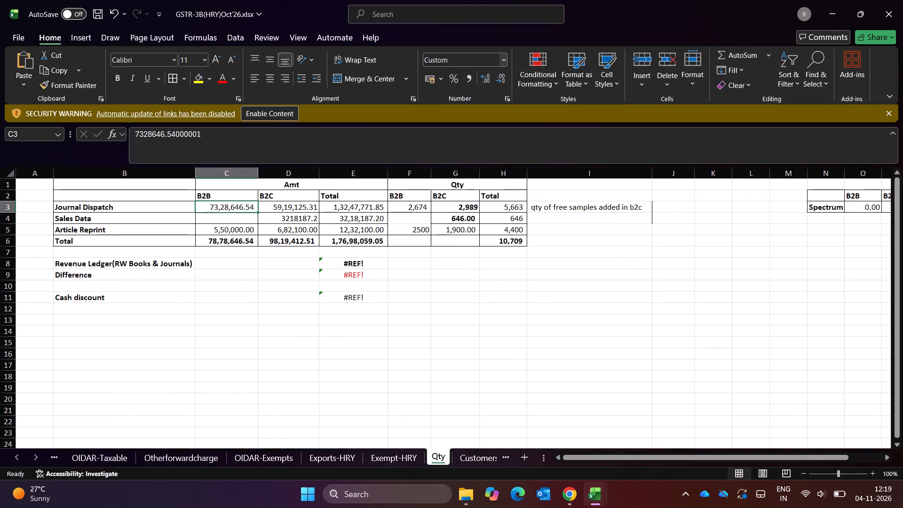
{"action": "key", "text": "ctrl+Page_Up"}
Filter G/L Account Name to Domestic Sales Indian, UK and US Journals plus Export Sales Indian Journals, excluding Commercial Sales-Imp Journals.
{"action": "key", "text": "Up"}
{"action": "key", "text": "Up"}
{"action": "key", "text": "Up"}
{"action": "key", "text": "Down"}
{"action": "key", "text": "Right"}
{"action": "key", "text": "Right"}
{"action": "key", "text": "ctrl+Left"}
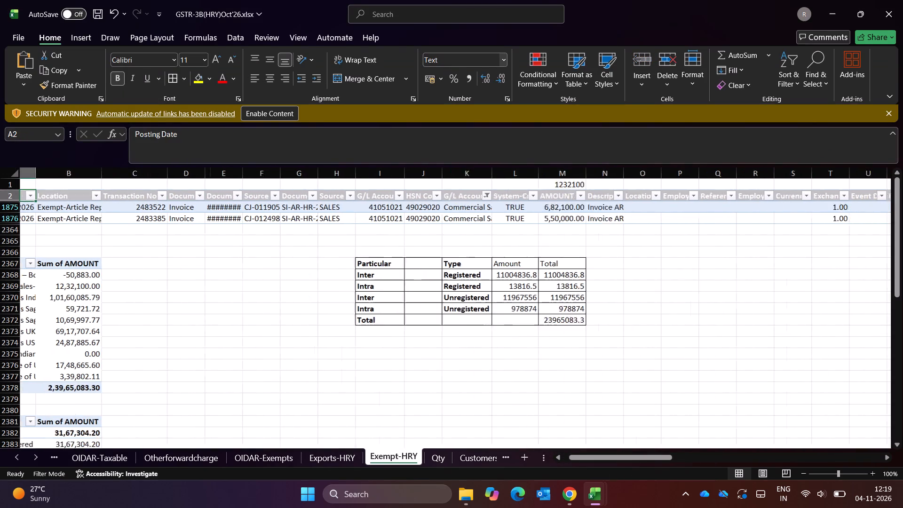
{"action": "key", "text": "Right"}
{"action": "key", "text": "Right"}
{"action": "key", "text": "Right"}
{"action": "key", "text": "Right"}
{"action": "key", "text": "Right"}
{"action": "key", "text": "Right"}
{"action": "key", "text": "Right"}
{"action": "key", "text": "Right"}
{"action": "key", "text": "Right"}
{"action": "key", "text": "Right"}
{"action": "key", "text": "alt+Down"}
{"action": "key", "text": "alt+Down"}
{"action": "key", "text": "alt+Down"}
{"action": "key", "text": "alt+Down"}
{"action": "key", "text": "alt+Down"}
{"action": "key", "text": "alt+Down"}
{"action": "key", "text": "alt+Down"}
{"action": "key", "text": "alt+Down"}
{"action": "key", "text": "alt+Down"}
{"action": "key", "text": "alt+Down"}
{"action": "key", "text": "alt+Down"}
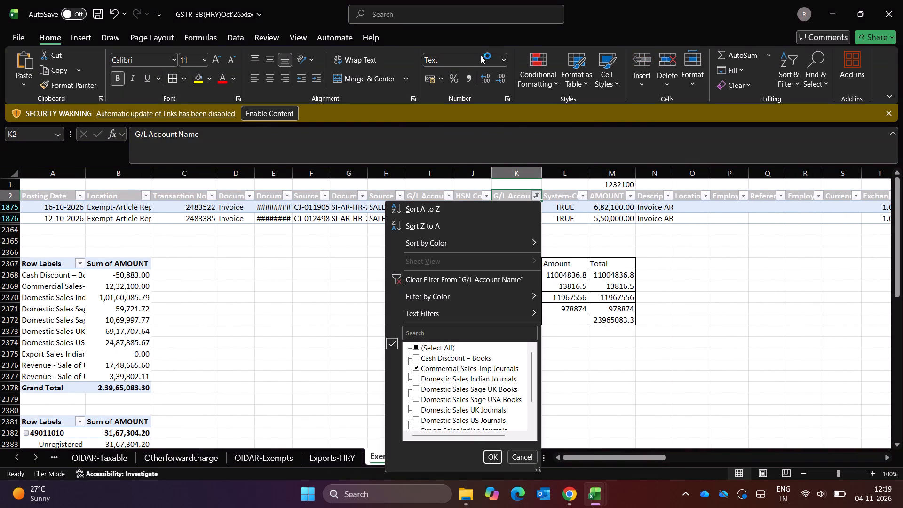
{"action": "key", "text": "Down"}
{"action": "key", "text": "space"}
{"action": "key", "text": "Down"}
{"action": "key", "text": "space"}
{"action": "key", "text": "Down"}
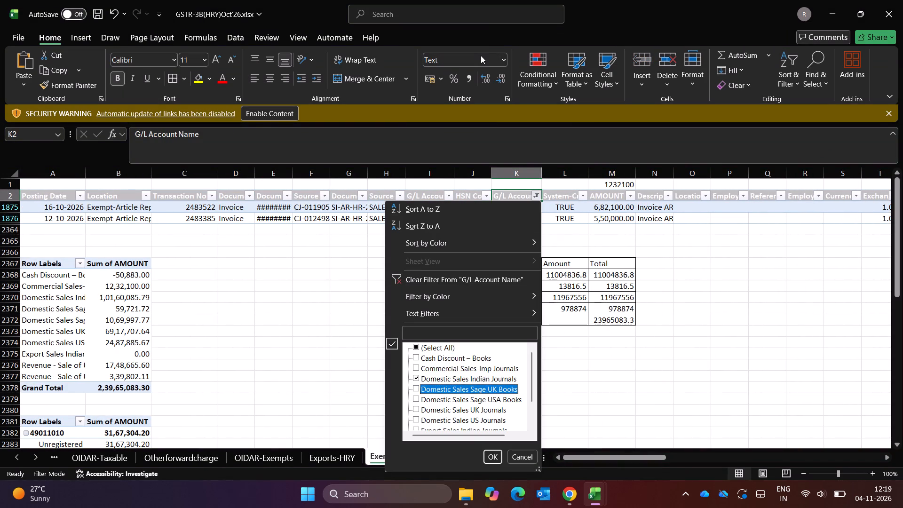
{"action": "key", "text": "Down"}
{"action": "key", "text": "Down"}
{"action": "key", "text": "Down"}
{"action": "key", "text": "Up"}
{"action": "key", "text": "space"}
{"action": "key", "text": "Down"}
{"action": "key", "text": "Down"}
{"action": "key", "text": "space"}
{"action": "key", "text": "Down"}
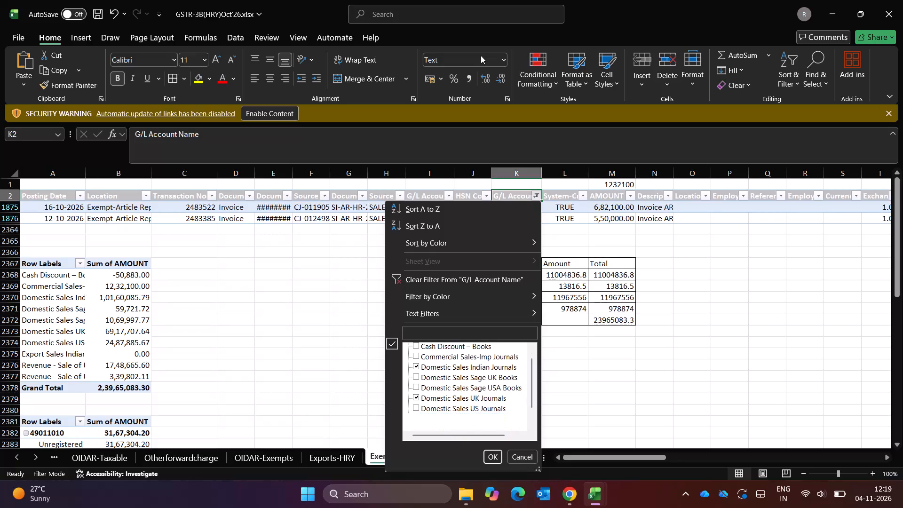
{"action": "key", "text": "Up"}
{"action": "key", "text": "Up"}
{"action": "key", "text": "space"}
{"action": "key", "text": "Down"}
{"action": "key", "text": "Down"}
{"action": "key", "text": "Down"}
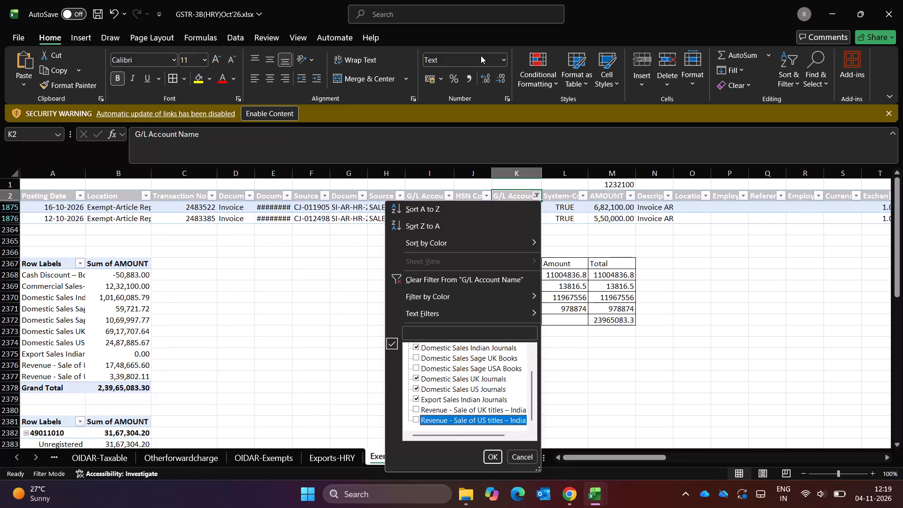
{"action": "key", "text": "Up"}
{"action": "key", "text": "Up"}
{"action": "key", "text": "Up"}
{"action": "key", "text": "Up"}
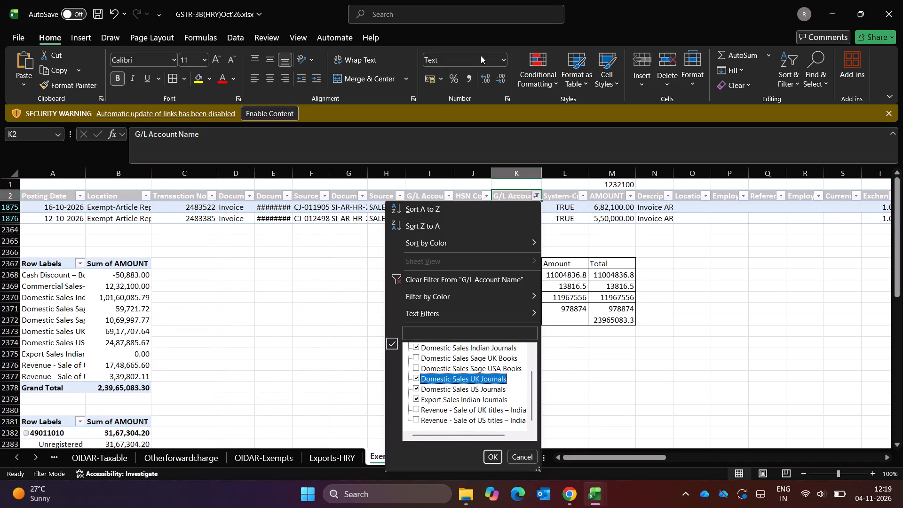
{"action": "key", "text": "Up"}
{"action": "key", "text": "Up"}
{"action": "key", "text": "Up"}
{"action": "key", "text": "Up"}
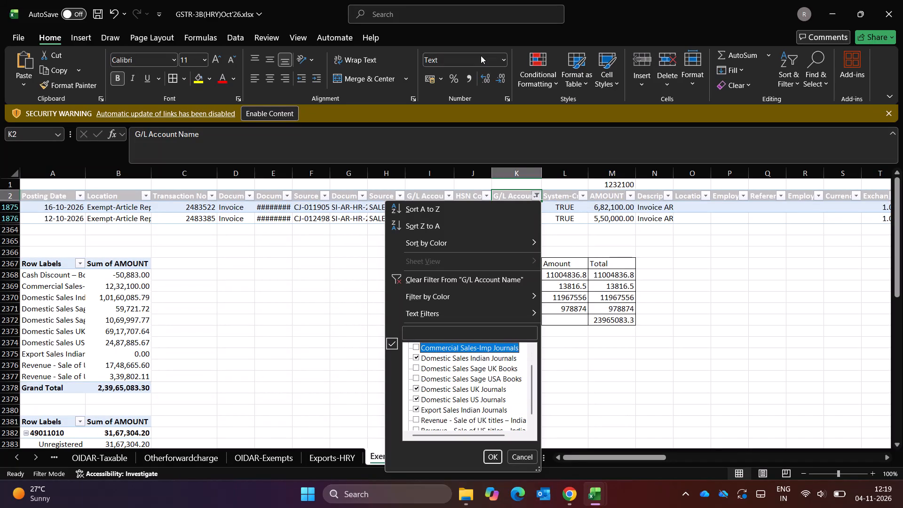
{"action": "key", "text": "Up"}
{"action": "key", "text": "Down"}
{"action": "key", "text": "Down"}
{"action": "key", "text": "Down"}
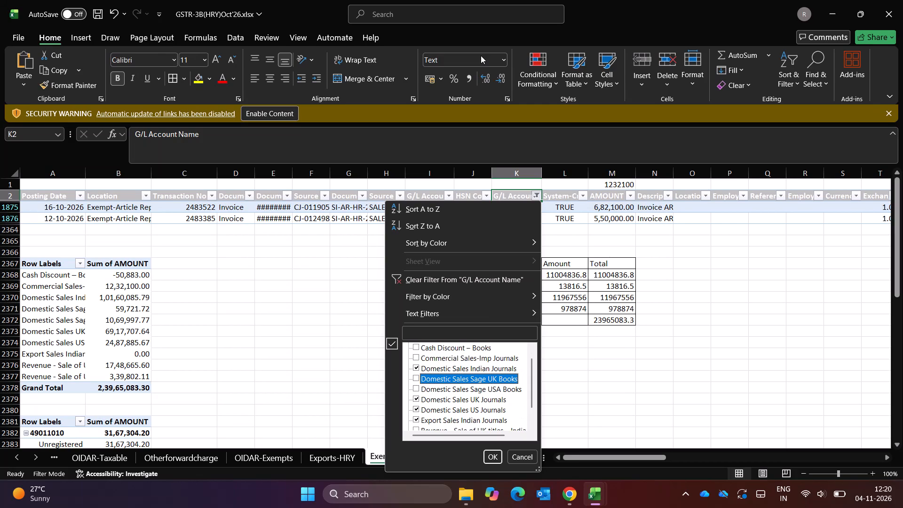
{"action": "key", "text": "Up"}
{"action": "key", "text": "Return"}
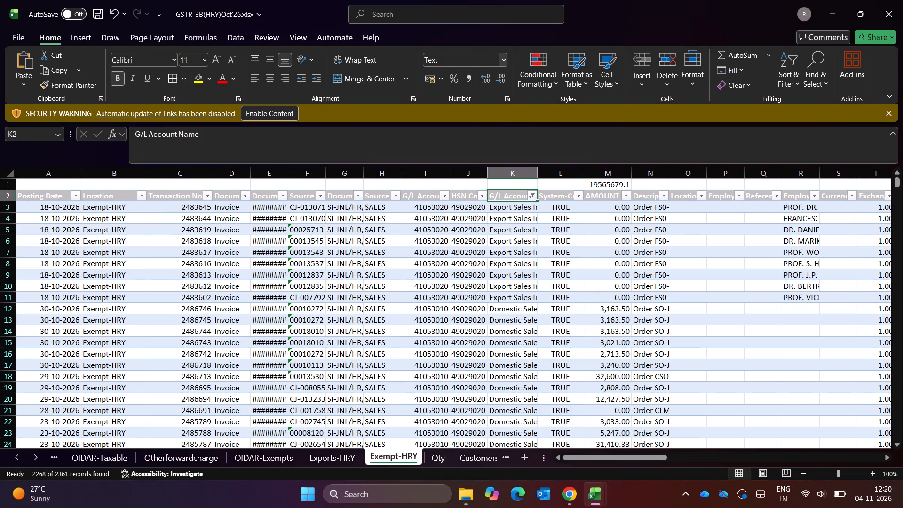
Compare the filtered AMOUNT total on Exempt-HRY with the Dispatch Amount total in the Journals Dispatched Report.
{"action": "key", "text": "Right"}
{"action": "key", "text": "Right"}
{"action": "key", "text": "alt+Tab"}
{"action": "key", "text": "Right"}
{"action": "key", "text": "Right"}
{"action": "key", "text": "Right"}
{"action": "key", "text": "Right"}
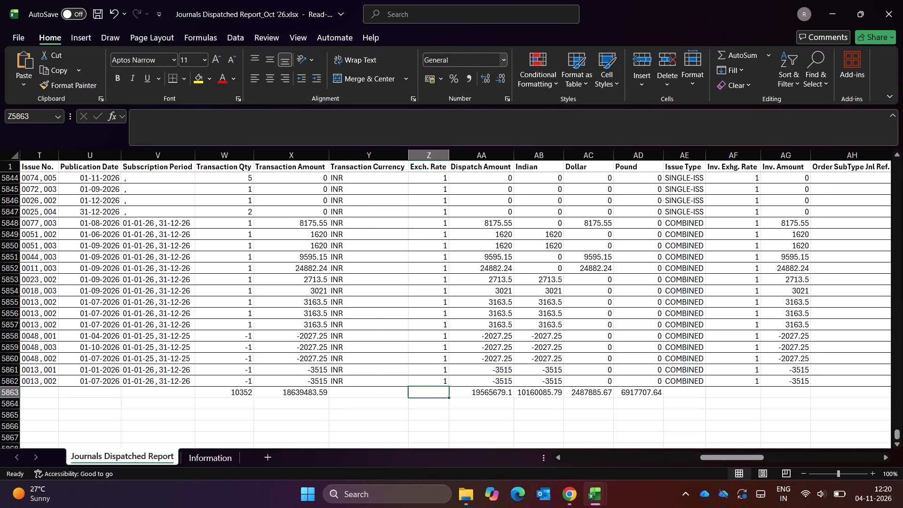
{"action": "key", "text": "alt+Tab"}
{"action": "key", "text": "alt+Tab"}
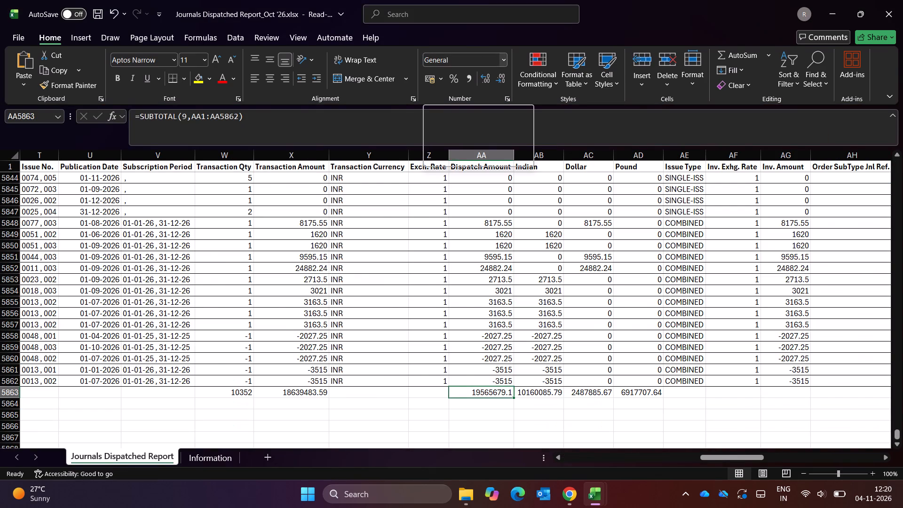
{"action": "key", "text": "alt+Tab"}
{"action": "key", "text": "Right"}
{"action": "key", "text": "Right"}
{"action": "key", "text": "Left"}
{"action": "key", "text": "Left"}
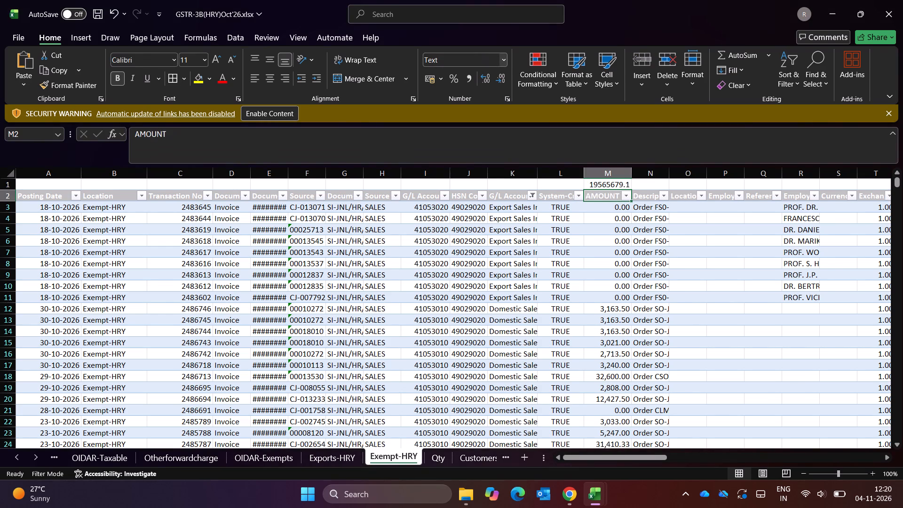
In the Journals Dispatched Report workbook, start an XLOOKUP in BC2, beside Onus, using End User No. in AX2 as the lookup value.
{"action": "key", "text": "alt+Tab"}
{"action": "key", "text": "ctrl+Up"}
{"action": "key", "text": "ctrl+Up"}
{"action": "key", "text": "ctrl+Right"}
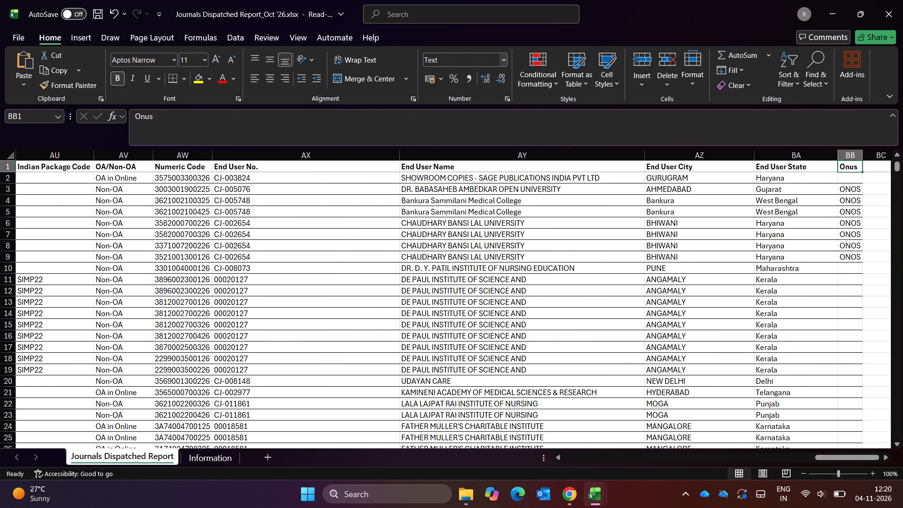
{"action": "key", "text": "Right"}
{"action": "key", "text": "Right"}
{"action": "key", "text": "Left"}
{"action": "key", "text": "Down"}
{"action": "type", "text": "=XLOO"}
{"action": "key", "text": "Tab"}
{"action": "key", "text": "Up"}
{"action": "key", "text": "ctrl+Left"}
{"action": "key", "text": "ctrl+Left"}
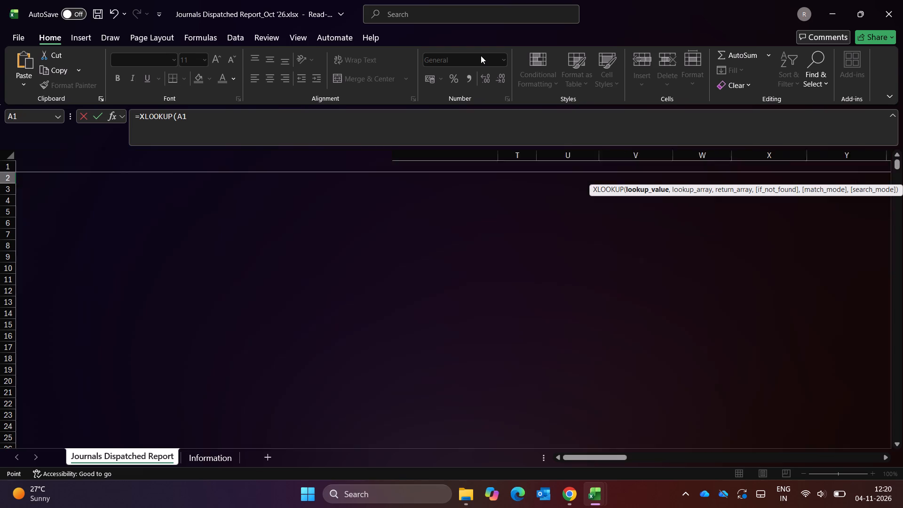
{"action": "key", "text": "ctrl+Left"}
{"action": "key", "text": "Right"}
{"action": "key", "text": "Right"}
{"action": "key", "text": "Right"}
{"action": "key", "text": "Right"}
{"action": "key", "text": "Right"}
{"action": "key", "text": "Right"}
{"action": "key", "text": "Right"}
{"action": "key", "text": "Right"}
{"action": "key", "text": "Right"}
{"action": "key", "text": "Right"}
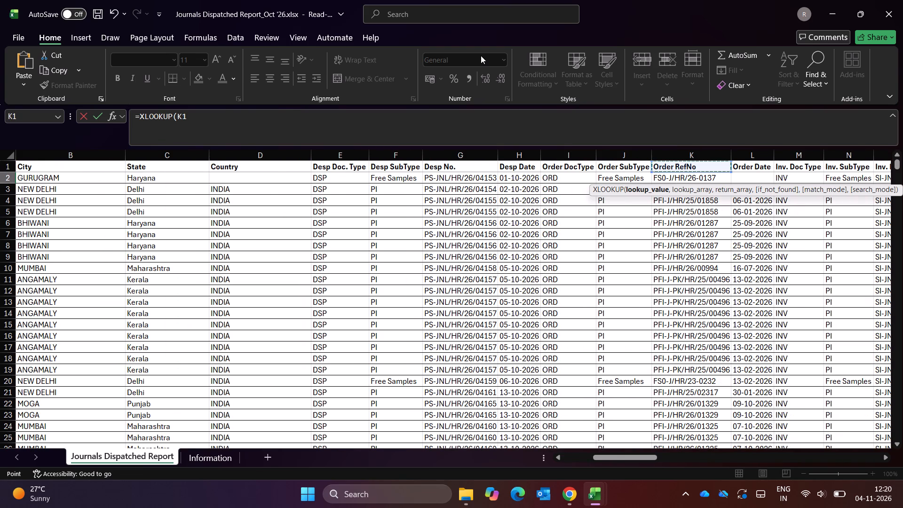
{"action": "key", "text": "Right"}
{"action": "key", "text": "Right"}
{"action": "key", "text": "Right"}
{"action": "key", "text": "Right"}
{"action": "key", "text": "Right"}
{"action": "key", "text": "Right"}
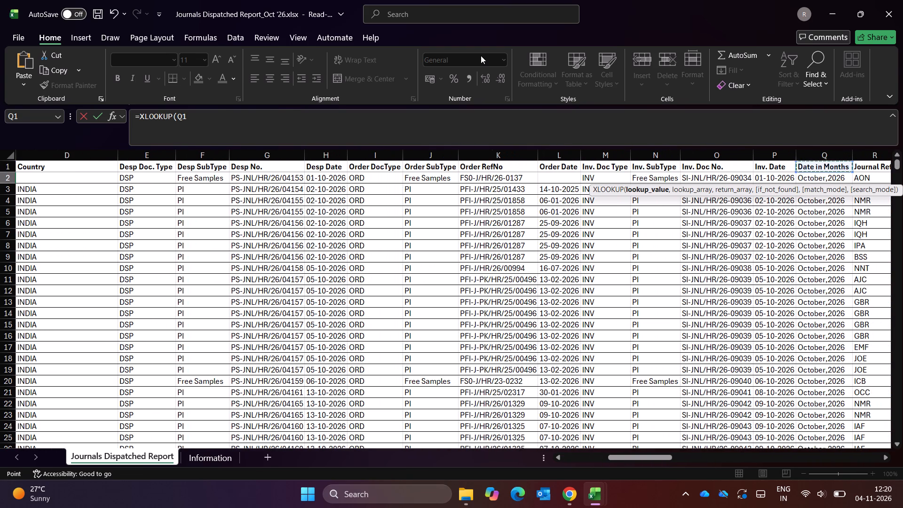
{"action": "key", "text": "Right"}
{"action": "key", "text": "Right"}
{"action": "key", "text": "Right"}
{"action": "key", "text": "Right"}
{"action": "key", "text": "Right"}
{"action": "key", "text": "Right"}
{"action": "key", "text": "Right"}
{"action": "key", "text": "Right"}
{"action": "key", "text": "Right"}
{"action": "key", "text": "Right"}
{"action": "key", "text": "Right"}
{"action": "key", "text": "Right"}
{"action": "key", "text": "Right"}
{"action": "key", "text": "Right"}
{"action": "key", "text": "Right"}
{"action": "key", "text": "Right"}
{"action": "key", "text": "Right"}
{"action": "key", "text": "Right"}
{"action": "key", "text": "Right"}
{"action": "key", "text": "Right"}
{"action": "key", "text": "Right"}
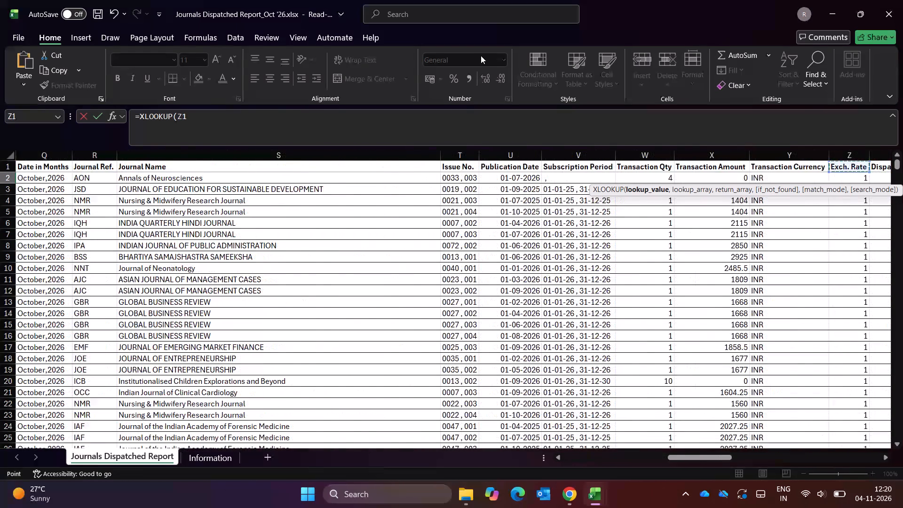
{"action": "key", "text": "Right"}
{"action": "key", "text": "Right"}
{"action": "key", "text": "Right"}
{"action": "key", "text": "Right"}
{"action": "key", "text": "Right"}
{"action": "key", "text": "Right"}
{"action": "key", "text": "Right"}
{"action": "key", "text": "Right"}
{"action": "key", "text": "Right"}
{"action": "key", "text": "Right"}
{"action": "key", "text": "Right"}
{"action": "key", "text": "Right"}
{"action": "key", "text": "Right"}
{"action": "key", "text": "Right"}
{"action": "key", "text": "Right"}
{"action": "key", "text": "Right"}
{"action": "key", "text": "Right"}
{"action": "key", "text": "Right"}
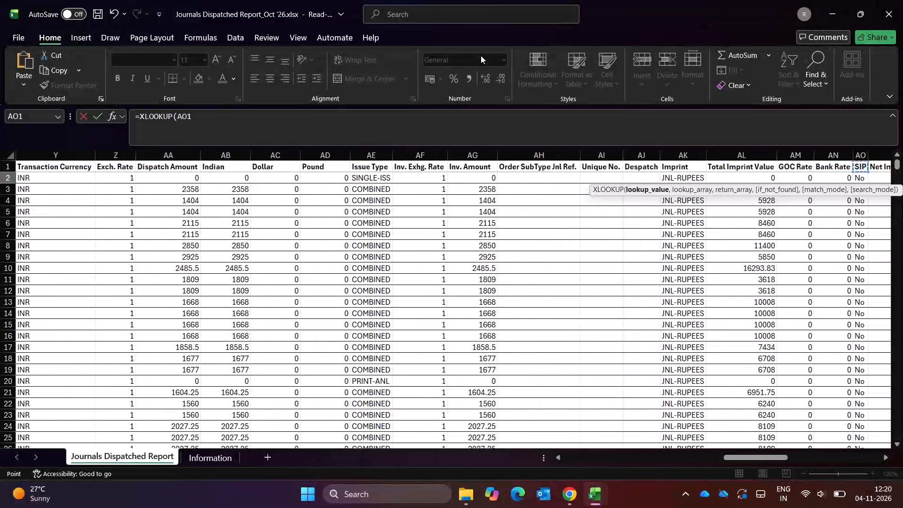
{"action": "key", "text": "Left"}
{"action": "key", "text": "Left"}
{"action": "key", "text": "Left"}
{"action": "key", "text": "Left"}
{"action": "key", "text": "Left"}
{"action": "key", "text": "Left"}
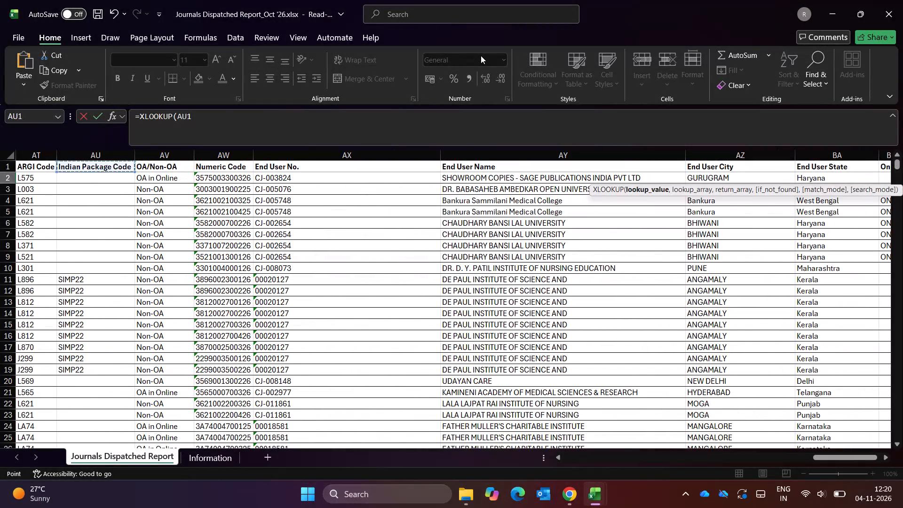
{"action": "key", "text": "Right"}
{"action": "key", "text": "Right"}
{"action": "key", "text": "Down"}
{"action": "key", "text": "Right"}
{"action": "key", "text": "comma"}
Complete the XLOOKUP with Exempt-HRY column F of the GSTR-3B(HRY)Oct'26 workbook as lookup array and column BD as return array.
{"action": "key", "text": "alt+Tab"}
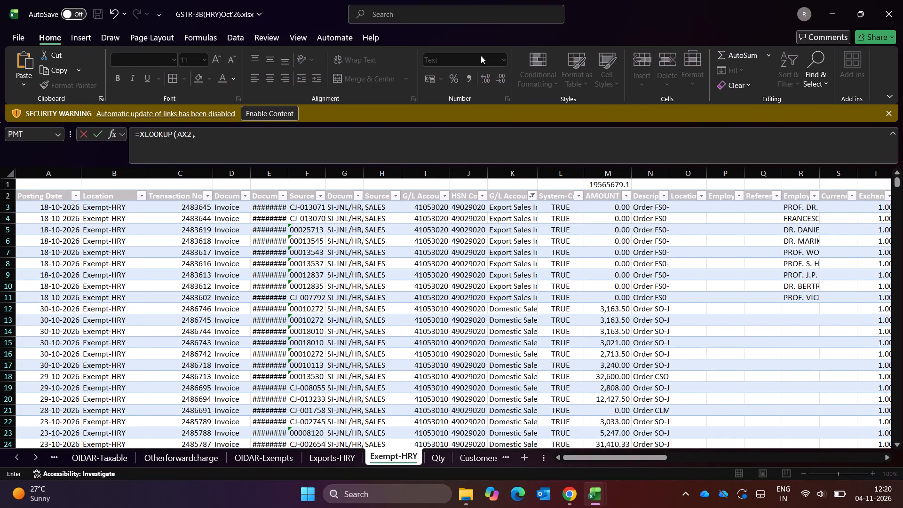
{"action": "key", "text": "Up"}
{"action": "left_click", "coordinate": [311, 173]}
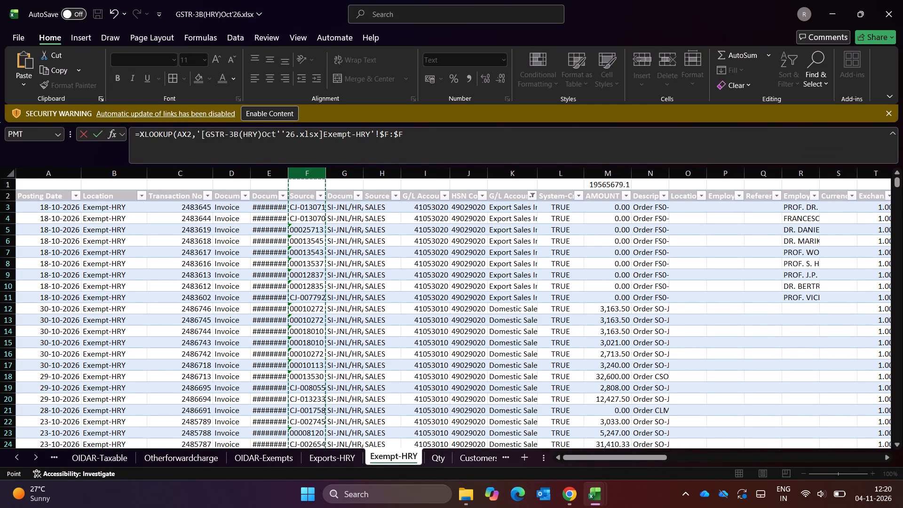
{"action": "key", "text": "comma"}
{"action": "key", "text": "Down"}
{"action": "key", "text": "Down"}
{"action": "key", "text": "Right"}
{"action": "key", "text": "Up"}
{"action": "key", "text": "ctrl+Right"}
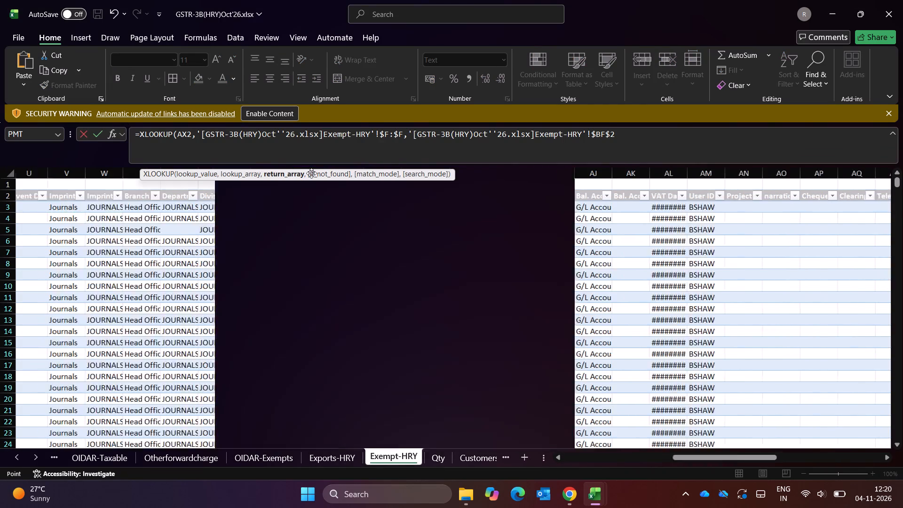
{"action": "left_click", "coordinate": [780, 172]}
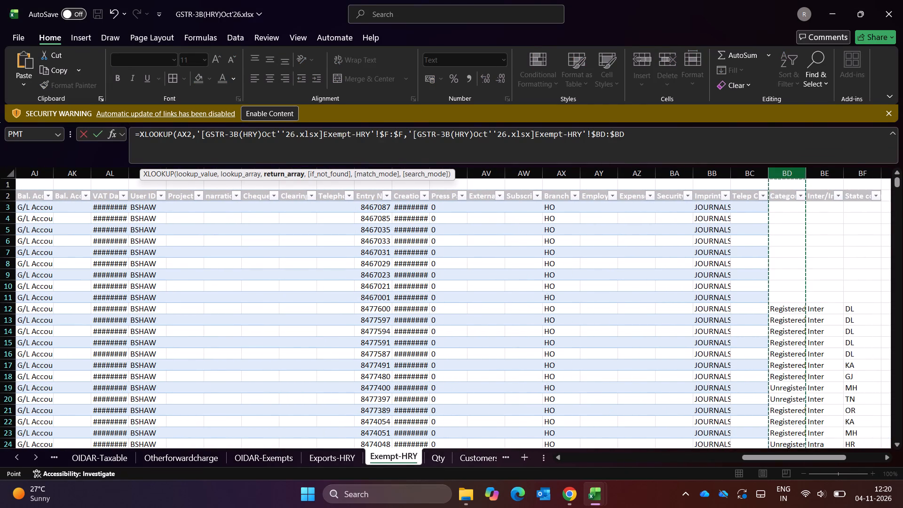
{"action": "key", "text": "Return"}
Fill the BC2 XLOOKUP formula down column BC to the last data row, 5862.
{"action": "key", "text": "Left"}
{"action": "key", "text": "ctrl+Down"}
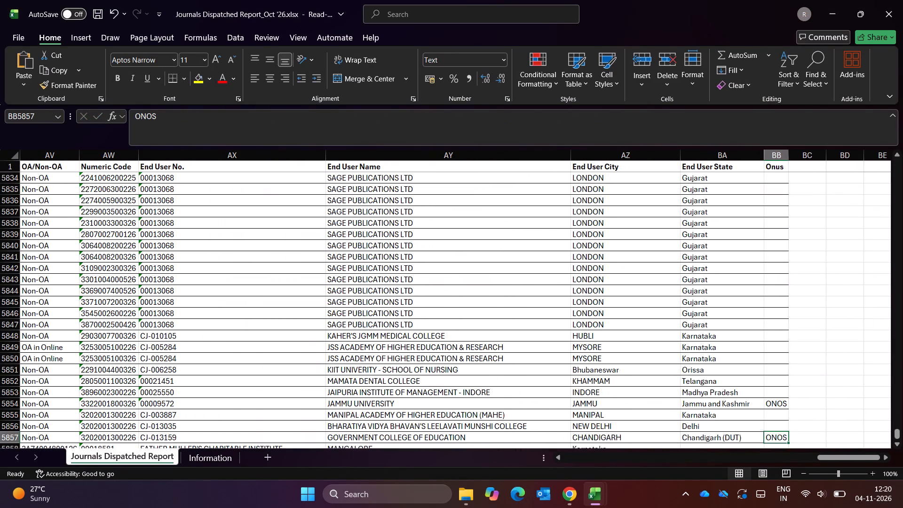
{"action": "key", "text": "Down"}
{"action": "key", "text": "Up"}
{"action": "key", "text": "Right"}
{"action": "key", "text": "Left"}
{"action": "key", "text": "Down"}
{"action": "key", "text": "Down"}
{"action": "key", "text": "Down"}
{"action": "key", "text": "Down"}
{"action": "key", "text": "Down"}
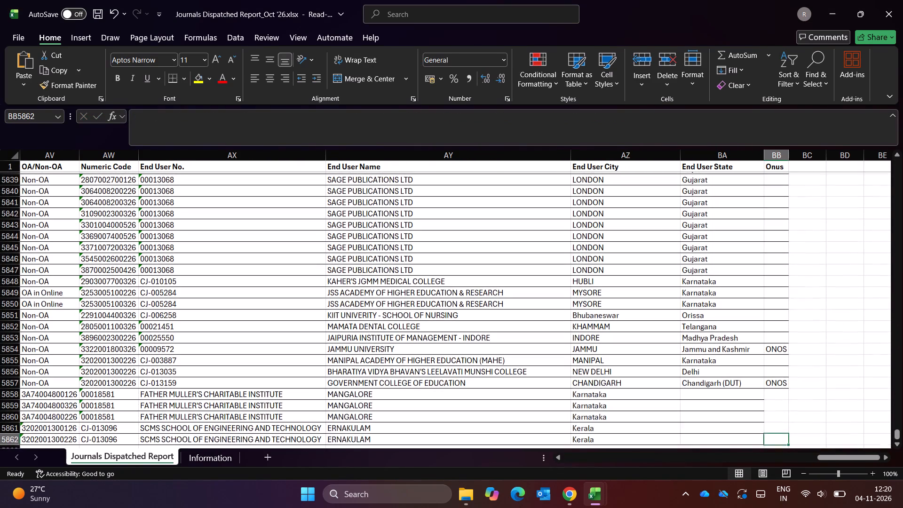
{"action": "key", "text": "Left"}
{"action": "key", "text": "ctrl+Down"}
{"action": "key", "text": "Down"}
{"action": "key", "text": "Up"}
{"action": "key", "text": "ctrl+Up"}
{"action": "key", "text": "Up"}
{"action": "key", "text": "Up"}
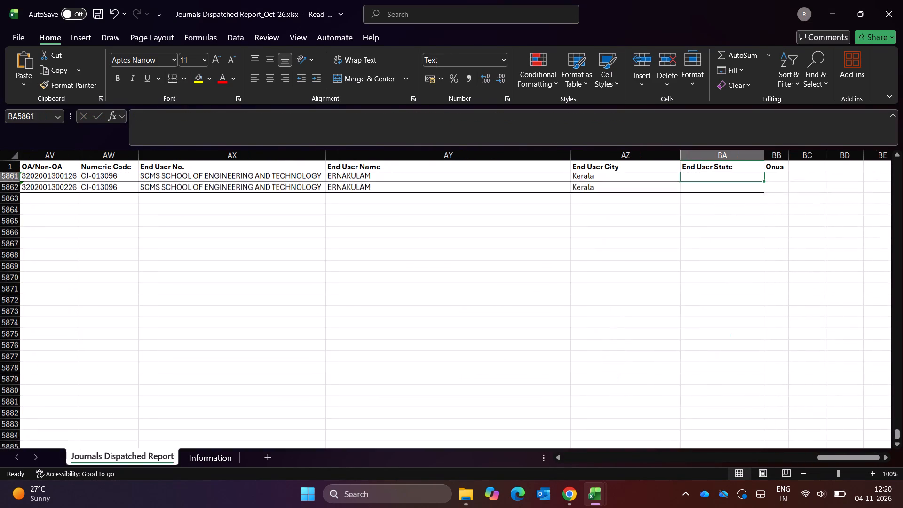
{"action": "key", "text": "Down"}
{"action": "key", "text": "Down"}
{"action": "key", "text": "Right"}
{"action": "key", "text": "Right"}
{"action": "key", "text": "ctrl+shift+Up"}
{"action": "key", "text": "ctrl+d"}
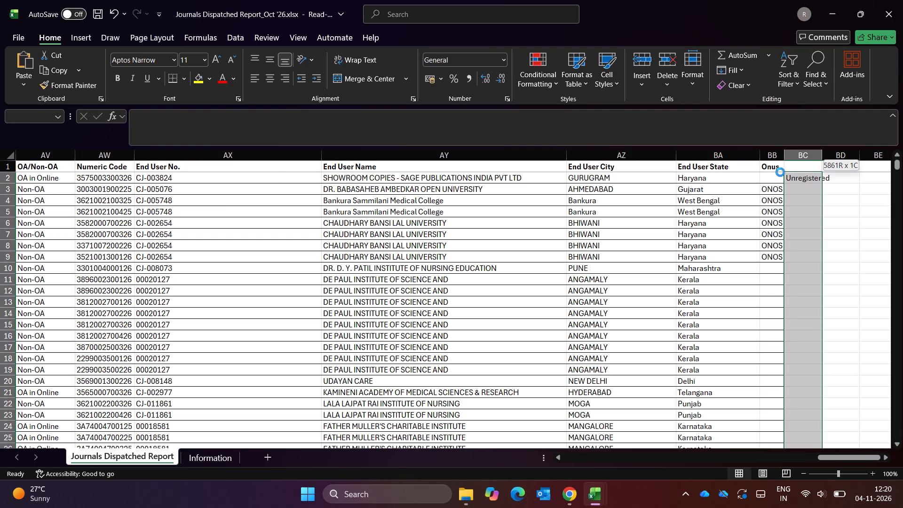
Add filters to the header row and filter column BC to only the 0 and #N/A results.
{"action": "key", "text": "ctrl+Up"}
{"action": "key", "text": "ctrl+Up"}
{"action": "key", "text": "Down"}
{"action": "key", "text": "Up"}
{"action": "key", "text": "ctrl+shift+l"}
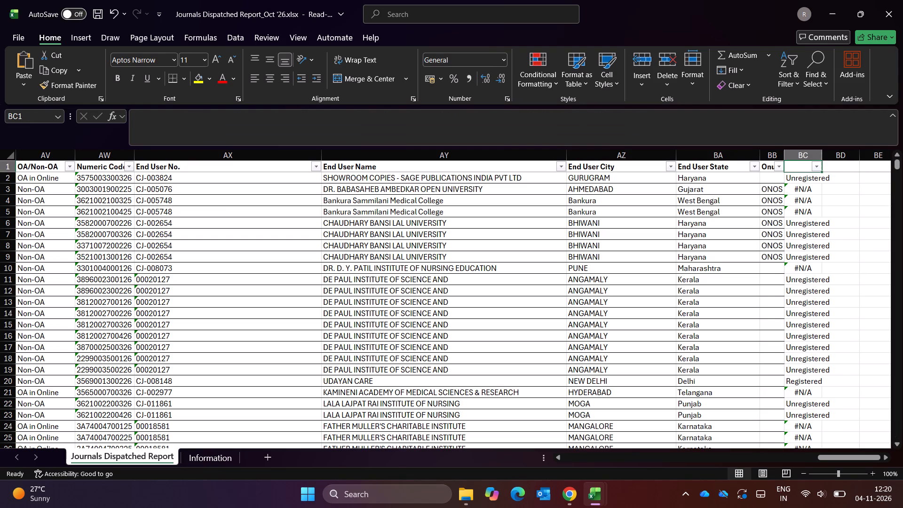
{"action": "key", "text": "ctrl+shift+l"}
{"action": "key", "text": "ctrl+shift+l"}
{"action": "key", "text": "alt+Down"}
{"action": "key", "text": "alt+Down"}
{"action": "key", "text": "alt+Down"}
{"action": "key", "text": "alt+Down"}
{"action": "key", "text": "alt+Down"}
{"action": "key", "text": "alt+Down"}
{"action": "key", "text": "alt+Down"}
{"action": "key", "text": "alt+Down"}
{"action": "key", "text": "alt+Down"}
{"action": "key", "text": "alt+Down"}
{"action": "key", "text": "alt+Down"}
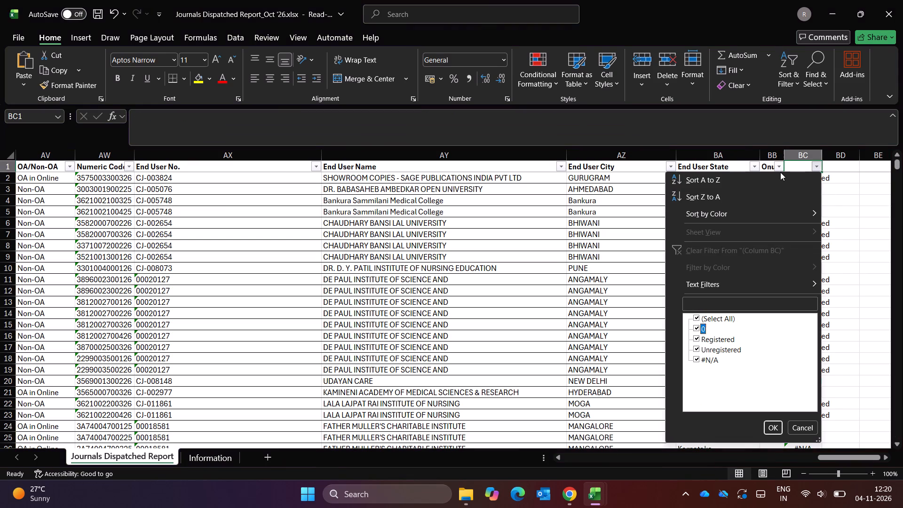
{"action": "key", "text": "Up"}
{"action": "key", "text": "space"}
{"action": "key", "text": "Down"}
{"action": "key", "text": "space"}
{"action": "key", "text": "Down"}
{"action": "key", "text": "Down"}
{"action": "key", "text": "Down"}
{"action": "key", "text": "Up"}
{"action": "key", "text": "space"}
{"action": "key", "text": "space"}
{"action": "key", "text": "Down"}
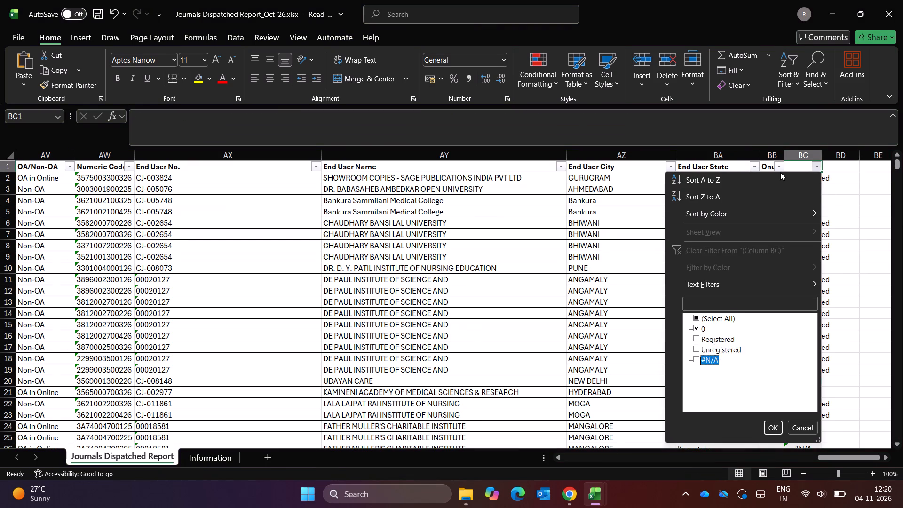
{"action": "key", "text": "space"}
{"action": "key", "text": "Return"}
Review the filtered 0 and #N/A rows in column BC from the first to the last record.
{"action": "key", "text": "Down"}
{"action": "key", "text": "Down"}
{"action": "key", "text": "ctrl+Down"}
{"action": "key", "text": "Down"}
{"action": "key", "text": "Up"}
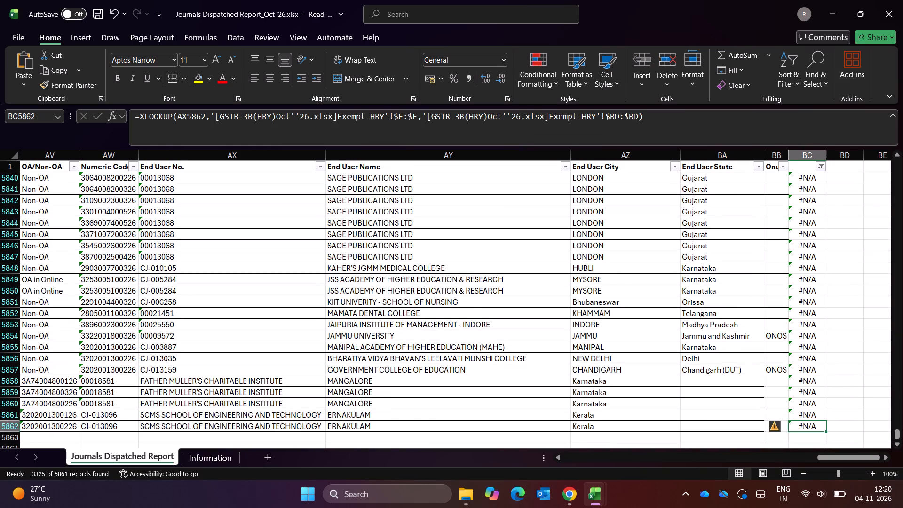
{"action": "key", "text": "ctrl+Up"}
{"action": "key", "text": "Down"}
{"action": "key", "text": "Down"}
{"action": "key", "text": "Up"}
{"action": "key", "text": "Up"}
{"action": "key", "text": "Up"}
{"action": "key", "text": "ctrl+Left"}
{"action": "key", "text": "Right"}
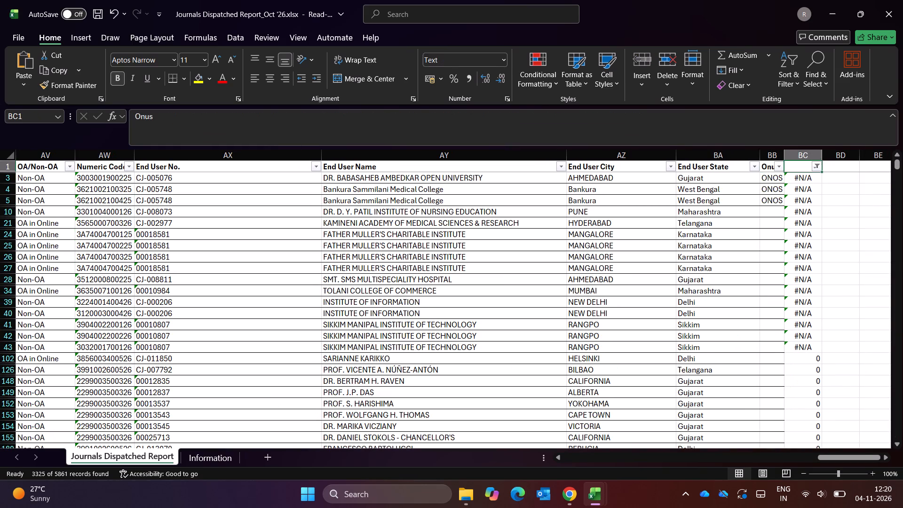
Review the filtered 0 and #N/A records across their columns, examining the Transaction Amount values down to the last record.
{"action": "key", "text": "ctrl+Left"}
{"action": "key", "text": "ctrl+Left"}
{"action": "key", "text": "ctrl+Left"}
{"action": "key", "text": "ctrl+Left"}
{"action": "key", "text": "Right"}
{"action": "key", "text": "Right"}
{"action": "key", "text": "Right"}
{"action": "key", "text": "Right"}
{"action": "key", "text": "Right"}
{"action": "key", "text": "Right"}
{"action": "key", "text": "Right"}
{"action": "key", "text": "Right"}
{"action": "key", "text": "Right"}
{"action": "key", "text": "Right"}
{"action": "key", "text": "Right"}
{"action": "key", "text": "Right"}
{"action": "key", "text": "Right"}
{"action": "key", "text": "Right"}
{"action": "key", "text": "Right"}
{"action": "key", "text": "Right"}
{"action": "key", "text": "Right"}
{"action": "key", "text": "Right"}
{"action": "key", "text": "Right"}
{"action": "key", "text": "Right"}
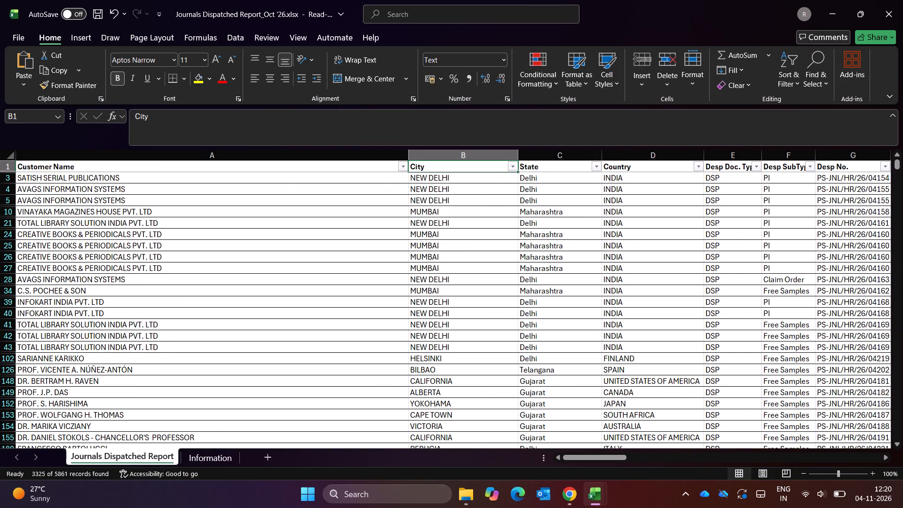
{"action": "key", "text": "Right"}
{"action": "key", "text": "Right"}
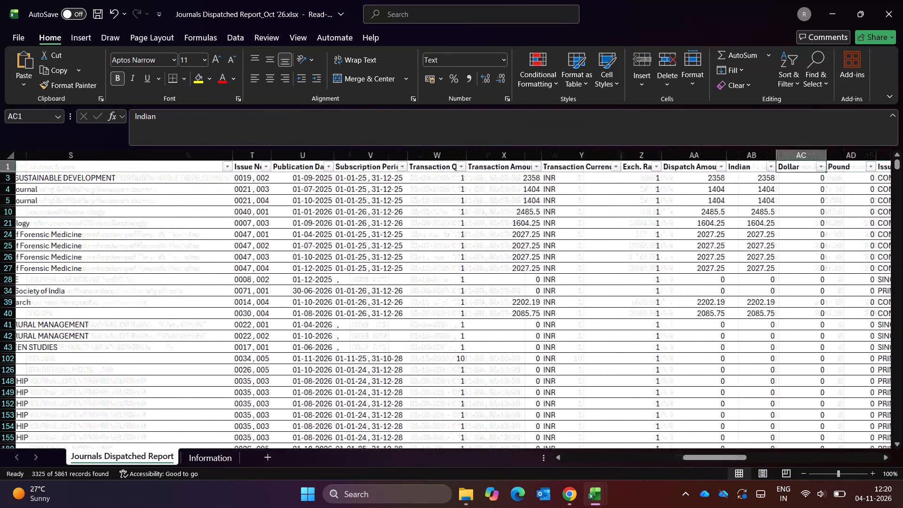
{"action": "key", "text": "Left"}
{"action": "key", "text": "Left"}
{"action": "key", "text": "Left"}
{"action": "key", "text": "Left"}
{"action": "key", "text": "Left"}
{"action": "key", "text": "Left"}
{"action": "key", "text": "Down"}
{"action": "key", "text": "Down"}
{"action": "key", "text": "Down"}
{"action": "key", "text": "Right"}
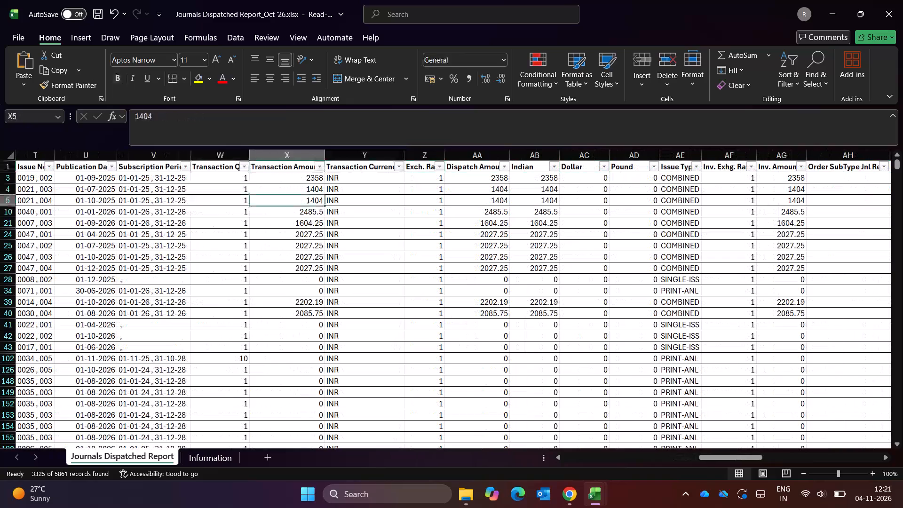
{"action": "key", "text": "Down"}
{"action": "key", "text": "Down"}
{"action": "key", "text": "Down"}
{"action": "key", "text": "Down"}
{"action": "key", "text": "Down"}
{"action": "key", "text": "Down"}
{"action": "key", "text": "Down"}
{"action": "key", "text": "Down"}
{"action": "key", "text": "Down"}
{"action": "key", "text": "Down"}
{"action": "key", "text": "Down"}
{"action": "key", "text": "Down"}
{"action": "key", "text": "Down"}
{"action": "key", "text": "Down"}
{"action": "key", "text": "Down"}
{"action": "key", "text": "Down"}
{"action": "key", "text": "Down"}
{"action": "key", "text": "Down"}
{"action": "key", "text": "Down"}
{"action": "key", "text": "Down"}
{"action": "key", "text": "Down"}
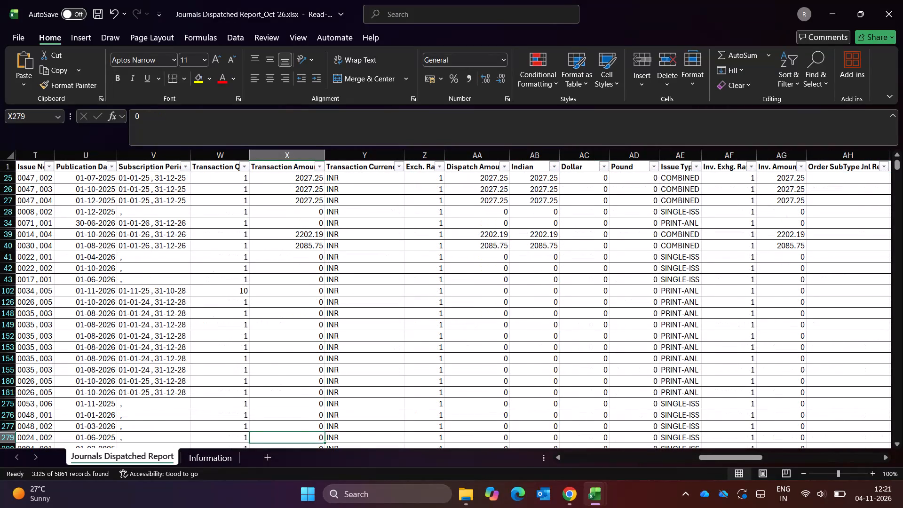
{"action": "key", "text": "ctrl+Down"}
{"action": "key", "text": "Down"}
{"action": "key", "text": "Up"}
{"action": "key", "text": "Up"}
{"action": "key", "text": "ctrl+Up"}
{"action": "key", "text": "Down"}
{"action": "key", "text": "Down"}
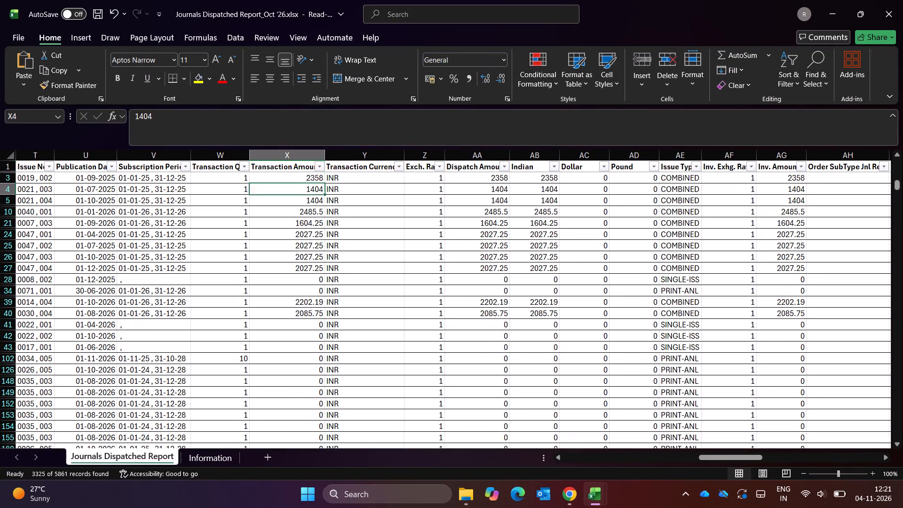
Clear the column BC filter and delete all XLOOKUP formulas from BC2 to BC5862.
{"action": "key", "text": "Up"}
{"action": "key", "text": "Up"}
{"action": "key", "text": "ctrl+Right"}
{"action": "key", "text": "Right"}
{"action": "key", "text": "Right"}
{"action": "key", "text": "Left"}
{"action": "key", "text": "alt+a"}
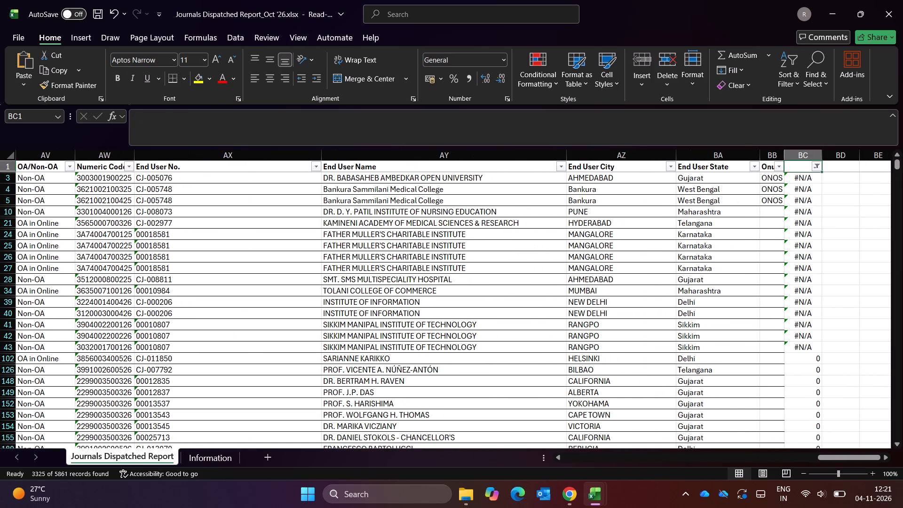
{"action": "key", "text": "alt+c"}
{"action": "key", "text": "Down"}
{"action": "key", "text": "ctrl+shift+Down"}
{"action": "key", "text": "Delete"}
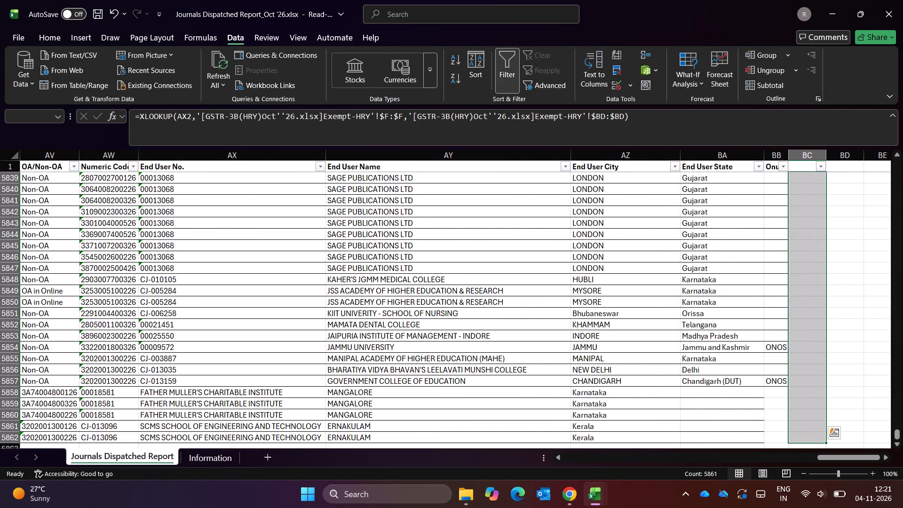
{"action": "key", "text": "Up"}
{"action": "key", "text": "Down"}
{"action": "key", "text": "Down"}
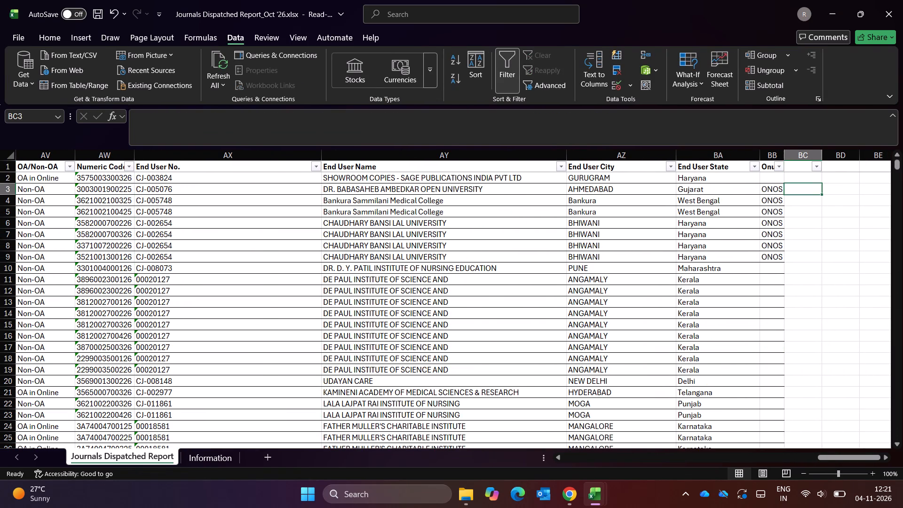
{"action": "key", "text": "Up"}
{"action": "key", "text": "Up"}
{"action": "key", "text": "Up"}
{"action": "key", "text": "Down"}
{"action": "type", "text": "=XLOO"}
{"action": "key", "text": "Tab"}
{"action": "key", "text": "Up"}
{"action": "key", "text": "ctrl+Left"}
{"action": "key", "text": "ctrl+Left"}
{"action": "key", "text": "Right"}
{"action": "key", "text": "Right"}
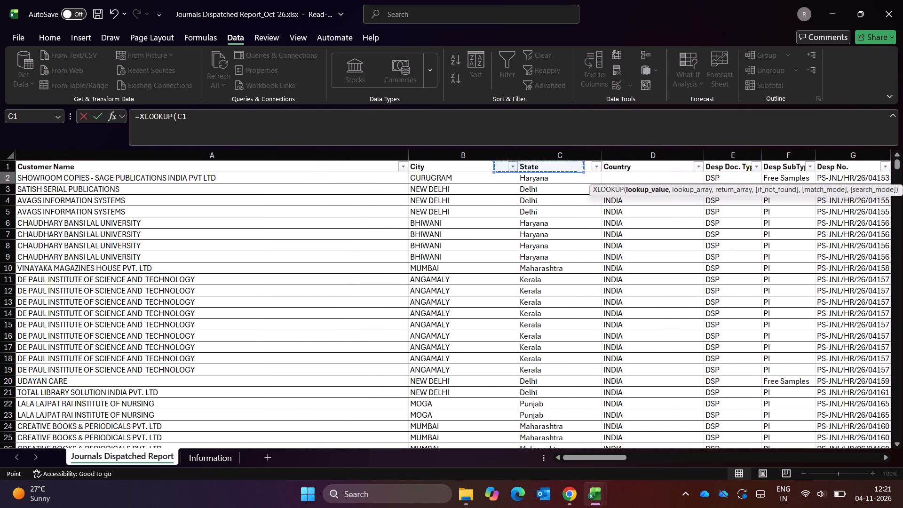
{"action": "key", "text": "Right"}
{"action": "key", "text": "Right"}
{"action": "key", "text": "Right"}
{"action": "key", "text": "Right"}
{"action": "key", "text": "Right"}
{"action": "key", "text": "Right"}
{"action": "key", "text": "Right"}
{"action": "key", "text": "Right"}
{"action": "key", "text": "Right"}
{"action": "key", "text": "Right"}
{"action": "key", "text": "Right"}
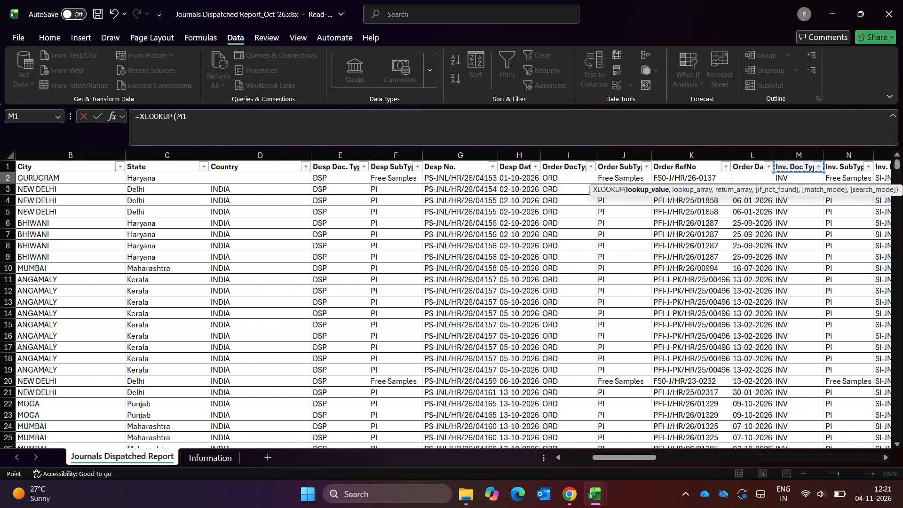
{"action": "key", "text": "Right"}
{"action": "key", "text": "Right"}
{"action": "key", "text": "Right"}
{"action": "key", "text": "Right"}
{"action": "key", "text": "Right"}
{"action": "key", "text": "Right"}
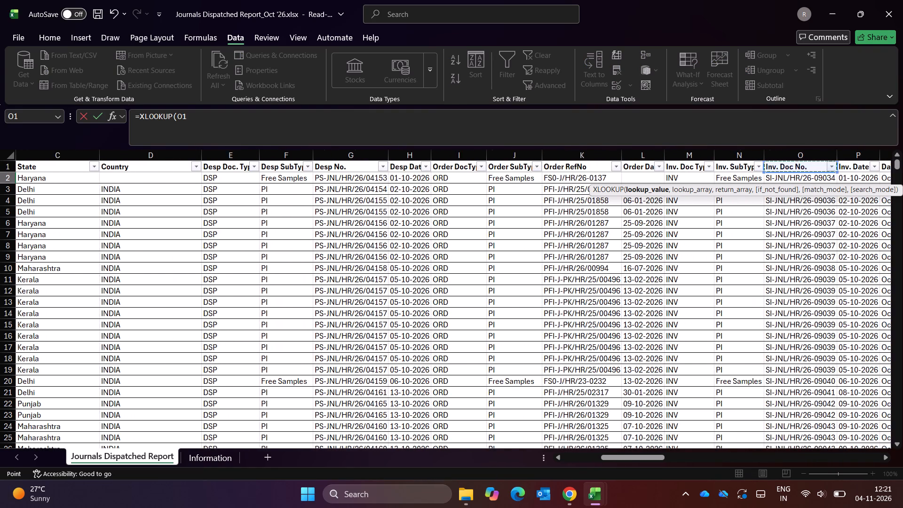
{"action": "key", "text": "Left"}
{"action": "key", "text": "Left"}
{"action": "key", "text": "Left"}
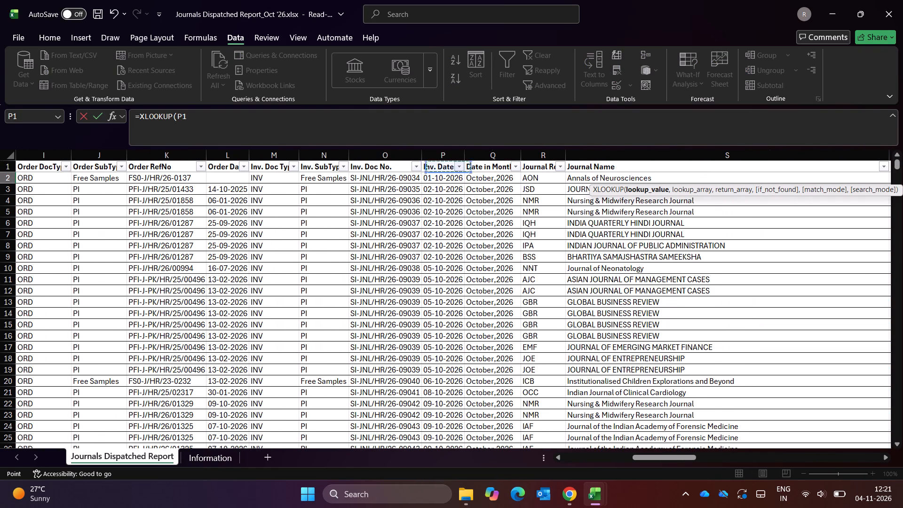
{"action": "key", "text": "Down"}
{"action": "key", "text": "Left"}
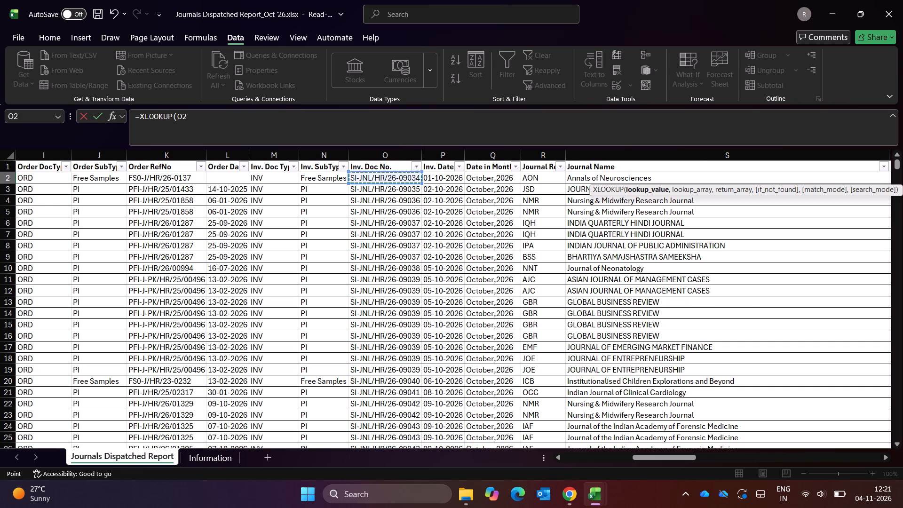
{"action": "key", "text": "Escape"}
Start an XLOOKUP formula in BC2 using the Inv. Doc No. in O2 as the lookup value.
{"action": "type", "text": "=XLOO"}
{"action": "key", "text": "Tab"}
{"action": "key", "text": "Up"}
{"action": "key", "text": "Up"}
{"action": "key", "text": "ctrl+Left"}
{"action": "key", "text": "Right"}
{"action": "key", "text": "ctrl+Left"}
{"action": "key", "text": "ctrl+Left"}
{"action": "key", "text": "ctrl+Left"}
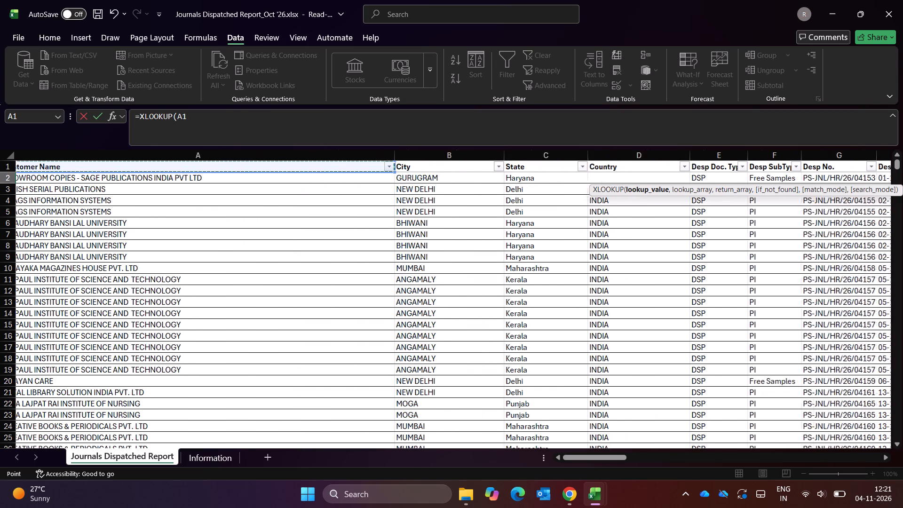
{"action": "key", "text": "ctrl+Left"}
{"action": "key", "text": "Right"}
{"action": "key", "text": "Right"}
{"action": "key", "text": "Right"}
{"action": "key", "text": "Right"}
{"action": "key", "text": "Right"}
{"action": "key", "text": "Right"}
{"action": "key", "text": "Right"}
{"action": "key", "text": "Right"}
{"action": "key", "text": "Right"}
{"action": "key", "text": "Right"}
{"action": "key", "text": "Right"}
{"action": "key", "text": "Right"}
{"action": "key", "text": "Right"}
{"action": "key", "text": "Right"}
{"action": "key", "text": "Right"}
{"action": "key", "text": "Right"}
{"action": "key", "text": "Right"}
{"action": "key", "text": "Right"}
{"action": "key", "text": "Right"}
{"action": "key", "text": "Right"}
{"action": "key", "text": "Left"}
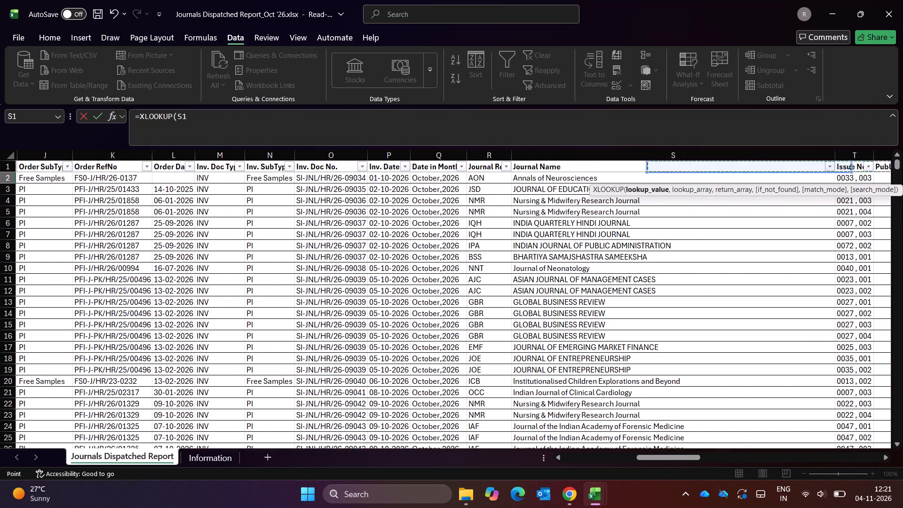
{"action": "key", "text": "Left"}
{"action": "key", "text": "Left"}
{"action": "key", "text": "Left"}
{"action": "key", "text": "Left"}
{"action": "key", "text": "Down"}
{"action": "key", "text": "comma"}
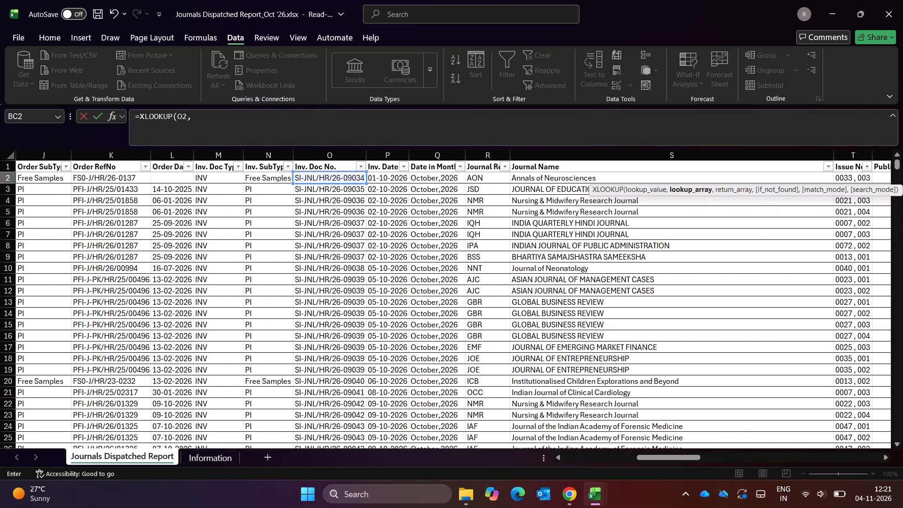
Set the XLOOKUP's lookup array to column G of the Exempt-HRY sheet in the GSTR-3B(HRY)Oct'26 workbook.
{"action": "key", "text": "alt+Tab"}
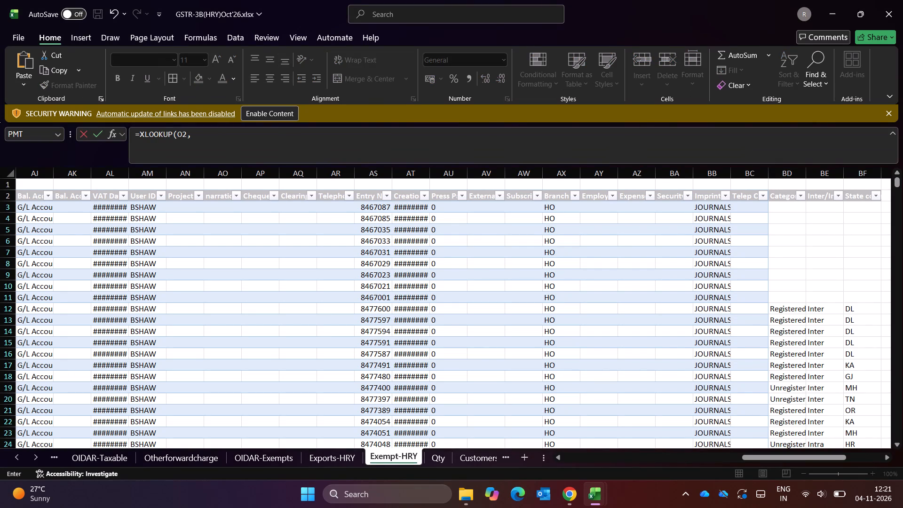
{"action": "left_click", "coordinate": [710, 201]}
{"action": "key", "text": "Up"}
{"action": "key", "text": "ctrl+Left"}
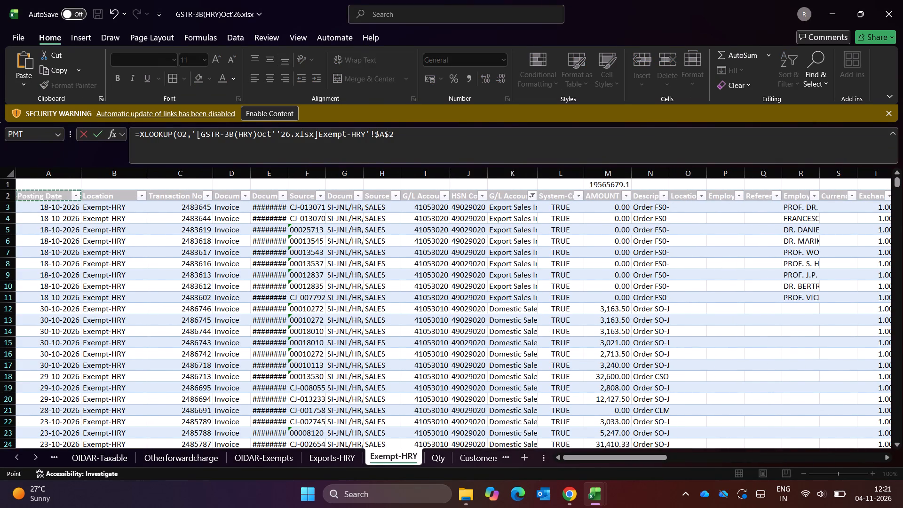
{"action": "left_click", "coordinate": [344, 169]}
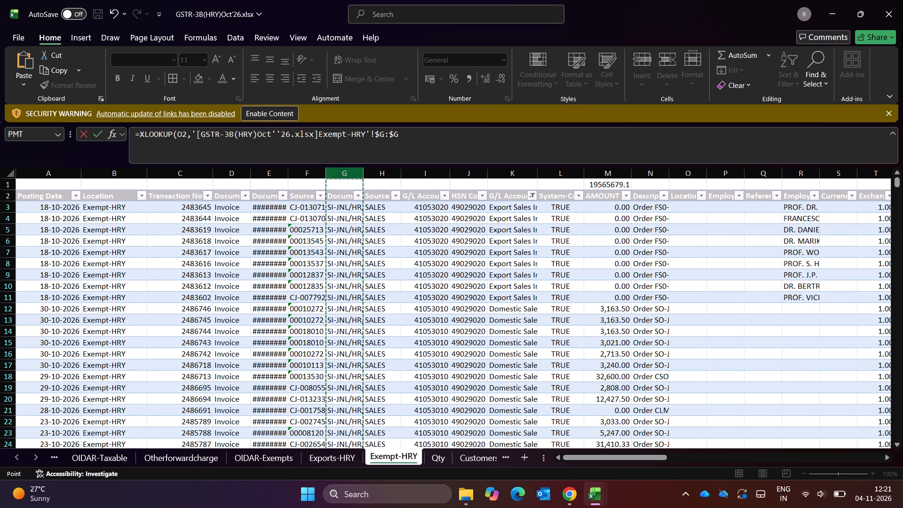
{"action": "key", "text": "comma"}
Set the XLOOKUP's return array to column BD of the Exempt-HRY sheet and complete the formula.
{"action": "key", "text": "Down"}
{"action": "key", "text": "Down"}
{"action": "key", "text": "Up"}
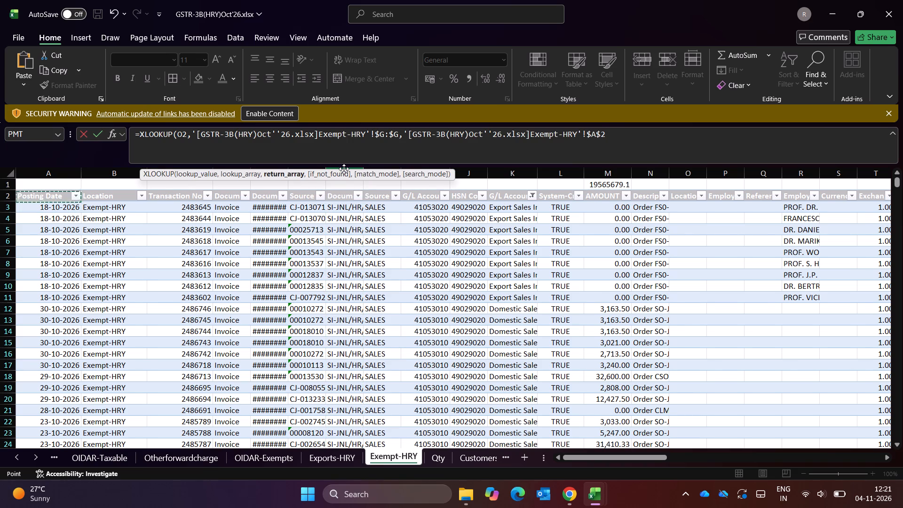
{"action": "key", "text": "Right"}
{"action": "key", "text": "Right"}
{"action": "key", "text": "Right"}
{"action": "key", "text": "Right"}
{"action": "key", "text": "Right"}
{"action": "key", "text": "Right"}
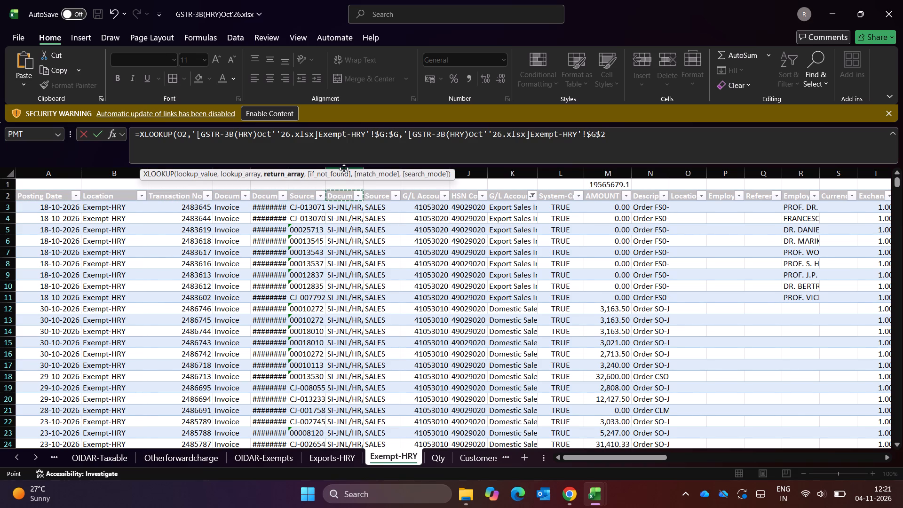
{"action": "key", "text": "ctrl+Right"}
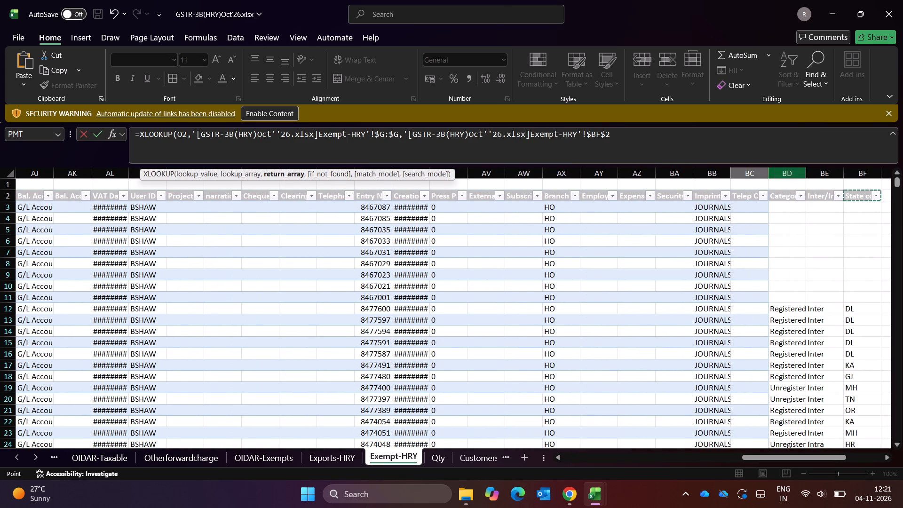
{"action": "left_click", "coordinate": [825, 175]}
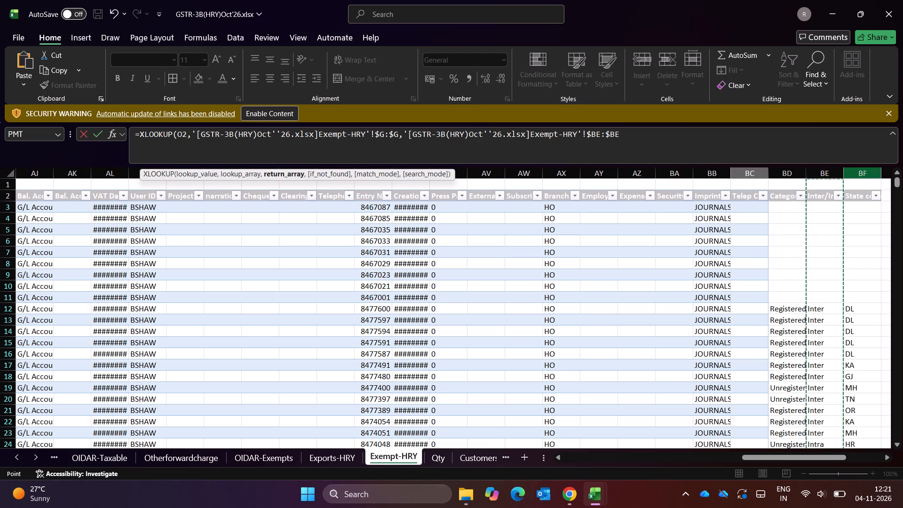
{"action": "left_click", "coordinate": [783, 173]}
{"action": "key", "text": "Return"}
Fill the XLOOKUP formula from BC2 down column BC to the last record in row 5862.
{"action": "key", "text": "Right"}
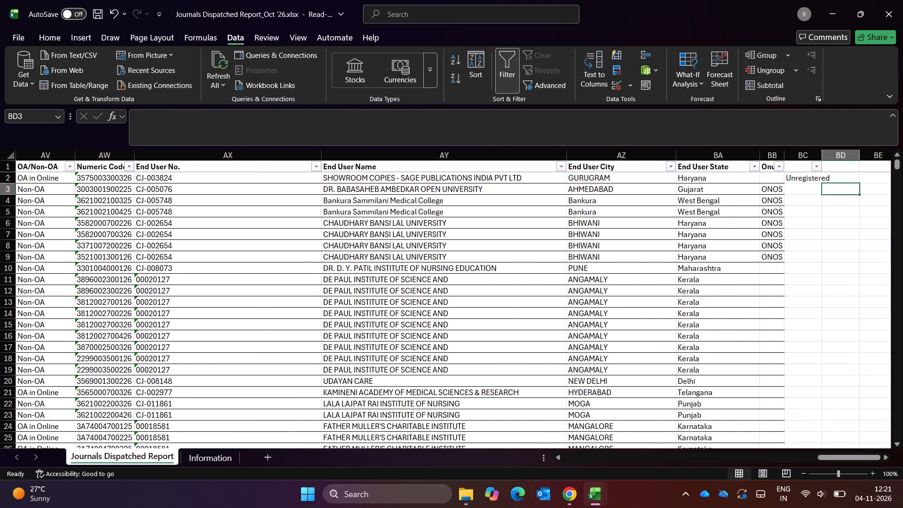
{"action": "key", "text": "Right"}
{"action": "key", "text": "Left"}
{"action": "key", "text": "Left"}
{"action": "key", "text": "Left"}
{"action": "key", "text": "ctrl+Down"}
{"action": "key", "text": "Down"}
{"action": "key", "text": "Down"}
{"action": "key", "text": "ctrl+Down"}
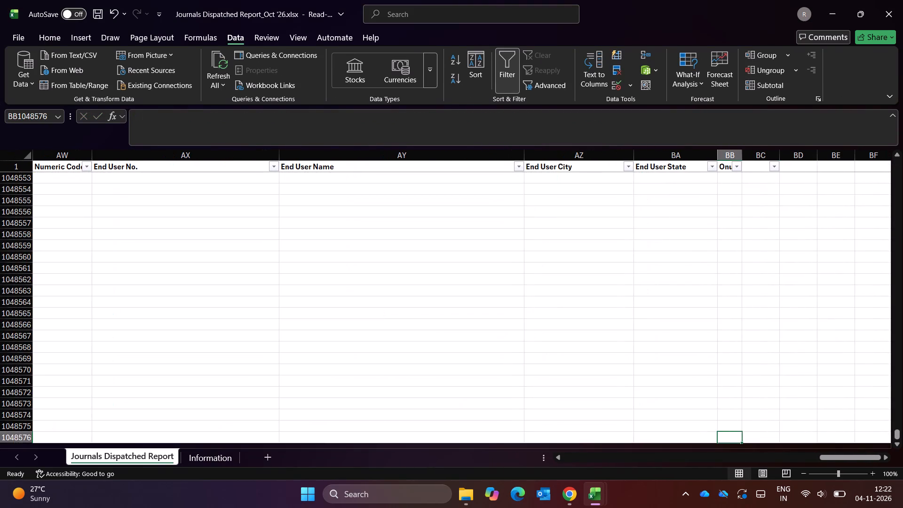
{"action": "key", "text": "ctrl+Up"}
{"action": "key", "text": "Down"}
{"action": "key", "text": "Down"}
{"action": "key", "text": "Down"}
{"action": "key", "text": "Down"}
{"action": "key", "text": "Down"}
{"action": "key", "text": "Right"}
{"action": "key", "text": "ctrl+shift+Up"}
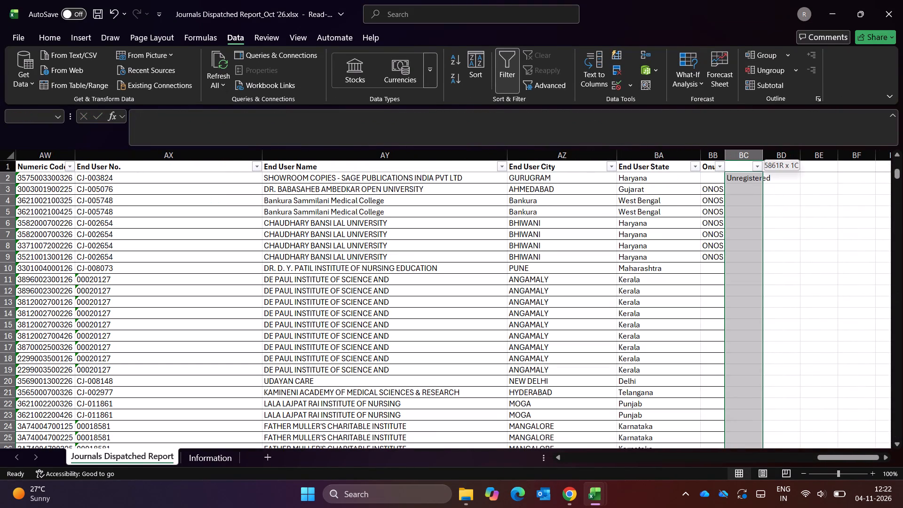
{"action": "key", "text": "ctrl+d"}
Filter column BC to show only the 0 and #N/A results.
{"action": "key", "text": "ctrl+Up"}
{"action": "key", "text": "ctrl+Up"}
{"action": "key", "text": "alt+Down"}
{"action": "key", "text": "alt+Down"}
{"action": "key", "text": "alt+Down"}
{"action": "key", "text": "alt+Down"}
{"action": "key", "text": "alt+Down"}
{"action": "key", "text": "alt+Down"}
{"action": "key", "text": "alt+Down"}
{"action": "key", "text": "alt+Down"}
{"action": "key", "text": "alt+Down"}
{"action": "key", "text": "alt+Down"}
{"action": "key", "text": "alt+Down"}
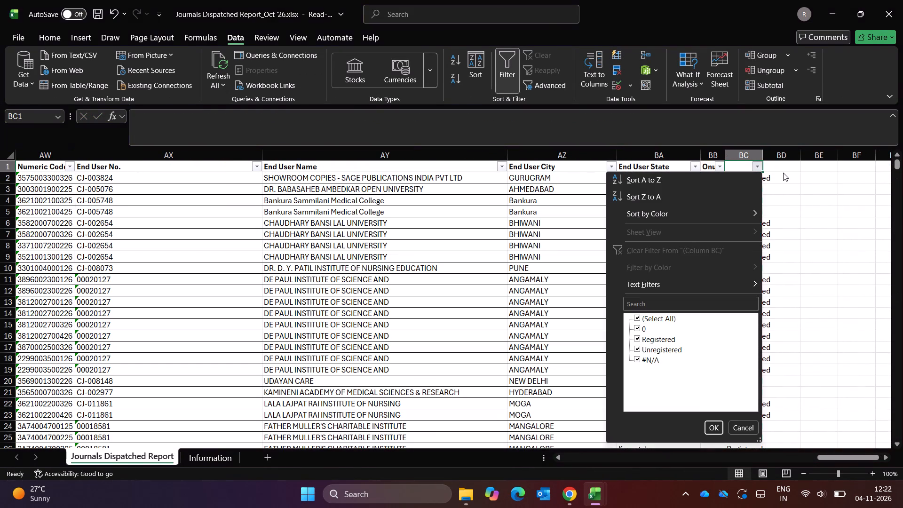
{"action": "key", "text": "Up"}
{"action": "key", "text": "space"}
{"action": "key", "text": "Down"}
{"action": "key", "text": "Down"}
{"action": "key", "text": "Up"}
{"action": "key", "text": "space"}
{"action": "key", "text": "Down"}
{"action": "key", "text": "Down"}
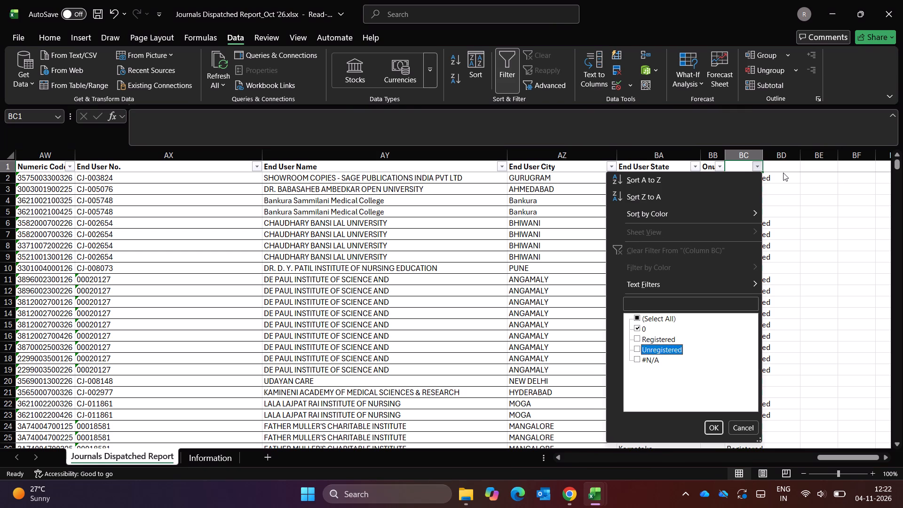
{"action": "key", "text": "Down"}
{"action": "key", "text": "space"}
{"action": "key", "text": "Return"}
Review the filtered 0 and #N/A records down to the last one, along with their customer names and countries.
{"action": "key", "text": "Down"}
{"action": "key", "text": "Down"}
{"action": "key", "text": "ctrl+Down"}
{"action": "key", "text": "ctrl+Up"}
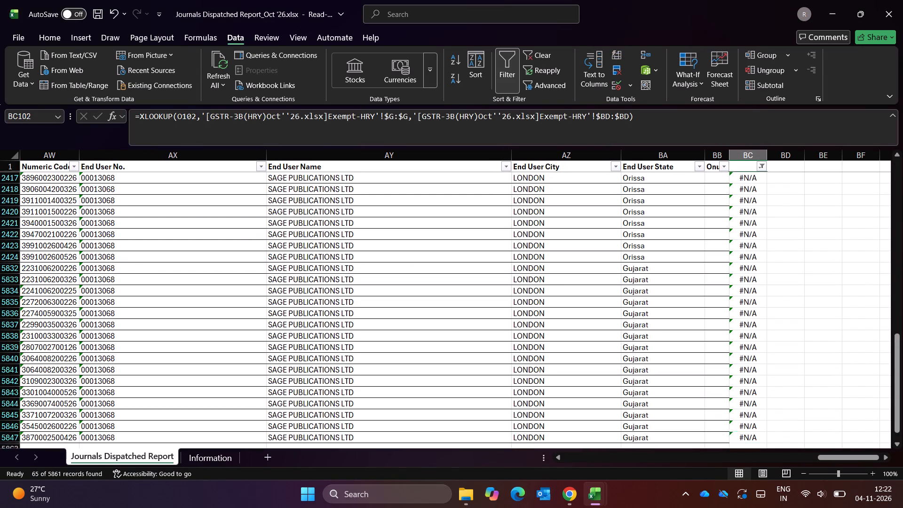
{"action": "key", "text": "ctrl+Up"}
{"action": "key", "text": "Down"}
{"action": "key", "text": "Down"}
{"action": "key", "text": "Up"}
{"action": "key", "text": "Up"}
{"action": "key", "text": "ctrl+Left"}
{"action": "key", "text": "ctrl+Left"}
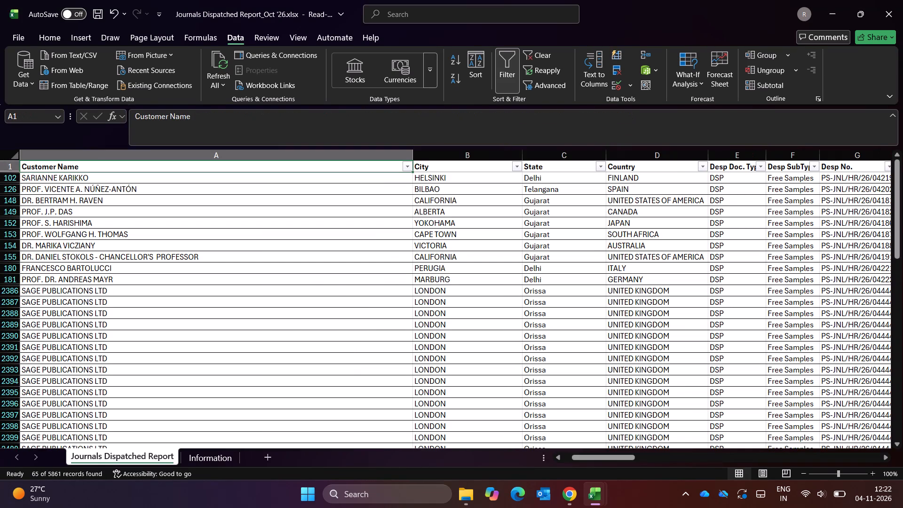
{"action": "scroll", "coordinate": [861, 246], "scroll_direction": "left", "scroll_amount": 1}
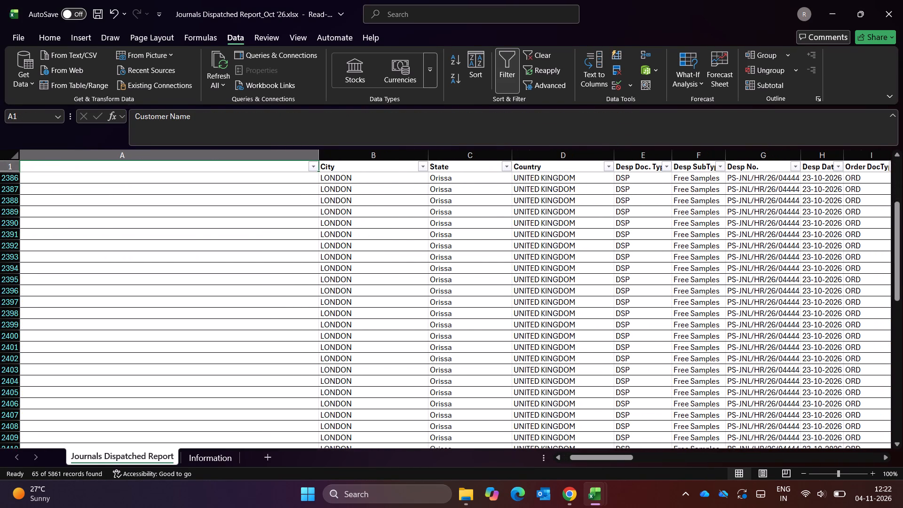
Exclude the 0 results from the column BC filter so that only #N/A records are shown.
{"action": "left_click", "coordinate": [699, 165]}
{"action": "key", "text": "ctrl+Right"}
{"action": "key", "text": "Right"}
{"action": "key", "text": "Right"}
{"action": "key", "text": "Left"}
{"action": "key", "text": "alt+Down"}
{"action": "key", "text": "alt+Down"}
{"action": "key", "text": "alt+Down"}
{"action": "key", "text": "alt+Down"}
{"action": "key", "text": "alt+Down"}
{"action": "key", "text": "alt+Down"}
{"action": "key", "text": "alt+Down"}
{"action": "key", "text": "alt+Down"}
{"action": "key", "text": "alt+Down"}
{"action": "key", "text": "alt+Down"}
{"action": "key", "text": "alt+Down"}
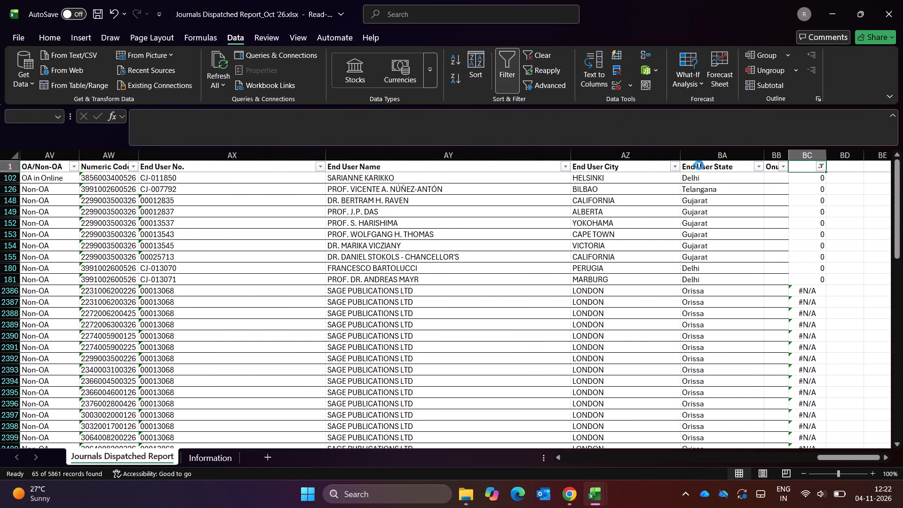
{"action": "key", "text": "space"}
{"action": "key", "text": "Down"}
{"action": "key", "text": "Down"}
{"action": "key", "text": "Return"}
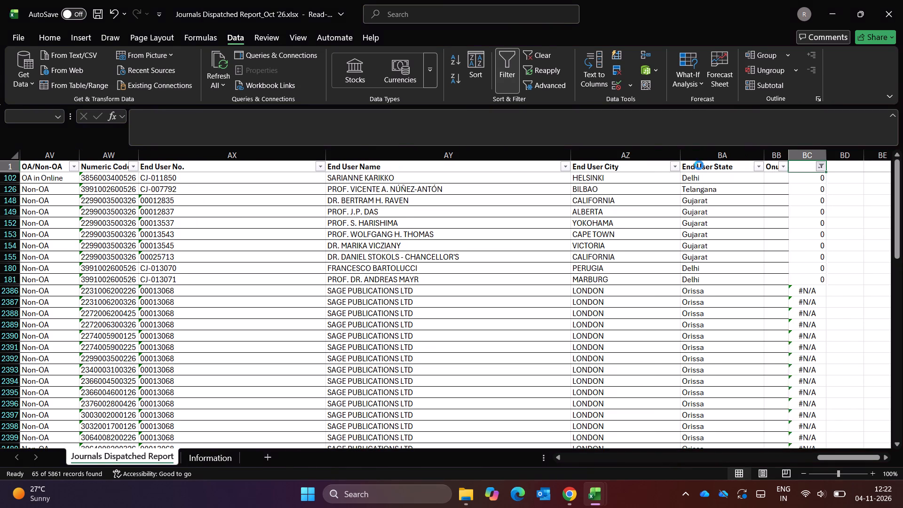
Examine the #N/A records' customer details, transaction quantities and amount columns, including the Dispatch Amount values and the totals in row 5863.
{"action": "key", "text": "ctrl+Left"}
{"action": "key", "text": "ctrl+Left"}
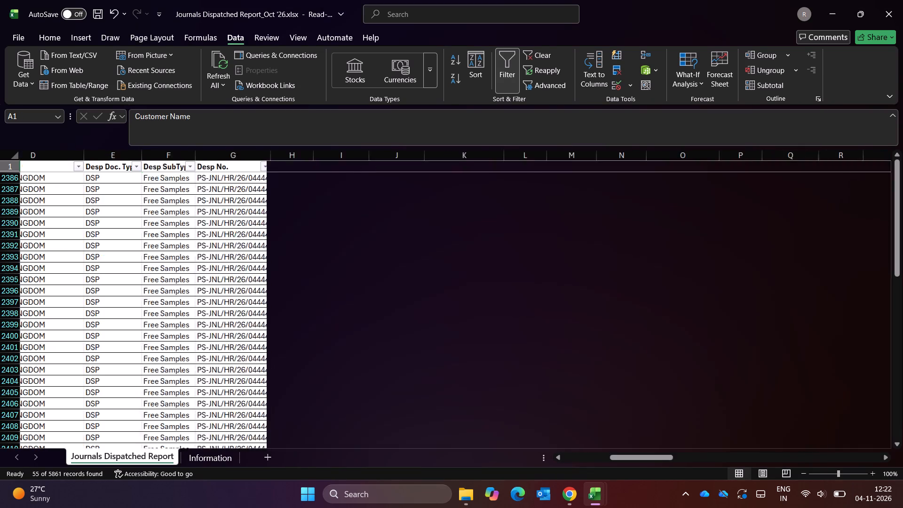
{"action": "key", "text": "ctrl+Down"}
{"action": "key", "text": "Down"}
{"action": "key", "text": "Right"}
{"action": "key", "text": "Right"}
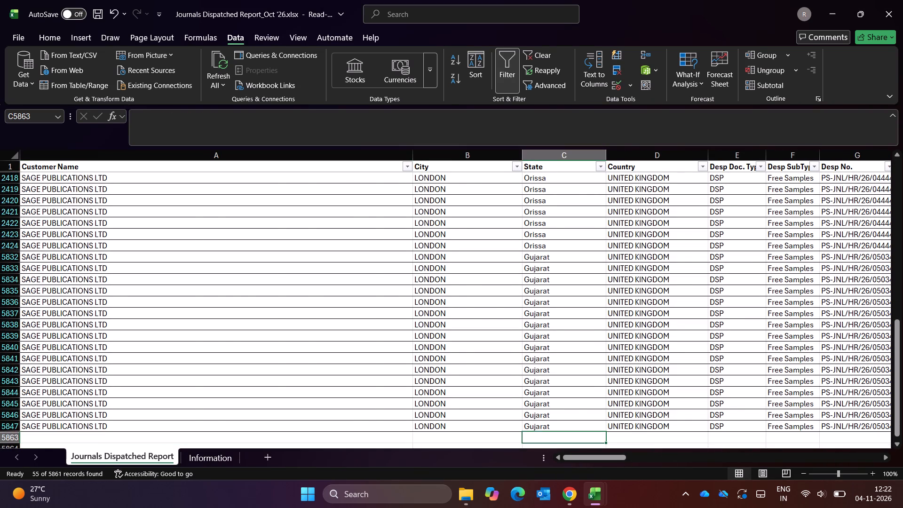
{"action": "key", "text": "Right"}
{"action": "key", "text": "ctrl+Right"}
{"action": "key", "text": "Right"}
{"action": "key", "text": "Right"}
{"action": "key", "text": "Right"}
{"action": "key", "text": "Right"}
{"action": "key", "text": "Right"}
{"action": "key", "text": "Right"}
{"action": "key", "text": "Right"}
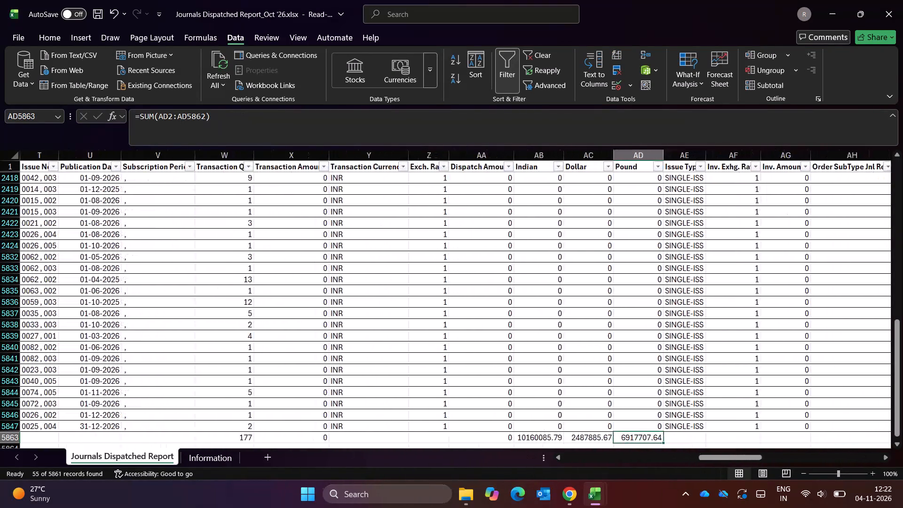
{"action": "key", "text": "Left"}
{"action": "key", "text": "Left"}
{"action": "key", "text": "Left"}
{"action": "key", "text": "Up"}
{"action": "key", "text": "Up"}
{"action": "key", "text": "Up"}
{"action": "key", "text": "ctrl+Up"}
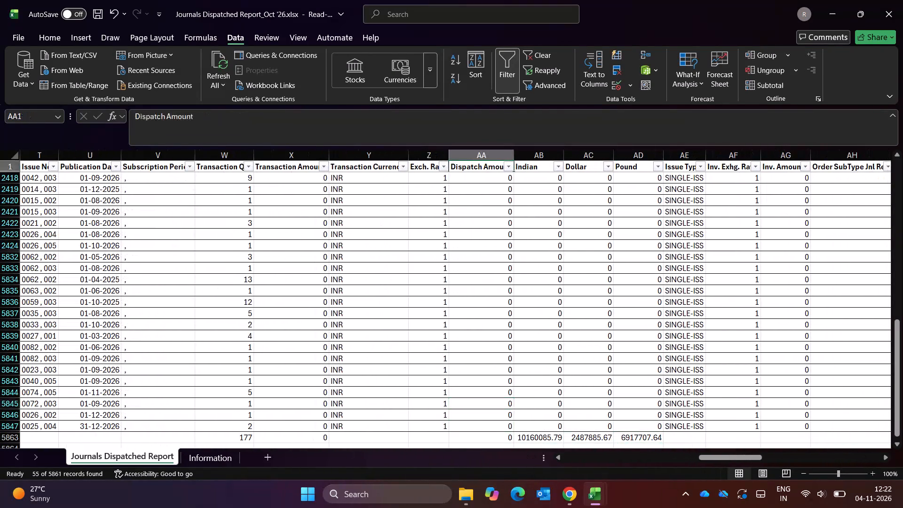
{"action": "key", "text": "ctrl+Up"}
{"action": "key", "text": "ctrl+Up"}
{"action": "key", "text": "Down"}
{"action": "key", "text": "Down"}
{"action": "key", "text": "Up"}
{"action": "key", "text": "Up"}
{"action": "key", "text": "ctrl+Right"}
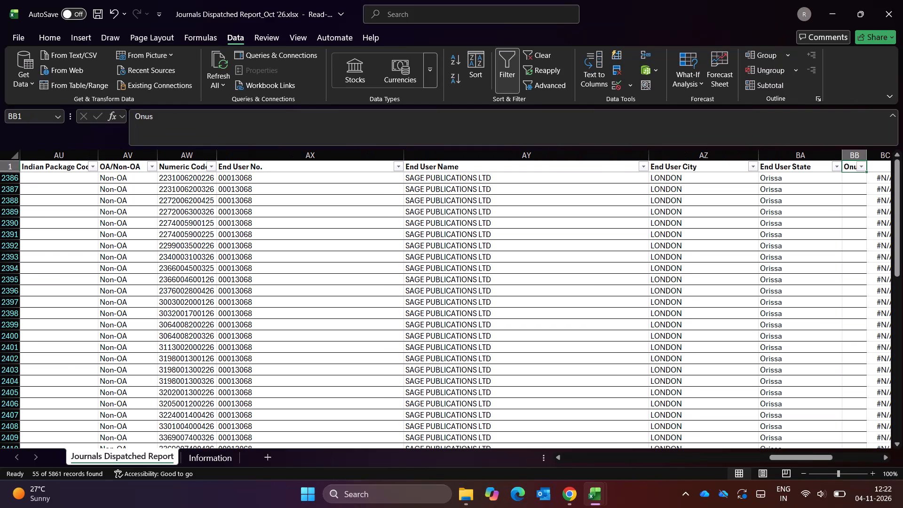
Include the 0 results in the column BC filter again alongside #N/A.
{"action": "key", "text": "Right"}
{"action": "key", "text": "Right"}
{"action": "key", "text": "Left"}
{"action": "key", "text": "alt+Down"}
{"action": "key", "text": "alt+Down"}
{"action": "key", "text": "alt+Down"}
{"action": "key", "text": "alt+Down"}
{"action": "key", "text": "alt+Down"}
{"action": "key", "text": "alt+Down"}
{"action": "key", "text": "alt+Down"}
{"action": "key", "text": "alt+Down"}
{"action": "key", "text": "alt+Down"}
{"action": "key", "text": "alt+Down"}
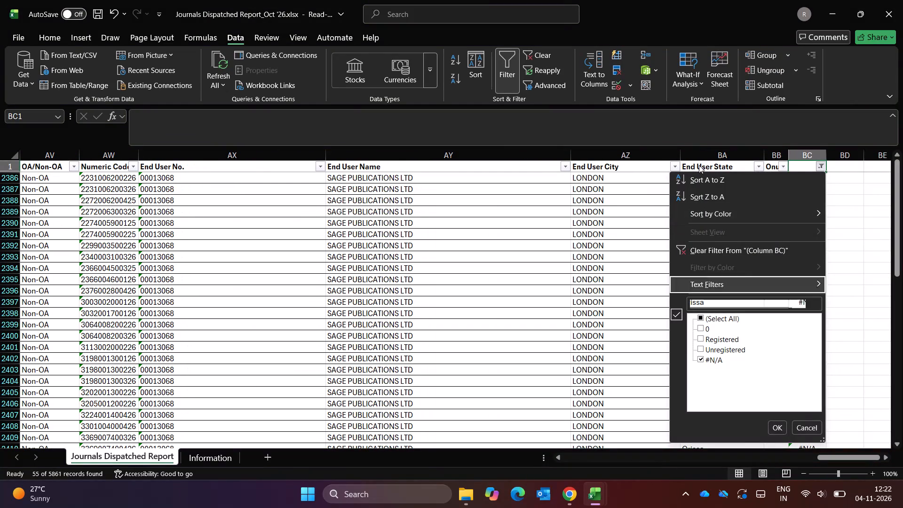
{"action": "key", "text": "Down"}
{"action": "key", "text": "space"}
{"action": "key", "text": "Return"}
Check the Dispatch Amount values and the row 5863 totals for the filtered 0 and #N/A records.
{"action": "key", "text": "Down"}
{"action": "key", "text": "Down"}
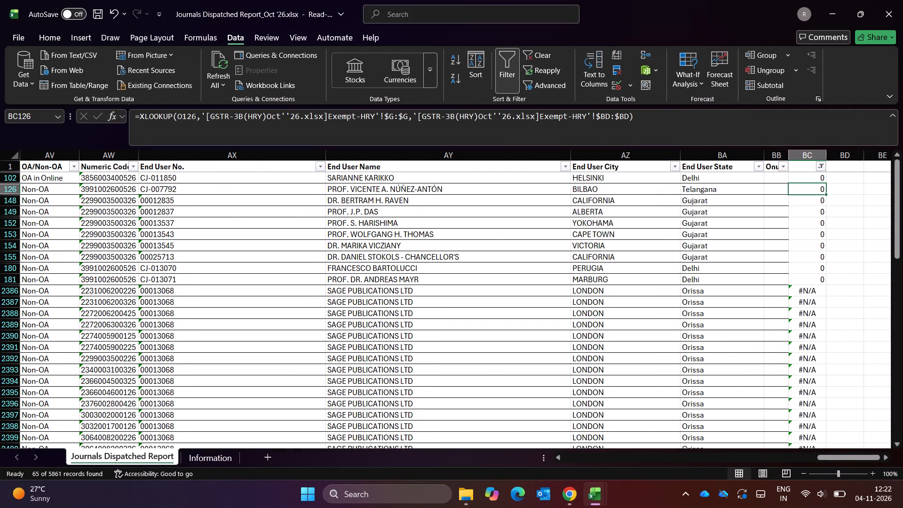
{"action": "key", "text": "ctrl+Down"}
{"action": "key", "text": "Down"}
{"action": "key", "text": "ctrl+Left"}
{"action": "key", "text": "Left"}
{"action": "key", "text": "Left"}
{"action": "key", "text": "Left"}
{"action": "key", "text": "Left"}
{"action": "key", "text": "Left"}
{"action": "key", "text": "Left"}
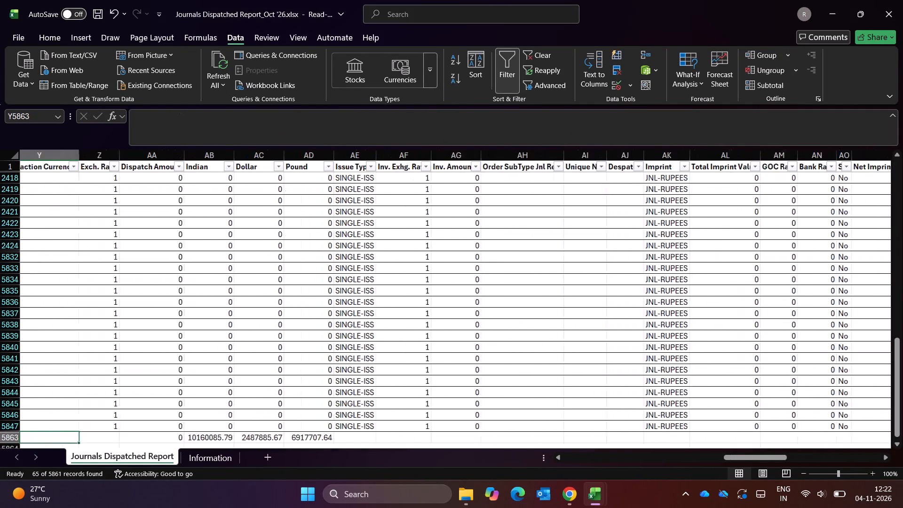
{"action": "key", "text": "Right"}
{"action": "key", "text": "Right"}
{"action": "key", "text": "Right"}
{"action": "key", "text": "Right"}
{"action": "key", "text": "Left"}
{"action": "key", "text": "Up"}
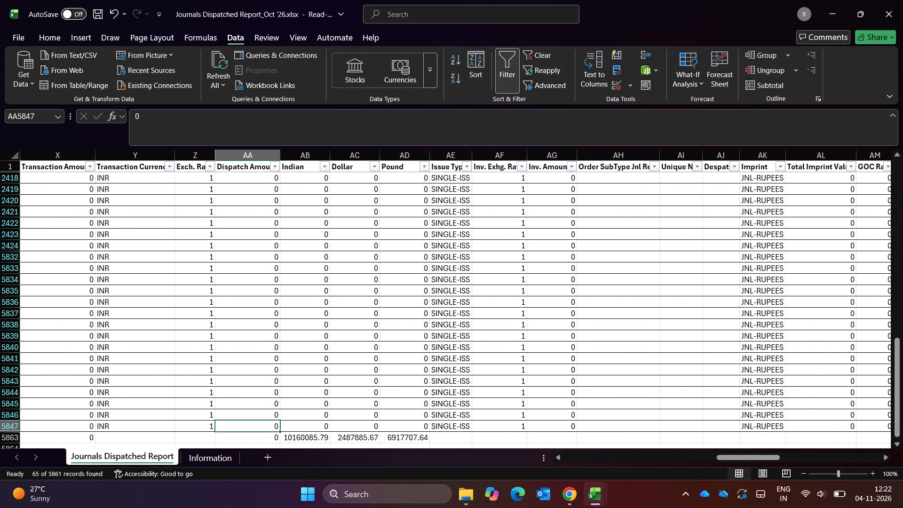
{"action": "key", "text": "ctrl+Up"}
{"action": "key", "text": "Down"}
{"action": "key", "text": "Down"}
{"action": "key", "text": "Up"}
{"action": "key", "text": "Up"}
{"action": "key", "text": "ctrl+Right"}
{"action": "key", "text": "Right"}
{"action": "key", "text": "Right"}
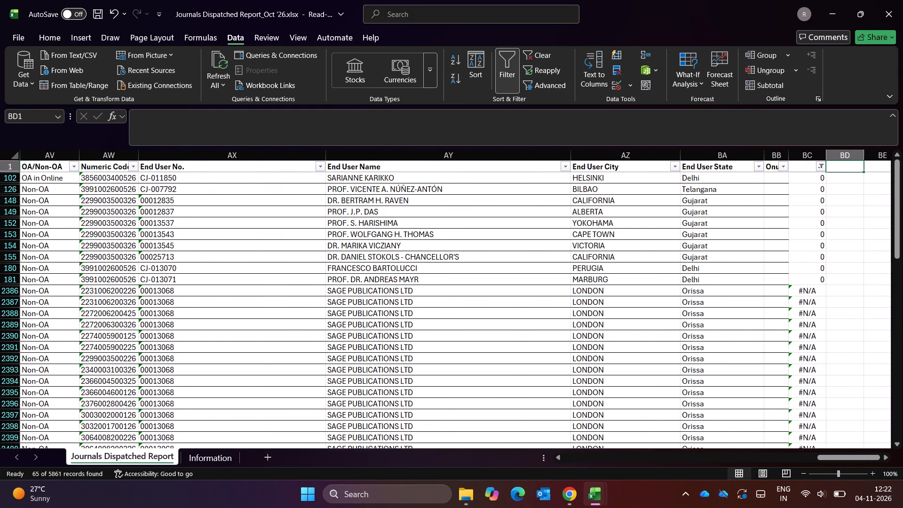
Filter column BC of the Journals Dispatched Report to show only the Registered records.
{"action": "key", "text": "Left"}
{"action": "key", "text": "alt+Down"}
{"action": "key", "text": "alt+Down"}
{"action": "key", "text": "alt+Down"}
{"action": "key", "text": "alt+Down"}
{"action": "key", "text": "alt+Down"}
{"action": "key", "text": "alt+Down"}
{"action": "key", "text": "alt+Down"}
{"action": "key", "text": "alt+Down"}
{"action": "key", "text": "alt+Down"}
{"action": "key", "text": "alt+Down"}
{"action": "key", "text": "alt+Down"}
{"action": "key", "text": "Up"}
{"action": "key", "text": "space"}
{"action": "key", "text": "space"}
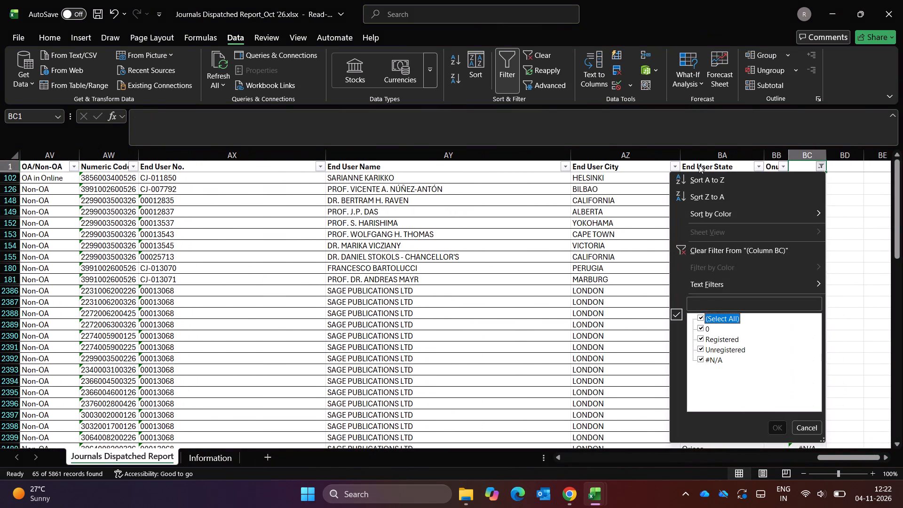
{"action": "key", "text": "Down"}
{"action": "key", "text": "Down"}
{"action": "key", "text": "space"}
{"action": "key", "text": "Return"}
Copy the Registered Dispatch Amount subtotal from AA5863 and paste it as values into Journal Dispatch B2B Amt, cell C3 of the Qty sheet.
{"action": "key", "text": "Down"}
{"action": "key", "text": "Down"}
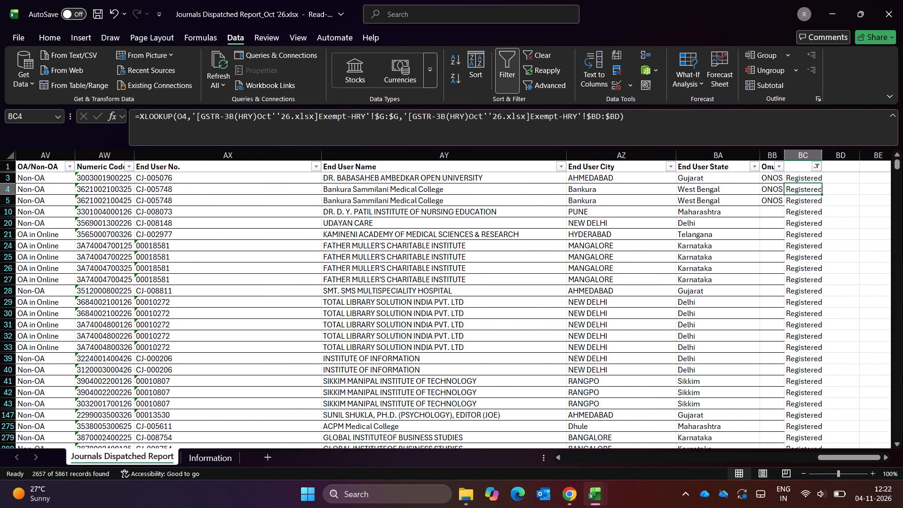
{"action": "key", "text": "ctrl+Down"}
{"action": "key", "text": "Down"}
{"action": "key", "text": "Down"}
{"action": "key", "text": "Up"}
{"action": "key", "text": "Up"}
{"action": "key", "text": "Down"}
{"action": "key", "text": "Down"}
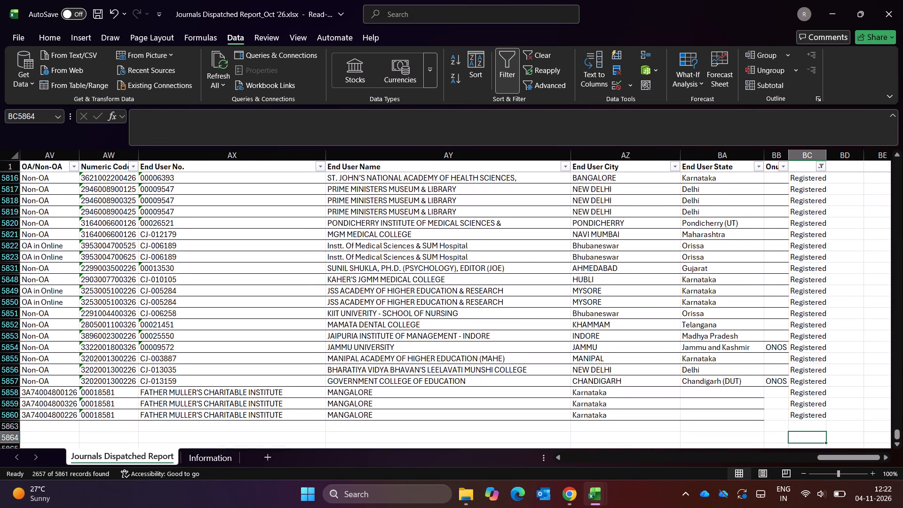
{"action": "key", "text": "Up"}
{"action": "key", "text": "ctrl+Left"}
{"action": "key", "text": "Left"}
{"action": "key", "text": "Left"}
{"action": "key", "text": "Left"}
{"action": "key", "text": "Left"}
{"action": "key", "text": "Left"}
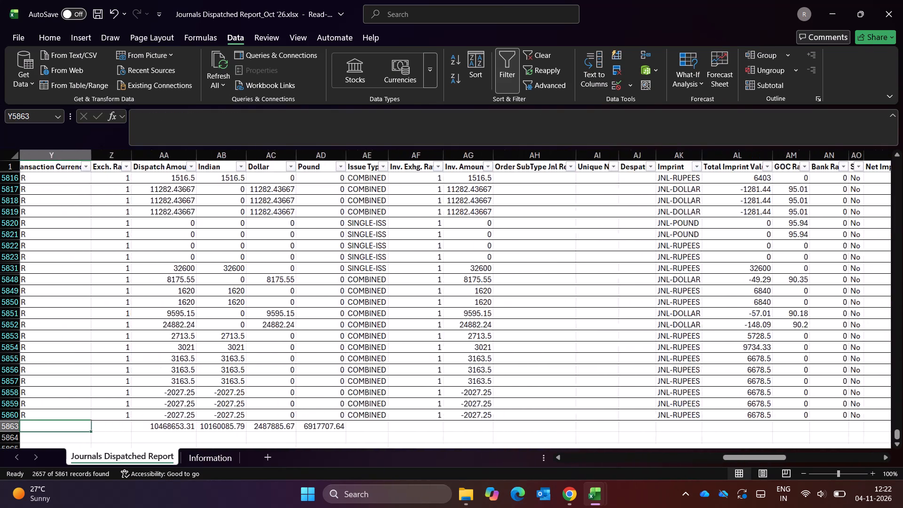
{"action": "key", "text": "Left"}
{"action": "key", "text": "Left"}
{"action": "key", "text": "Left"}
{"action": "key", "text": "Right"}
{"action": "key", "text": "Right"}
{"action": "key", "text": "Right"}
{"action": "key", "text": "Right"}
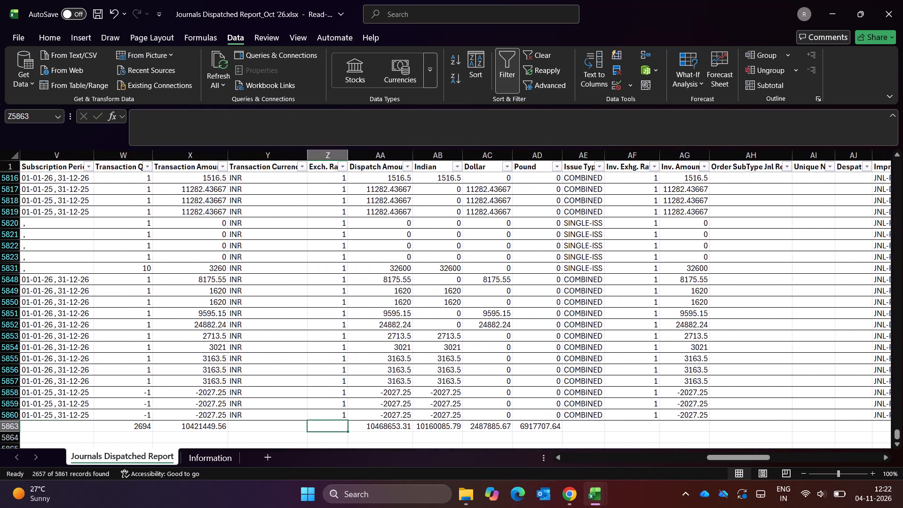
{"action": "key", "text": "Right"}
{"action": "key", "text": "ctrl+c"}
{"action": "key", "text": "alt+Tab"}
{"action": "key", "text": "alt+Tab"}
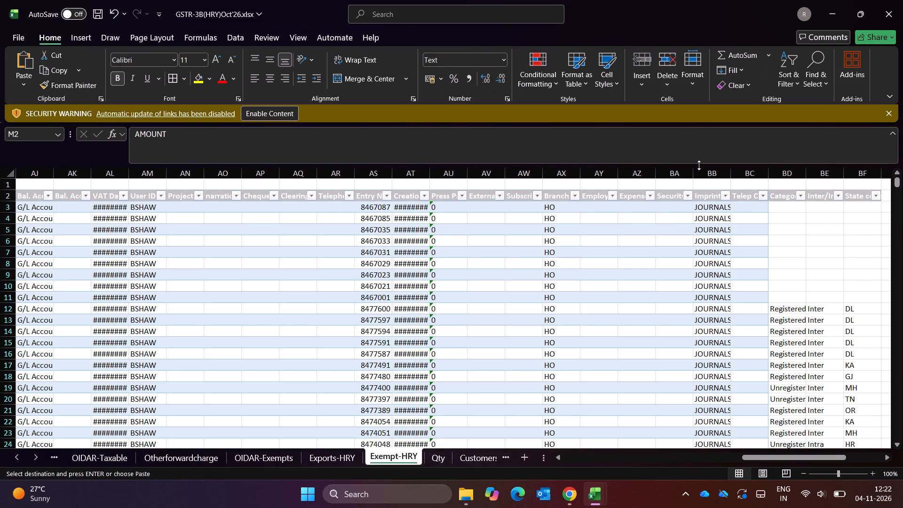
{"action": "key", "text": "alt+Tab"}
{"action": "key", "text": "ctrl+Page_Down"}
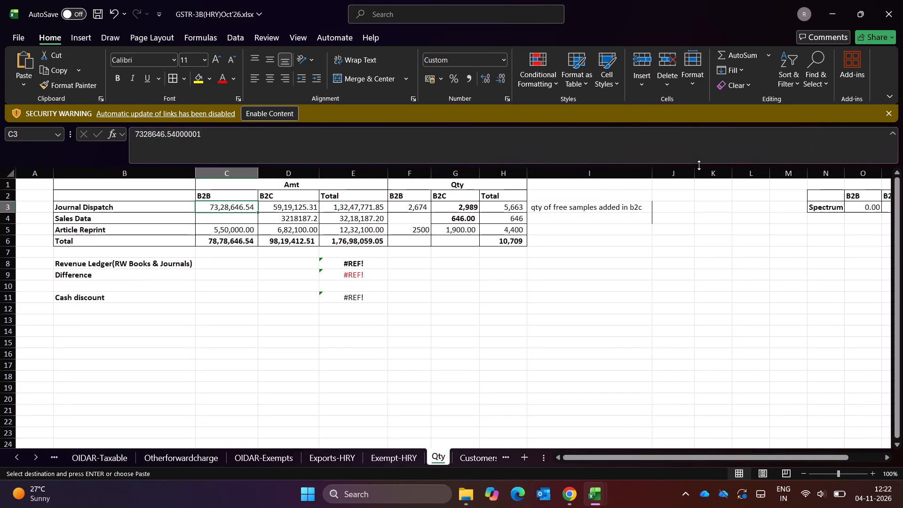
{"action": "key", "text": "ctrl+alt+v"}
{"action": "key", "text": "v"}
{"action": "key", "text": "Return"}
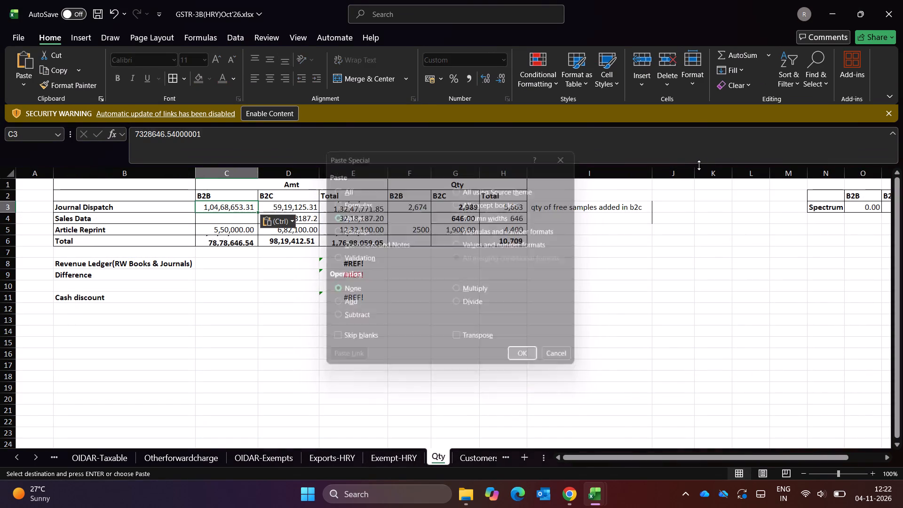
Copy the Registered transaction quantity subtotal from W5863 and paste it as values into Qty's Journal Dispatch B2B quantity, cell F3.
{"action": "key", "text": "alt+Tab"}
{"action": "key", "text": "Left"}
{"action": "key", "text": "Left"}
{"action": "key", "text": "Left"}
{"action": "key", "text": "Left"}
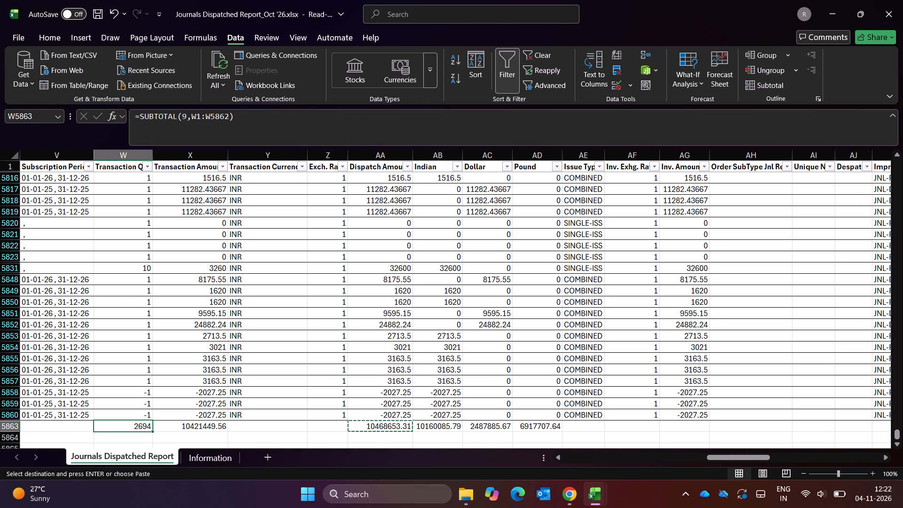
{"action": "key", "text": "ctrl+c"}
{"action": "key", "text": "alt+Tab"}
{"action": "key", "text": "Right"}
{"action": "key", "text": "Right"}
{"action": "key", "text": "Right"}
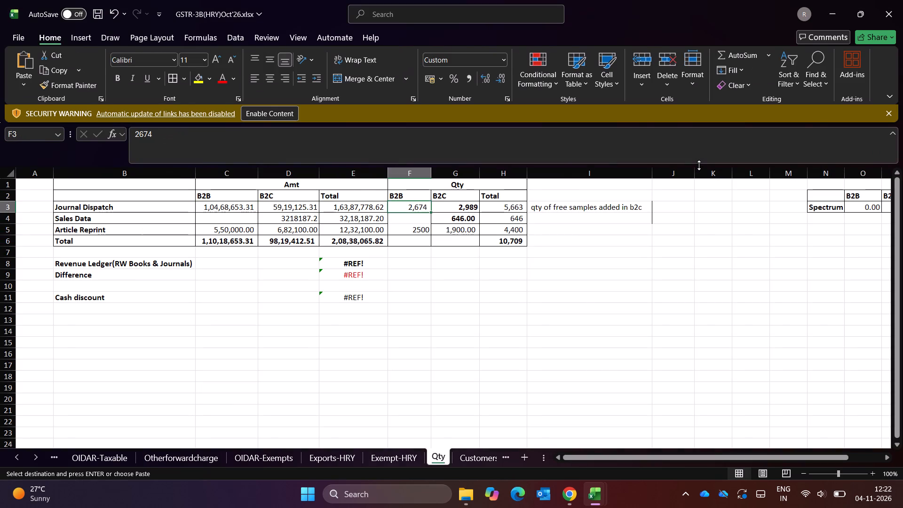
{"action": "key", "text": "ctrl+alt+v"}
{"action": "key", "text": "v"}
{"action": "key", "text": "Return"}
Switch to the Journals Dispatched Report and change the column BC filter from Registered to Unregistered only.
{"action": "key", "text": "alt+Tab"}
{"action": "key", "text": "Up"}
{"action": "key", "text": "Up"}
{"action": "key", "text": "Up"}
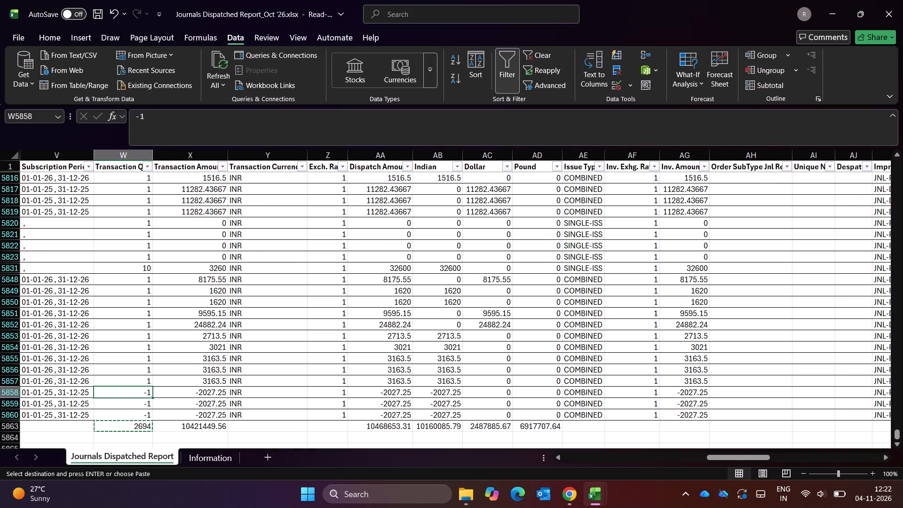
{"action": "key", "text": "ctrl+Up"}
{"action": "key", "text": "ctrl+Right"}
{"action": "key", "text": "Right"}
{"action": "key", "text": "Right"}
{"action": "key", "text": "Left"}
{"action": "key", "text": "alt+Down"}
{"action": "key", "text": "alt+Down"}
{"action": "key", "text": "alt+Down"}
{"action": "key", "text": "alt+Down"}
{"action": "key", "text": "alt+Down"}
{"action": "key", "text": "alt+Down"}
{"action": "key", "text": "alt+Down"}
{"action": "key", "text": "alt+Down"}
{"action": "key", "text": "alt+Down"}
{"action": "key", "text": "alt+Down"}
{"action": "key", "text": "alt+Down"}
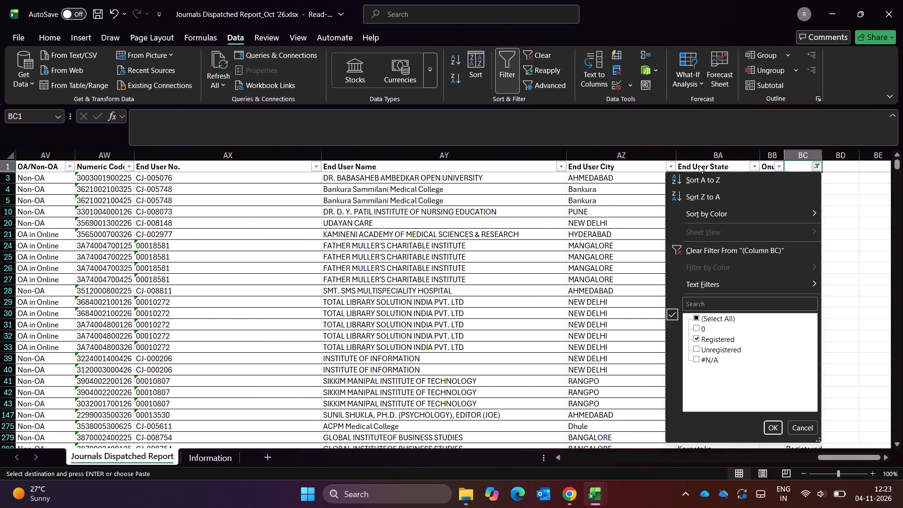
{"action": "key", "text": "Down"}
{"action": "key", "text": "Down"}
{"action": "key", "text": "Up"}
{"action": "key", "text": "space"}
{"action": "key", "text": "Down"}
{"action": "key", "text": "space"}
{"action": "key", "text": "Return"}
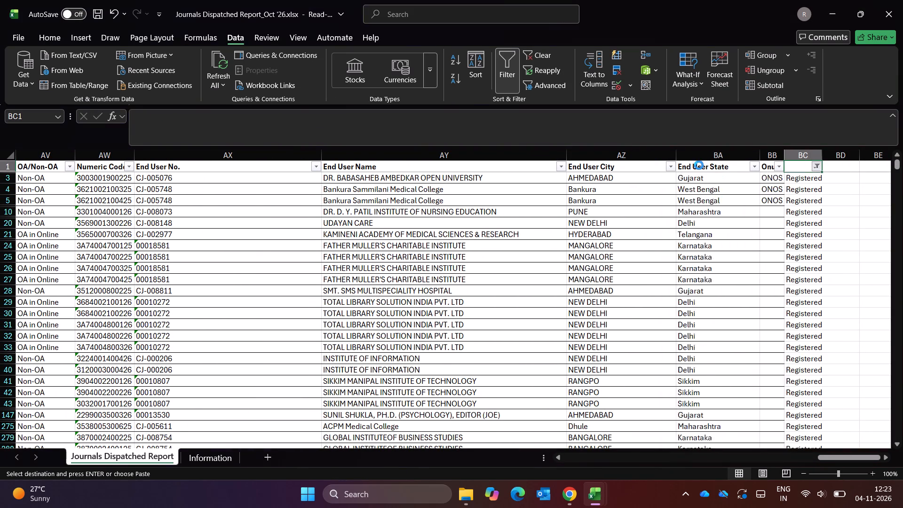
Add the 0 and #N/A results to the column BC filter alongside Unregistered.
{"action": "key", "text": "ctrl+Down"}
{"action": "key", "text": "ctrl+Down"}
{"action": "key", "text": "Down"}
{"action": "key", "text": "Down"}
{"action": "key", "text": "Up"}
{"action": "key", "text": "Up"}
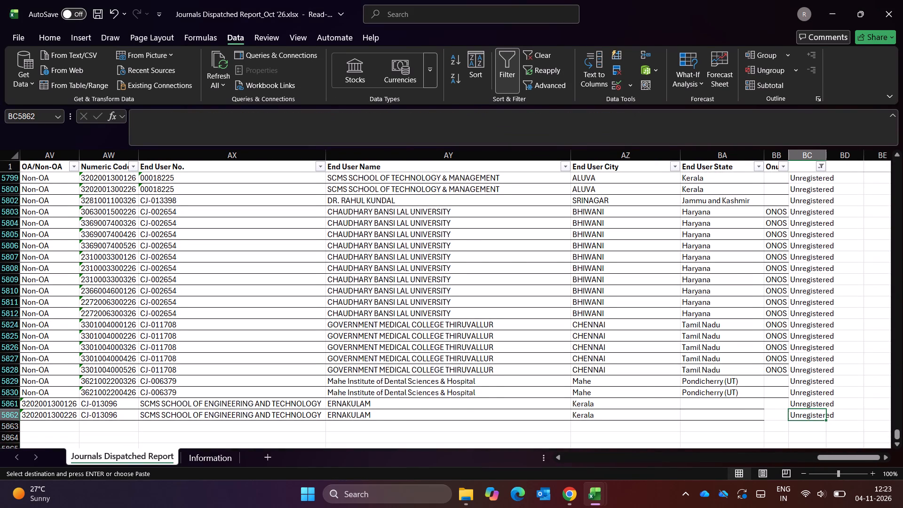
{"action": "key", "text": "ctrl+Up"}
{"action": "key", "text": "alt+Down"}
{"action": "key", "text": "Escape"}
{"action": "key", "text": "Up"}
{"action": "key", "text": "Up"}
{"action": "key", "text": "alt+Down"}
{"action": "key", "text": "alt+Down"}
{"action": "key", "text": "alt+Down"}
{"action": "key", "text": "alt+Down"}
{"action": "key", "text": "alt+Down"}
{"action": "key", "text": "alt+Down"}
{"action": "key", "text": "alt+Down"}
{"action": "key", "text": "alt+Down"}
{"action": "key", "text": "alt+Down"}
{"action": "key", "text": "alt+Down"}
{"action": "key", "text": "alt+Down"}
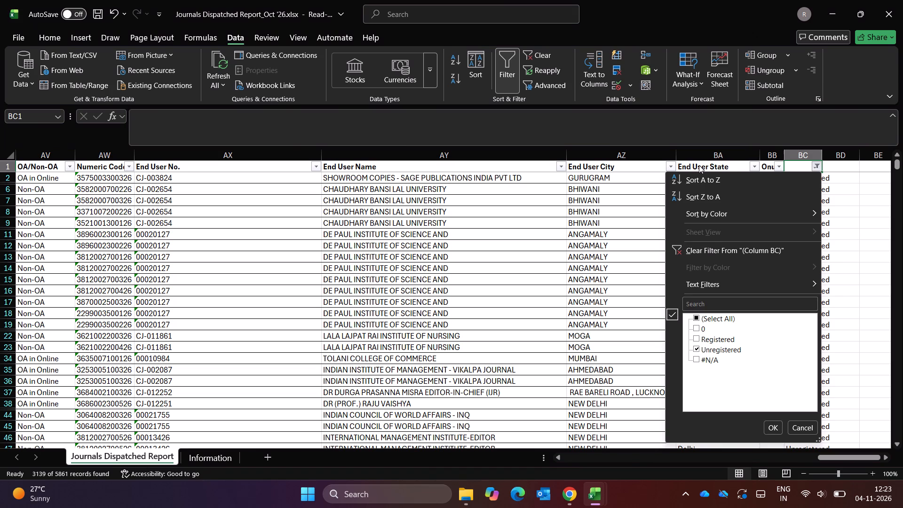
{"action": "key", "text": "Down"}
{"action": "key", "text": "Up"}
{"action": "key", "text": "space"}
{"action": "key", "text": "Down"}
{"action": "key", "text": "Down"}
{"action": "key", "text": "Down"}
{"action": "key", "text": "space"}
{"action": "key", "text": "Return"}
Copy the filtered Dispatch Amount subtotal from AA5863 and paste it as values into Qty's Journal Dispatch B2C Amt, cell D3.
{"action": "key", "text": "Down"}
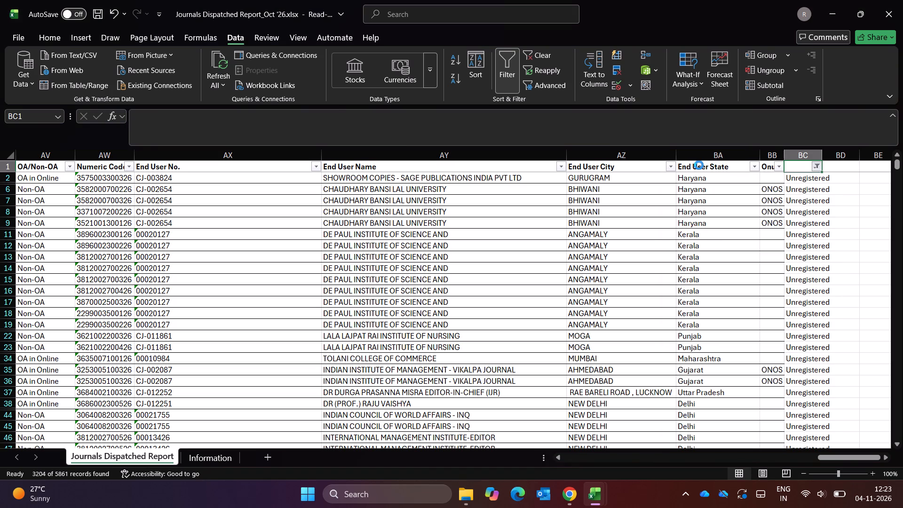
{"action": "key", "text": "Down"}
{"action": "key", "text": "ctrl+Down"}
{"action": "key", "text": "Down"}
{"action": "key", "text": "ctrl+Left"}
{"action": "key", "text": "Left"}
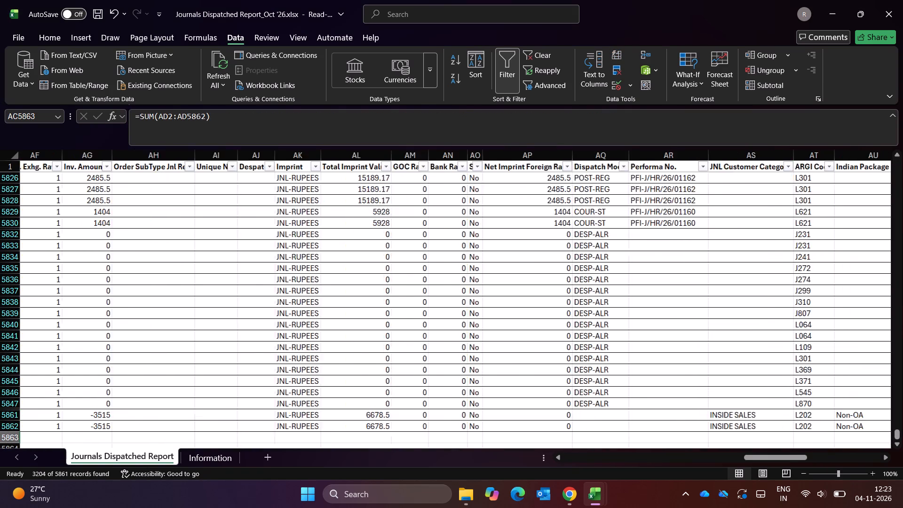
{"action": "key", "text": "Left"}
{"action": "key", "text": "Left"}
{"action": "key", "text": "Left"}
{"action": "key", "text": "Left"}
{"action": "key", "text": "Right"}
{"action": "key", "text": "Right"}
{"action": "key", "text": "ctrl+c"}
{"action": "key", "text": "alt+Tab"}
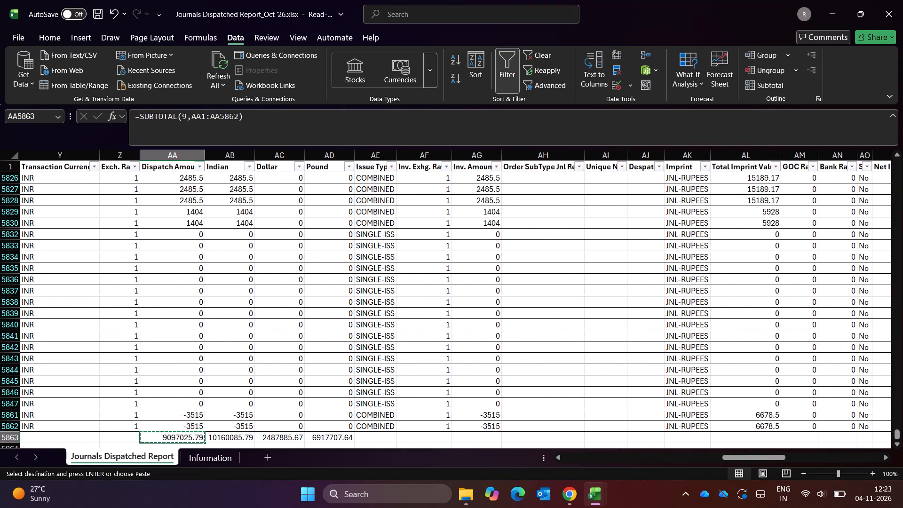
{"action": "key", "text": "Left"}
{"action": "key", "text": "Left"}
{"action": "key", "text": "ctrl+alt+v"}
{"action": "key", "text": "v"}
{"action": "key", "text": "Return"}
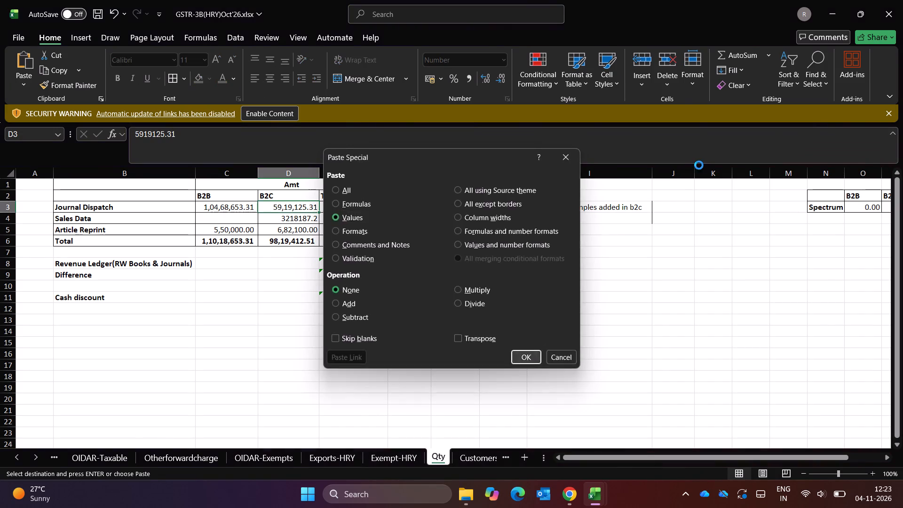
Copy the filtered transaction quantity subtotal from W5863 and paste it as values into Qty's Journal Dispatch B2C quantity, cell G3.
{"action": "key", "text": "alt+Tab"}
{"action": "key", "text": "Left"}
{"action": "key", "text": "Left"}
{"action": "key", "text": "Left"}
{"action": "key", "text": "Left"}
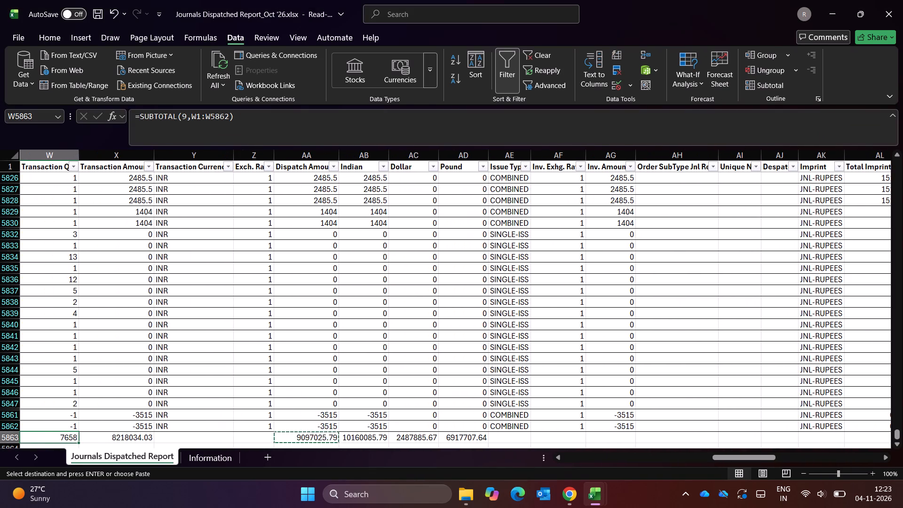
{"action": "key", "text": "ctrl+c"}
{"action": "key", "text": "alt+Tab"}
{"action": "key", "text": "Right"}
{"action": "key", "text": "Right"}
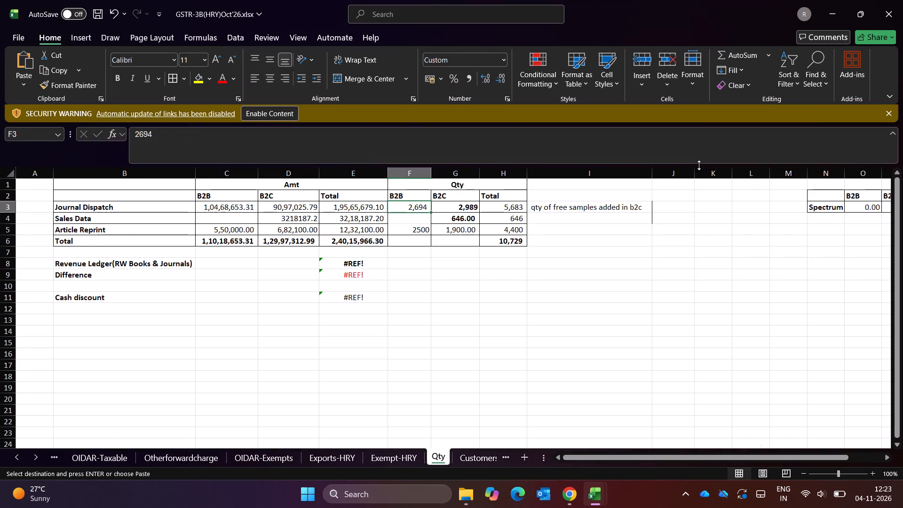
{"action": "key", "text": "Right"}
{"action": "key", "text": "ctrl+alt+v"}
{"action": "key", "text": "v"}
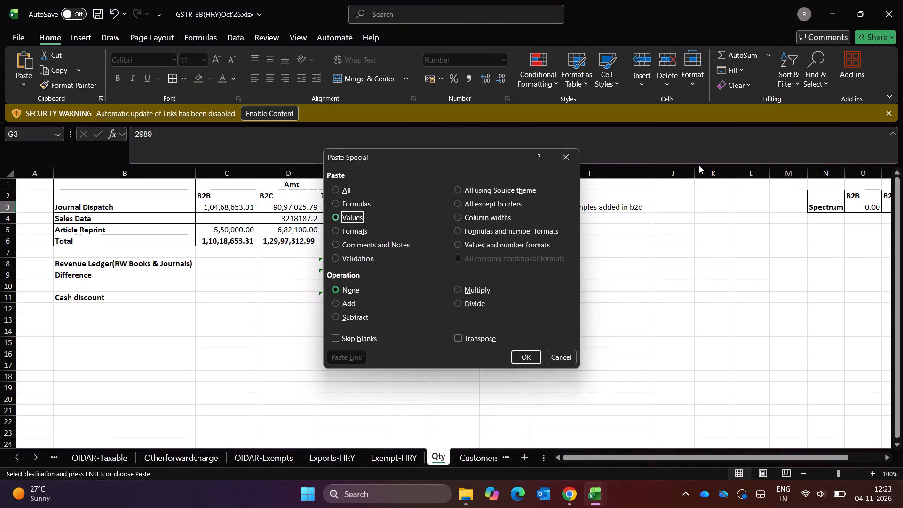
{"action": "key", "text": "Return"}
{"action": "key", "text": "alt+Tab"}
{"action": "key", "text": "alt+Tab"}
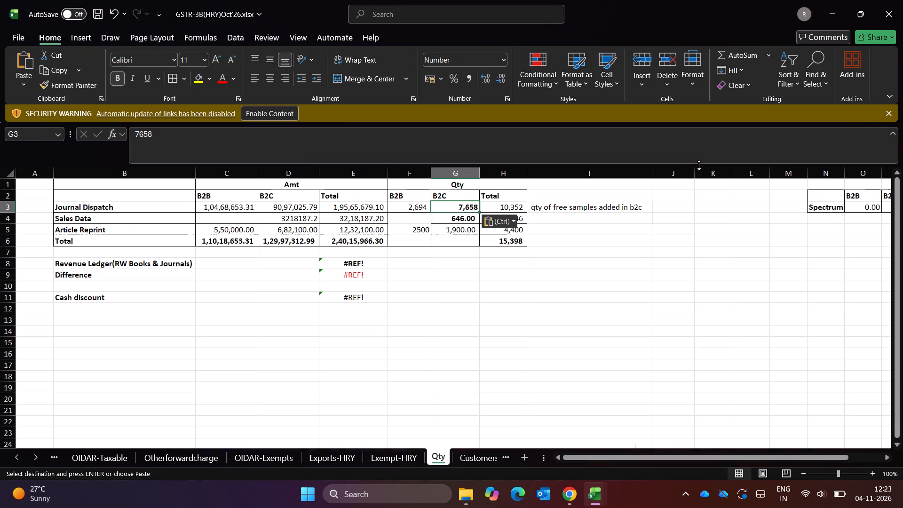
Review the Journal Dispatch and Article Reprint quantities and the free samples note on the Qty sheet.
{"action": "key", "text": "Left"}
{"action": "key", "text": "shift+Right"}
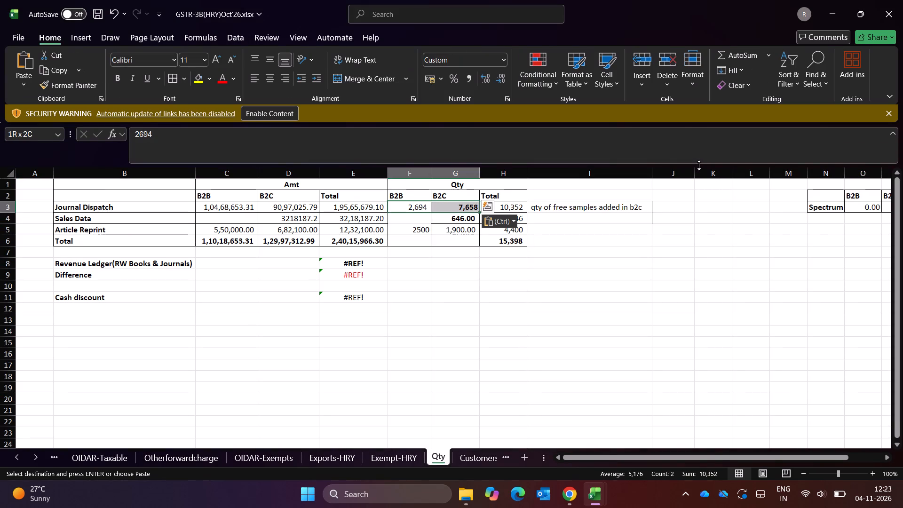
{"action": "key", "text": "Right"}
{"action": "key", "text": "Right"}
{"action": "key", "text": "Right"}
{"action": "key", "text": "Right"}
{"action": "key", "text": "Right"}
{"action": "key", "text": "Right"}
{"action": "key", "text": "Left"}
{"action": "key", "text": "Left"}
{"action": "key", "text": "Left"}
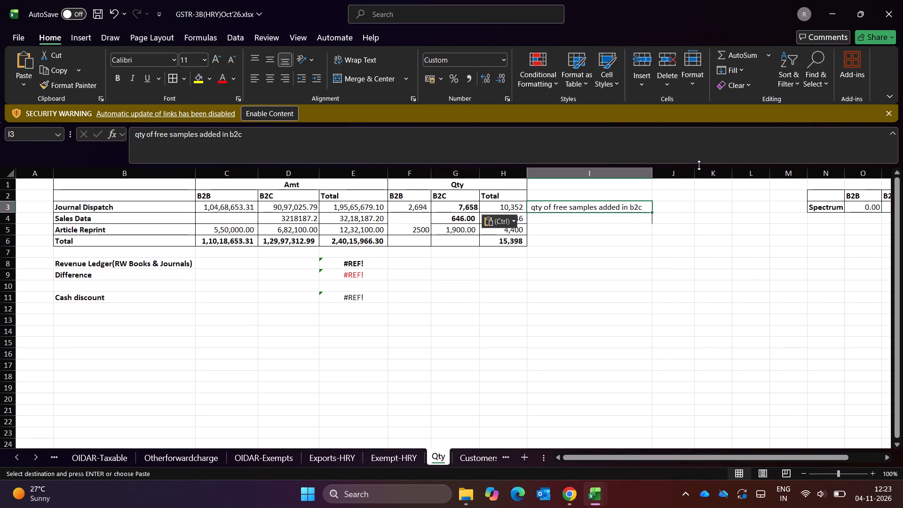
{"action": "key", "text": "Escape"}
{"action": "key", "text": "Left"}
{"action": "key", "text": "Left"}
{"action": "key", "text": "Left"}
{"action": "key", "text": "Down"}
{"action": "key", "text": "Down"}
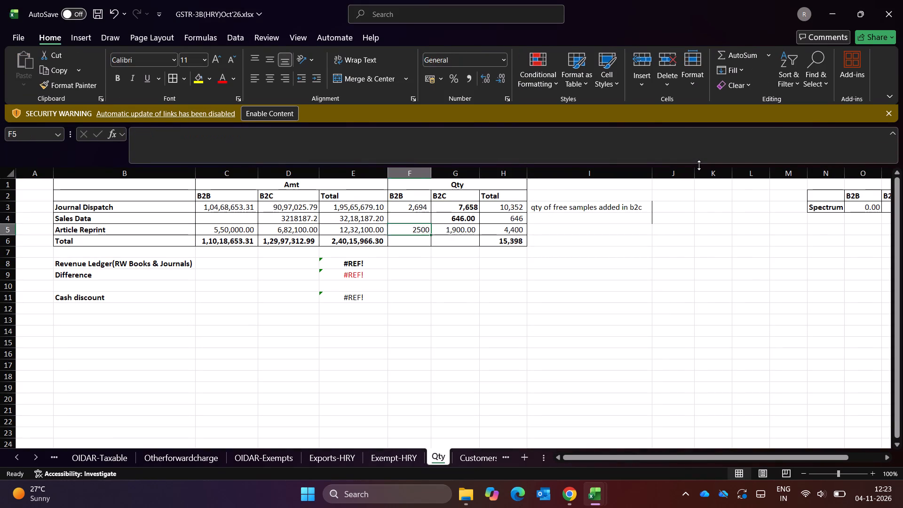
Link Qty's Revenue Ledger total, cell E8, to the first pivot's Grand Total on Exempt-HRY, cell B2378.
{"action": "key", "text": "Down"}
{"action": "key", "text": "Down"}
{"action": "key", "text": "Down"}
{"action": "key", "text": "Left"}
{"action": "key", "text": "equal"}
{"action": "key", "text": "ctrl+Page_Up"}
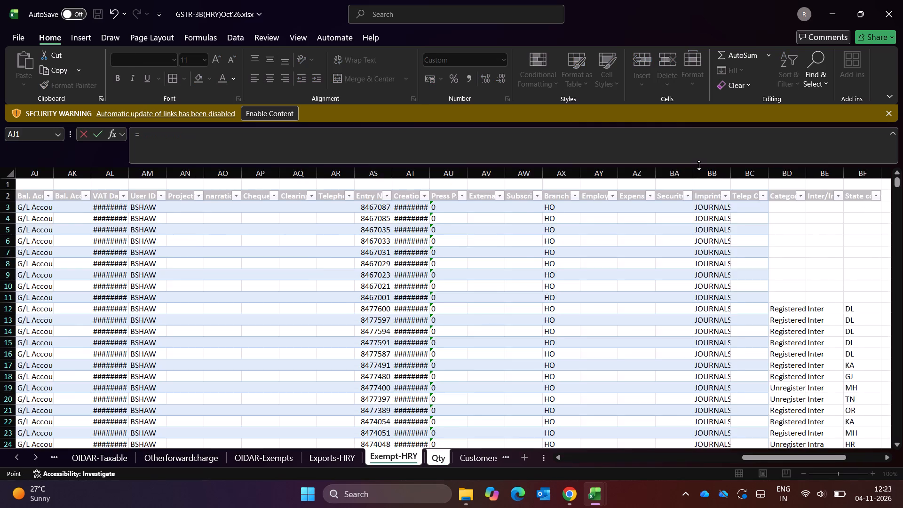
{"action": "key", "text": "ctrl+Page_Down"}
{"action": "key", "text": "Down"}
{"action": "key", "text": "ctrl+Left"}
{"action": "key", "text": "ctrl+Left"}
{"action": "key", "text": "ctrl+Page_Up"}
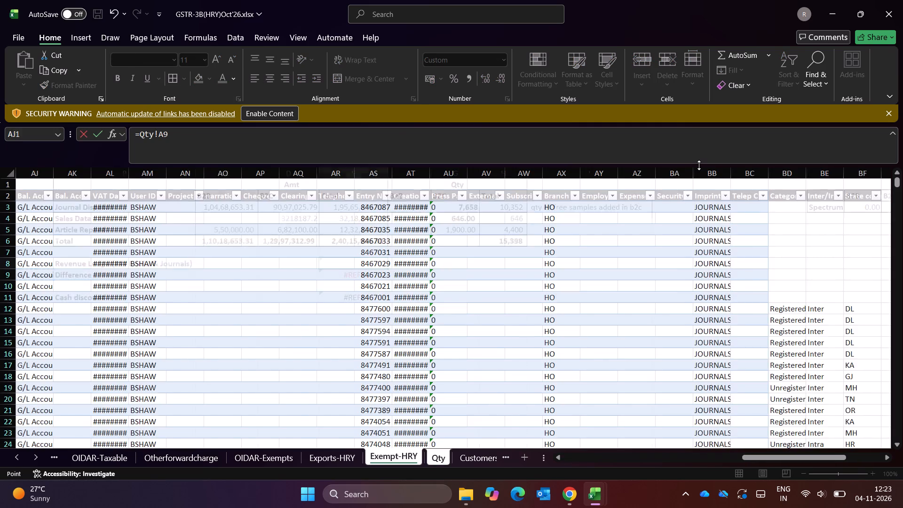
{"action": "key", "text": "ctrl+Left"}
{"action": "key", "text": "ctrl+Left"}
{"action": "key", "text": "ctrl+Down"}
{"action": "key", "text": "ctrl+Left"}
{"action": "key", "text": "ctrl+Left"}
{"action": "key", "text": "ctrl+Down"}
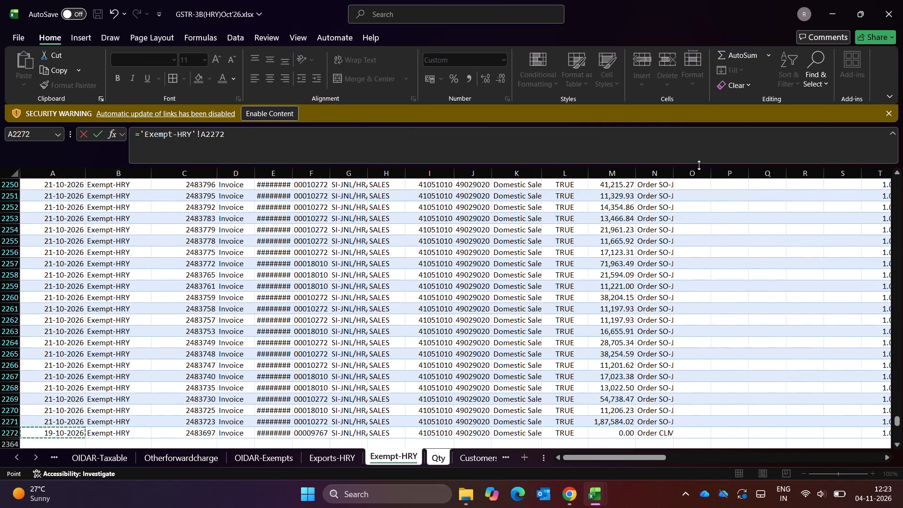
{"action": "key", "text": "Down"}
{"action": "key", "text": "Down"}
{"action": "key", "text": "Down"}
{"action": "key", "text": "Down"}
{"action": "key", "text": "Down"}
{"action": "key", "text": "Down"}
{"action": "key", "text": "Down"}
{"action": "key", "text": "Down"}
{"action": "key", "text": "Down"}
{"action": "key", "text": "Down"}
{"action": "key", "text": "Down"}
{"action": "key", "text": "Down"}
{"action": "key", "text": "Down"}
{"action": "key", "text": "Down"}
{"action": "key", "text": "Down"}
{"action": "key", "text": "Down"}
{"action": "key", "text": "Down"}
{"action": "key", "text": "Down"}
{"action": "key", "text": "Down"}
{"action": "key", "text": "Down"}
{"action": "key", "text": "Down"}
{"action": "key", "text": "Up"}
{"action": "key", "text": "Up"}
{"action": "key", "text": "Up"}
{"action": "key", "text": "Up"}
{"action": "key", "text": "Up"}
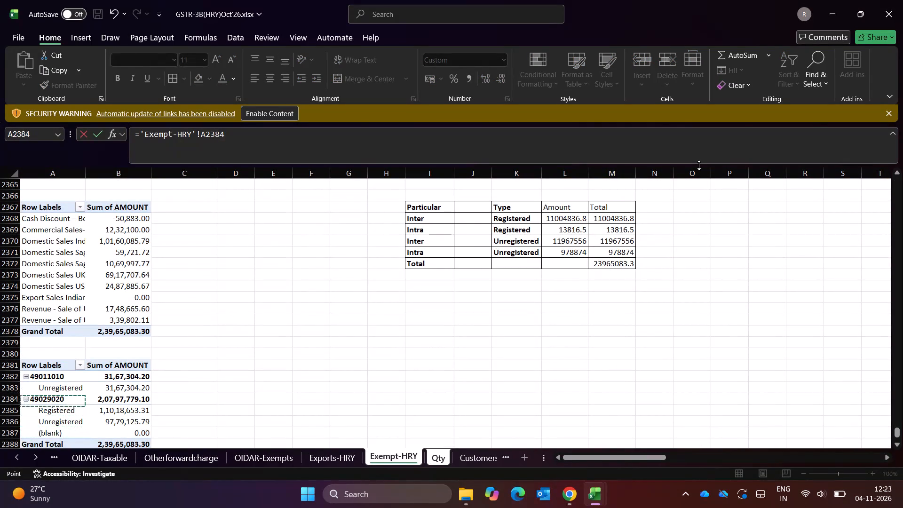
{"action": "key", "text": "Right"}
{"action": "key", "text": "Up"}
{"action": "key", "text": "Up"}
{"action": "key", "text": "Up"}
{"action": "key", "text": "Up"}
{"action": "key", "text": "Up"}
{"action": "key", "text": "Down"}
{"action": "key", "text": "Return"}
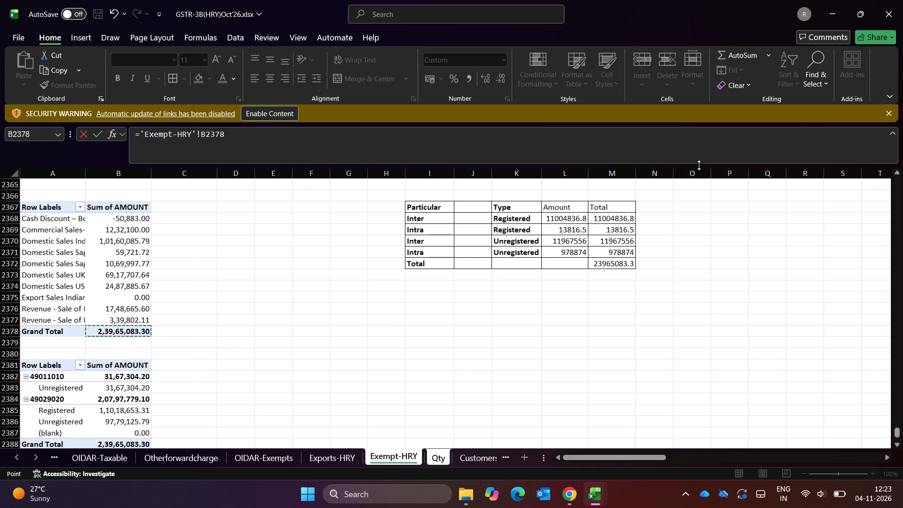
Link Qty's Cash discount total, cell E11, to the Cash Discount amount on Exempt-HRY, cell B2368.
{"action": "key", "text": "Down"}
{"action": "key", "text": "Down"}
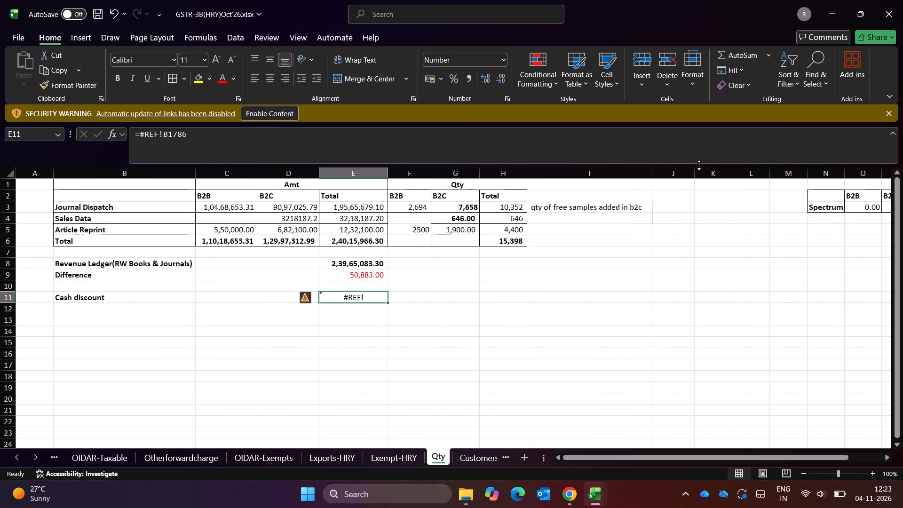
{"action": "key", "text": "equal"}
{"action": "key", "text": "ctrl+Page_Up"}
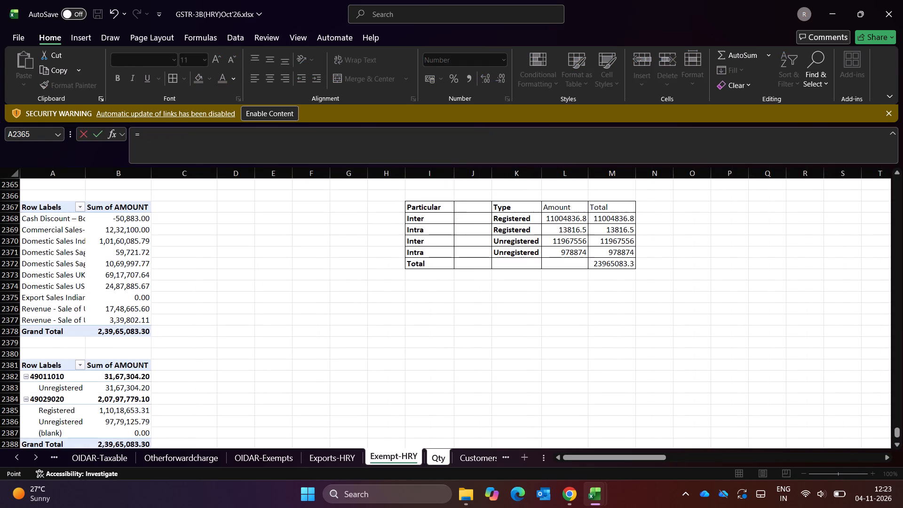
{"action": "left_click", "coordinate": [145, 219]}
{"action": "key", "text": "Return"}
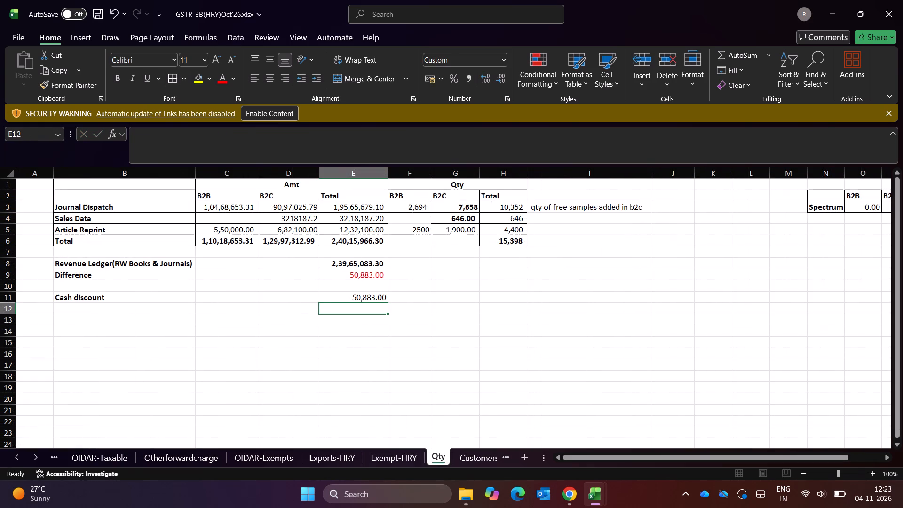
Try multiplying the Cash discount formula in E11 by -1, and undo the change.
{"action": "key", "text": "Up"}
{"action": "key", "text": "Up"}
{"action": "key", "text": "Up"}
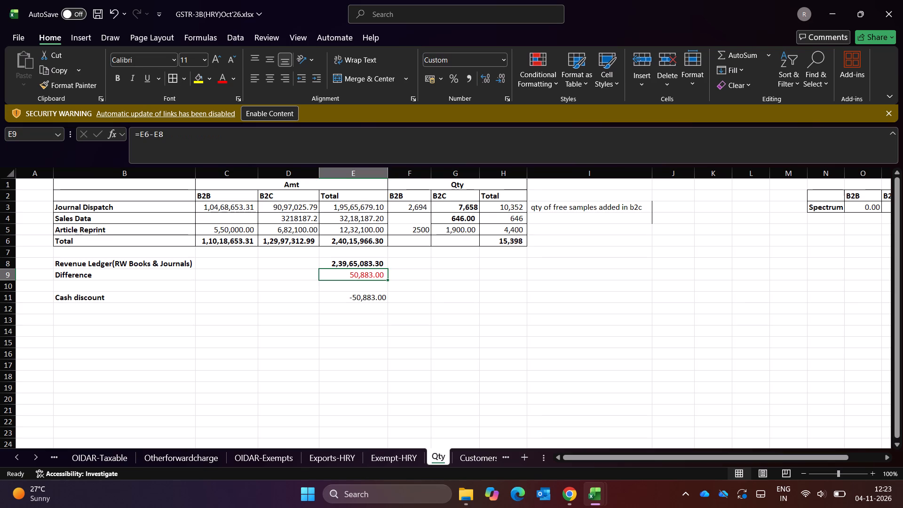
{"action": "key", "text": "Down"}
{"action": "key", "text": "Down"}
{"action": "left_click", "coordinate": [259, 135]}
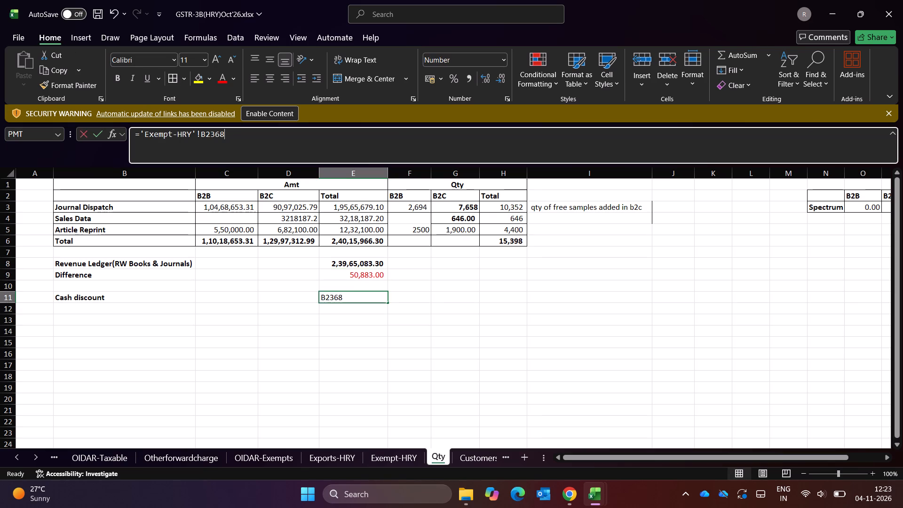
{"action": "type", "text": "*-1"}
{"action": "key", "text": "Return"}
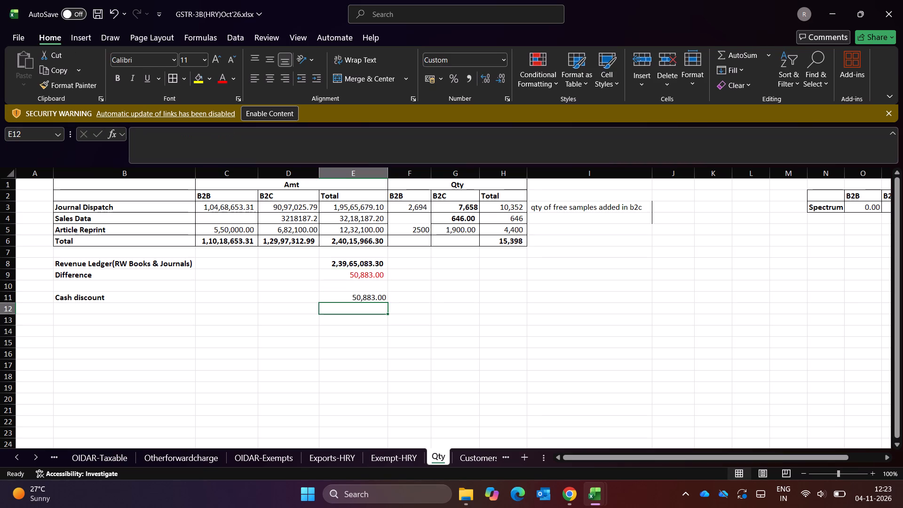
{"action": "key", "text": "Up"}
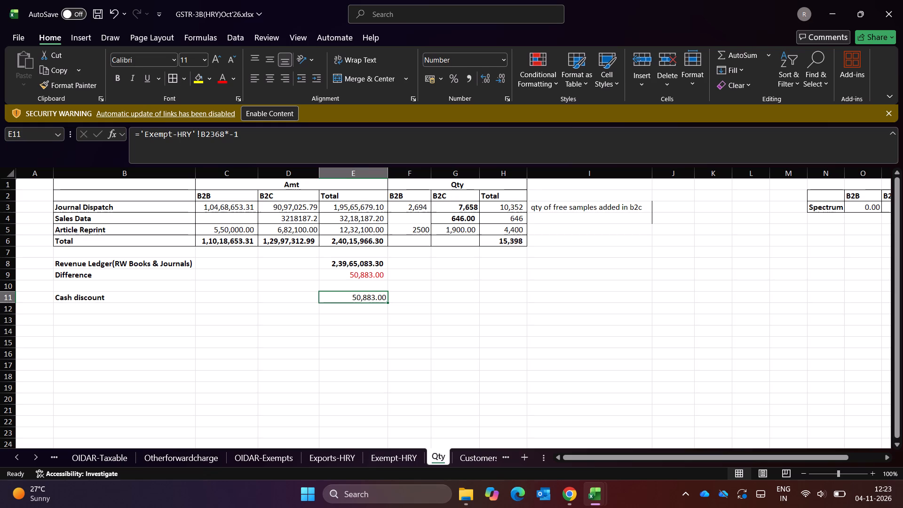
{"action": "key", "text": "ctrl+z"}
Replace the Difference formula in E9 with =(E6-E8)-E11 so that it also subtracts the cash discount.
{"action": "key", "text": "Up"}
{"action": "key", "text": "Up"}
{"action": "key", "text": "Up"}
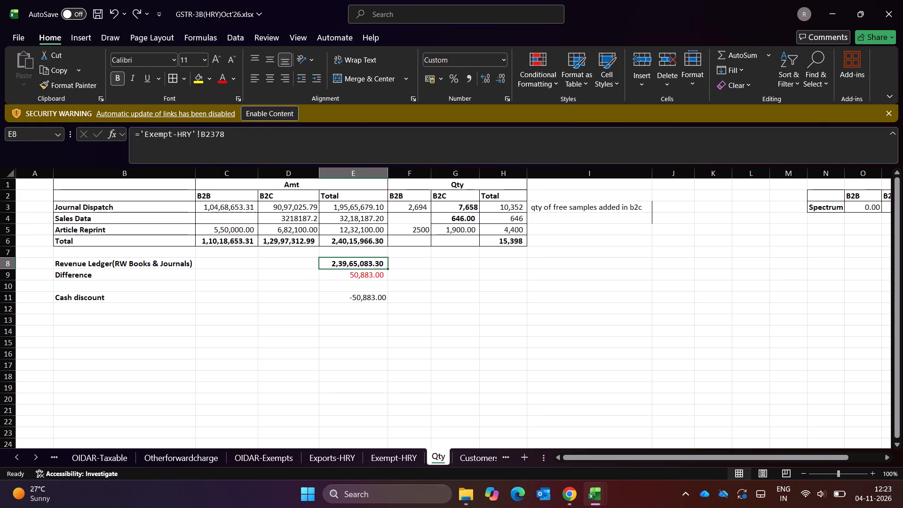
{"action": "key", "text": "Down"}
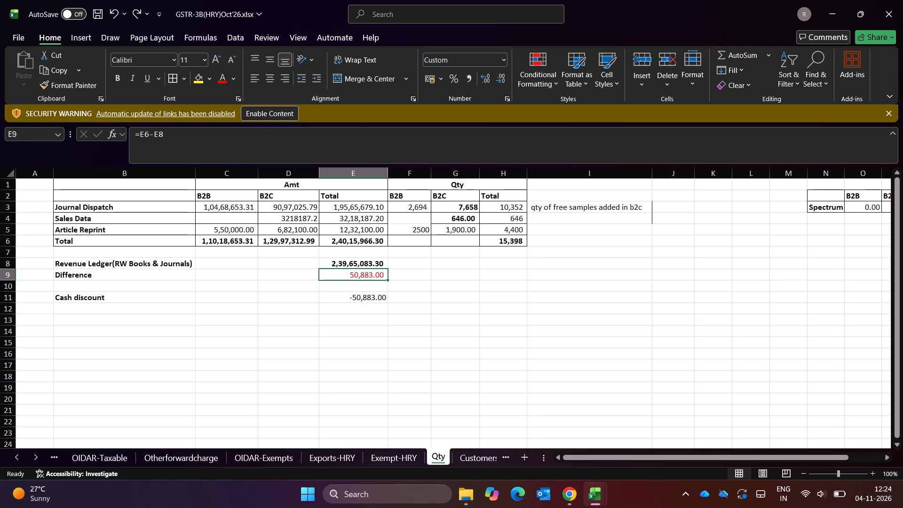
{"action": "key", "text": "equal"}
{"action": "key", "text": "Up"}
{"action": "key", "text": "Up"}
{"action": "key", "text": "Up"}
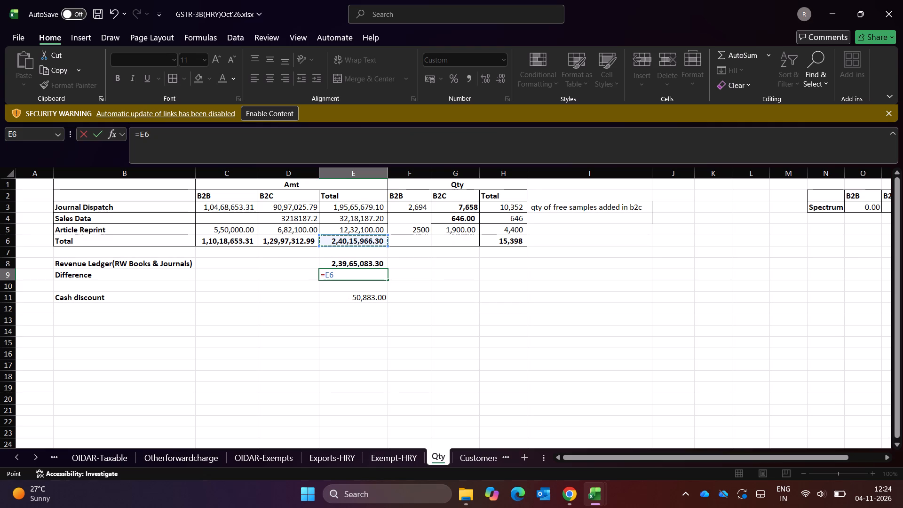
{"action": "key", "text": "BackSpace"}
{"action": "key", "text": "BackSpace"}
{"action": "key", "text": "shift+parenleft"}
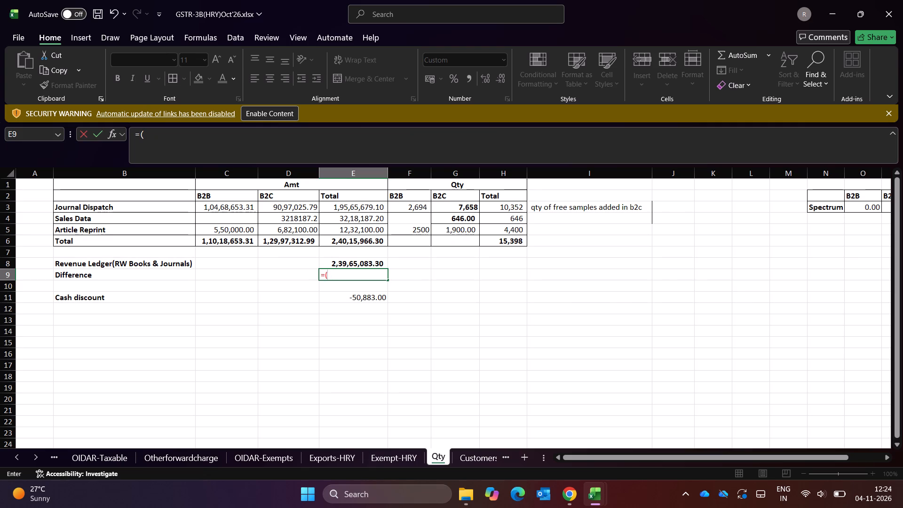
{"action": "key", "text": "Up"}
{"action": "key", "text": "Up"}
{"action": "key", "text": "Up"}
{"action": "key", "text": "minus"}
{"action": "key", "text": "Up"}
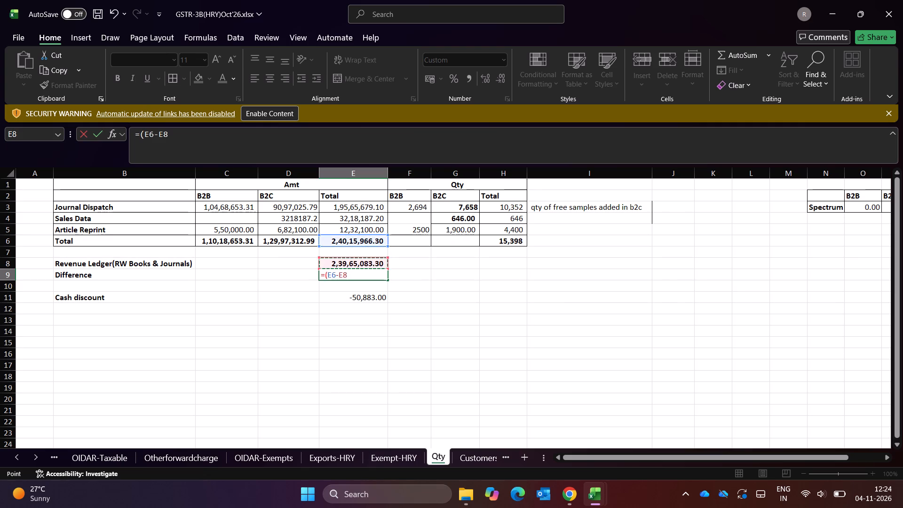
{"action": "key", "text": "shift+underscore"}
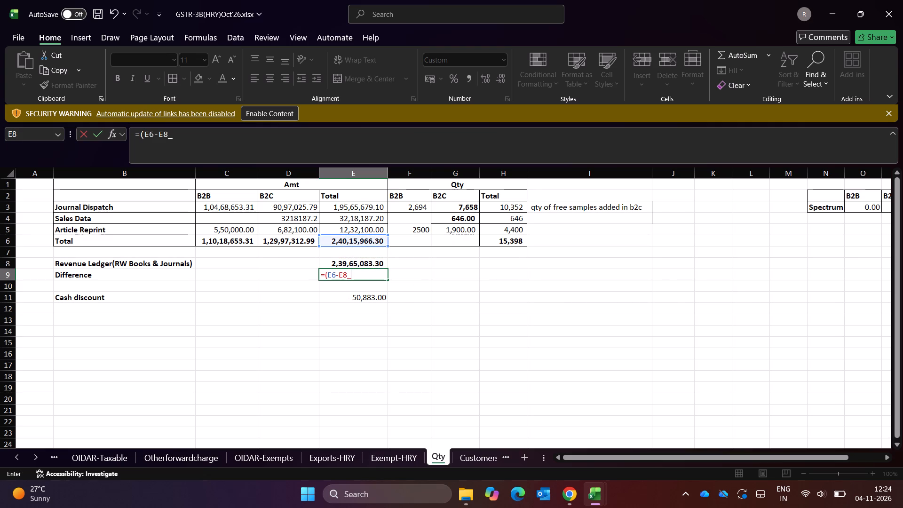
{"action": "key", "text": "BackSpace"}
{"action": "type", "text": ")-"}
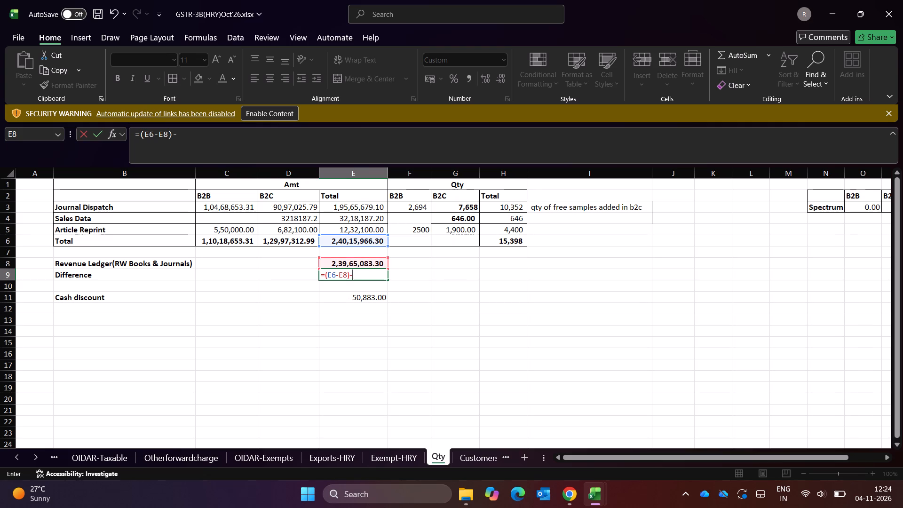
{"action": "key", "text": "Down"}
{"action": "key", "text": "Down"}
{"action": "key", "text": "Return"}
{"action": "key", "text": "Down"}
{"action": "key", "text": "Up"}
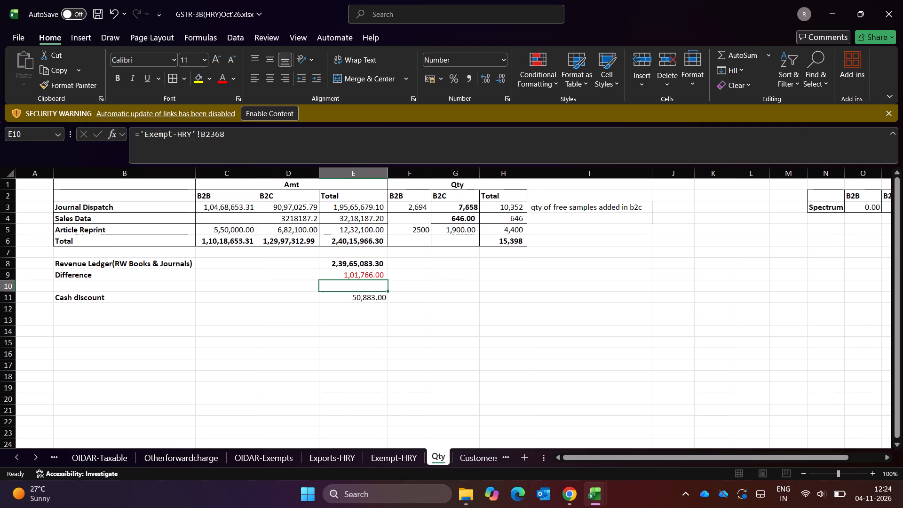
{"action": "key", "text": "Up"}
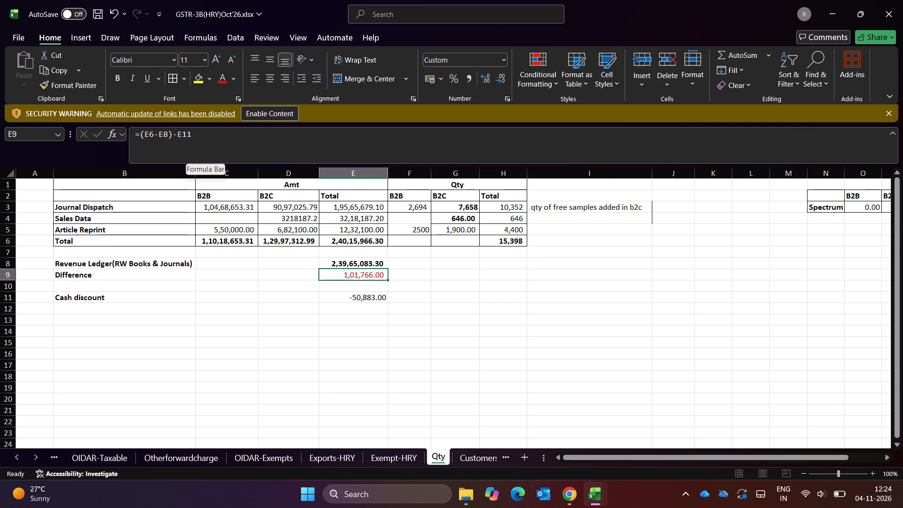
Multiply the Cash discount formula in E11 by -1, making it ='Exempt-HRY'!B2368*-1.
{"action": "left_click", "coordinate": [357, 300]}
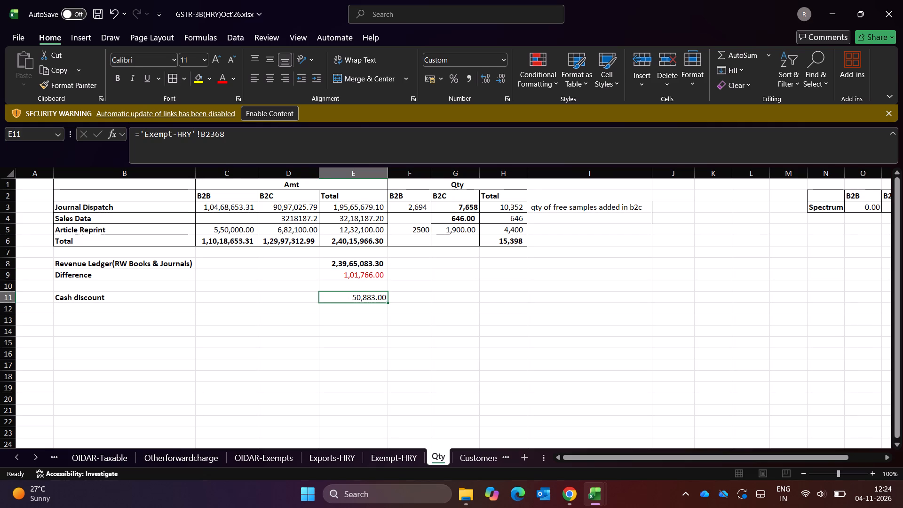
{"action": "left_click", "coordinate": [265, 145]}
{"action": "type", "text": "*-1"}
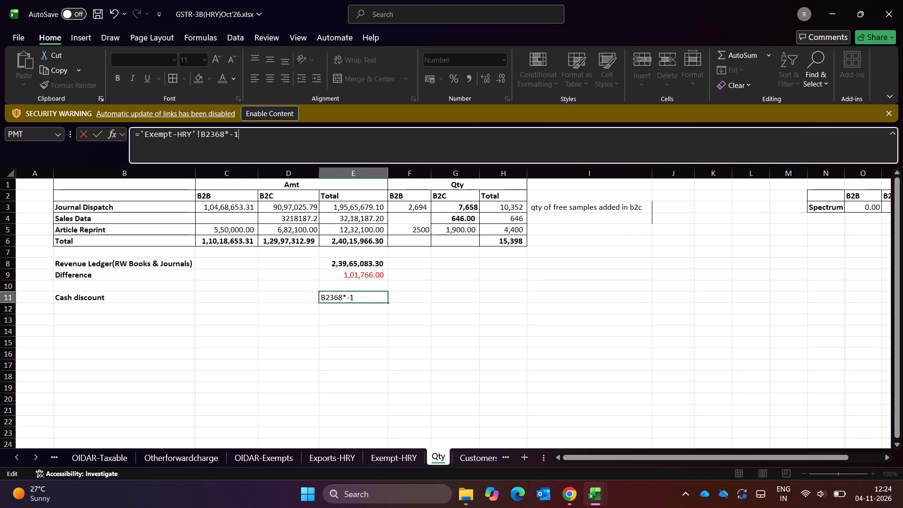
{"action": "key", "text": "Return"}
{"action": "key", "text": "Up"}
{"action": "key", "text": "Up"}
{"action": "key", "text": "Up"}
{"action": "key", "text": "Up"}
{"action": "key", "text": "Up"}
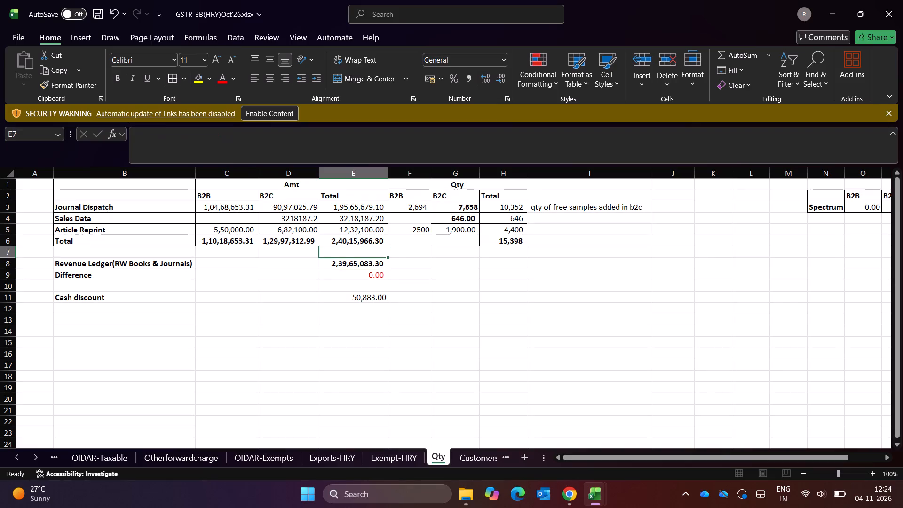
Look through the Customers, HSN Summary and Document Summary sheets and return to Qty.
{"action": "key", "text": "ctrl+Up"}
{"action": "key", "text": "ctrl+Up"}
{"action": "key", "text": "ctrl+Up"}
{"action": "key", "text": "Left"}
{"action": "key", "text": "ctrl+Left"}
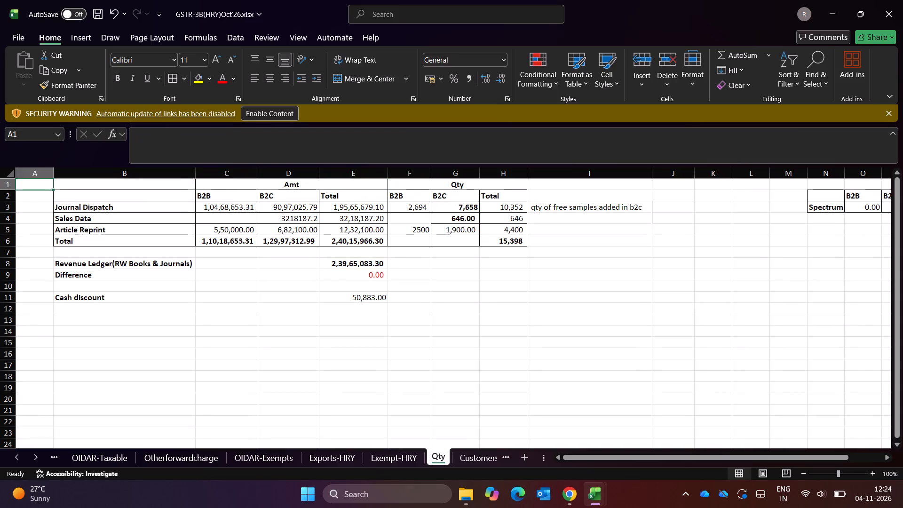
{"action": "key", "text": "ctrl+Left"}
{"action": "key", "text": "Left"}
{"action": "key", "text": "ctrl+Page_Down"}
{"action": "key", "text": "ctrl+Page_Down"}
{"action": "key", "text": "ctrl+Page_Down"}
{"action": "key", "text": "ctrl+Page_Down"}
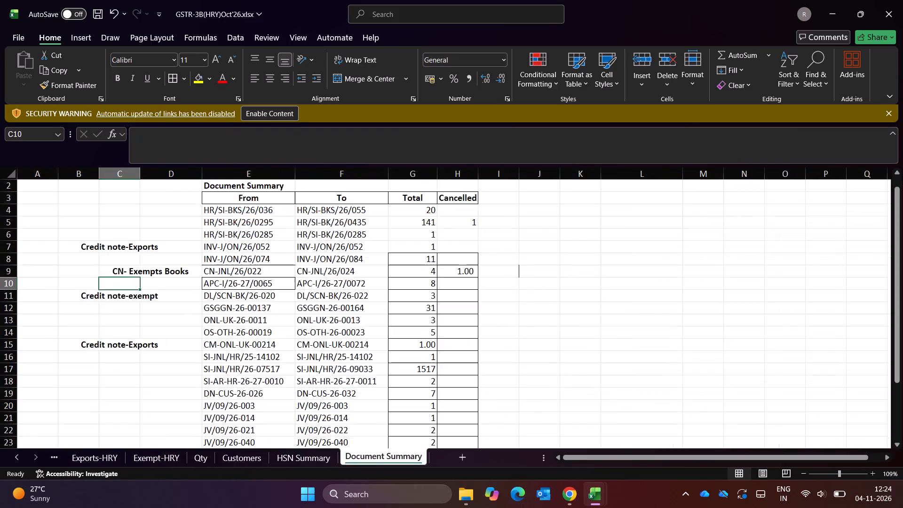
{"action": "key", "text": "ctrl+Page_Up"}
{"action": "key", "text": "ctrl+Page_Up"}
{"action": "key", "text": "ctrl+Page_Up"}
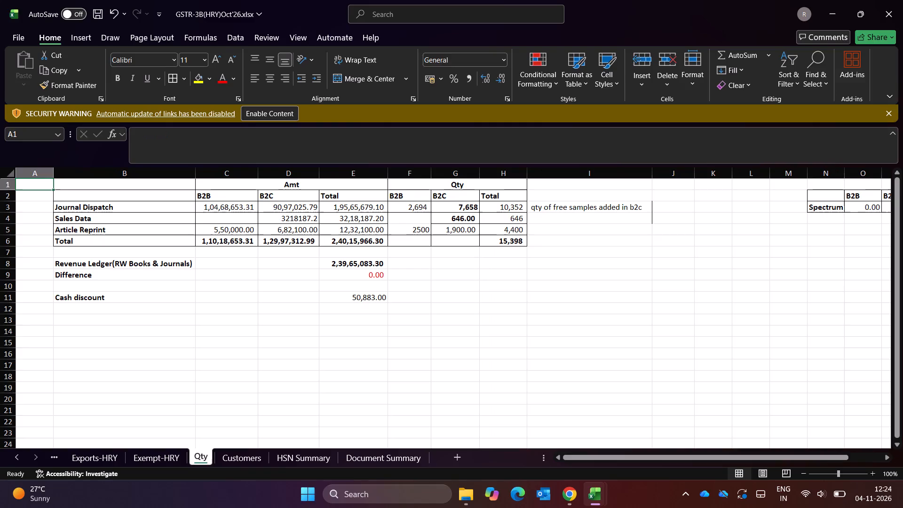
Go back through the sheets to 3B_HR and examine the section 3.1 outward and inward supplies table.
{"action": "key", "text": "ctrl+Page_Up"}
{"action": "key", "text": "ctrl+Page_Up"}
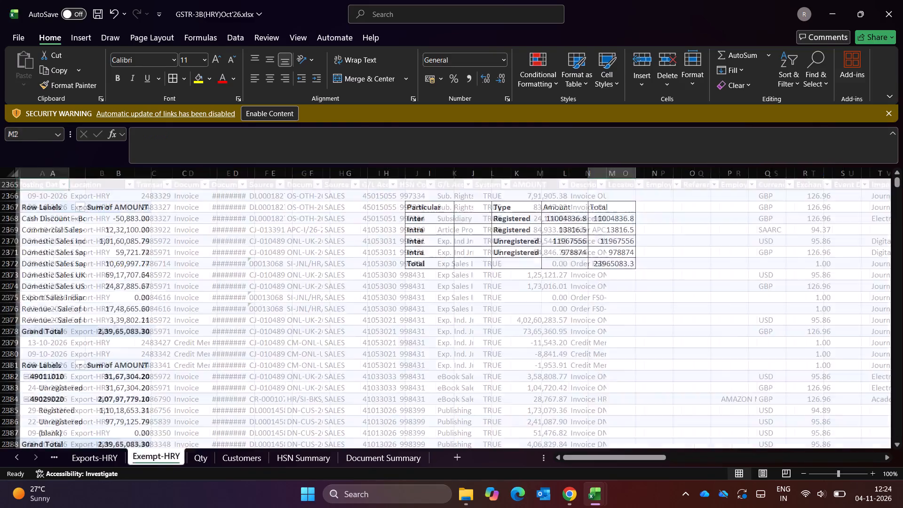
{"action": "key", "text": "ctrl+Page_Up"}
{"action": "key", "text": "ctrl+Page_Up"}
{"action": "key", "text": "ctrl+Page_Up"}
{"action": "key", "text": "ctrl+Page_Up"}
{"action": "key", "text": "ctrl+Page_Up"}
{"action": "key", "text": "ctrl+Page_Up"}
{"action": "key", "text": "ctrl+Page_Up"}
{"action": "key", "text": "Up"}
{"action": "key", "text": "Up"}
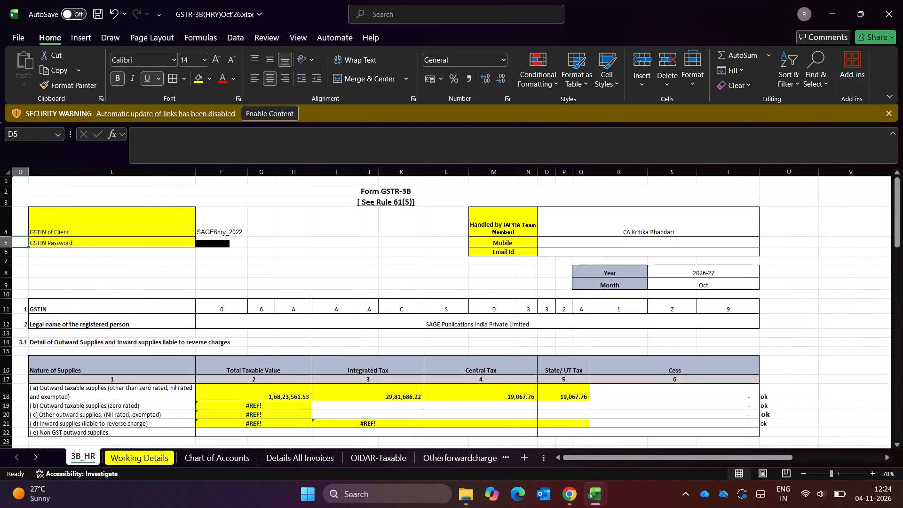
Switch to the Article Reprint Oct '26 workbook and close it.
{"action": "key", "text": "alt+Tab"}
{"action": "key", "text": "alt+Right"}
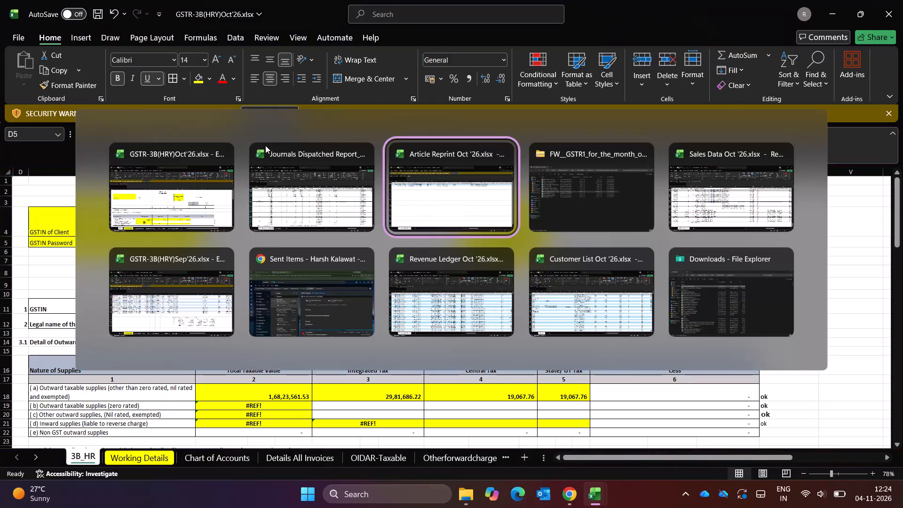
{"action": "left_click", "coordinate": [902, 0]}
Switch to the Sales Data Oct '26 workbook and close it without saving its changes.
{"action": "key", "text": "alt+Tab"}
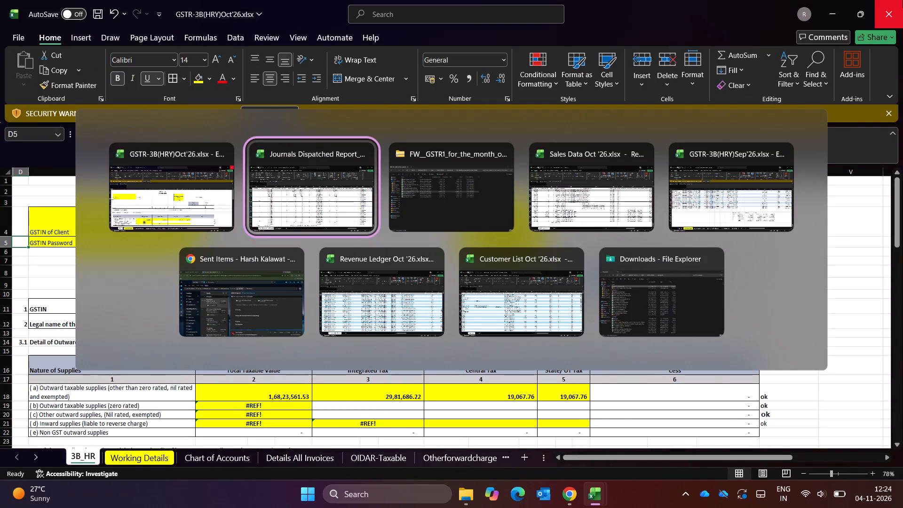
{"action": "key", "text": "alt+Tab"}
{"action": "key", "text": "alt+Tab"}
{"action": "left_click", "coordinate": [902, 0]}
{"action": "key", "text": "alt+Tab"}
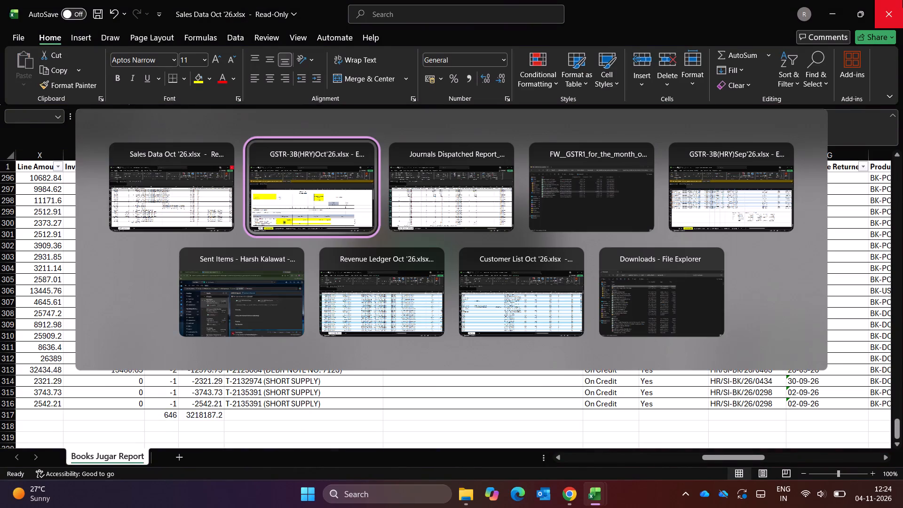
{"action": "key", "text": "alt+Left"}
{"action": "key", "text": "Right"}
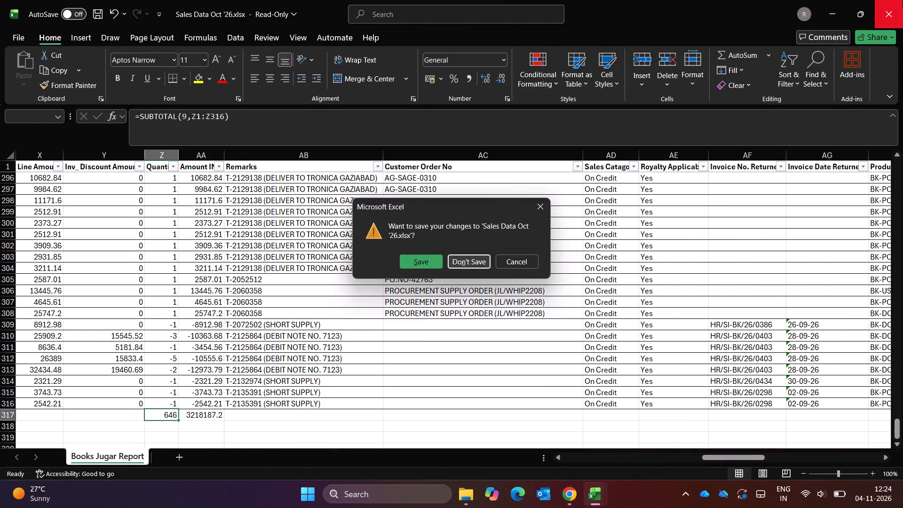
{"action": "key", "text": "Return"}
Switch to the Journals Dispatched Report_Oct '26 workbook and close it without saving its changes.
{"action": "key", "text": "alt+Tab"}
{"action": "key", "text": "alt+Right"}
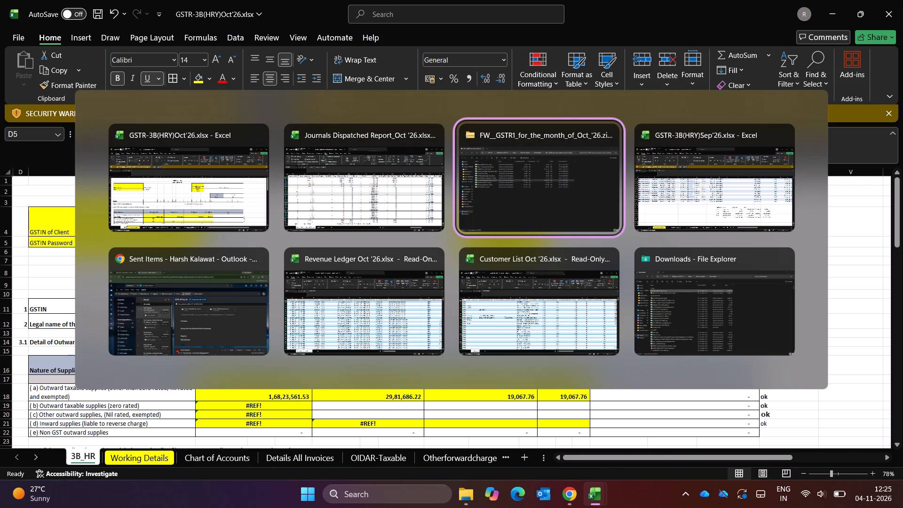
{"action": "key", "text": "alt+Down"}
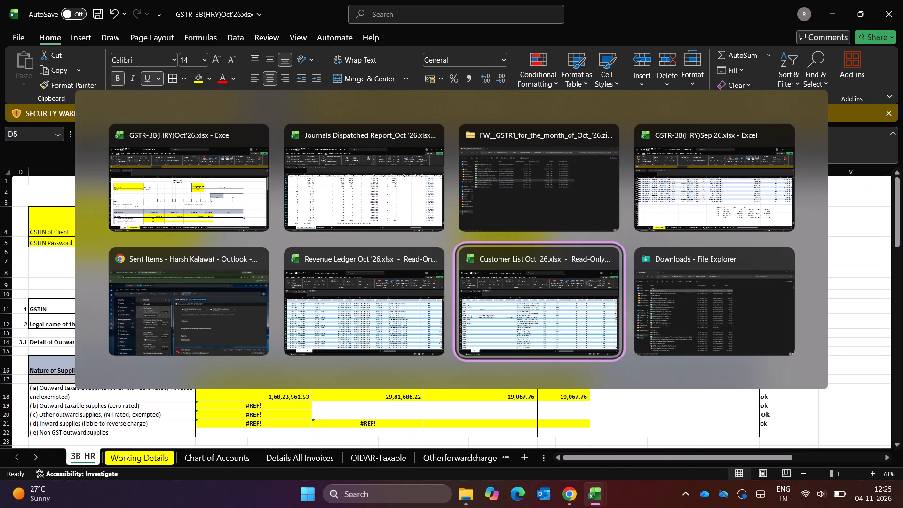
{"action": "key", "text": "alt+Left"}
{"action": "key", "text": "alt+Left"}
{"action": "key", "text": "alt+Up"}
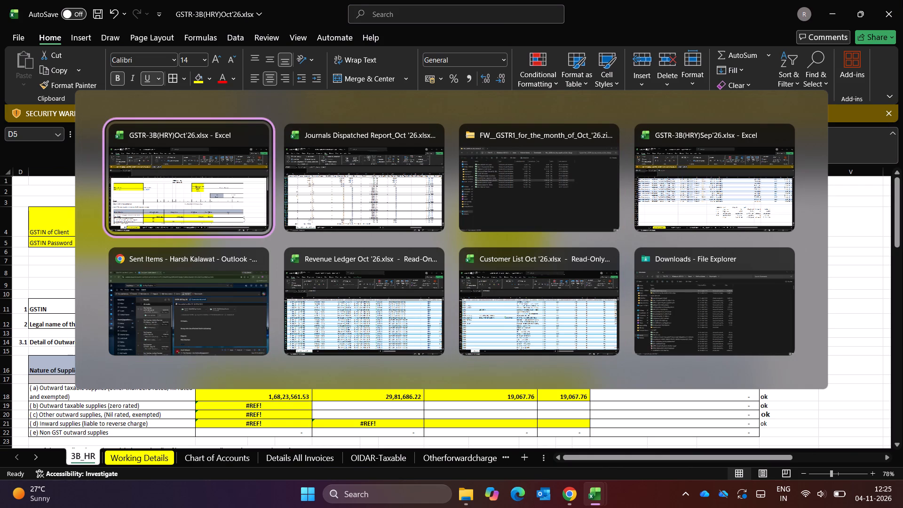
{"action": "key", "text": "alt+Right"}
{"action": "left_click", "coordinate": [902, 0]}
{"action": "key", "text": "Right"}
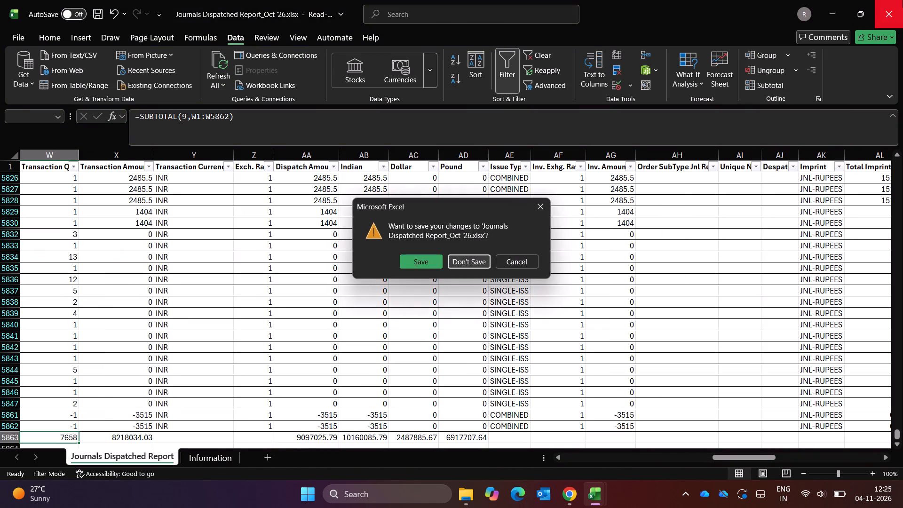
{"action": "key", "text": "Return"}
Switch to the FW__GSTR1_for_the_month_of_Oct_'26.zip folder in File Explorer and look over its source workbooks.
{"action": "key", "text": "alt+Tab"}
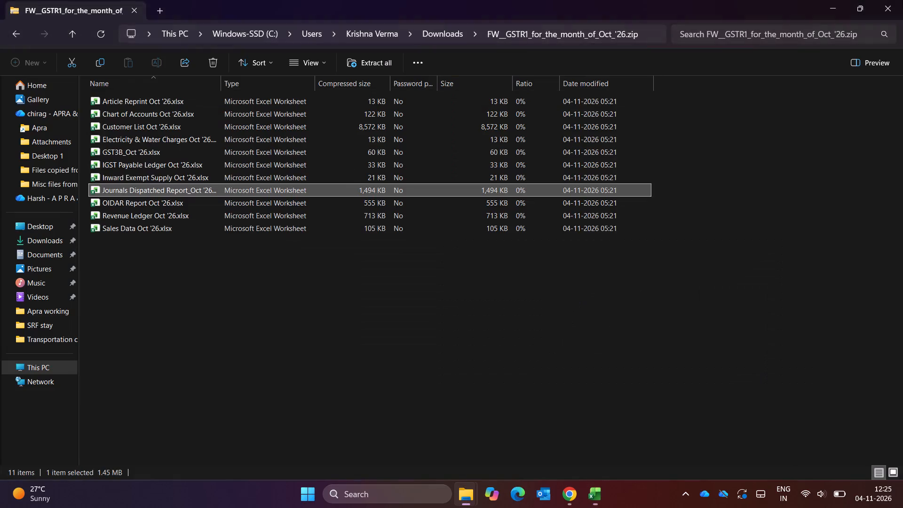
{"action": "key", "text": "alt+Tab"}
{"action": "key", "text": "alt+Left"}
{"action": "key", "text": "alt+Tab"}
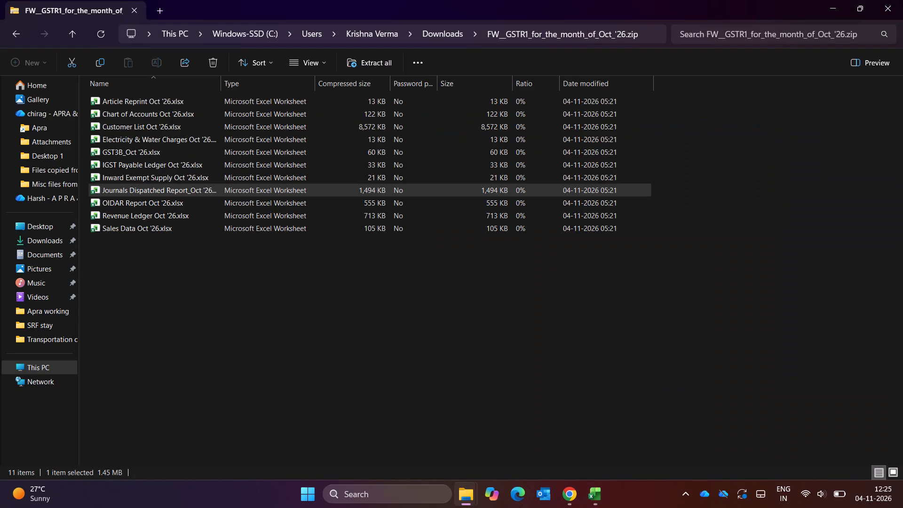
{"action": "key", "text": "Down"}
{"action": "key", "text": "Down"}
{"action": "key", "text": "Escape"}
{"action": "key", "text": "Down"}
{"action": "key", "text": "Down"}
{"action": "key", "text": "Up"}
{"action": "key", "text": "Up"}
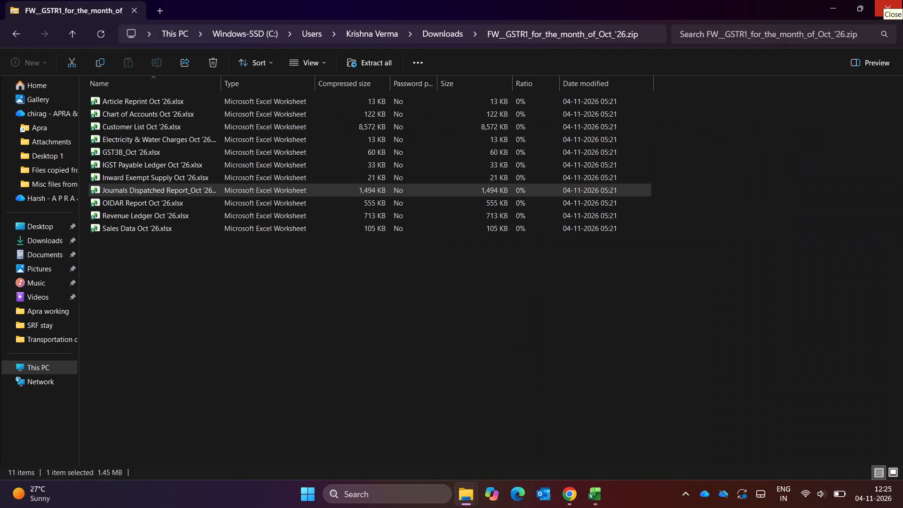
Open GST3B_Oct '26.xlsx from the Oct '26 GSTR1 zip folder and bring it to the front.
{"action": "left_click", "coordinate": [230, 303]}
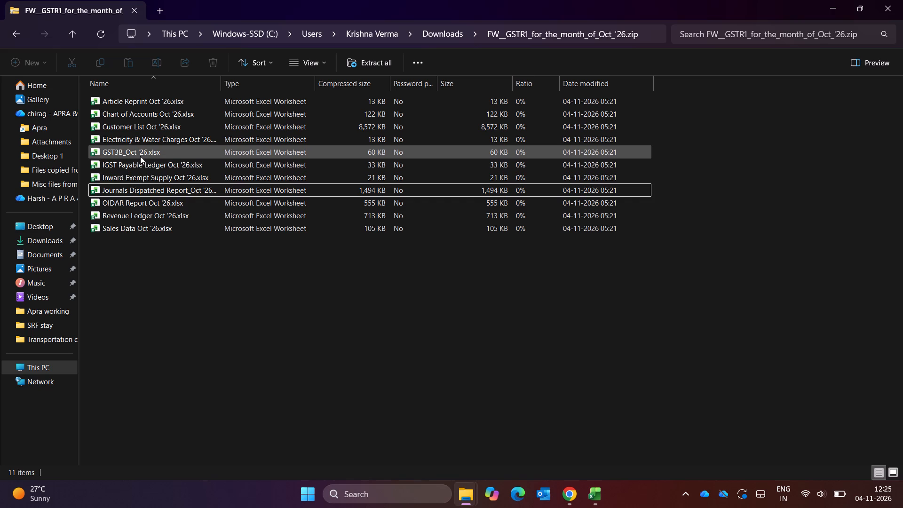
{"action": "double_click", "coordinate": [140, 156]}
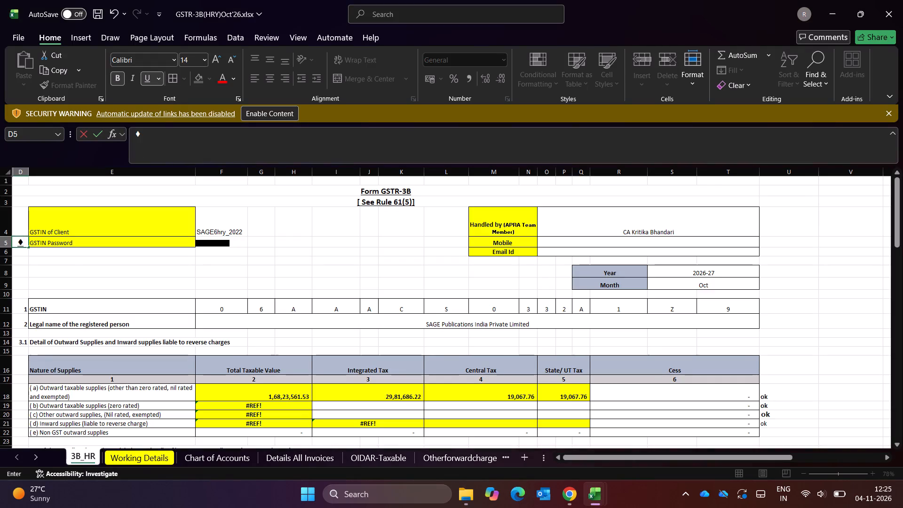
{"action": "left_click", "coordinate": [196, 238]}
{"action": "key", "text": "alt+Tab"}
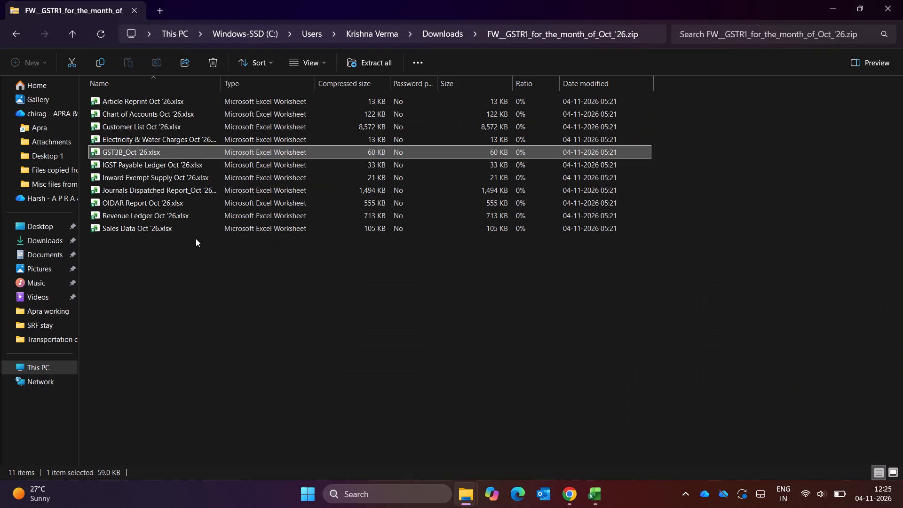
{"action": "key", "text": "alt+Tab"}
Examine the GST_3(B) sheet's transaction rows from the last entry back up to the header row.
{"action": "key", "text": "ctrl+Down"}
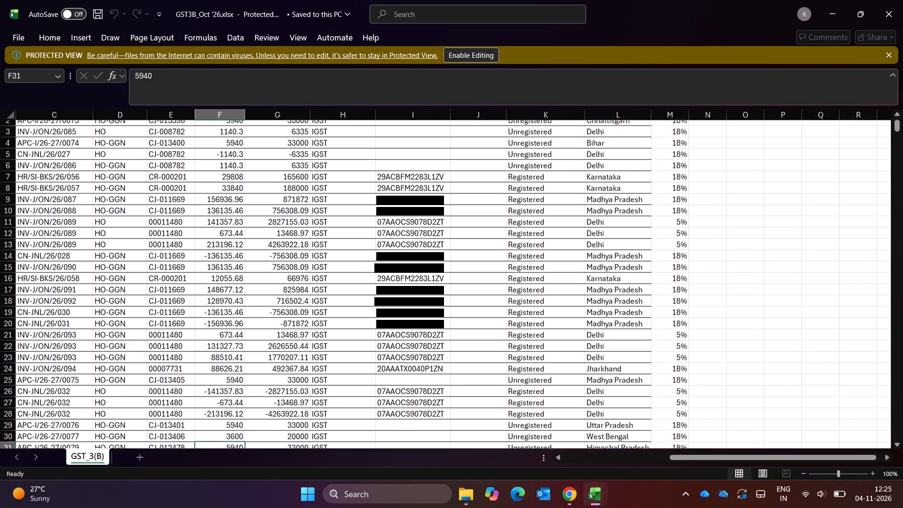
{"action": "key", "text": "ctrl+Up"}
{"action": "key", "text": "ctrl+Up"}
{"action": "key", "text": "ctrl+Up"}
{"action": "key", "text": "ctrl+Left"}
{"action": "key", "text": "ctrl+Left"}
{"action": "key", "text": "Down"}
{"action": "key", "text": "ctrl+Down"}
{"action": "key", "text": "Down"}
{"action": "key", "text": "Down"}
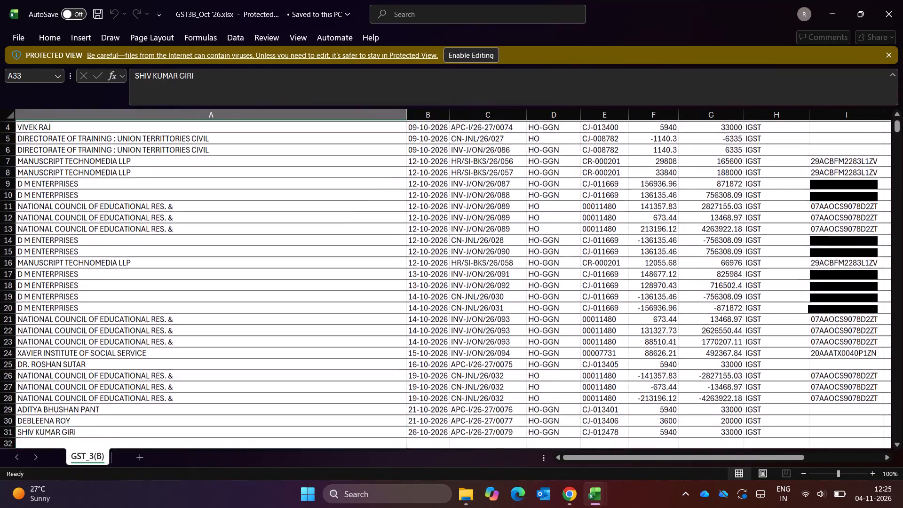
{"action": "key", "text": "Down"}
{"action": "key", "text": "Down"}
{"action": "key", "text": "Up"}
{"action": "key", "text": "Up"}
{"action": "key", "text": "Up"}
{"action": "key", "text": "ctrl+Up"}
{"action": "key", "text": "ctrl+Up"}
{"action": "key", "text": "ctrl+Up"}
{"action": "key", "text": "ctrl+Up"}
Enable editing in the GST3B_Oct '26 workbook.
{"action": "key", "text": "a"}
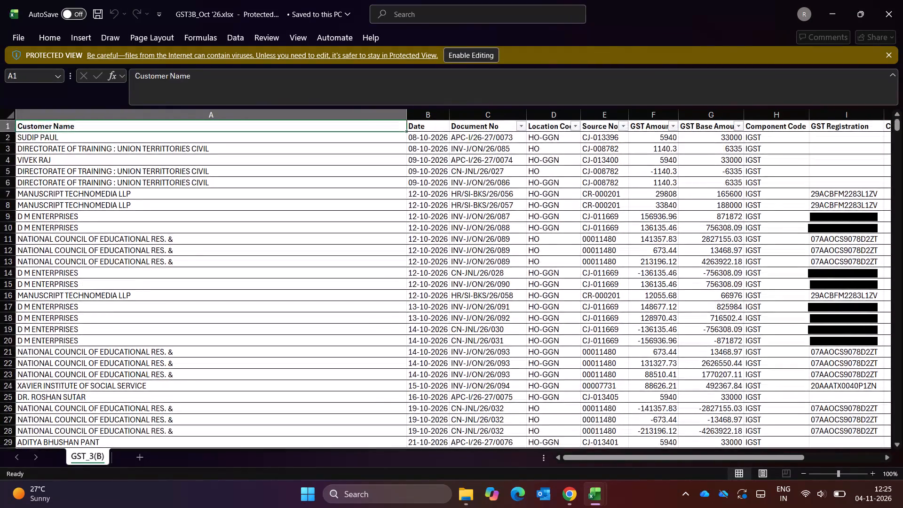
{"action": "key", "text": "alt+c"}
{"action": "key", "text": "Escape"}
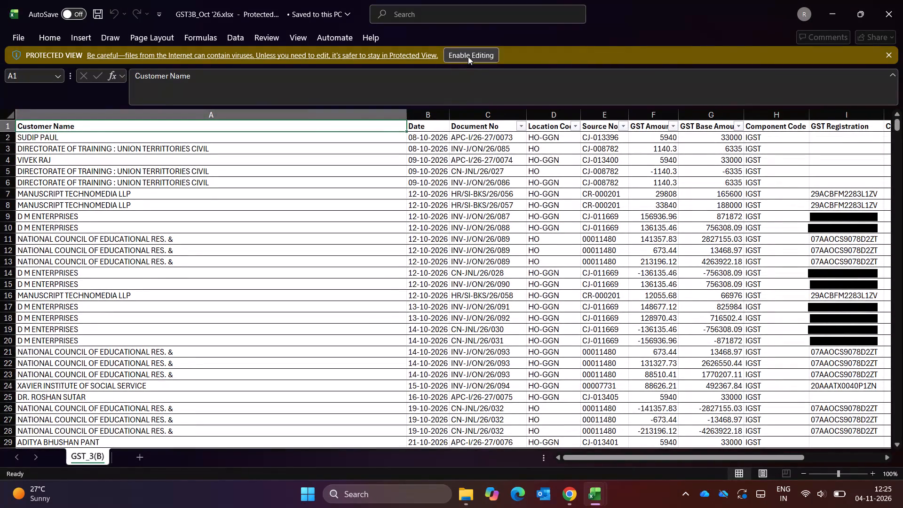
{"action": "left_click", "coordinate": [468, 56]}
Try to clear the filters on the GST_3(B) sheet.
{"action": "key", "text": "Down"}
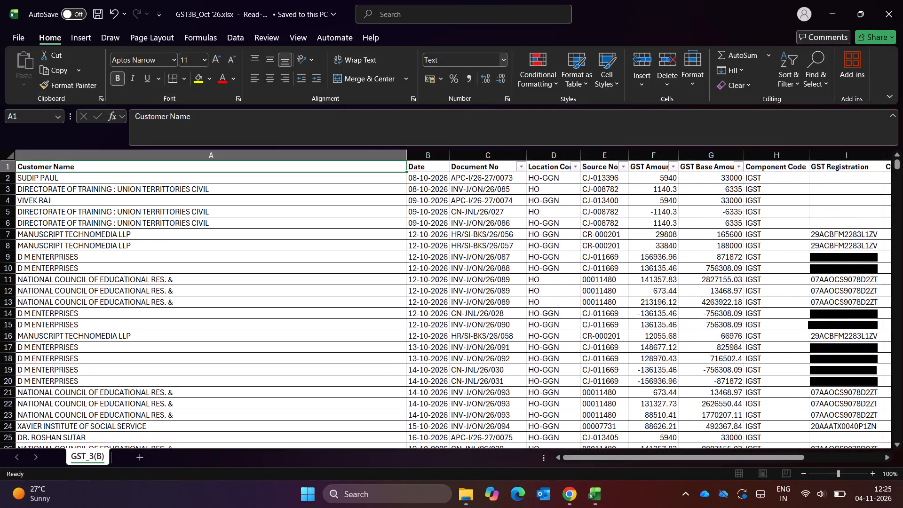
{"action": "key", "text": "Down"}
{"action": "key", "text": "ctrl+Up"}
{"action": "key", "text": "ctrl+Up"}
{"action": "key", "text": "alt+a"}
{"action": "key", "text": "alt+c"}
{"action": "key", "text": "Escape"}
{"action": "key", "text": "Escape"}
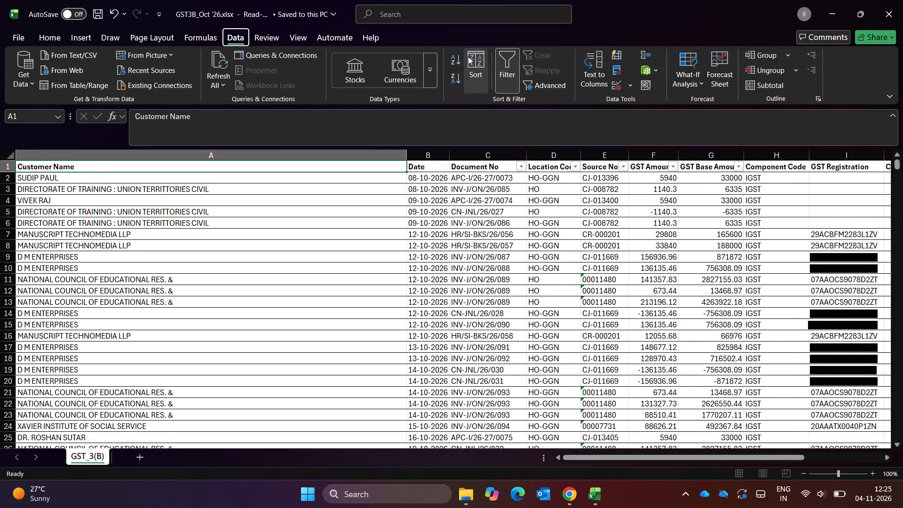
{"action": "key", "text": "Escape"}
Enter the header RATE in M1, above the tax percentages beside the STATE column.
{"action": "key", "text": "Down"}
{"action": "key", "text": "Up"}
{"action": "key", "text": "ctrl+Right"}
{"action": "key", "text": "Right"}
{"action": "key", "text": "Right"}
{"action": "key", "text": "Left"}
{"action": "key", "text": "Left"}
{"action": "key", "text": "Right"}
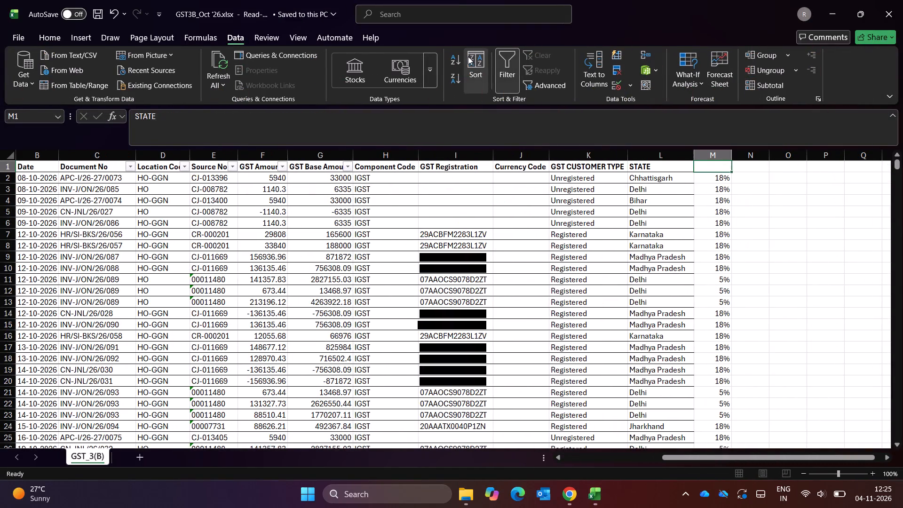
{"action": "type", "text": "RATE"}
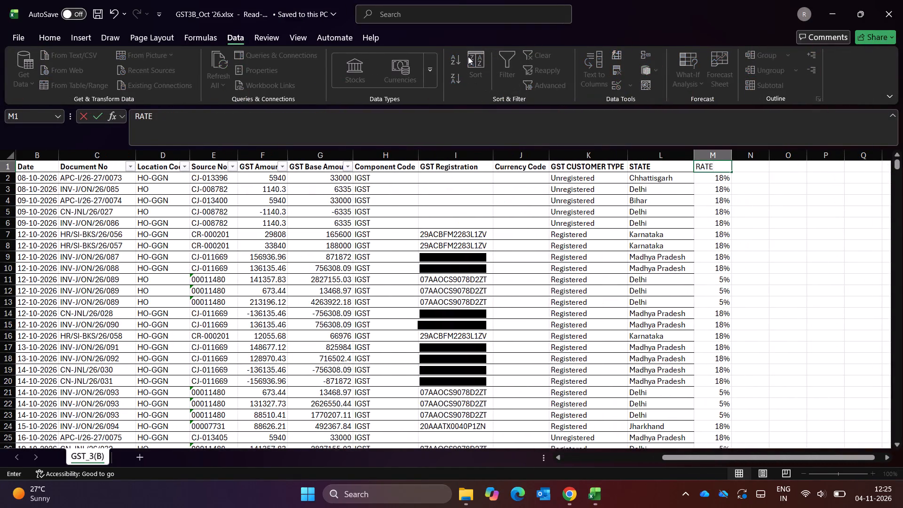
{"action": "key", "text": "Return"}
Remove and reapply the filter on GST_3(B) so it covers every header, including RATE.
{"action": "key", "text": "Up"}
{"action": "key", "text": "ctrl+shift+l"}
{"action": "key", "text": "ctrl+shift+l"}
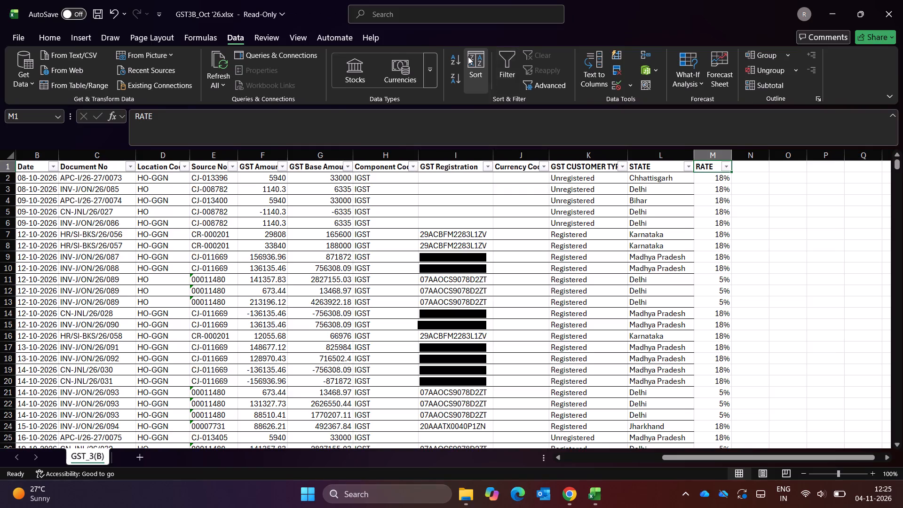
{"action": "key", "text": "Down"}
{"action": "key", "text": "Up"}
Look across the GST_3(B) header row from Customer Name to RATE.
{"action": "key", "text": "ctrl+Left"}
{"action": "key", "text": "ctrl+Left"}
{"action": "key", "text": "Right"}
{"action": "key", "text": "Right"}
{"action": "key", "text": "Right"}
{"action": "key", "text": "Right"}
{"action": "key", "text": "Right"}
{"action": "key", "text": "ctrl+Right"}
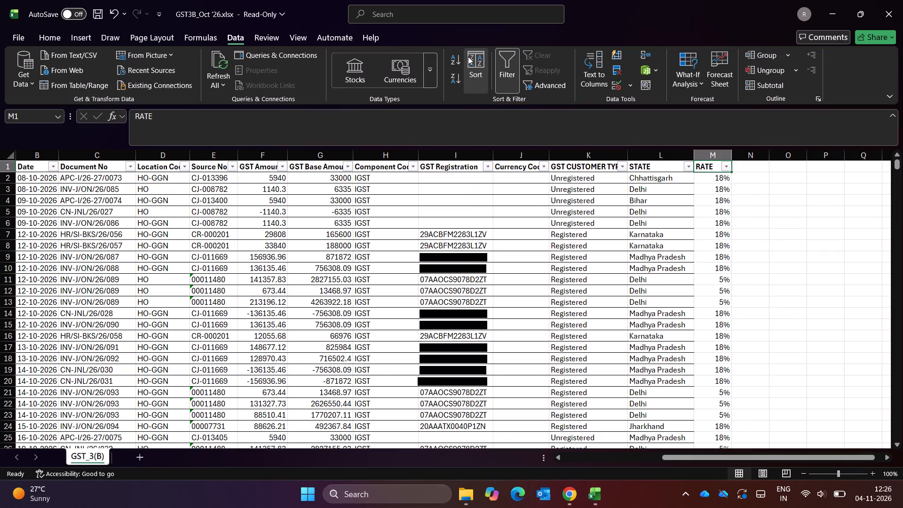
Switch past the GSTR-3B(HRY)Oct'26 workbook and return to the Oct '26 zip folder in File Explorer.
{"action": "key", "text": "alt+Tab"}
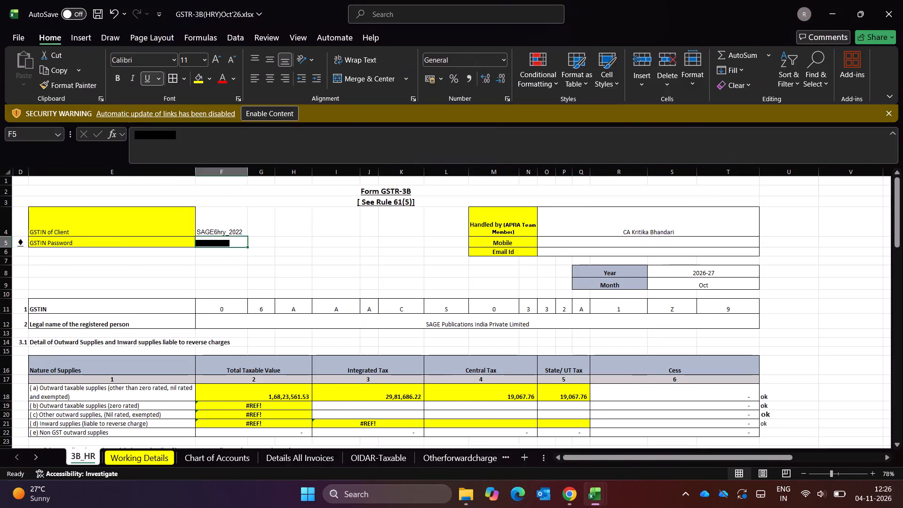
{"action": "key", "text": "alt+Tab"}
{"action": "key", "text": "alt+Tab"}
{"action": "key", "text": "alt+Tab"}
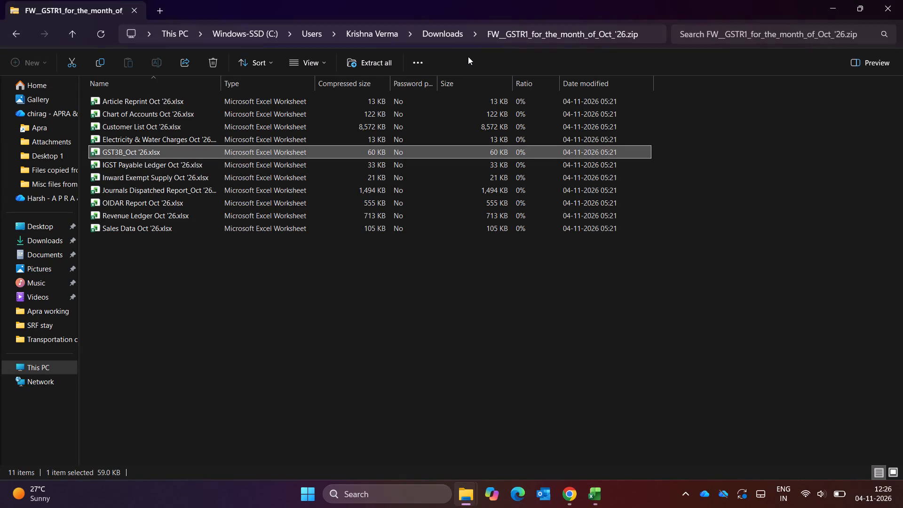
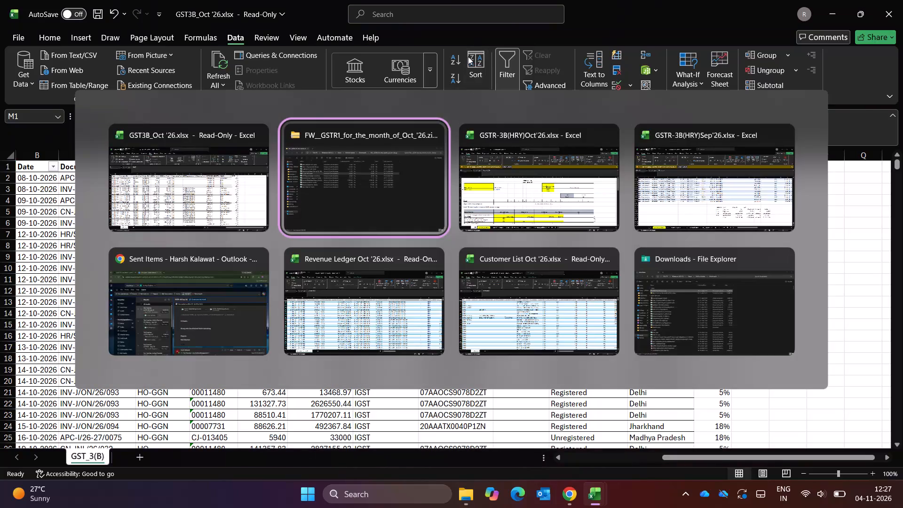
Switch to the Customer List Oct '26 workbook and close it.
{"action": "key", "text": "alt+Down"}
{"action": "key", "text": "alt+Right"}
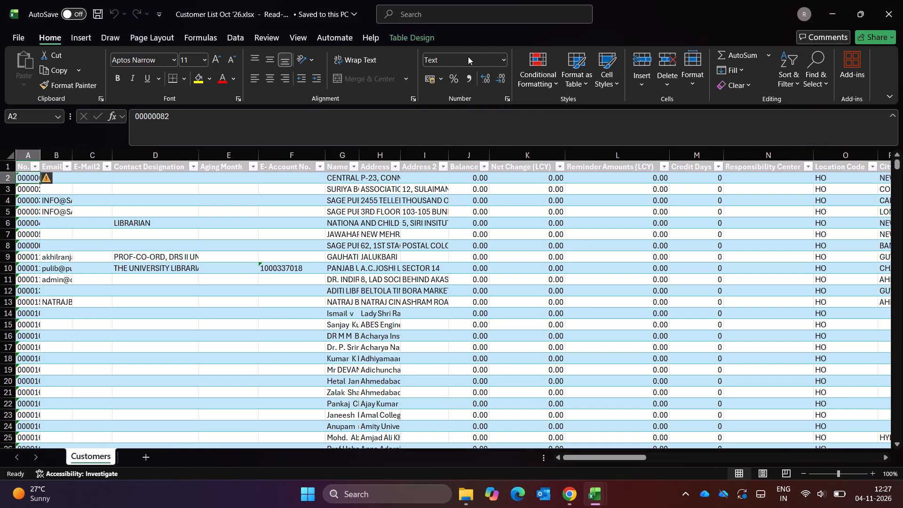
{"action": "left_click", "coordinate": [902, 0]}
Switch to the Oct '26 zip folder in File Explorer and open OIDAR Report Oct '26.xlsx.
{"action": "key", "text": "alt+Tab"}
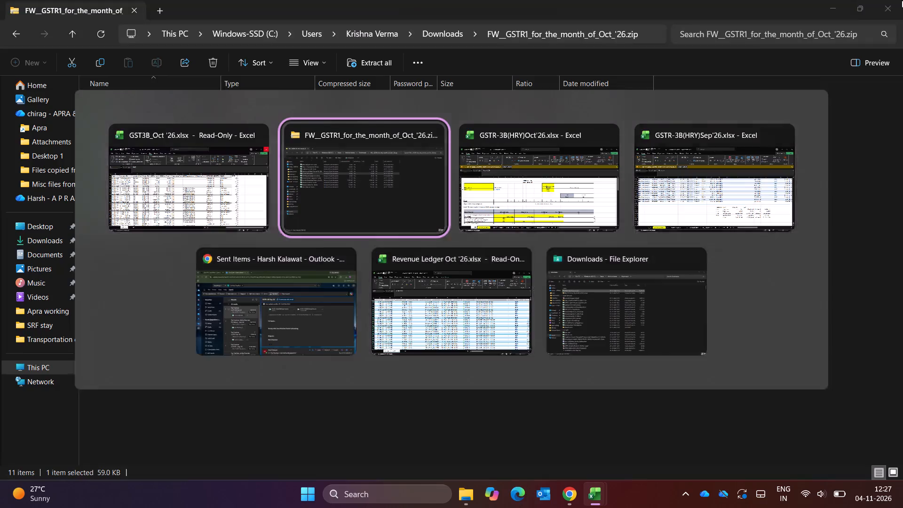
{"action": "key", "text": "Escape"}
{"action": "key", "text": "Down"}
{"action": "key", "text": "Down"}
{"action": "key", "text": "Down"}
{"action": "key", "text": "Down"}
{"action": "key", "text": "Down"}
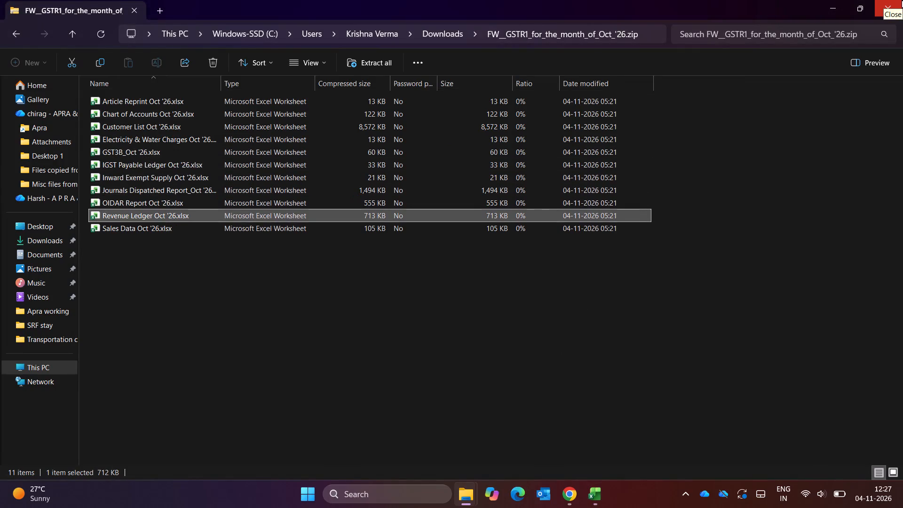
{"action": "key", "text": "Up"}
{"action": "key", "text": "Return"}
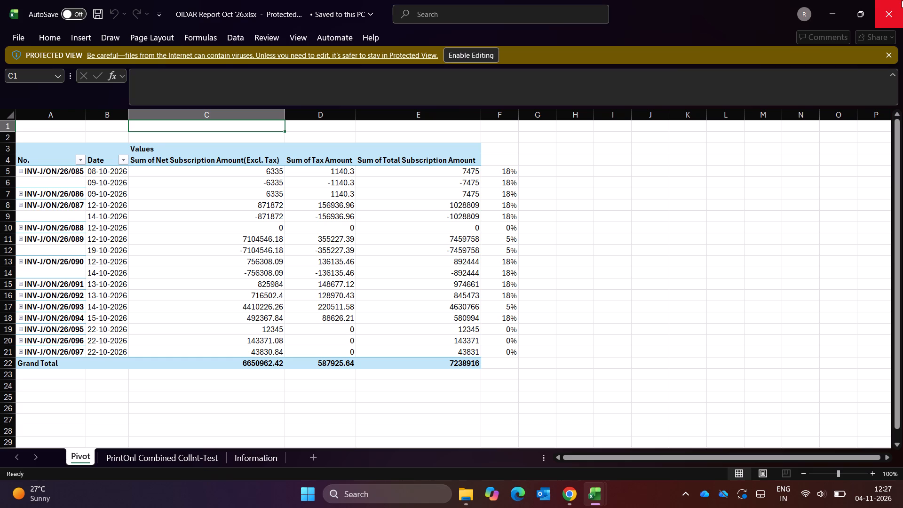
Go to the PrintOnl Combined Collnt-Test sheet, enable editing and move to its header row.
{"action": "key", "text": "Up"}
{"action": "key", "text": "Up"}
{"action": "key", "text": "ctrl+Page_Down"}
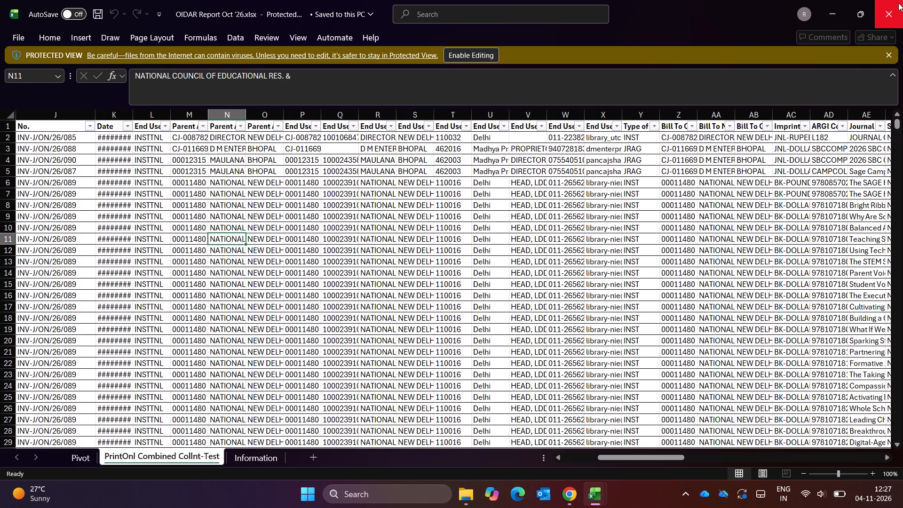
{"action": "left_click", "coordinate": [470, 50]}
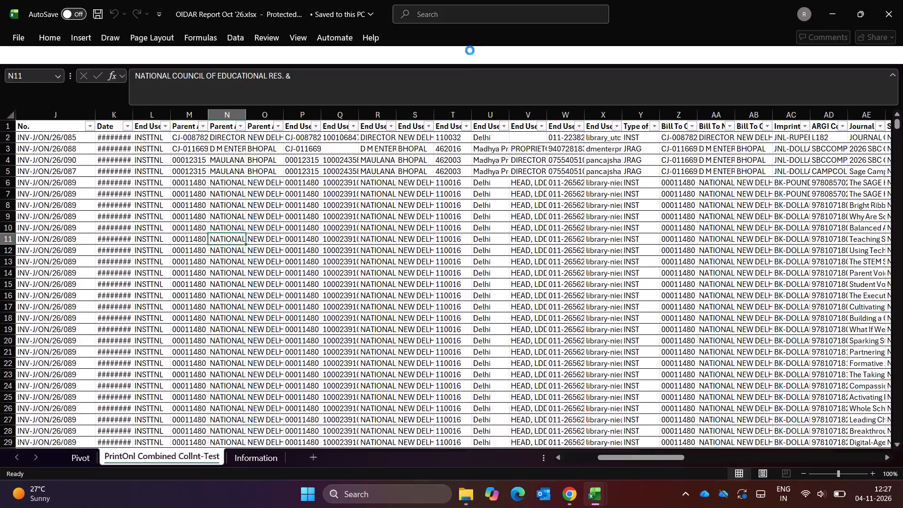
{"action": "key", "text": "Down"}
{"action": "key", "text": "Up"}
{"action": "key", "text": "Up"}
{"action": "key", "text": "ctrl+Up"}
{"action": "key", "text": "ctrl+Up"}
{"action": "key", "text": "ctrl+Up"}
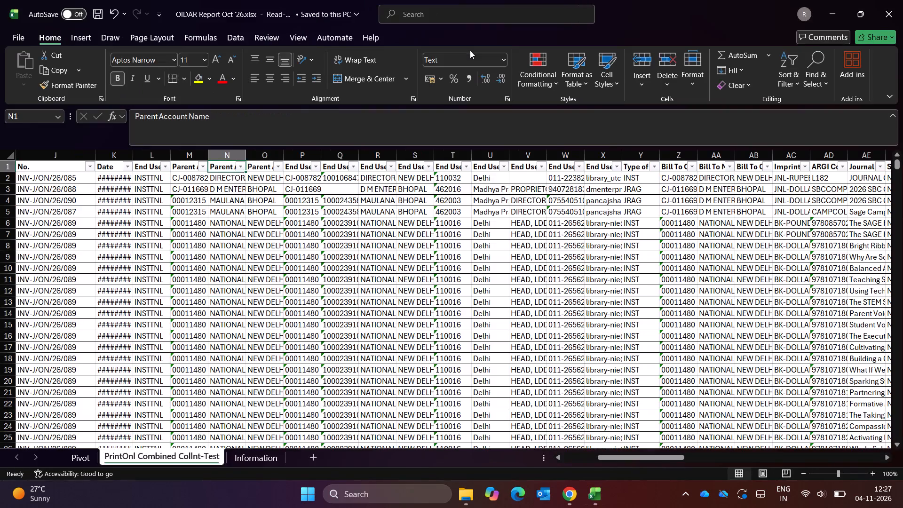
Look through the GSTR-3B(HRY)Oct'26 workbook's sheets as far as Customers, and return to the OIDAR Report.
{"action": "key", "text": "alt+Tab"}
{"action": "key", "text": "alt+Tab"}
{"action": "key", "text": "alt+Tab"}
{"action": "key", "text": "alt+Tab"}
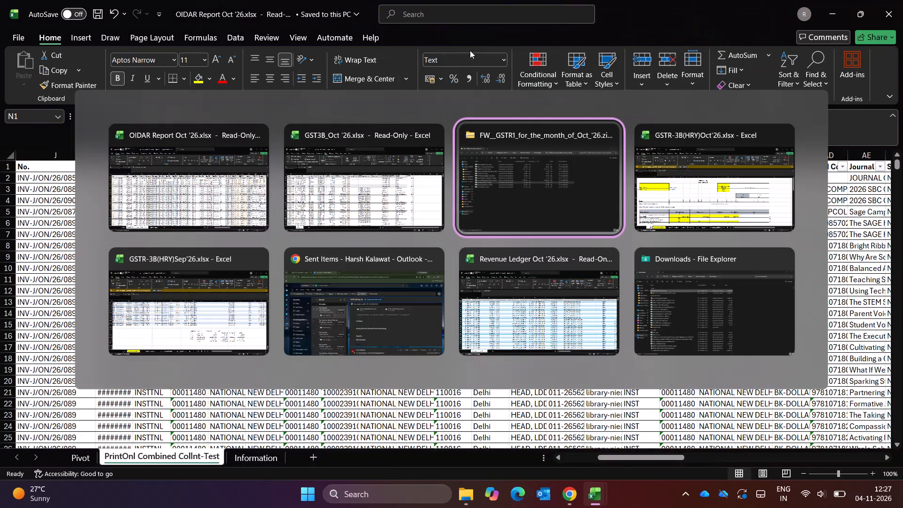
{"action": "key", "text": "alt+Right"}
{"action": "key", "text": "ctrl+Page_Down"}
{"action": "key", "text": "ctrl+Page_Down"}
{"action": "key", "text": "ctrl+Page_Down"}
{"action": "key", "text": "ctrl+Page_Down"}
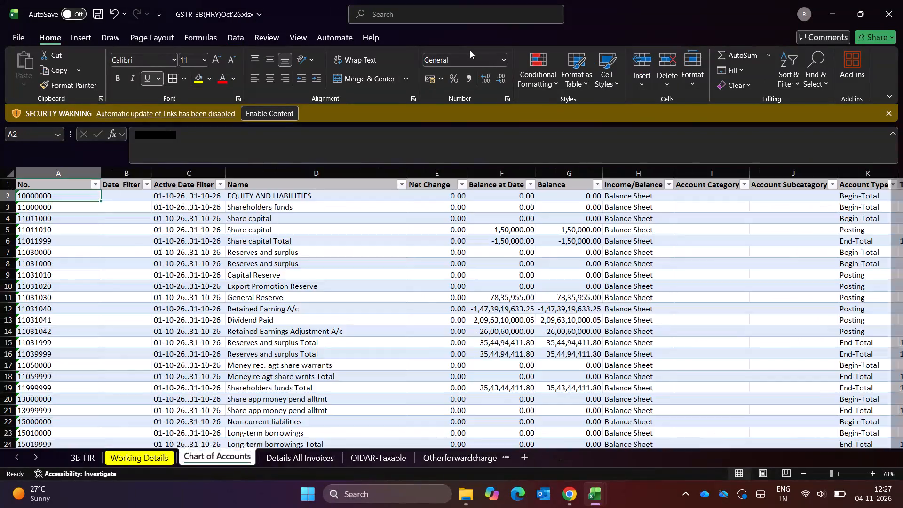
{"action": "key", "text": "ctrl+Page_Down"}
{"action": "key", "text": "ctrl+Page_Down"}
{"action": "key", "text": "ctrl+Page_Down"}
{"action": "key", "text": "ctrl+Page_Down"}
{"action": "key", "text": "ctrl+Page_Down"}
{"action": "key", "text": "ctrl+Page_Down"}
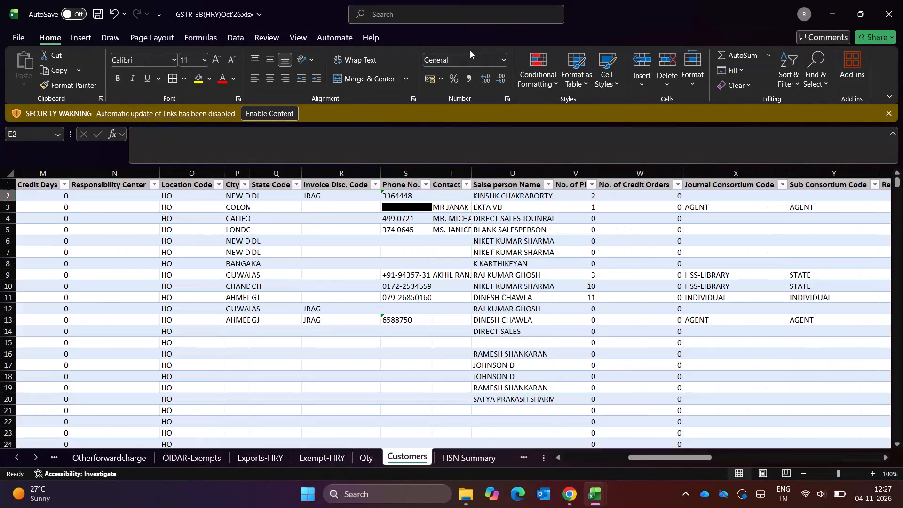
{"action": "key", "text": "ctrl+Page_Up"}
{"action": "key", "text": "ctrl+Page_Up"}
{"action": "key", "text": "ctrl+Page_Up"}
{"action": "key", "text": "ctrl+Page_Up"}
{"action": "key", "text": "ctrl+Page_Up"}
{"action": "key", "text": "alt+Tab"}
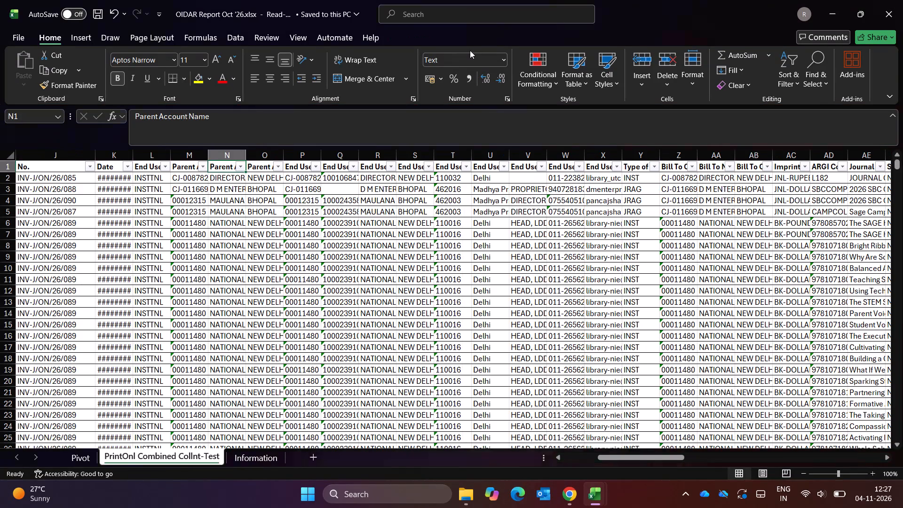
Look across the PrintOnl Combined Collnt-Test header row from the first column to TDS Amount.
{"action": "key", "text": "ctrl+Left"}
{"action": "key", "text": "Right"}
{"action": "key", "text": "Right"}
{"action": "key", "text": "Right"}
{"action": "key", "text": "Right"}
{"action": "key", "text": "Right"}
{"action": "key", "text": "Right"}
{"action": "key", "text": "Right"}
{"action": "key", "text": "Right"}
{"action": "key", "text": "Right"}
{"action": "key", "text": "Right"}
{"action": "key", "text": "Right"}
{"action": "key", "text": "Right"}
{"action": "key", "text": "Right"}
{"action": "key", "text": "Right"}
{"action": "key", "text": "Right"}
{"action": "key", "text": "Right"}
{"action": "key", "text": "Right"}
{"action": "key", "text": "Right"}
{"action": "key", "text": "Right"}
{"action": "key", "text": "Right"}
{"action": "key", "text": "Right"}
{"action": "key", "text": "Right"}
{"action": "key", "text": "Right"}
{"action": "key", "text": "Right"}
{"action": "key", "text": "Right"}
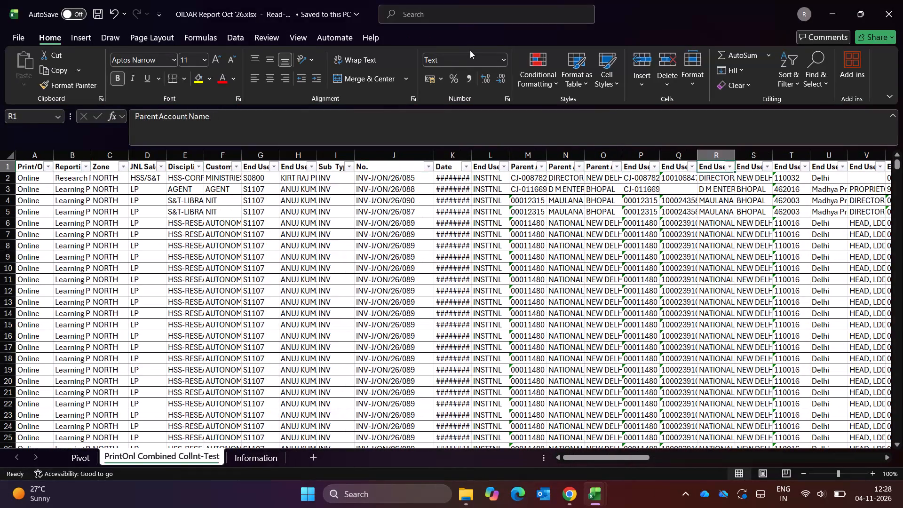
{"action": "key", "text": "Right"}
{"action": "key", "text": "Right"}
{"action": "key", "text": "Right"}
{"action": "key", "text": "Right"}
{"action": "key", "text": "Right"}
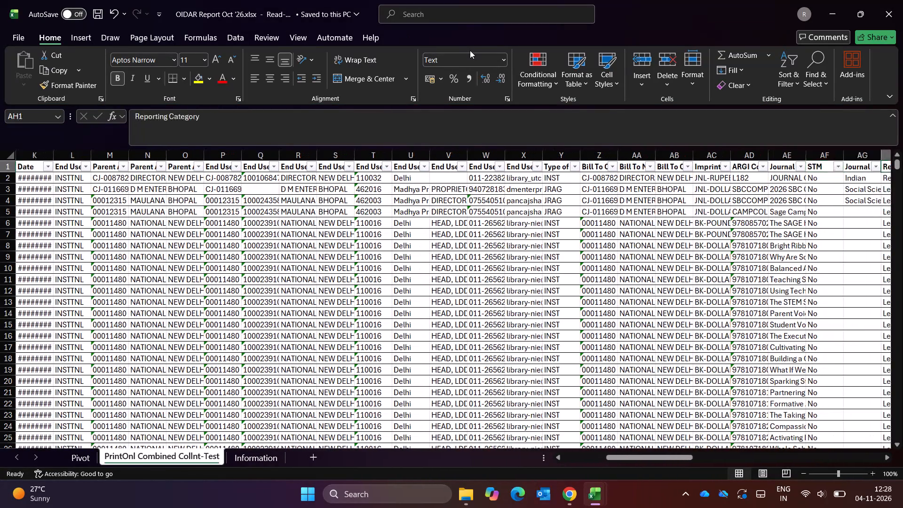
{"action": "key", "text": "Right"}
{"action": "key", "text": "Right"}
{"action": "key", "text": "Right"}
{"action": "key", "text": "Right"}
{"action": "key", "text": "Right"}
{"action": "key", "text": "Right"}
{"action": "key", "text": "Right"}
{"action": "key", "text": "Right"}
{"action": "key", "text": "Right"}
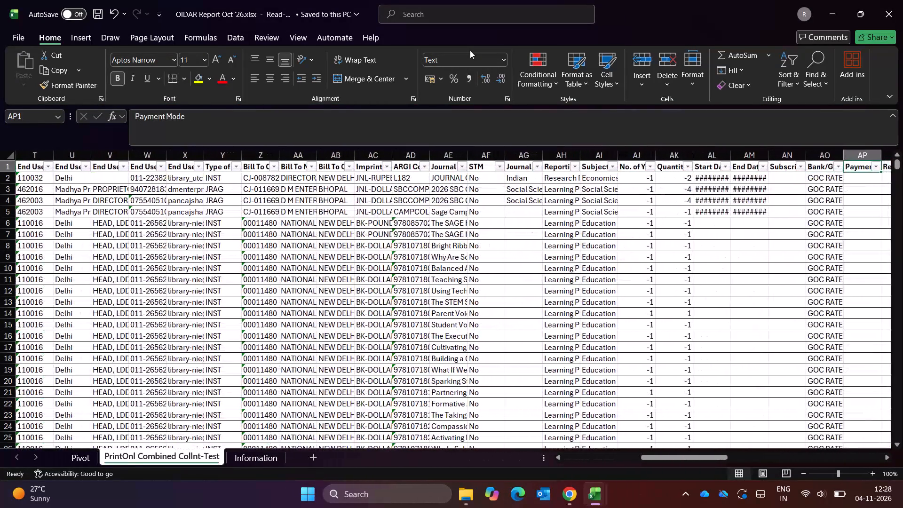
{"action": "key", "text": "Right"}
{"action": "key", "text": "Right"}
{"action": "key", "text": "Right"}
{"action": "key", "text": "Right"}
{"action": "key", "text": "Right"}
{"action": "key", "text": "Right"}
{"action": "key", "text": "Right"}
{"action": "key", "text": "Right"}
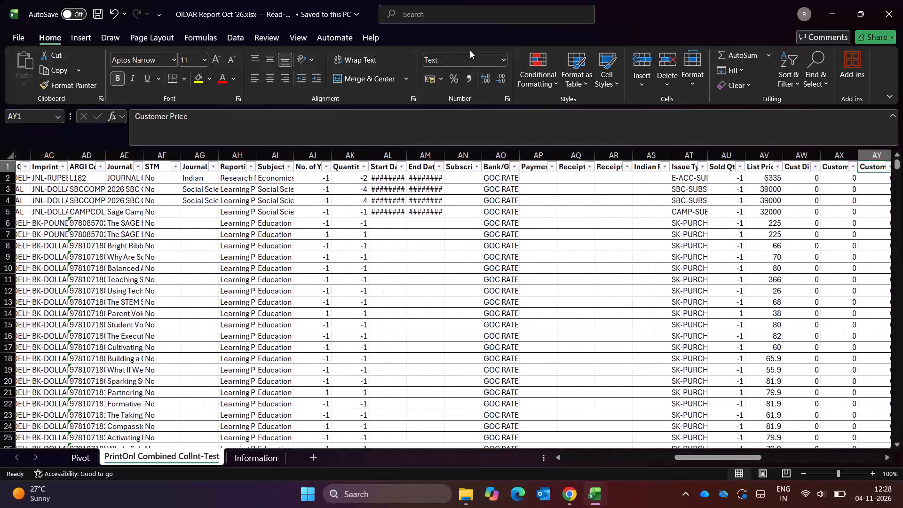
{"action": "key", "text": "Right"}
{"action": "key", "text": "Right"}
{"action": "key", "text": "Right"}
{"action": "key", "text": "Right"}
{"action": "key", "text": "Right"}
{"action": "key", "text": "Right"}
{"action": "key", "text": "Right"}
{"action": "key", "text": "Right"}
{"action": "key", "text": "Right"}
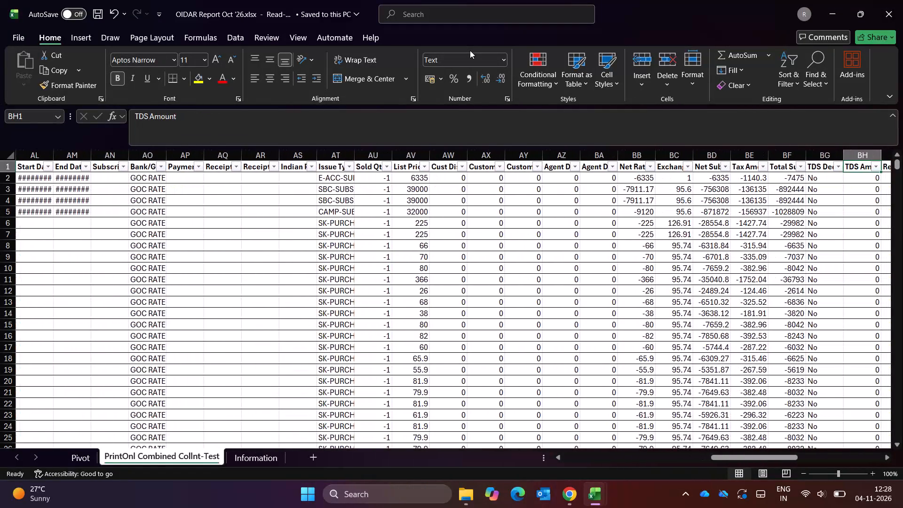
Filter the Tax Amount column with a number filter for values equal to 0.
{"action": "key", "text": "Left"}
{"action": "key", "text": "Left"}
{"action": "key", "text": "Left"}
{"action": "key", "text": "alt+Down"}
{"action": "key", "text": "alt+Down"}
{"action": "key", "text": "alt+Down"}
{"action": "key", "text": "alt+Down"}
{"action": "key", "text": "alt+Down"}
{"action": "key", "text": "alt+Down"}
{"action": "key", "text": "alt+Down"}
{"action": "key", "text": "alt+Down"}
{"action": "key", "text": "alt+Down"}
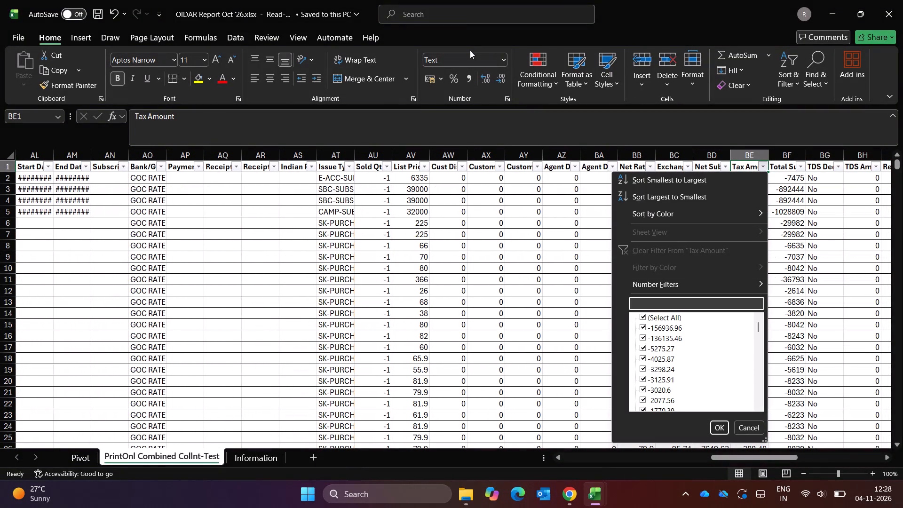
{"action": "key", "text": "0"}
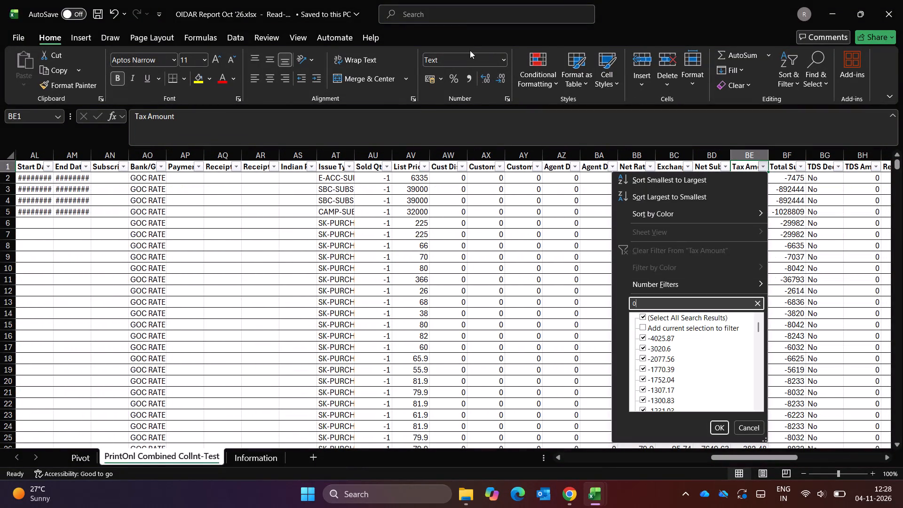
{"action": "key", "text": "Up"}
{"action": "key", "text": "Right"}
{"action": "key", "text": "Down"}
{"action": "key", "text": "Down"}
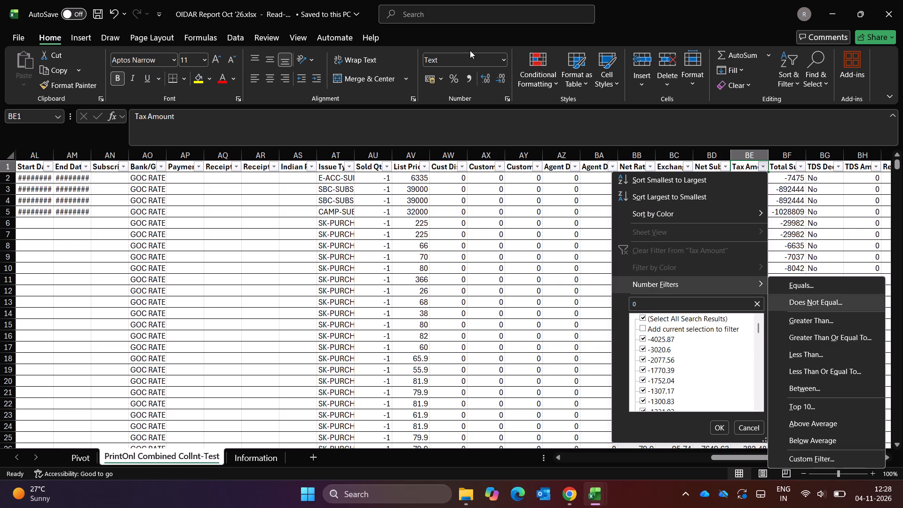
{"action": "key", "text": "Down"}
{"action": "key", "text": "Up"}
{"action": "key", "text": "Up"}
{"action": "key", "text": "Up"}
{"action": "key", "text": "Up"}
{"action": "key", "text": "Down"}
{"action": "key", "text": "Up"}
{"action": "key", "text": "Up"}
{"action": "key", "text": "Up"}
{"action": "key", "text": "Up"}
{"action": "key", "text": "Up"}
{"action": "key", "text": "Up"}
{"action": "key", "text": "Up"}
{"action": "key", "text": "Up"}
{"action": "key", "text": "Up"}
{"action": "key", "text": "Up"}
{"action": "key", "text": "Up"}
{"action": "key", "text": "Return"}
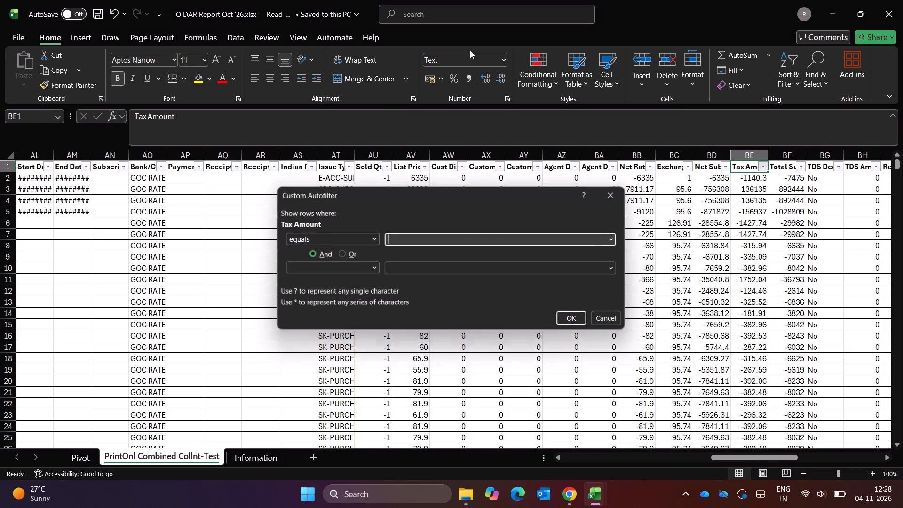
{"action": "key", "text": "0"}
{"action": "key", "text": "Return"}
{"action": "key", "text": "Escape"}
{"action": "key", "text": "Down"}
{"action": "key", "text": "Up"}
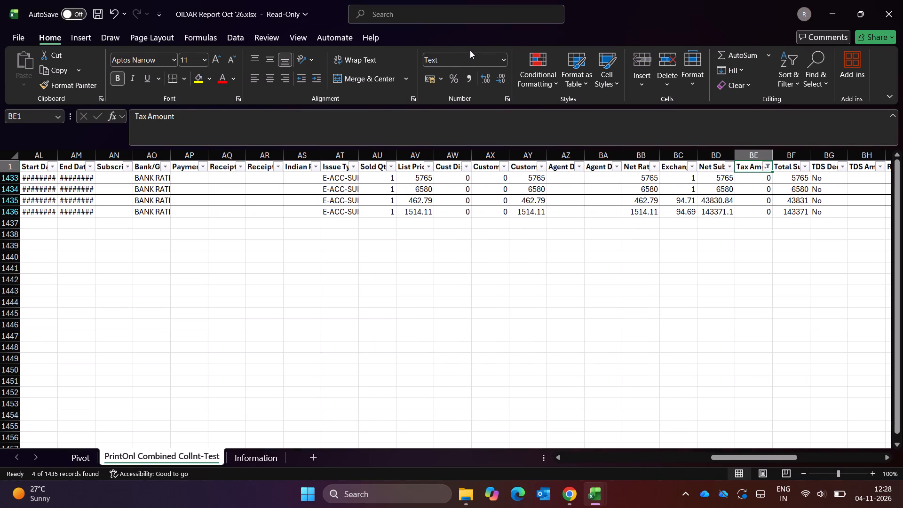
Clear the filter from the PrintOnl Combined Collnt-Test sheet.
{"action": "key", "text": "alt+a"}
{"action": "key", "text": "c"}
Filter the Tax Amount column to only the 0 value by deselecting all values and picking 0 from the value list.
{"action": "key", "text": "alt+Down"}
{"action": "key", "text": "alt+Down"}
{"action": "key", "text": "alt+Down"}
{"action": "key", "text": "alt+Down"}
{"action": "key", "text": "alt+Down"}
{"action": "key", "text": "alt+Down"}
{"action": "key", "text": "alt+Down"}
{"action": "key", "text": "alt+Down"}
{"action": "key", "text": "alt+Down"}
{"action": "key", "text": "alt+Down"}
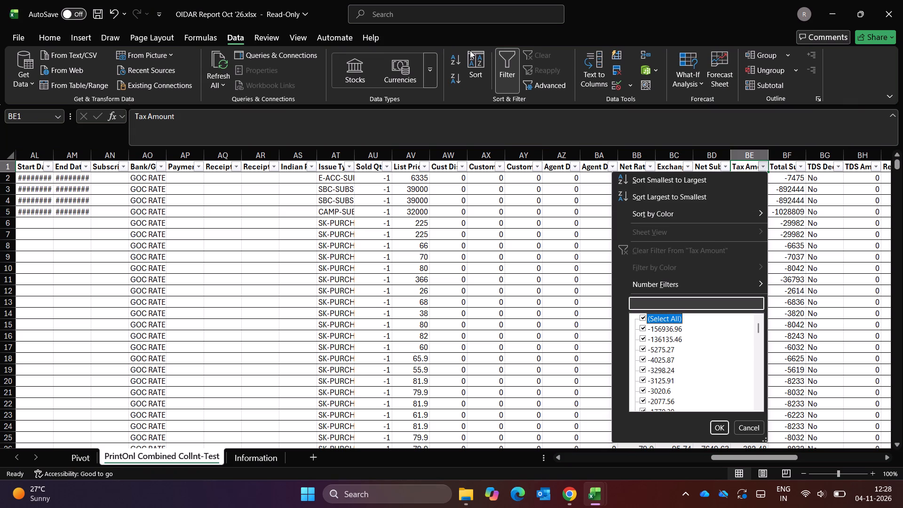
{"action": "key", "text": "space"}
{"action": "key", "text": "Down"}
{"action": "key", "text": "Down"}
{"action": "key", "text": "Down"}
{"action": "key", "text": "Down"}
{"action": "key", "text": "Down"}
{"action": "key", "text": "Down"}
{"action": "key", "text": "Down"}
{"action": "key", "text": "Down"}
{"action": "key", "text": "Down"}
{"action": "key", "text": "Down"}
{"action": "key", "text": "Down"}
{"action": "key", "text": "Down"}
{"action": "key", "text": "Down"}
{"action": "key", "text": "Down"}
{"action": "key", "text": "Down"}
{"action": "key", "text": "Down"}
{"action": "key", "text": "Down"}
{"action": "key", "text": "Down"}
{"action": "key", "text": "Down"}
{"action": "key", "text": "Down"}
{"action": "key", "text": "Down"}
{"action": "key", "text": "Down"}
{"action": "key", "text": "Down"}
{"action": "key", "text": "Down"}
{"action": "key", "text": "Down"}
{"action": "key", "text": "Down"}
{"action": "key", "text": "Down"}
{"action": "key", "text": "Down"}
{"action": "key", "text": "Down"}
{"action": "key", "text": "Down"}
{"action": "key", "text": "Down"}
{"action": "key", "text": "Down"}
{"action": "key", "text": "Down"}
{"action": "key", "text": "Down"}
{"action": "key", "text": "Down"}
{"action": "key", "text": "Down"}
{"action": "key", "text": "Down"}
{"action": "key", "text": "Down"}
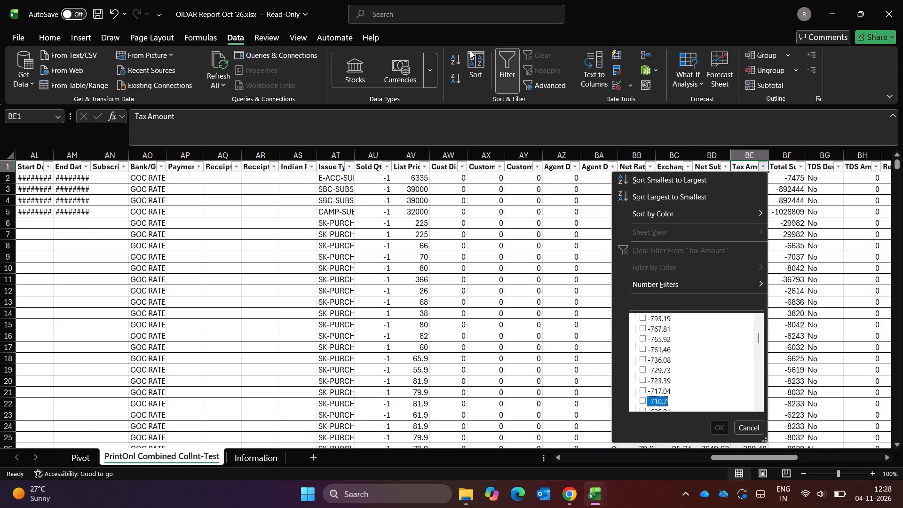
{"action": "key", "text": "Down"}
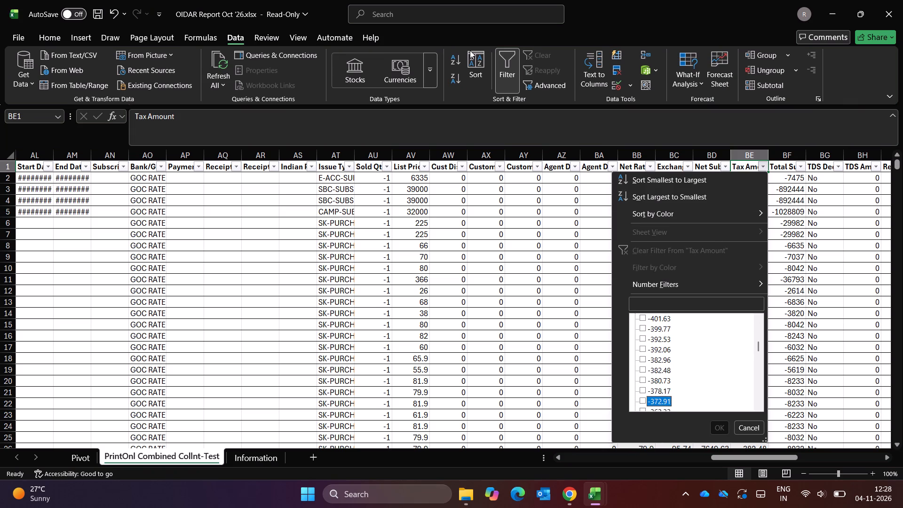
{"action": "key", "text": "Down"}
{"action": "key", "text": "Down"}
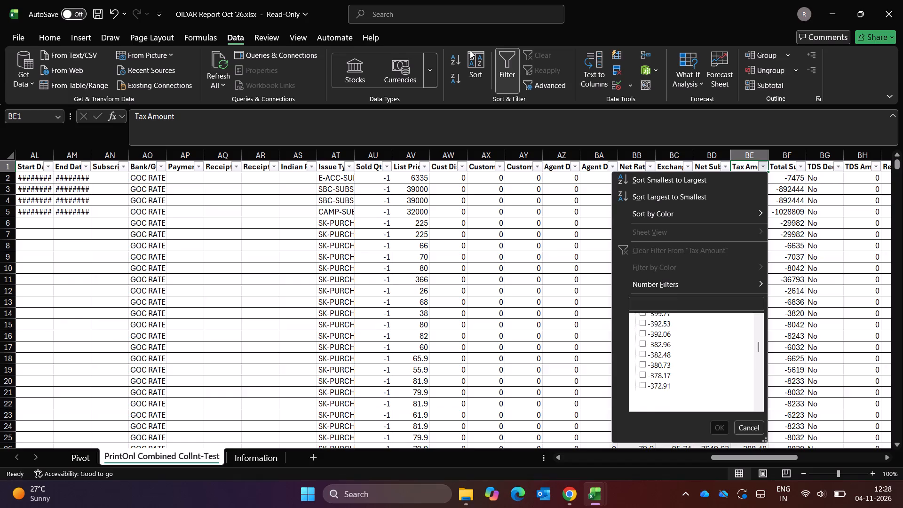
{"action": "key", "text": "Down"}
{"action": "key", "text": "Down"}
{"action": "key", "text": "Down"}
{"action": "key", "text": "Down"}
{"action": "key", "text": "Down"}
{"action": "key", "text": "Down"}
{"action": "key", "text": "Down"}
{"action": "key", "text": "Down"}
{"action": "key", "text": "Down"}
{"action": "key", "text": "Down"}
{"action": "key", "text": "Down"}
{"action": "key", "text": "Down"}
{"action": "key", "text": "Down"}
{"action": "key", "text": "Down"}
{"action": "key", "text": "Down"}
{"action": "key", "text": "Down"}
{"action": "key", "text": "Down"}
{"action": "key", "text": "Down"}
{"action": "key", "text": "Down"}
{"action": "key", "text": "Down"}
{"action": "key", "text": "Down"}
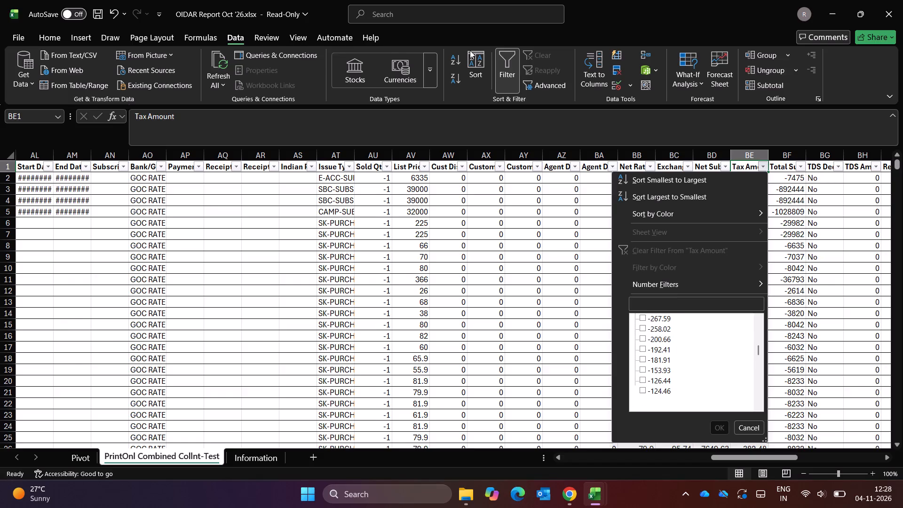
{"action": "key", "text": "space"}
{"action": "key", "text": "Return"}
Copy the whole filtered PrintOnl Combined Collnt-Test table, including its header row.
{"action": "key", "text": "Down"}
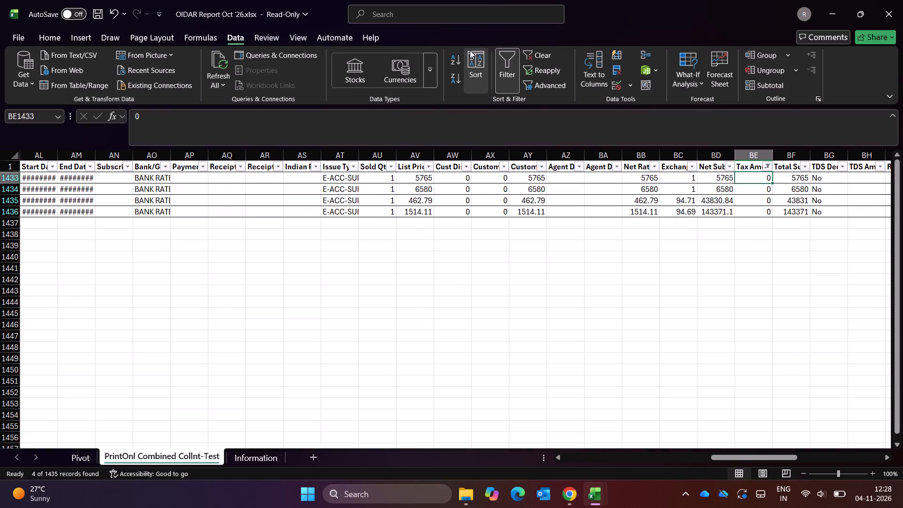
{"action": "key", "text": "Up"}
{"action": "key", "text": "ctrl+Left"}
{"action": "key", "text": "ctrl+Left"}
{"action": "key", "text": "ctrl+Left"}
{"action": "key", "text": "ctrl+a"}
{"action": "key", "text": "ctrl+c"}
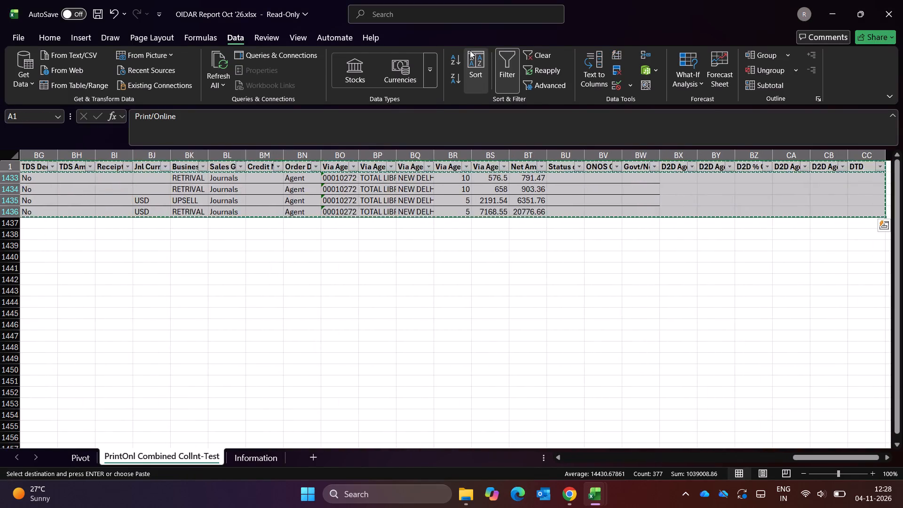
Switch to the GSTR-3B(HRY)Oct'26 workbook and insert a new blank sheet directly after the Qty sheet.
{"action": "key", "text": "alt+Tab"}
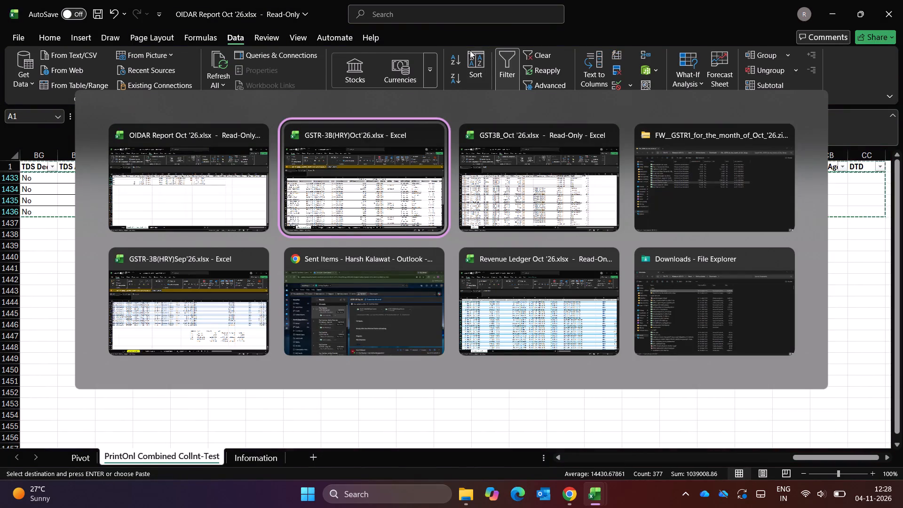
{"action": "key", "text": "ctrl+Page_Down"}
{"action": "key", "text": "ctrl+Page_Down"}
{"action": "key", "text": "ctrl+Page_Down"}
{"action": "key", "text": "ctrl+Page_Down"}
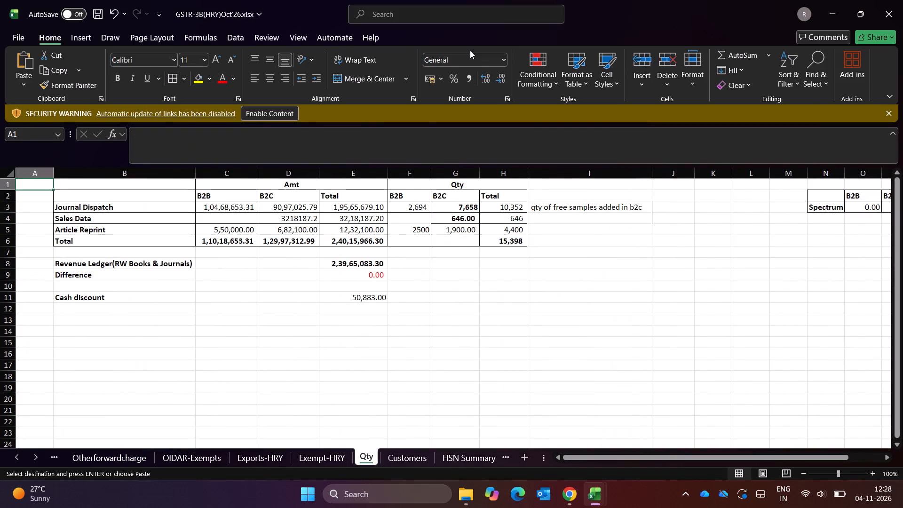
{"action": "key", "text": "ctrl+Page_Up"}
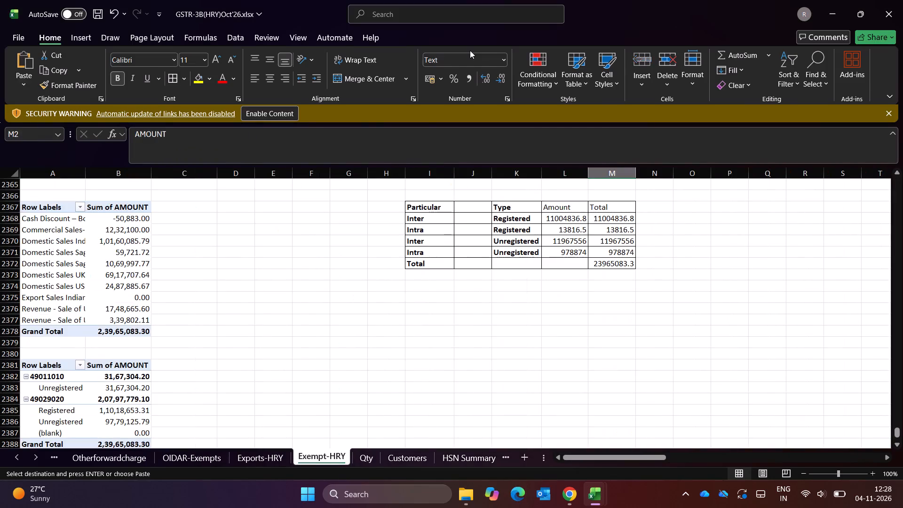
{"action": "key", "text": "ctrl+Page_Down"}
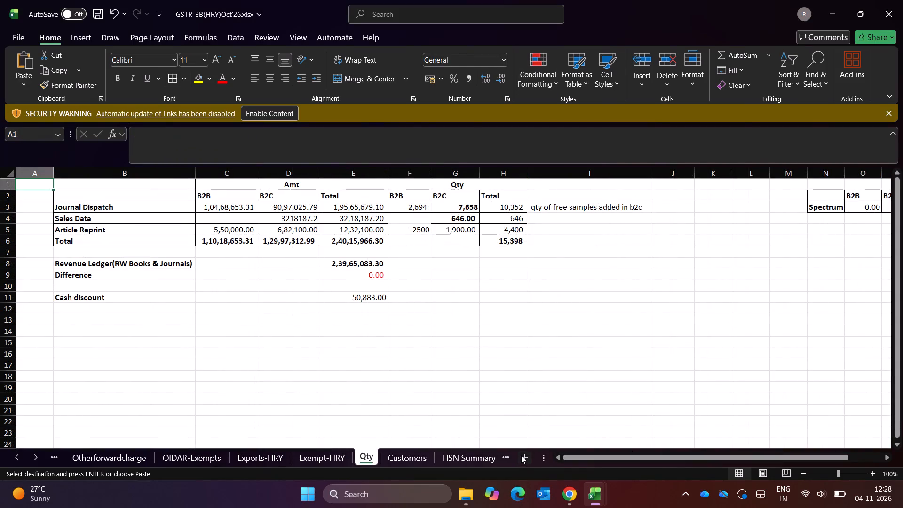
{"action": "left_click", "coordinate": [524, 456]}
Look through the sheets from the new blank sheet to the last one, and go back to OIDAR-Exempts.
{"action": "key", "text": "ctrl+Page_Down"}
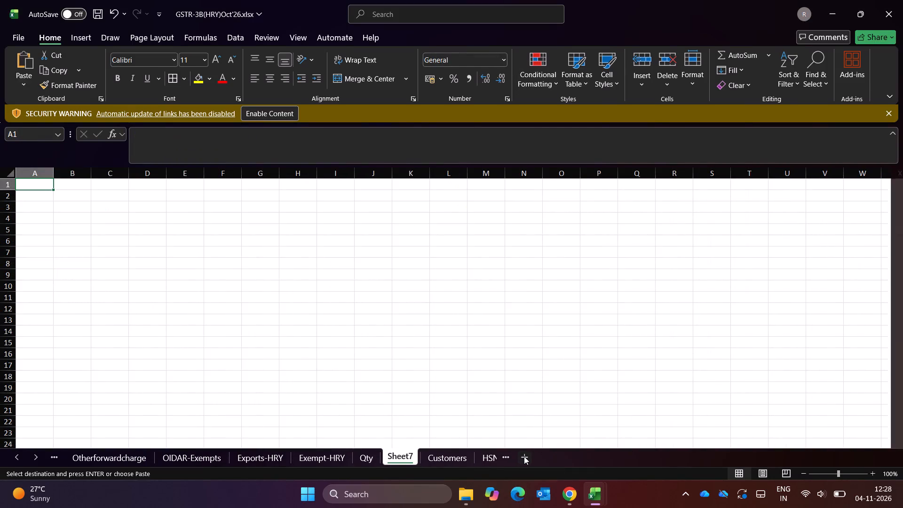
{"action": "key", "text": "ctrl+Page_Down"}
{"action": "key", "text": "ctrl+Page_Down"}
{"action": "key", "text": "ctrl+Page_Down"}
{"action": "key", "text": "ctrl+Page_Down"}
{"action": "key", "text": "ctrl+Page_Up"}
{"action": "key", "text": "ctrl+Page_Up"}
{"action": "key", "text": "ctrl+Page_Up"}
{"action": "key", "text": "ctrl+Page_Up"}
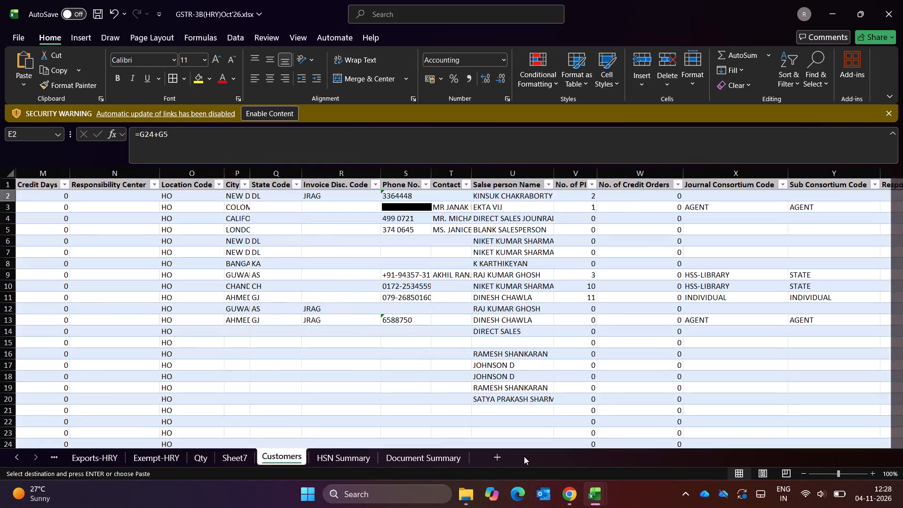
{"action": "key", "text": "ctrl+Page_Up"}
{"action": "key", "text": "ctrl+Page_Up"}
{"action": "key", "text": "ctrl+Page_Up"}
{"action": "key", "text": "ctrl+Page_Up"}
{"action": "key", "text": "ctrl+Page_Down"}
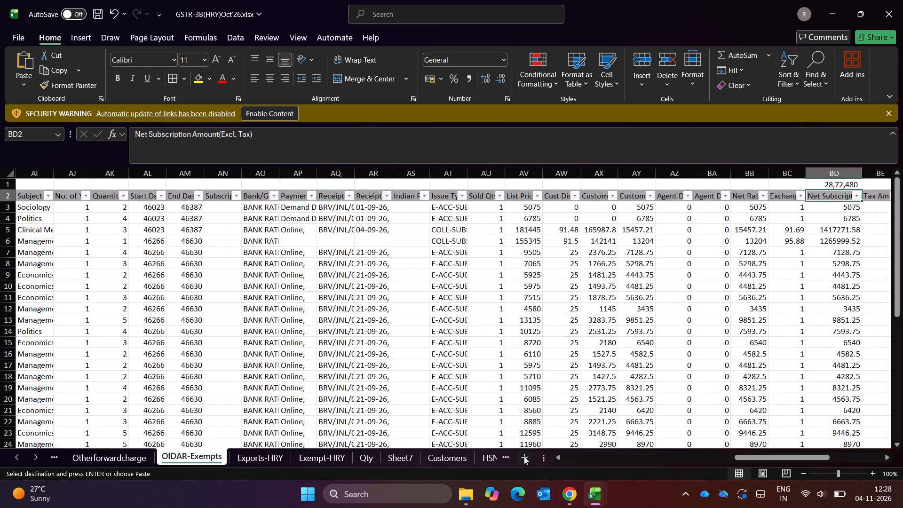
Examine the existing OIDAR-Exempts data from the Net Subscription Amount total back to the first column and down to the last rows.
{"action": "key", "text": "Up"}
{"action": "key", "text": "Up"}
{"action": "key", "text": "Down"}
{"action": "key", "text": "Down"}
{"action": "key", "text": "ctrl+Left"}
{"action": "key", "text": "ctrl+Left"}
{"action": "key", "text": "ctrl+Left"}
{"action": "key", "text": "Down"}
{"action": "key", "text": "Down"}
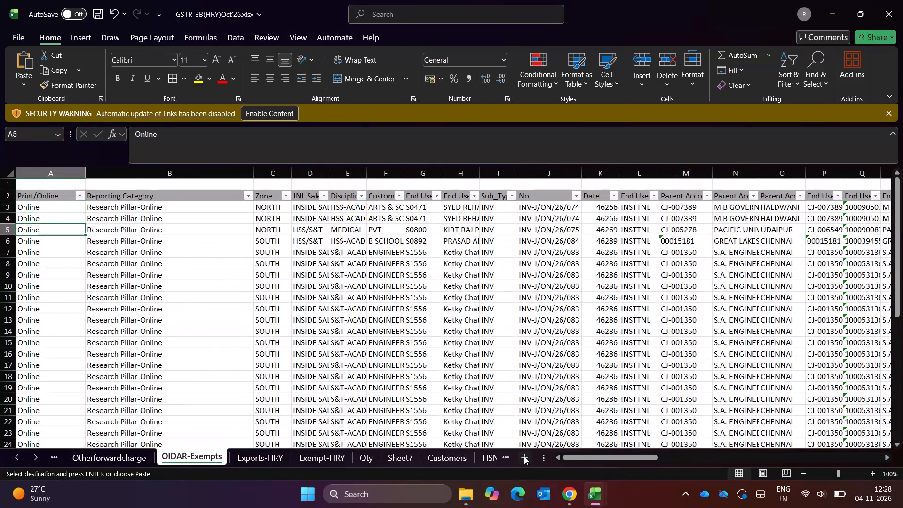
{"action": "key", "text": "ctrl+Down"}
{"action": "key", "text": "Down"}
{"action": "key", "text": "Down"}
{"action": "key", "text": "Up"}
{"action": "key", "text": "Up"}
{"action": "key", "text": "Up"}
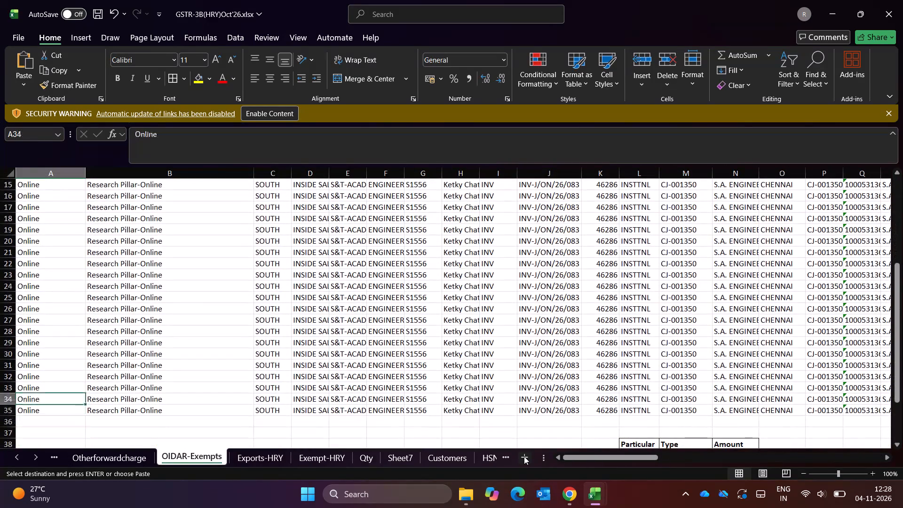
Examine the OIDAR-Exempts column headers in row 2, from Print/Online across to the final Type column.
{"action": "key", "text": "ctrl+Up"}
{"action": "key", "text": "Up"}
{"action": "key", "text": "Right"}
{"action": "key", "text": "Down"}
{"action": "key", "text": "Right"}
{"action": "key", "text": "Right"}
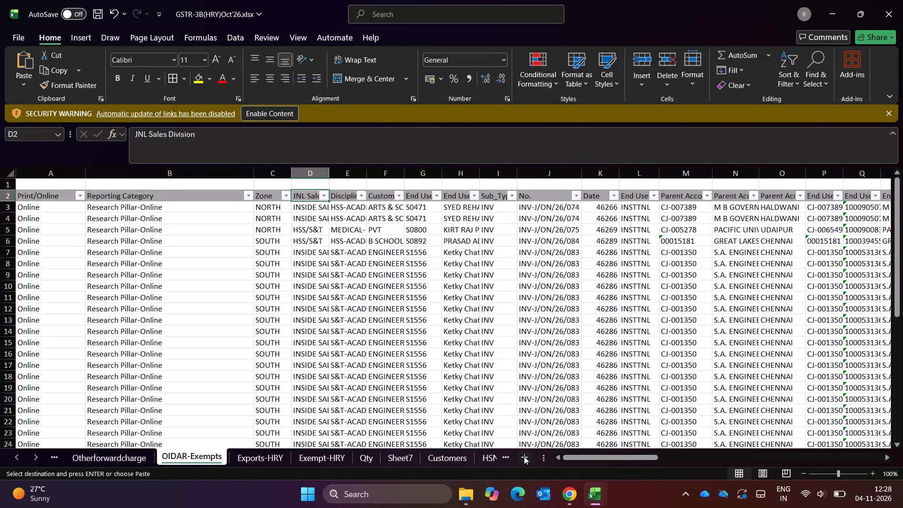
{"action": "key", "text": "Right"}
{"action": "key", "text": "Right"}
{"action": "key", "text": "Right"}
{"action": "key", "text": "Right"}
{"action": "key", "text": "Right"}
{"action": "key", "text": "Right"}
{"action": "key", "text": "Right"}
{"action": "key", "text": "Right"}
{"action": "key", "text": "Right"}
{"action": "key", "text": "Right"}
{"action": "key", "text": "Right"}
{"action": "key", "text": "Right"}
{"action": "key", "text": "Right"}
{"action": "key", "text": "Right"}
{"action": "key", "text": "Right"}
{"action": "key", "text": "Right"}
{"action": "key", "text": "Right"}
{"action": "key", "text": "Right"}
{"action": "key", "text": "Right"}
{"action": "key", "text": "Right"}
{"action": "key", "text": "Right"}
{"action": "key", "text": "Right"}
{"action": "key", "text": "Right"}
{"action": "key", "text": "Right"}
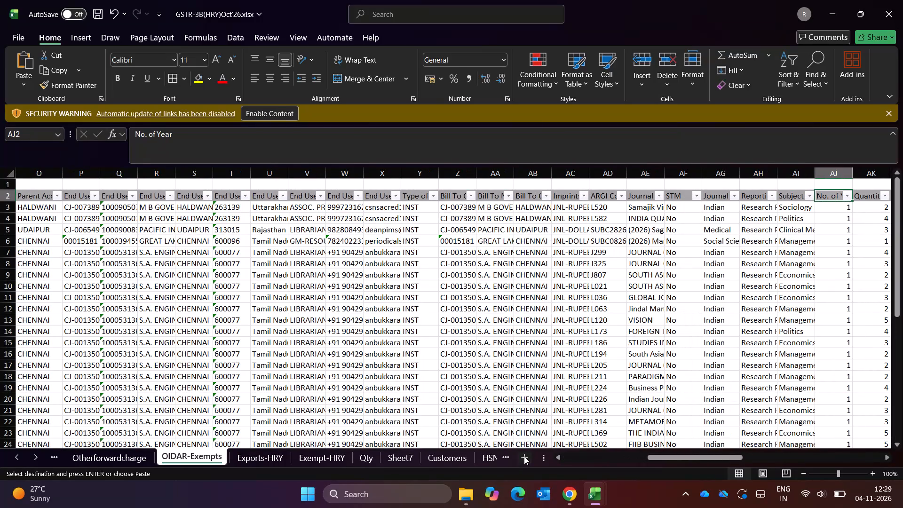
{"action": "key", "text": "Right"}
{"action": "key", "text": "Right"}
{"action": "key", "text": "Right"}
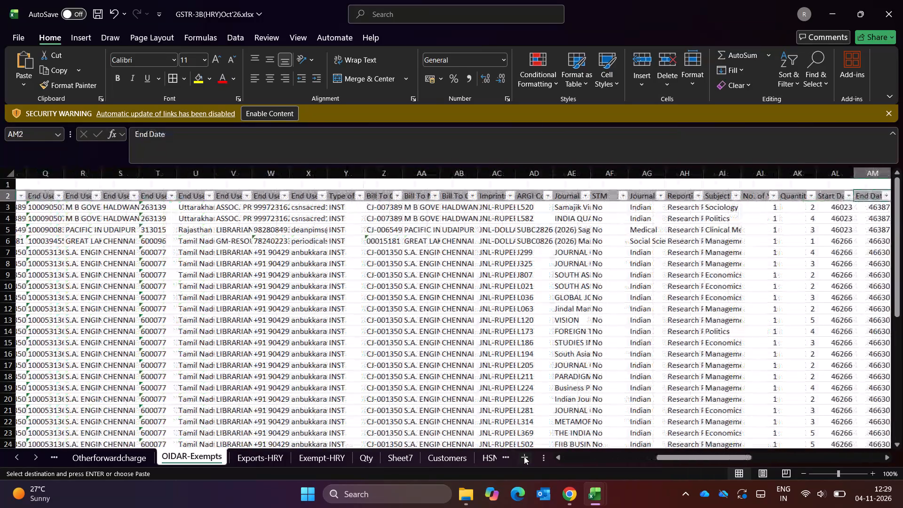
{"action": "key", "text": "Right"}
{"action": "key", "text": "Right"}
{"action": "key", "text": "Right"}
{"action": "key", "text": "Right"}
{"action": "key", "text": "Right"}
{"action": "key", "text": "Right"}
{"action": "key", "text": "Right"}
{"action": "key", "text": "Right"}
{"action": "key", "text": "Right"}
{"action": "key", "text": "Right"}
{"action": "key", "text": "Right"}
{"action": "key", "text": "Right"}
{"action": "key", "text": "Right"}
{"action": "key", "text": "Right"}
{"action": "key", "text": "Right"}
{"action": "key", "text": "Right"}
{"action": "key", "text": "Right"}
{"action": "key", "text": "Right"}
{"action": "key", "text": "Right"}
{"action": "key", "text": "Right"}
{"action": "key", "text": "Right"}
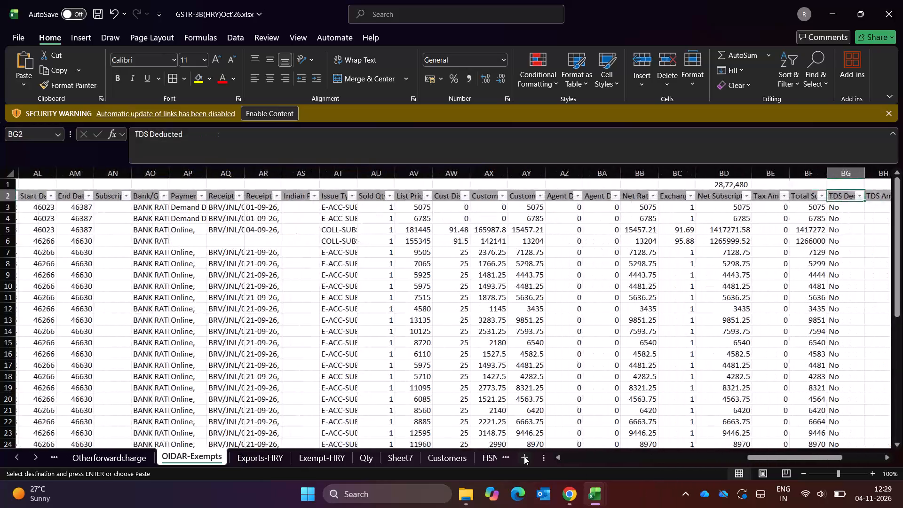
{"action": "key", "text": "Right"}
{"action": "key", "text": "Right"}
{"action": "key", "text": "Right"}
{"action": "key", "text": "Right"}
{"action": "key", "text": "Right"}
{"action": "key", "text": "Right"}
{"action": "key", "text": "Right"}
{"action": "key", "text": "Right"}
{"action": "key", "text": "Right"}
{"action": "key", "text": "Right"}
{"action": "key", "text": "Right"}
{"action": "key", "text": "Right"}
{"action": "key", "text": "Right"}
{"action": "key", "text": "Right"}
{"action": "key", "text": "Right"}
{"action": "key", "text": "Right"}
{"action": "key", "text": "Right"}
{"action": "key", "text": "Right"}
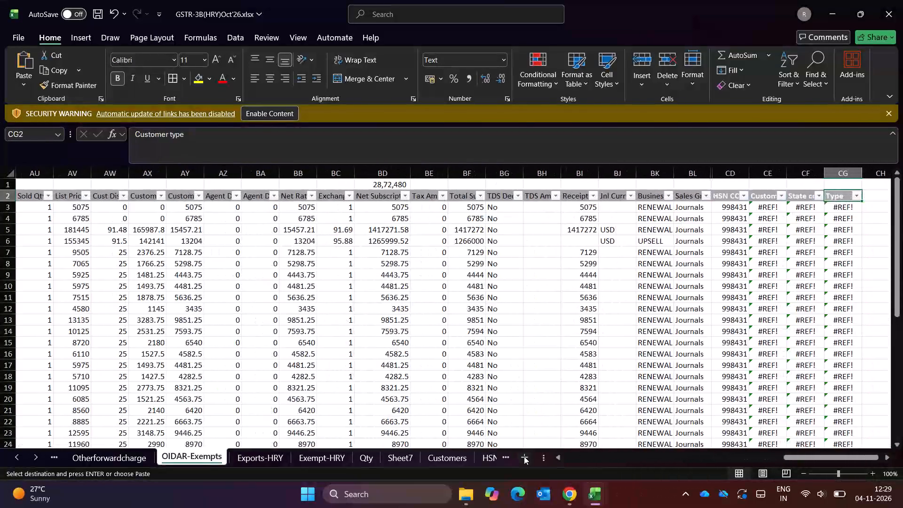
Review the OIDAR-Exempts headers back from Type, checking around Tax Amount and the pricing columns before it.
{"action": "key", "text": "Left"}
{"action": "key", "text": "Left"}
{"action": "key", "text": "Left"}
{"action": "key", "text": "Left"}
{"action": "key", "text": "Left"}
{"action": "key", "text": "Left"}
{"action": "key", "text": "Left"}
{"action": "key", "text": "Left"}
{"action": "key", "text": "Left"}
{"action": "key", "text": "Left"}
{"action": "key", "text": "Left"}
{"action": "key", "text": "Left"}
{"action": "key", "text": "Left"}
{"action": "key", "text": "Left"}
{"action": "key", "text": "Left"}
{"action": "key", "text": "Left"}
{"action": "key", "text": "Left"}
{"action": "key", "text": "Left"}
{"action": "key", "text": "Left"}
{"action": "key", "text": "Left"}
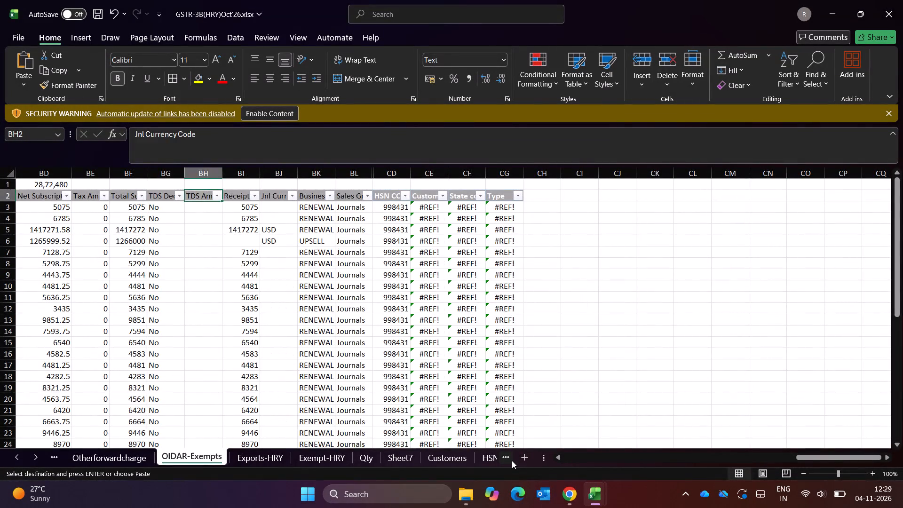
{"action": "key", "text": "Right"}
{"action": "key", "text": "Right"}
{"action": "key", "text": "Right"}
{"action": "key", "text": "Right"}
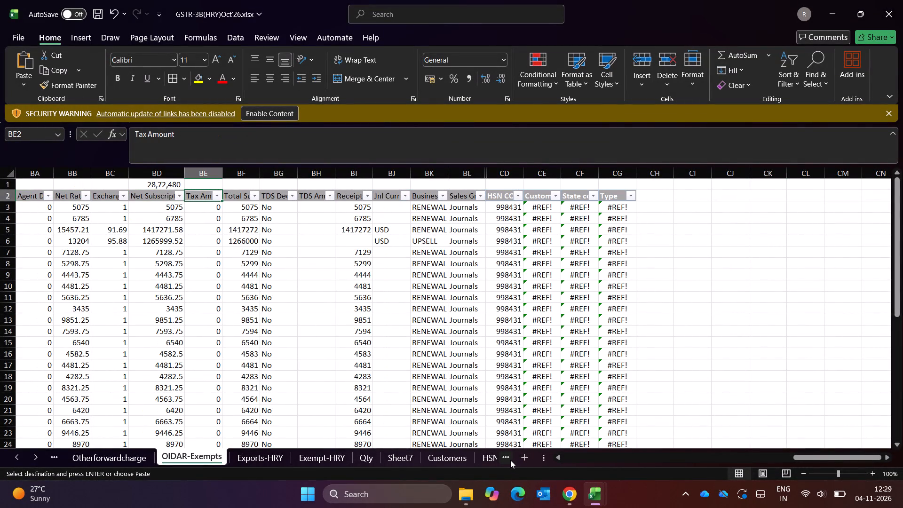
{"action": "key", "text": "Down"}
{"action": "key", "text": "Up"}
{"action": "key", "text": "Left"}
{"action": "key", "text": "Left"}
{"action": "key", "text": "Left"}
{"action": "key", "text": "Left"}
{"action": "key", "text": "Left"}
{"action": "key", "text": "Left"}
{"action": "key", "text": "Left"}
{"action": "key", "text": "Left"}
{"action": "key", "text": "Left"}
{"action": "key", "text": "Left"}
{"action": "key", "text": "Left"}
{"action": "key", "text": "Left"}
{"action": "key", "text": "Left"}
{"action": "key", "text": "Left"}
{"action": "key", "text": "Left"}
{"action": "key", "text": "Left"}
{"action": "key", "text": "Left"}
{"action": "key", "text": "Left"}
{"action": "key", "text": "Left"}
{"action": "key", "text": "Left"}
{"action": "key", "text": "Left"}
{"action": "key", "text": "Left"}
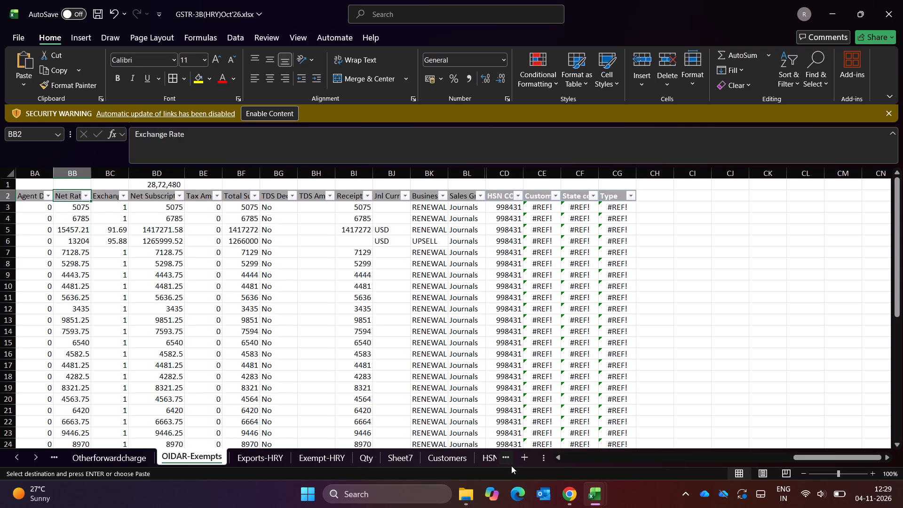
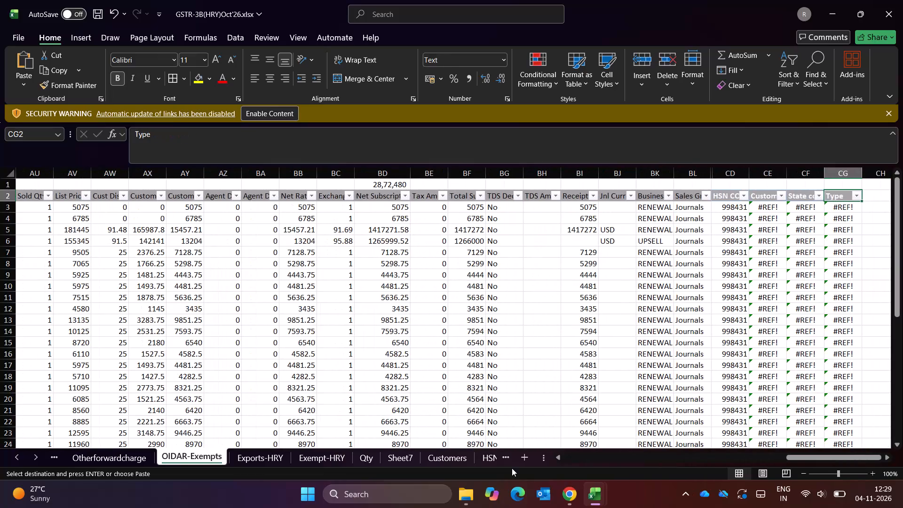
Switch to the OIDAR Report workbook and examine the filtered data's column headers across to the final DTD column.
{"action": "key", "text": "ctrl+Left"}
{"action": "key", "text": "ctrl+Left"}
{"action": "key", "text": "alt+Tab"}
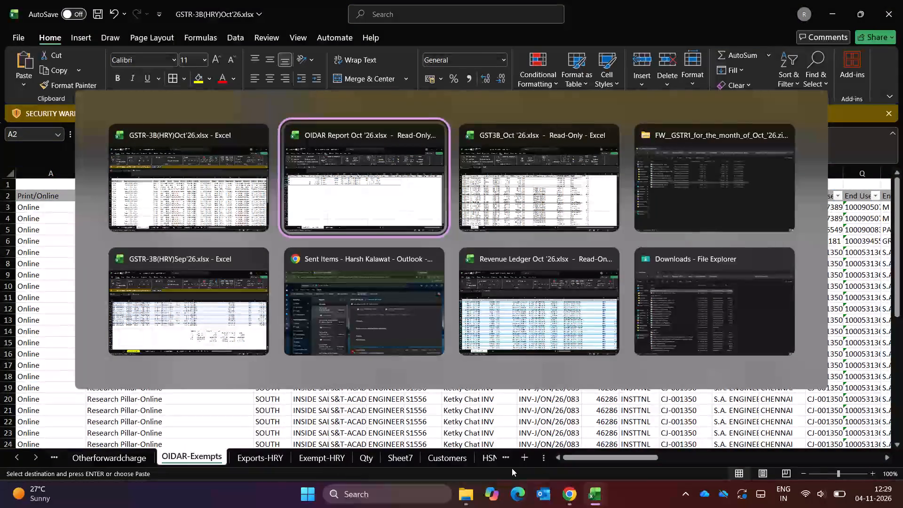
{"action": "key", "text": "Up"}
{"action": "key", "text": "Up"}
{"action": "key", "text": "Right"}
{"action": "key", "text": "Right"}
{"action": "key", "text": "Right"}
{"action": "key", "text": "Right"}
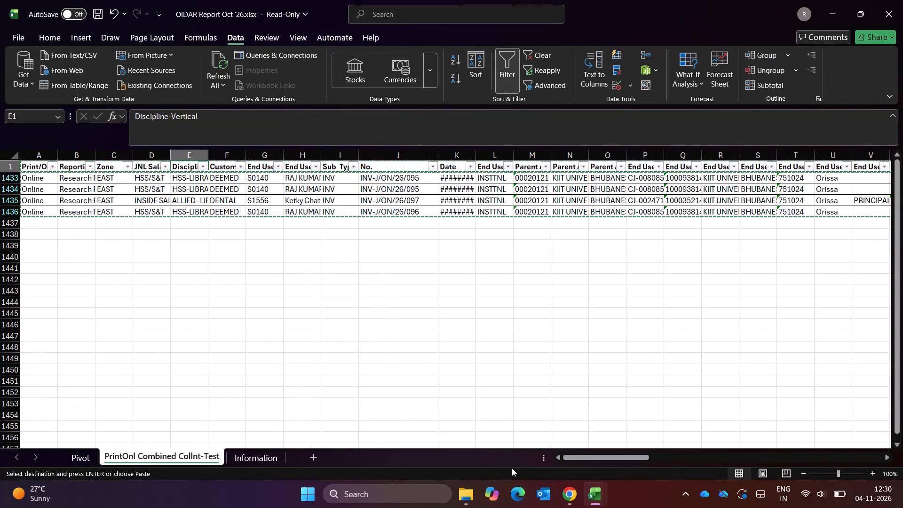
{"action": "key", "text": "ctrl+Right"}
{"action": "key", "text": "Up"}
{"action": "key", "text": "Up"}
{"action": "key", "text": "Right"}
{"action": "key", "text": "Right"}
{"action": "key", "text": "Left"}
{"action": "key", "text": "Left"}
{"action": "key", "text": "Left"}
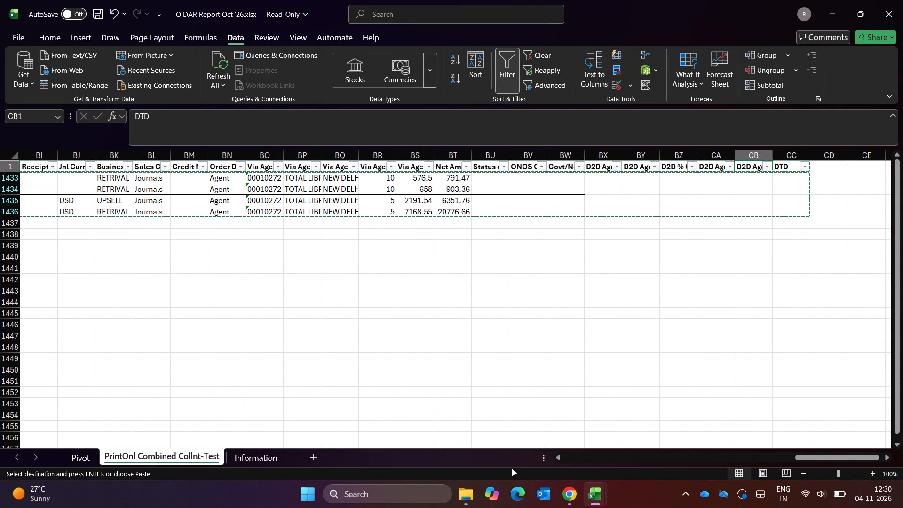
{"action": "key", "text": "Left"}
{"action": "key", "text": "Left"}
Cancel the pending copy and clear the filter from the OIDAR report's data sheet.
{"action": "key", "text": "Escape"}
{"action": "key", "text": "Escape"}
{"action": "key", "text": "Left"}
{"action": "key", "text": "Left"}
{"action": "key", "text": "Left"}
{"action": "key", "text": "alt+a"}
{"action": "key", "text": "alt+c"}
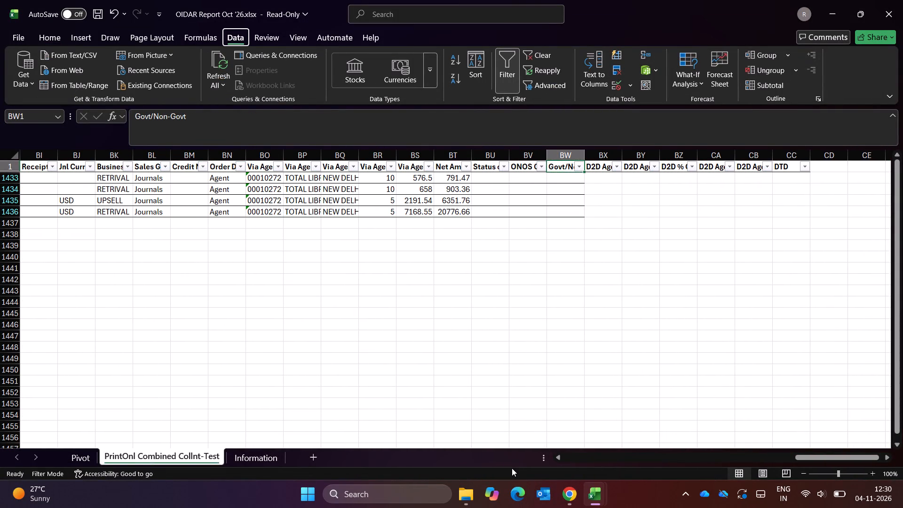
{"action": "key", "text": "Escape"}
Examine the unfiltered OIDAR report's column headers from Print/Online across past Tax Amount to the Receipt column.
{"action": "key", "text": "Left"}
{"action": "key", "text": "Left"}
{"action": "key", "text": "ctrl+Left"}
{"action": "key", "text": "ctrl+Left"}
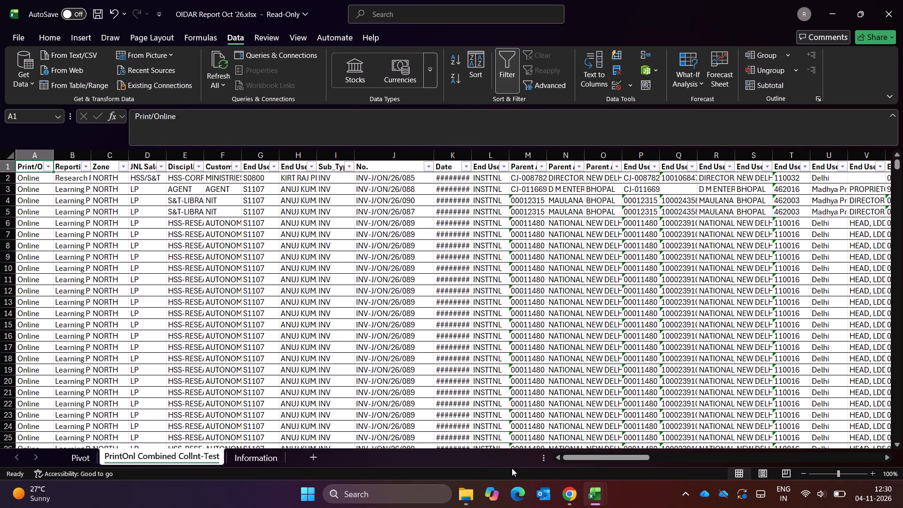
{"action": "key", "text": "Right"}
{"action": "key", "text": "Right"}
{"action": "key", "text": "Right"}
{"action": "key", "text": "Right"}
{"action": "key", "text": "Right"}
{"action": "key", "text": "ctrl+Left"}
{"action": "key", "text": "ctrl+Left"}
{"action": "key", "text": "ctrl+Left"}
{"action": "key", "text": "Right"}
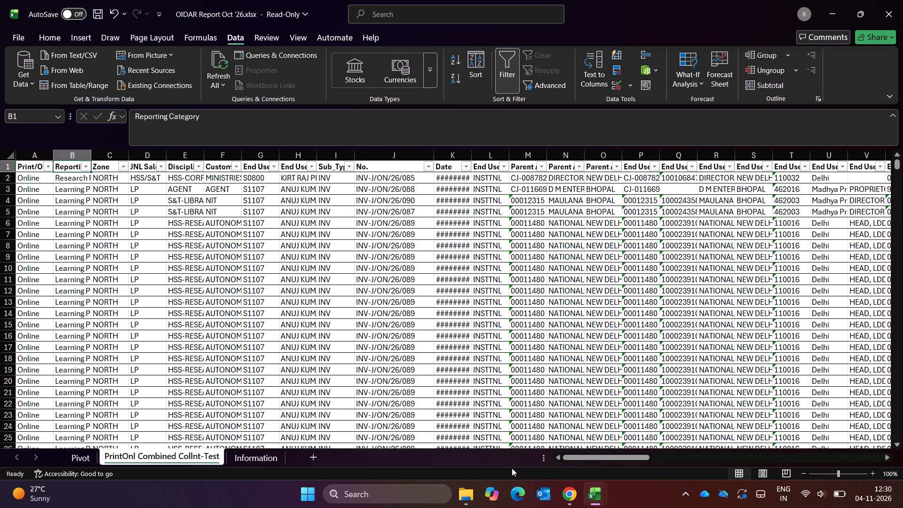
{"action": "key", "text": "Right"}
{"action": "key", "text": "Right"}
{"action": "key", "text": "Right"}
{"action": "key", "text": "Right"}
{"action": "key", "text": "Right"}
{"action": "key", "text": "Right"}
{"action": "key", "text": "Right"}
{"action": "key", "text": "Right"}
{"action": "key", "text": "Right"}
{"action": "key", "text": "Right"}
{"action": "key", "text": "Right"}
{"action": "key", "text": "Right"}
{"action": "key", "text": "Right"}
{"action": "key", "text": "Right"}
{"action": "key", "text": "Right"}
{"action": "key", "text": "Right"}
{"action": "key", "text": "Right"}
{"action": "key", "text": "Right"}
{"action": "key", "text": "Right"}
{"action": "key", "text": "Right"}
{"action": "key", "text": "Right"}
{"action": "key", "text": "Right"}
{"action": "key", "text": "Right"}
{"action": "key", "text": "Right"}
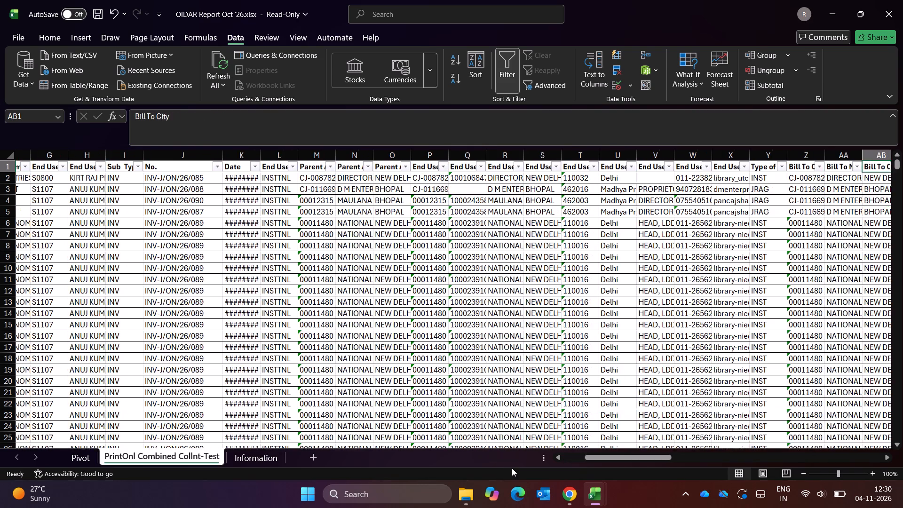
{"action": "key", "text": "Right"}
{"action": "key", "text": "Right"}
{"action": "key", "text": "Right"}
{"action": "key", "text": "Right"}
{"action": "key", "text": "Right"}
{"action": "key", "text": "Right"}
{"action": "key", "text": "Right"}
{"action": "key", "text": "Right"}
{"action": "key", "text": "Right"}
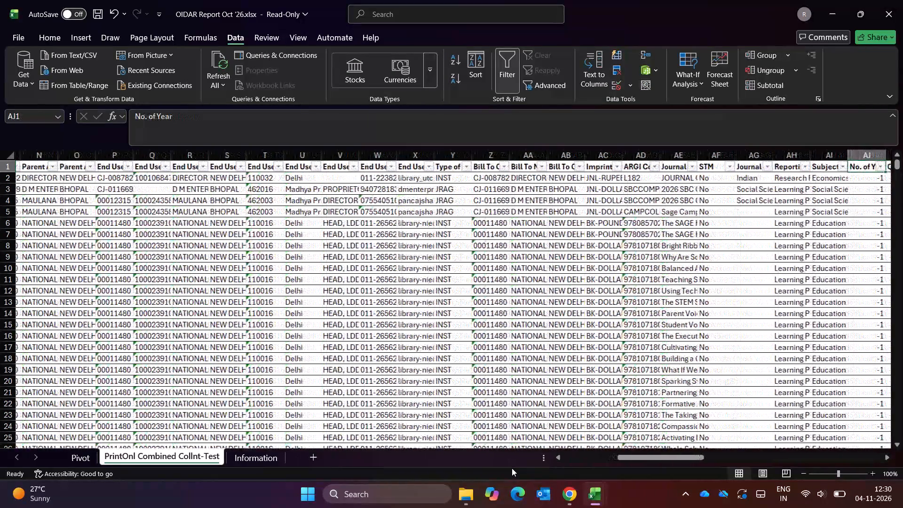
{"action": "key", "text": "Right"}
{"action": "key", "text": "Right"}
{"action": "key", "text": "Right"}
{"action": "key", "text": "Right"}
{"action": "key", "text": "Right"}
{"action": "key", "text": "Right"}
{"action": "key", "text": "Right"}
{"action": "key", "text": "Right"}
{"action": "key", "text": "Right"}
{"action": "key", "text": "Right"}
{"action": "key", "text": "Right"}
{"action": "key", "text": "Right"}
{"action": "key", "text": "Right"}
{"action": "key", "text": "Right"}
{"action": "key", "text": "Right"}
{"action": "key", "text": "Right"}
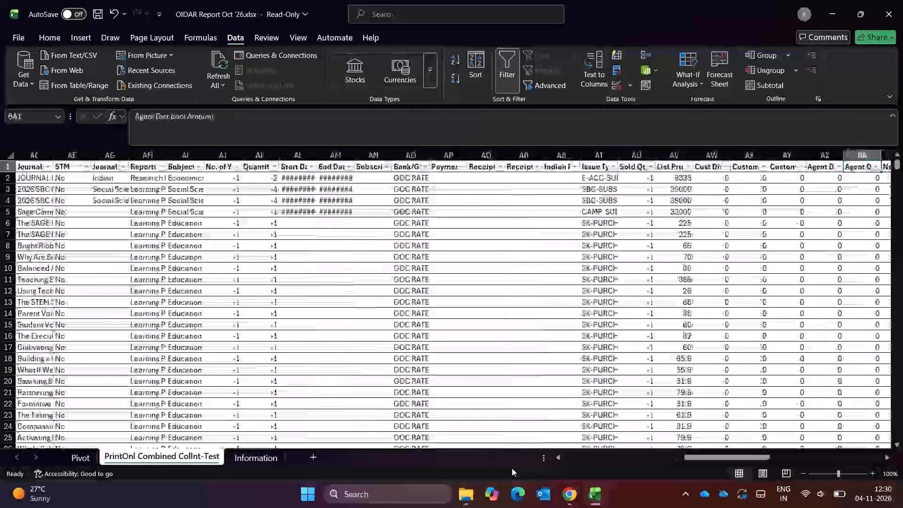
{"action": "key", "text": "Right"}
{"action": "key", "text": "Right"}
{"action": "key", "text": "Right"}
{"action": "key", "text": "Right"}
{"action": "key", "text": "Right"}
{"action": "key", "text": "Right"}
{"action": "key", "text": "Right"}
{"action": "key", "text": "Right"}
{"action": "key", "text": "Right"}
{"action": "key", "text": "Right"}
{"action": "key", "text": "Right"}
{"action": "key", "text": "Right"}
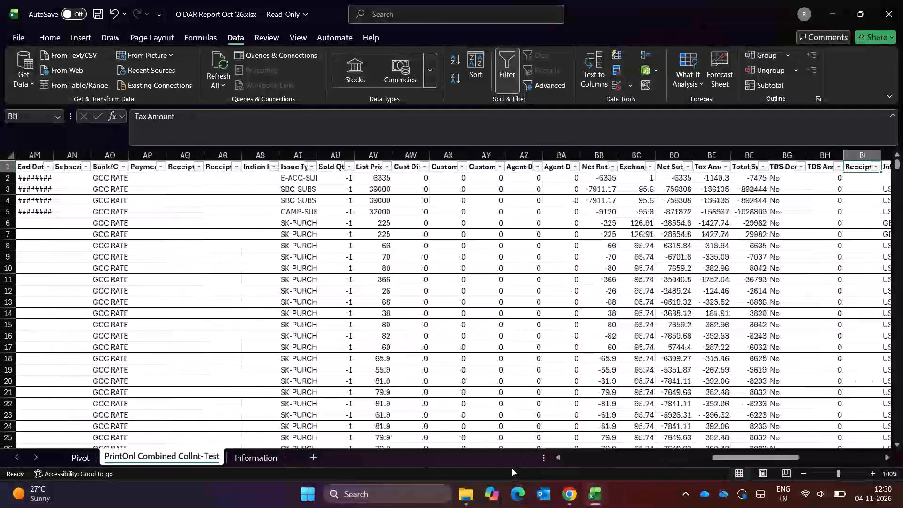
Filter the OIDAR report's Tax Amount column with a number filter for values equal to 0.
{"action": "key", "text": "Left"}
{"action": "key", "text": "Left"}
{"action": "key", "text": "Left"}
{"action": "key", "text": "Left"}
{"action": "key", "text": "Left"}
{"action": "key", "text": "Left"}
{"action": "key", "text": "Left"}
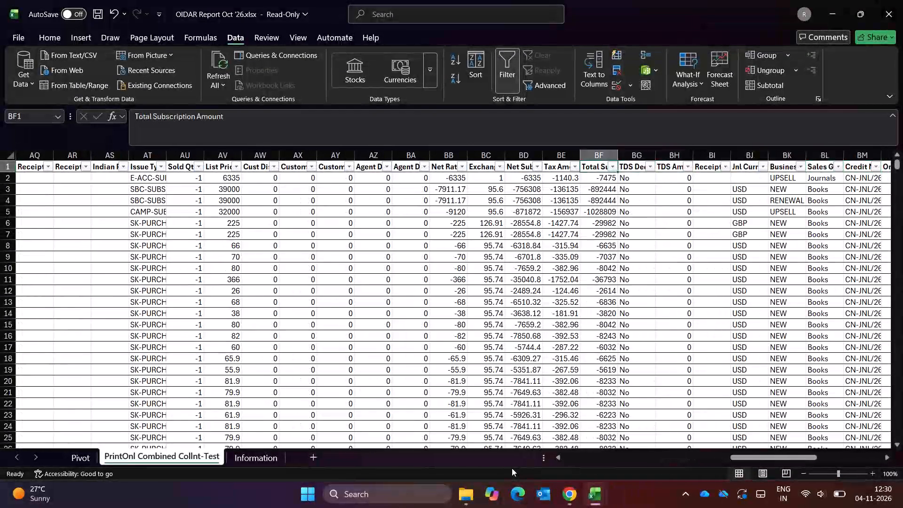
{"action": "key", "text": "Left"}
{"action": "key", "text": "alt+Down"}
{"action": "key", "text": "alt+Down"}
{"action": "key", "text": "alt+Down"}
{"action": "key", "text": "alt+Down"}
{"action": "key", "text": "alt+Down"}
{"action": "key", "text": "alt+Down"}
{"action": "key", "text": "alt+Down"}
{"action": "key", "text": "alt+Down"}
{"action": "key", "text": "alt+Down"}
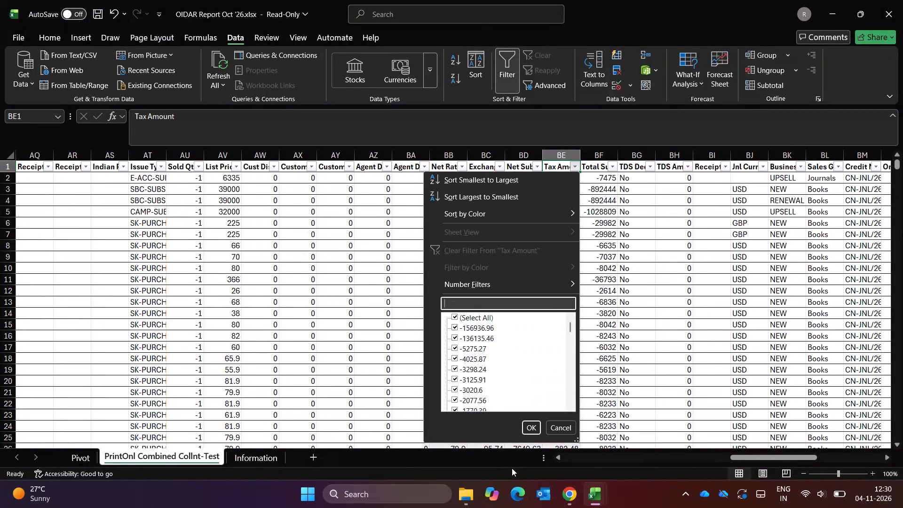
{"action": "key", "text": "Up"}
{"action": "key", "text": "Right"}
{"action": "key", "text": "Down"}
{"action": "key", "text": "Down"}
{"action": "key", "text": "Up"}
{"action": "key", "text": "Up"}
{"action": "key", "text": "Return"}
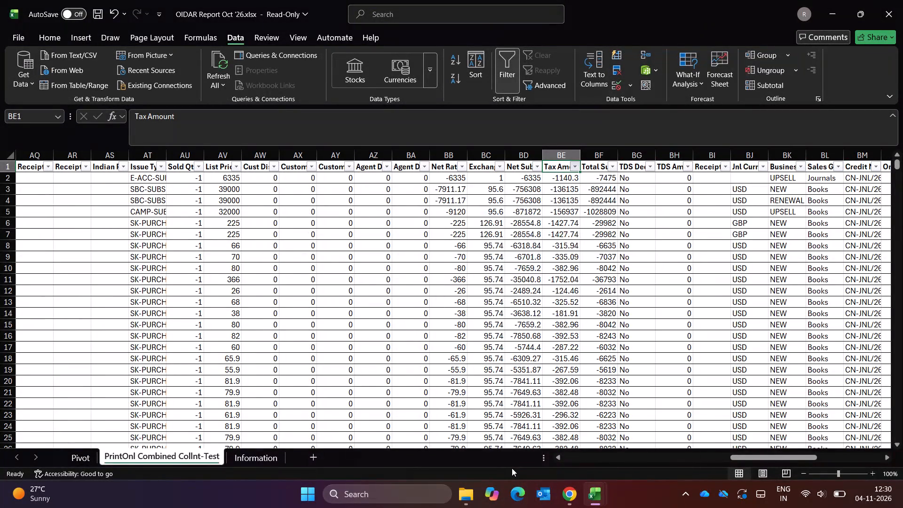
{"action": "key", "text": "0"}
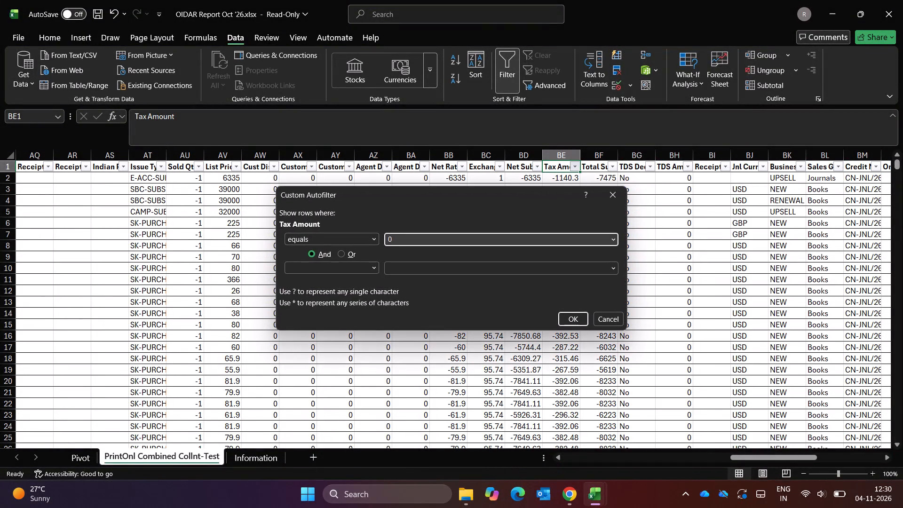
{"action": "key", "text": "Return"}
{"action": "key", "text": "Down"}
{"action": "key", "text": "Up"}
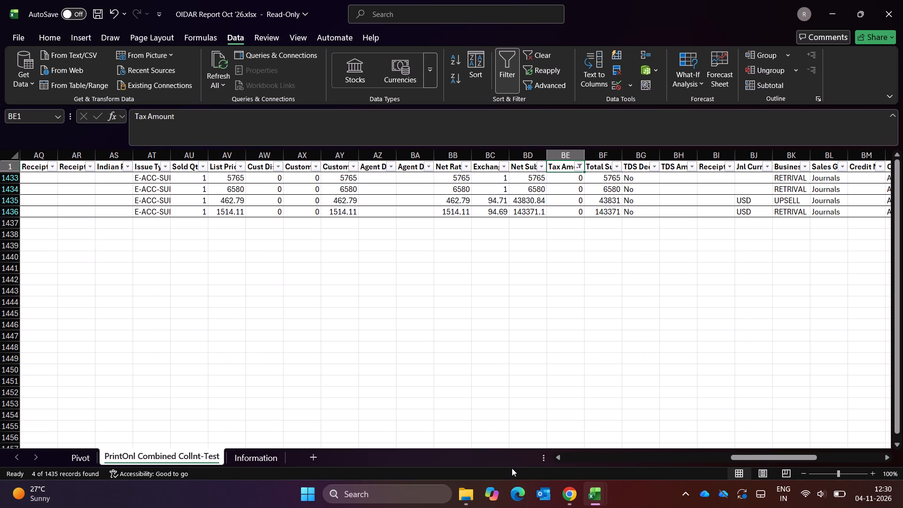
{"action": "key", "text": "Up"}
{"action": "key", "text": "Down"}
{"action": "key", "text": "Escape"}
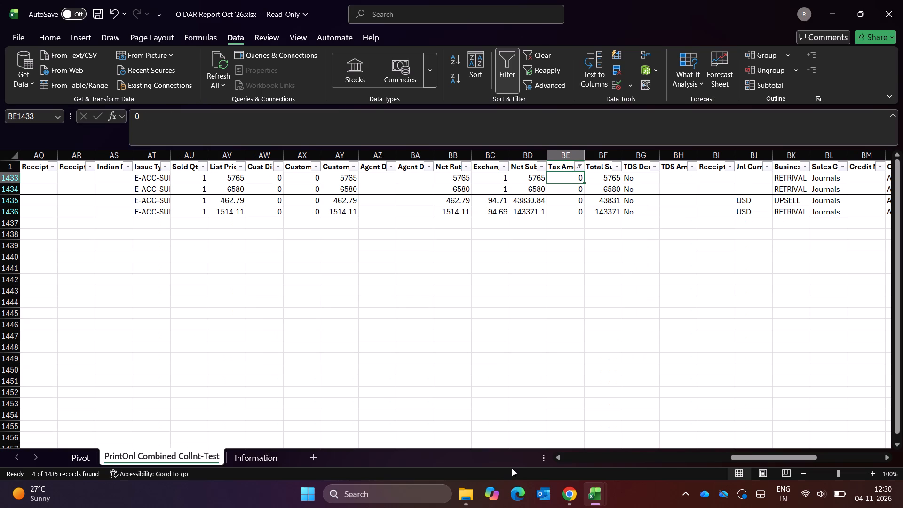
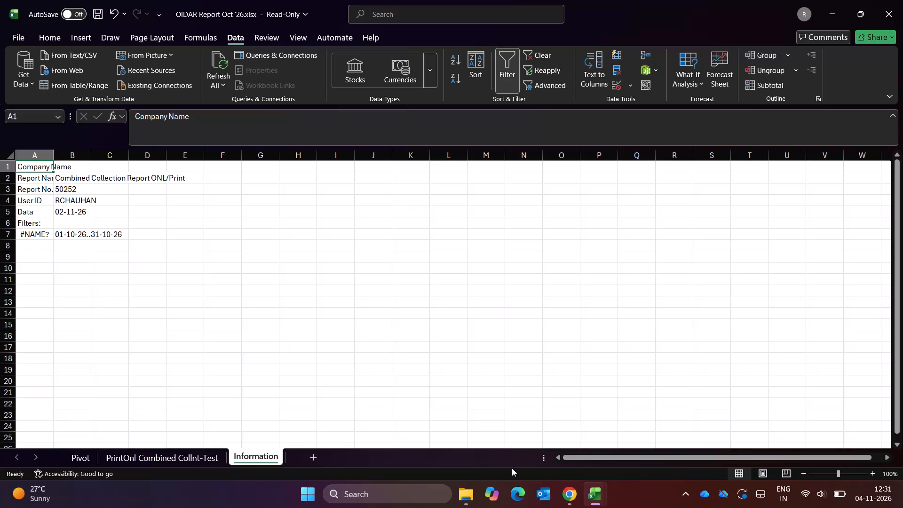
Return to the OIDAR report's data sheet and reapply the Tax Amount number filter for values equal to 0.
{"action": "key", "text": "ctrl+Page_Up"}
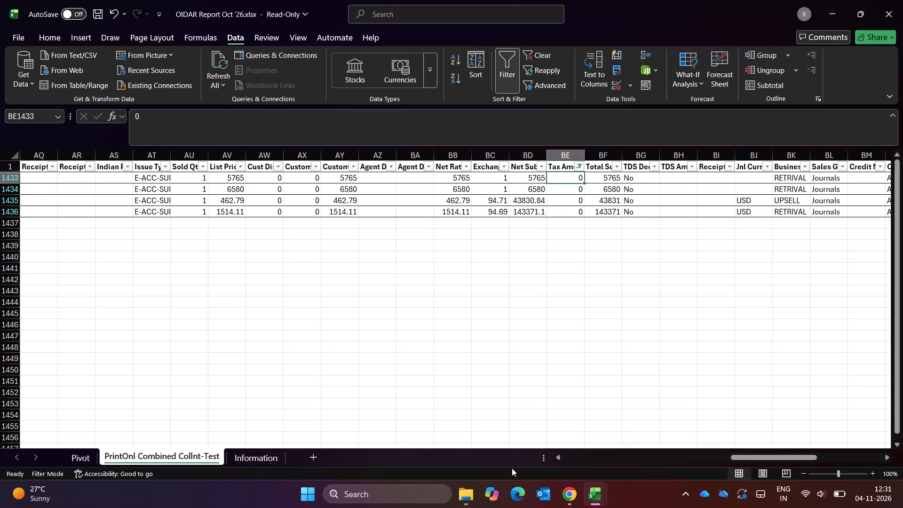
{"action": "key", "text": "Up"}
{"action": "key", "text": "alt+Down"}
{"action": "key", "text": "Down"}
{"action": "key", "text": "Down"}
{"action": "key", "text": "Down"}
{"action": "key", "text": "Down"}
{"action": "key", "text": "Down"}
{"action": "key", "text": "Down"}
{"action": "key", "text": "Down"}
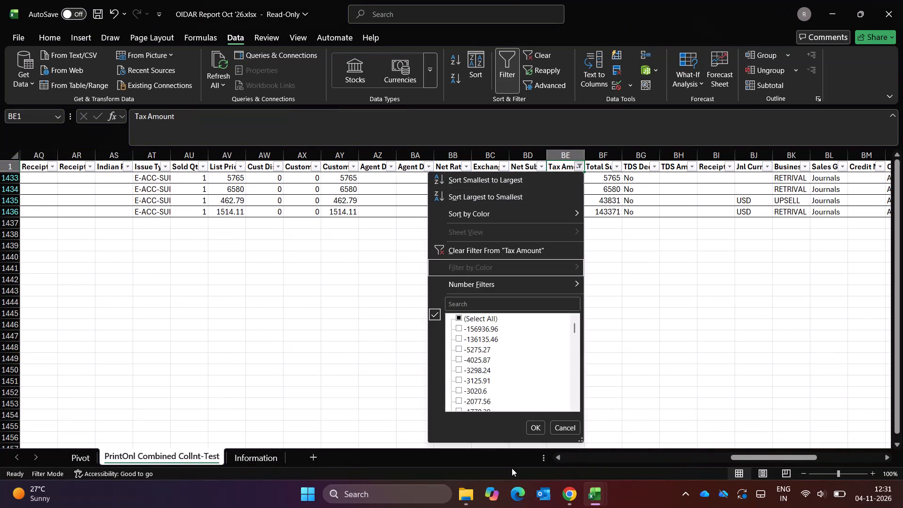
{"action": "key", "text": "Right"}
{"action": "key", "text": "Down"}
{"action": "key", "text": "Down"}
{"action": "key", "text": "Up"}
{"action": "key", "text": "Up"}
{"action": "key", "text": "Return"}
{"action": "key", "text": "0"}
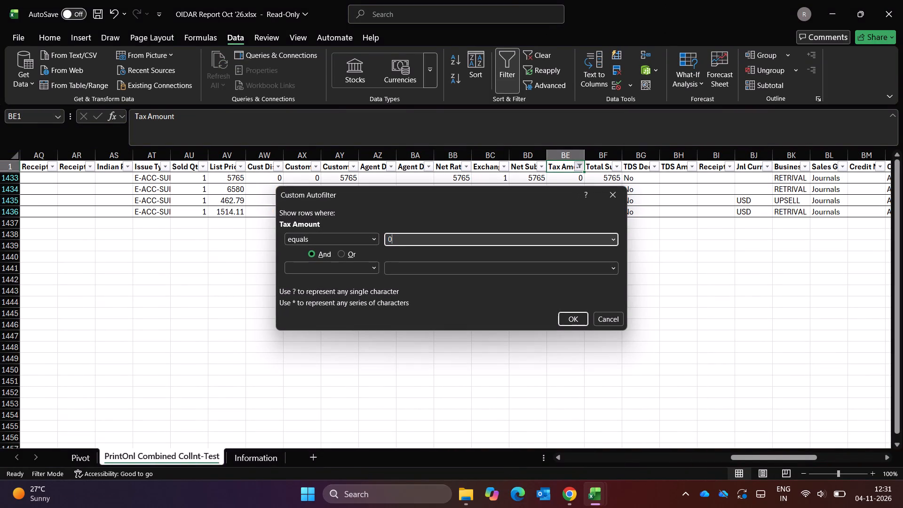
{"action": "key", "text": "Return"}
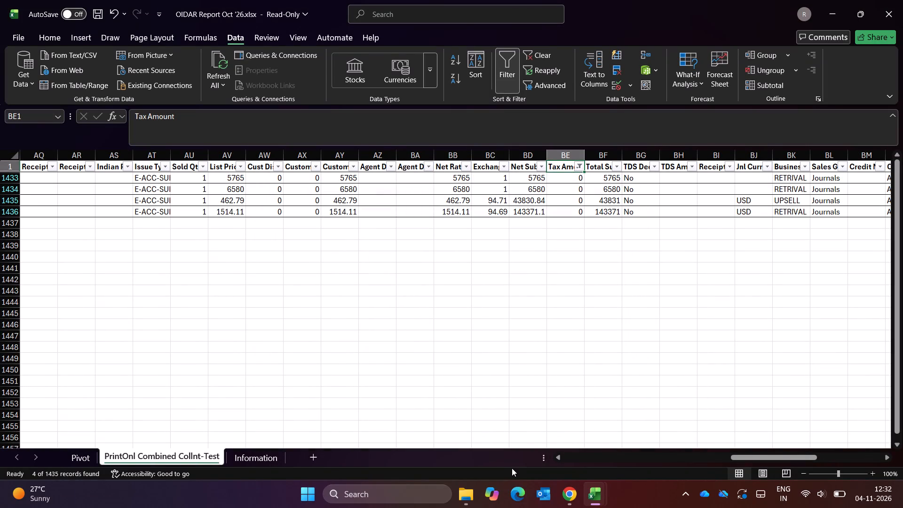
Reopen the Tax Amount column's filter and apply a different number filter comparison against the value 0.
{"action": "key", "text": "alt+Down"}
{"action": "key", "text": "alt+Down"}
{"action": "key", "text": "alt+Down"}
{"action": "key", "text": "alt+Down"}
{"action": "key", "text": "alt+Down"}
{"action": "key", "text": "alt+Down"}
{"action": "key", "text": "alt+Down"}
{"action": "key", "text": "alt+Down"}
{"action": "key", "text": "alt+Down"}
{"action": "key", "text": "alt+Down"}
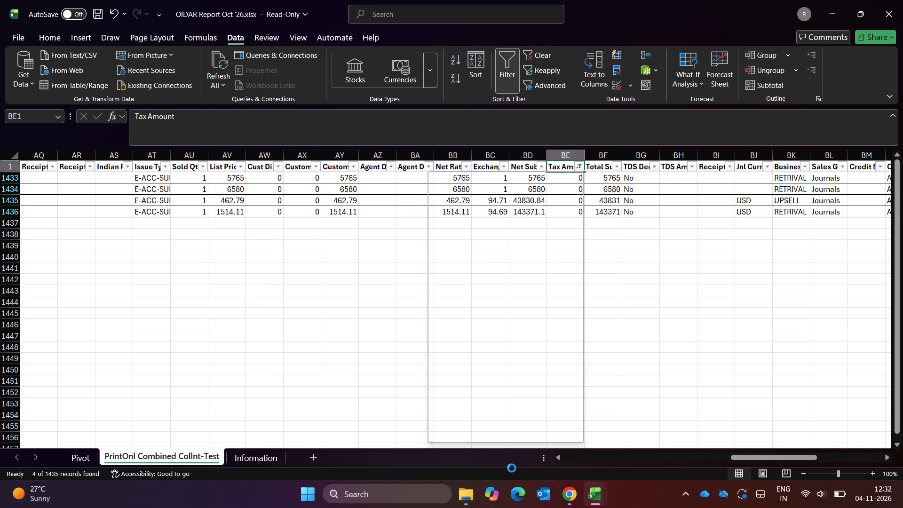
{"action": "key", "text": "space"}
{"action": "key", "text": "space"}
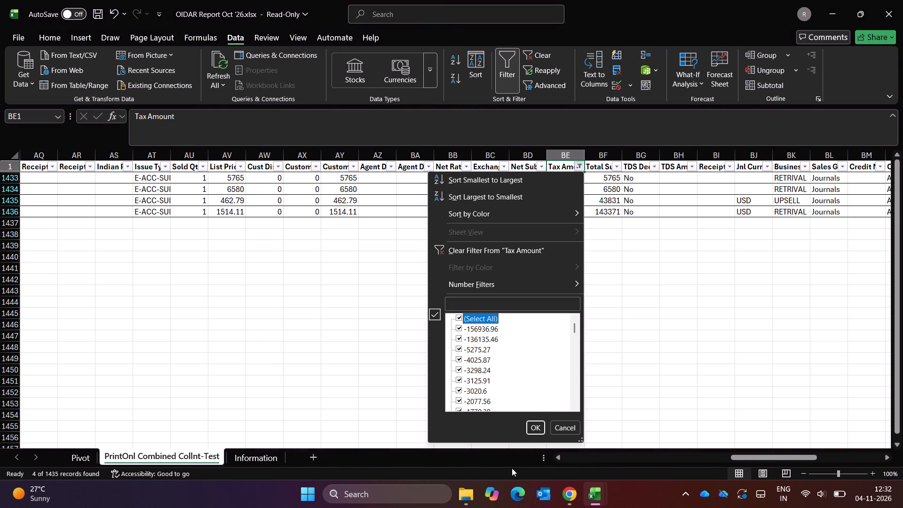
{"action": "key", "text": "Up"}
{"action": "key", "text": "Up"}
{"action": "key", "text": "Right"}
{"action": "key", "text": "Down"}
{"action": "key", "text": "Down"}
{"action": "key", "text": "Return"}
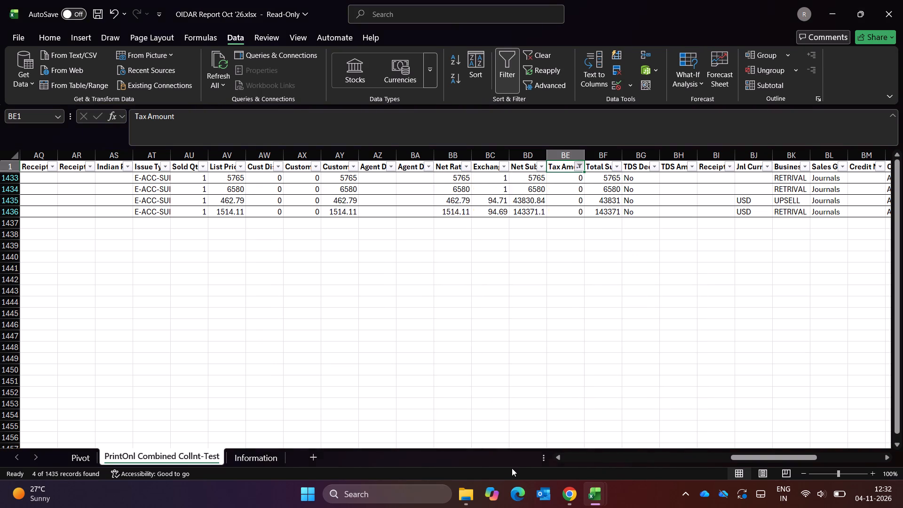
{"action": "key", "text": "0"}
{"action": "key", "text": "Return"}
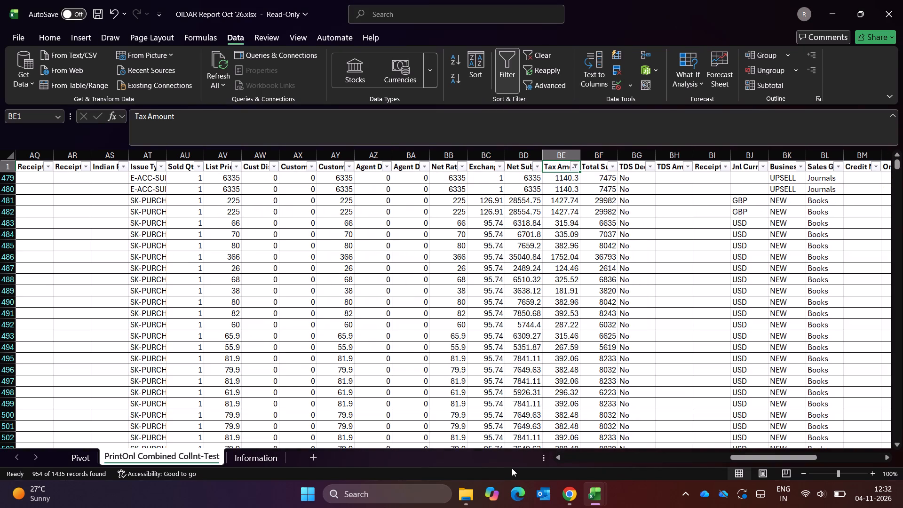
Reselect all values in the OIDAR report's Tax Amount filter so that every record is shown.
{"action": "key", "text": "alt+Down"}
{"action": "key", "text": "alt+Down"}
{"action": "key", "text": "alt+Down"}
{"action": "key", "text": "alt+Down"}
{"action": "key", "text": "alt+Down"}
{"action": "key", "text": "alt+Down"}
{"action": "key", "text": "alt+Down"}
{"action": "key", "text": "alt+Down"}
{"action": "key", "text": "alt+Down"}
{"action": "key", "text": "alt+Down"}
{"action": "key", "text": "Up"}
{"action": "key", "text": "Up"}
{"action": "key", "text": "Down"}
{"action": "key", "text": "Down"}
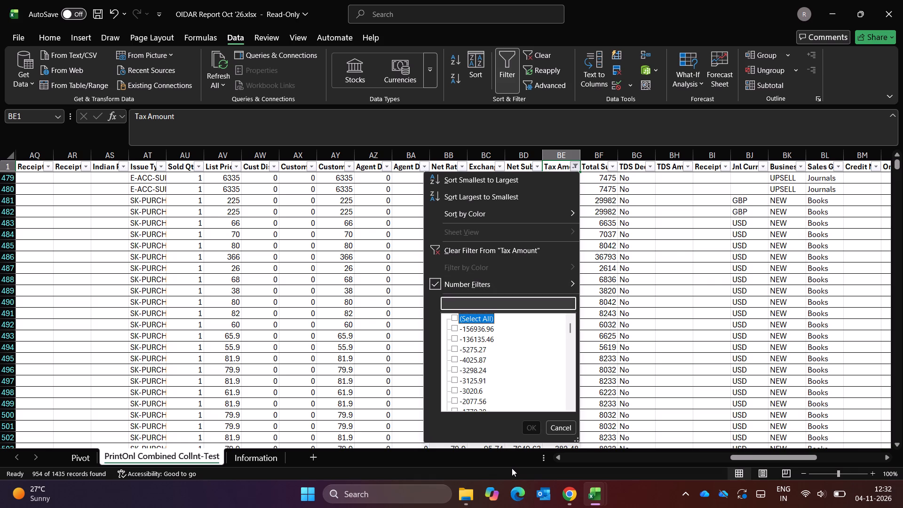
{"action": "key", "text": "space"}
{"action": "key", "text": "Return"}
Examine the Tax Amount column's filter values from the largest negative amounts through to the positive ones, leaving the filter unchanged.
{"action": "key", "text": "alt+Down"}
{"action": "key", "text": "alt+Down"}
{"action": "key", "text": "alt+Down"}
{"action": "key", "text": "alt+Down"}
{"action": "key", "text": "alt+Down"}
{"action": "key", "text": "alt+Down"}
{"action": "key", "text": "alt+Down"}
{"action": "key", "text": "alt+Down"}
{"action": "key", "text": "alt+Down"}
{"action": "key", "text": "alt+Down"}
{"action": "key", "text": "alt+Down"}
{"action": "key", "text": "alt+Down"}
{"action": "key", "text": "alt+Down"}
{"action": "key", "text": "alt+Down"}
{"action": "key", "text": "alt+Down"}
{"action": "key", "text": "alt+Down"}
{"action": "key", "text": "alt+Down"}
{"action": "key", "text": "alt+Down"}
{"action": "key", "text": "alt+Down"}
{"action": "key", "text": "alt+Down"}
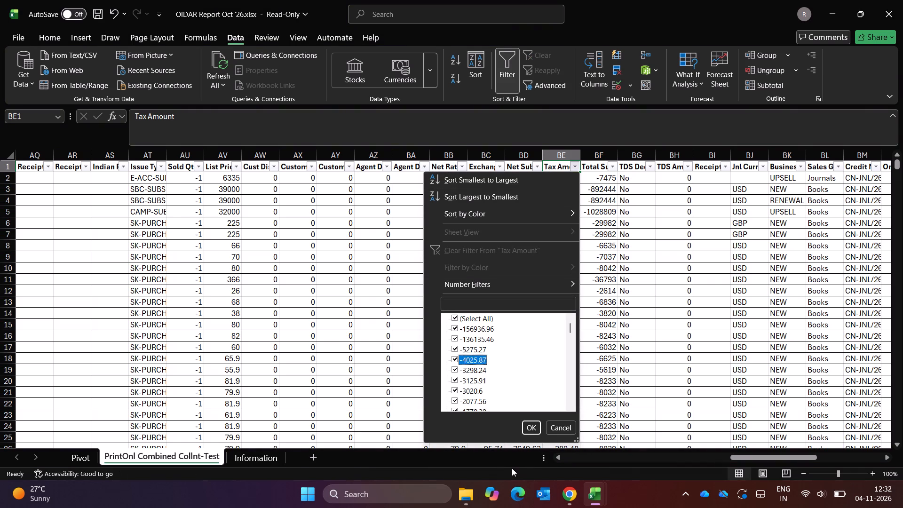
{"action": "key", "text": "Down"}
{"action": "key", "text": "Down"}
{"action": "key", "text": "Down"}
{"action": "key", "text": "Down"}
{"action": "key", "text": "Down"}
{"action": "key", "text": "Down"}
{"action": "key", "text": "Down"}
{"action": "key", "text": "Down"}
{"action": "key", "text": "Down"}
{"action": "key", "text": "Down"}
{"action": "key", "text": "Down"}
{"action": "key", "text": "Down"}
{"action": "key", "text": "Down"}
{"action": "key", "text": "Down"}
{"action": "key", "text": "Down"}
{"action": "key", "text": "Down"}
{"action": "key", "text": "Down"}
{"action": "key", "text": "Down"}
{"action": "key", "text": "Down"}
{"action": "key", "text": "Down"}
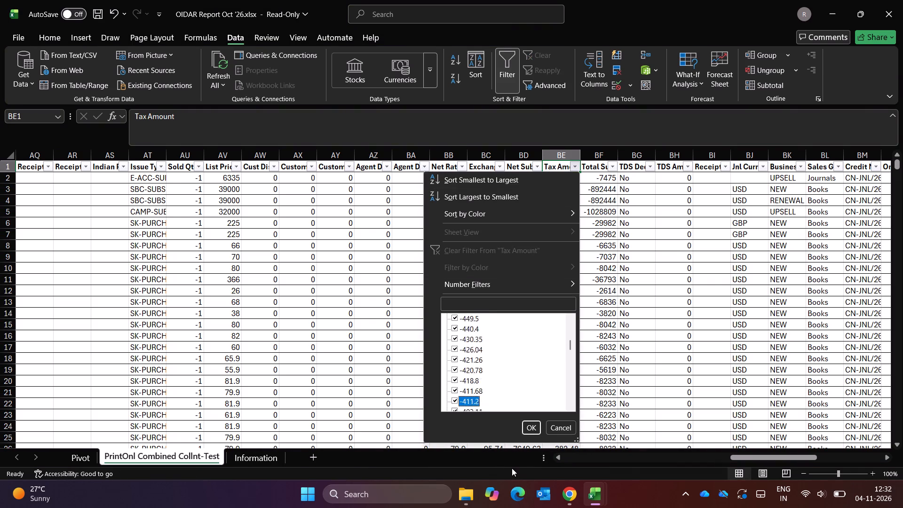
{"action": "key", "text": "Down"}
{"action": "key", "text": "Down"}
{"action": "key", "text": "Down"}
{"action": "key", "text": "Down"}
{"action": "key", "text": "Down"}
{"action": "key", "text": "Down"}
{"action": "key", "text": "Down"}
{"action": "key", "text": "Down"}
{"action": "key", "text": "Down"}
{"action": "key", "text": "Down"}
{"action": "key", "text": "Down"}
{"action": "key", "text": "Down"}
{"action": "key", "text": "Down"}
{"action": "key", "text": "Down"}
{"action": "key", "text": "Down"}
{"action": "key", "text": "Down"}
{"action": "key", "text": "Down"}
{"action": "key", "text": "Down"}
{"action": "key", "text": "Down"}
{"action": "key", "text": "Down"}
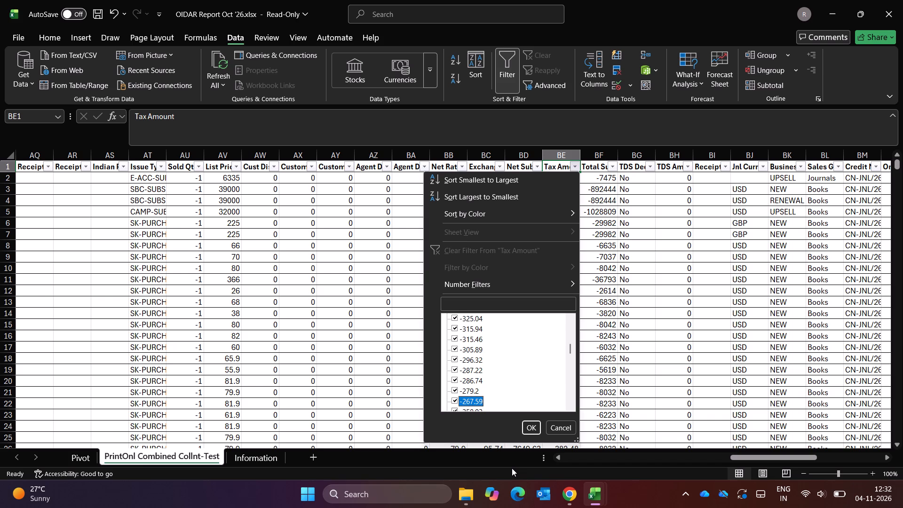
{"action": "key", "text": "Down"}
{"action": "key", "text": "Down"}
{"action": "key", "text": "Down"}
{"action": "key", "text": "Down"}
{"action": "key", "text": "Down"}
{"action": "key", "text": "Down"}
{"action": "key", "text": "Down"}
{"action": "key", "text": "Down"}
{"action": "key", "text": "Down"}
{"action": "key", "text": "Down"}
{"action": "key", "text": "Down"}
{"action": "key", "text": "Down"}
{"action": "key", "text": "Down"}
{"action": "key", "text": "Down"}
{"action": "key", "text": "Down"}
{"action": "key", "text": "Down"}
{"action": "key", "text": "Down"}
{"action": "key", "text": "Down"}
{"action": "key", "text": "Down"}
{"action": "key", "text": "Down"}
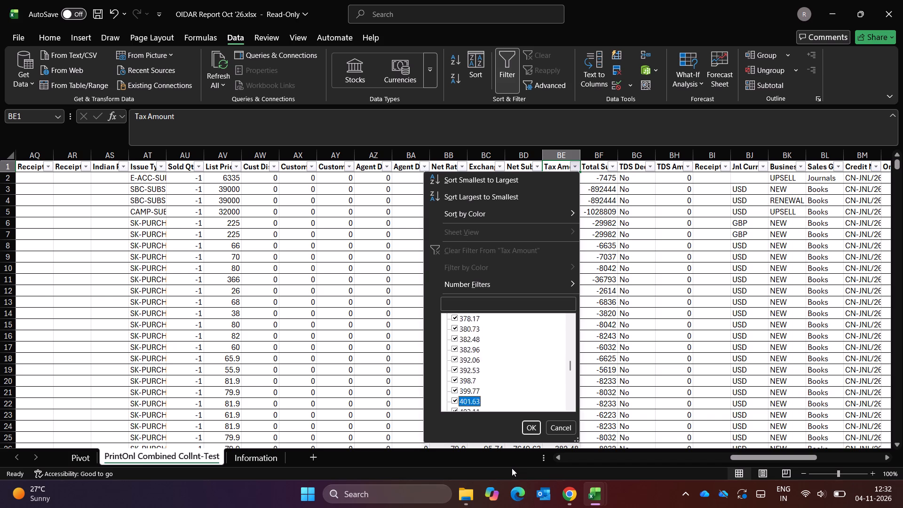
{"action": "key", "text": "Escape"}
Return to the Print/Online header in cell A1 of the OIDAR report's data sheet.
{"action": "key", "text": "Down"}
{"action": "key", "text": "Down"}
{"action": "key", "text": "Up"}
{"action": "key", "text": "Up"}
{"action": "key", "text": "ctrl+Up"}
{"action": "key", "text": "ctrl+Left"}
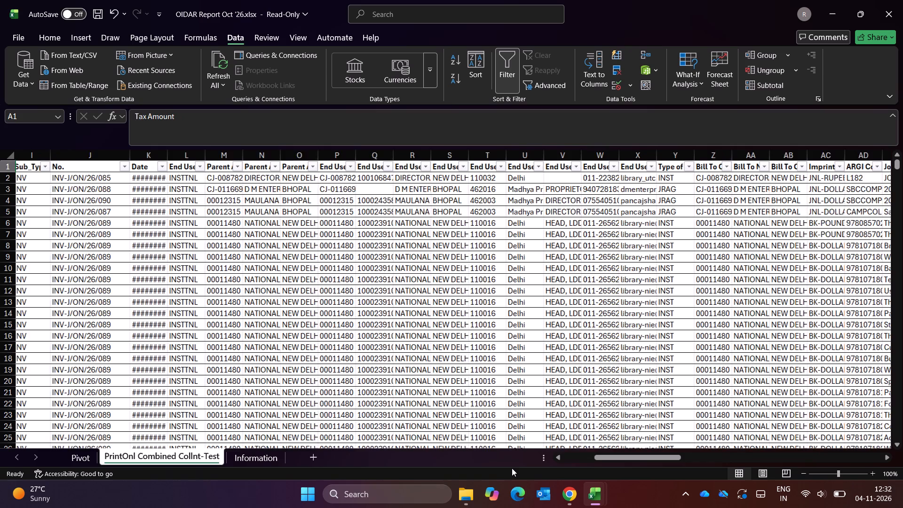
{"action": "key", "text": "ctrl+Left"}
{"action": "key", "text": "Left"}
{"action": "key", "text": "Up"}
{"action": "key", "text": "Right"}
{"action": "key", "text": "Right"}
{"action": "key", "text": "Right"}
{"action": "key", "text": "ctrl+Left"}
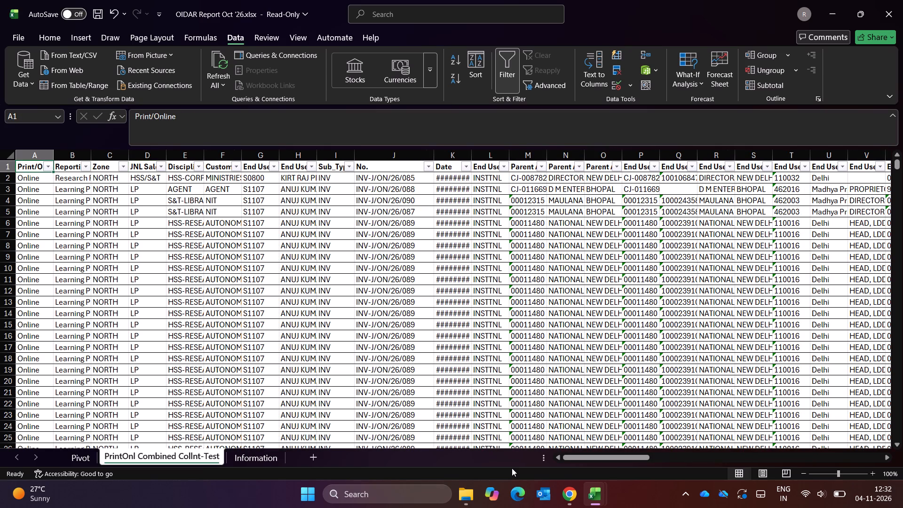
{"action": "key", "text": "ctrl+Left"}
Switch to the GSTR-3B(HRY)Oct'26 workbook and examine the OIDAR-Exempts headers from Print/Online to Type, going back to Business Type.
{"action": "key", "text": "alt+Tab"}
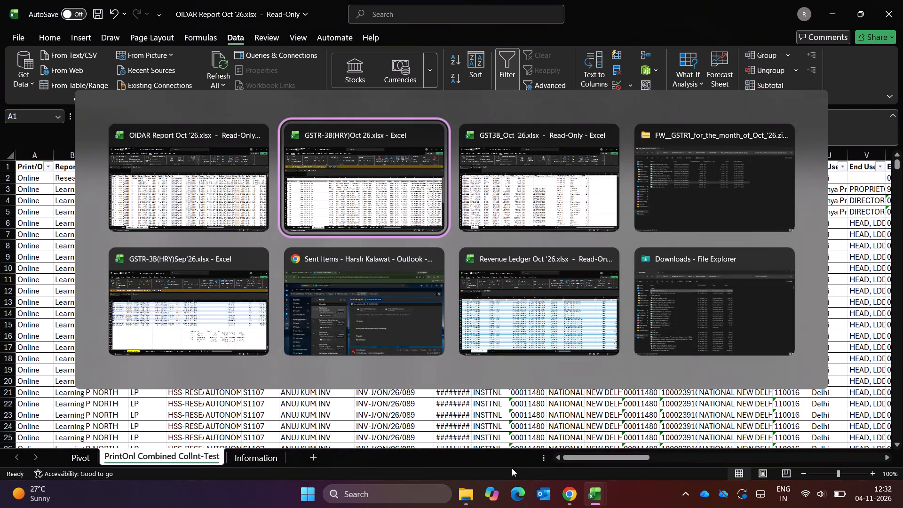
{"action": "key", "text": "Escape"}
{"action": "key", "text": "Right"}
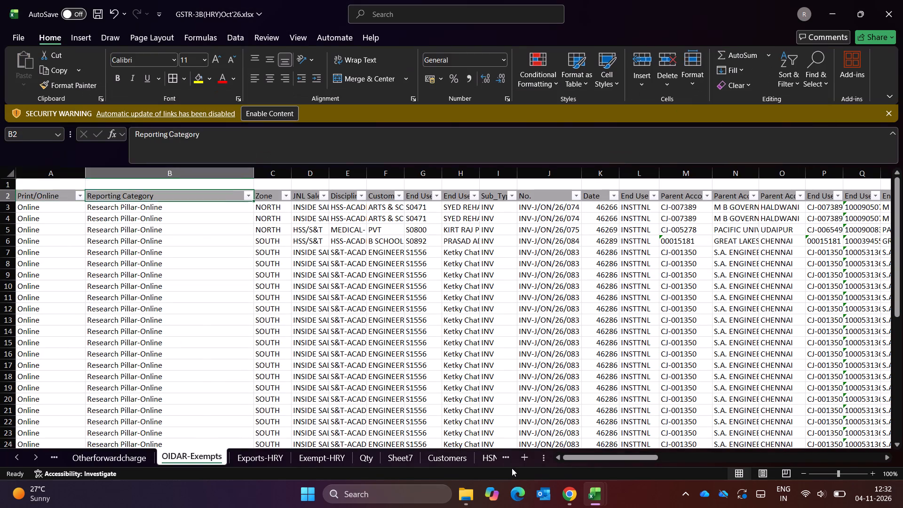
{"action": "key", "text": "Right"}
{"action": "key", "text": "Right"}
{"action": "key", "text": "ctrl+Right"}
{"action": "key", "text": "Right"}
{"action": "key", "text": "Right"}
{"action": "key", "text": "Right"}
{"action": "key", "text": "Left"}
{"action": "key", "text": "Left"}
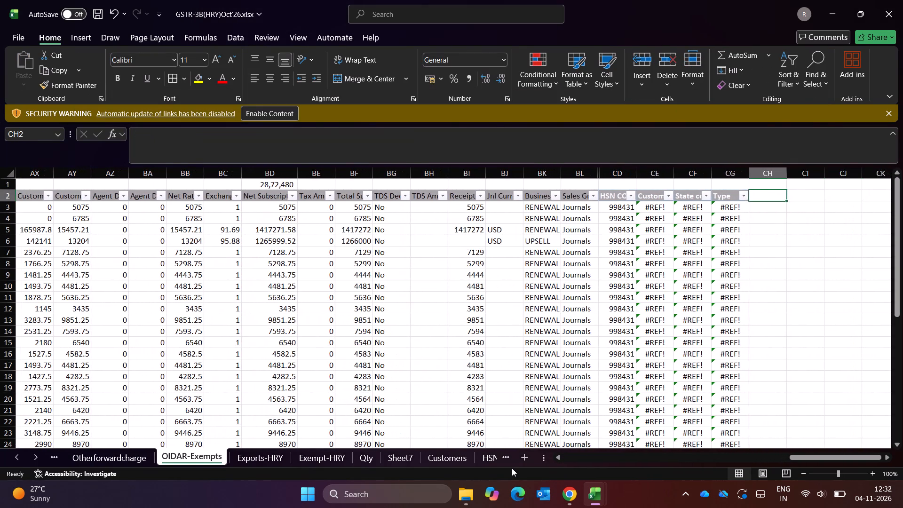
{"action": "key", "text": "Left"}
{"action": "key", "text": "Left"}
{"action": "key", "text": "Left"}
{"action": "key", "text": "Left"}
{"action": "key", "text": "Left"}
{"action": "key", "text": "ctrl+Left"}
{"action": "key", "text": "ctrl+Left"}
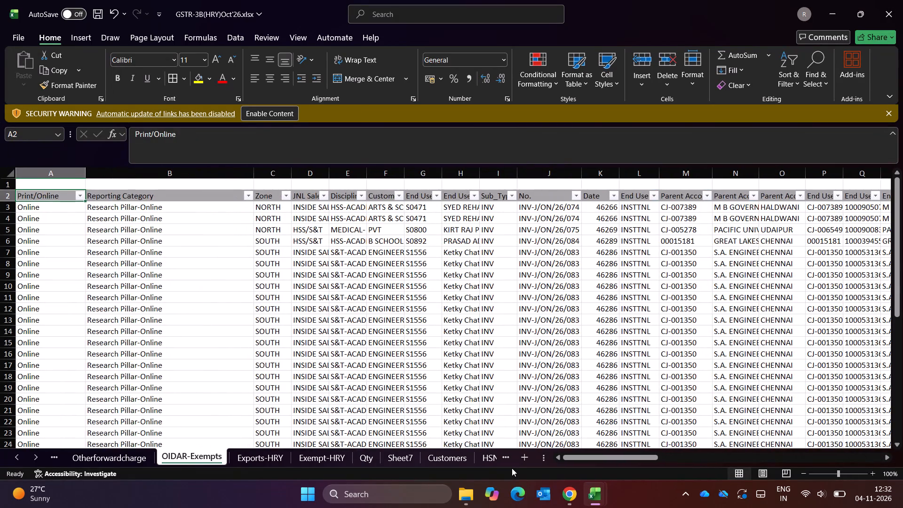
{"action": "key", "text": "ctrl+Right"}
{"action": "key", "text": "Left"}
{"action": "key", "text": "Left"}
{"action": "key", "text": "Left"}
{"action": "key", "text": "Left"}
{"action": "key", "text": "Left"}
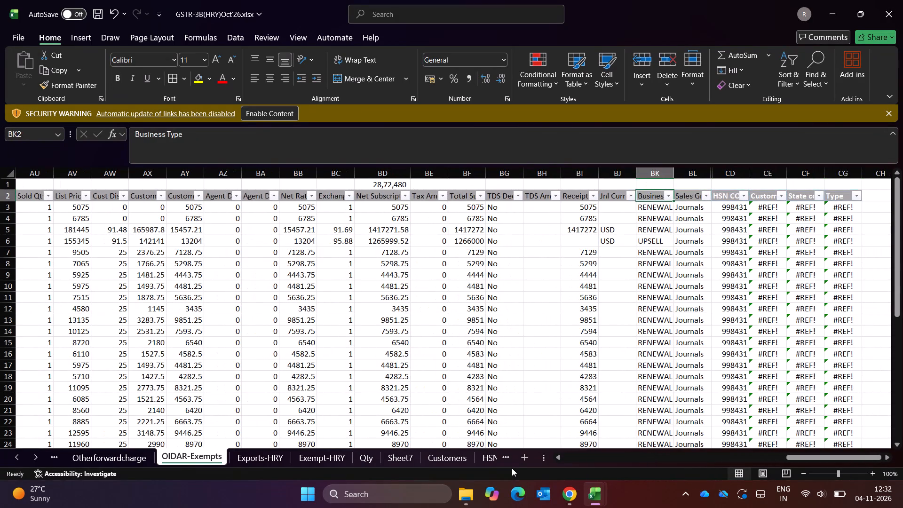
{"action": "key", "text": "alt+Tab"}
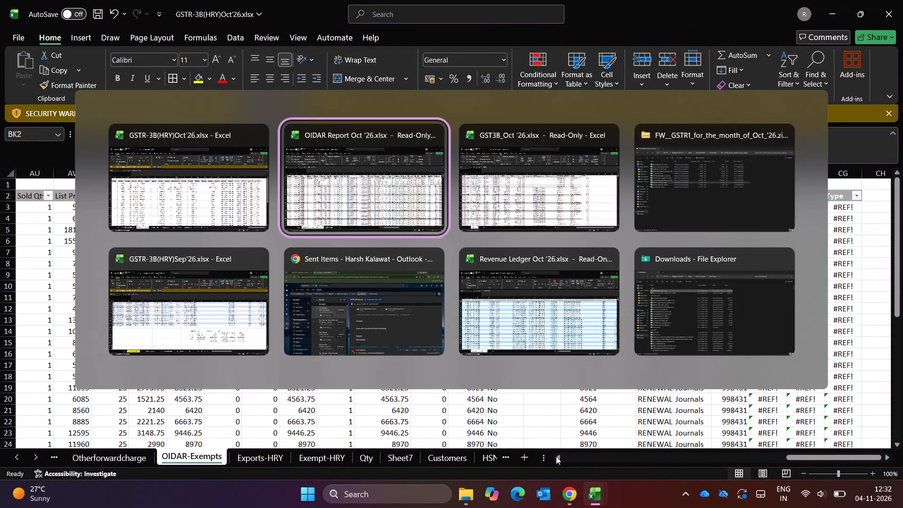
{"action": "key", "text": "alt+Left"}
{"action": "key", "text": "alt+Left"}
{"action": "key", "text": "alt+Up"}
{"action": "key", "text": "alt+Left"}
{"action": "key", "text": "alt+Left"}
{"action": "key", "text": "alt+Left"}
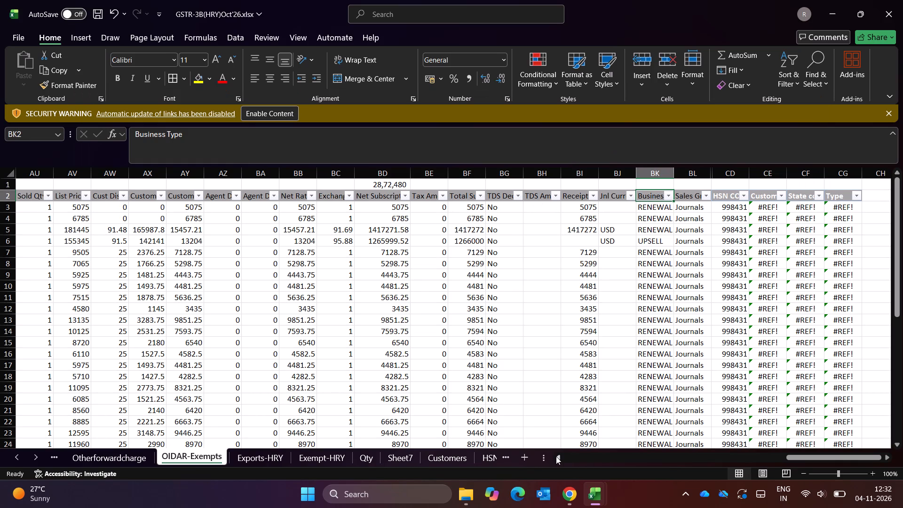
Enter a value starting with 9 in cell BL1 above the Sales Group header on the OIDAR-Exempts sheet.
{"action": "key", "text": "Right"}
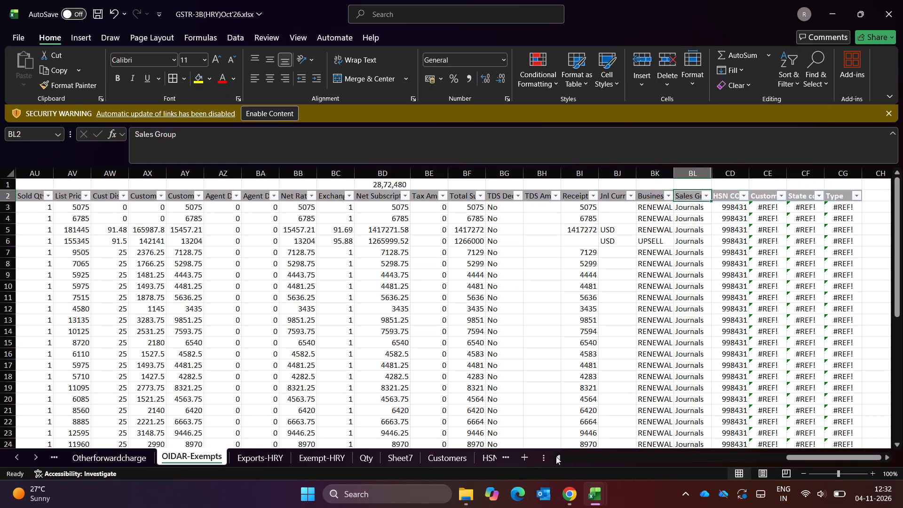
{"action": "key", "text": "Up"}
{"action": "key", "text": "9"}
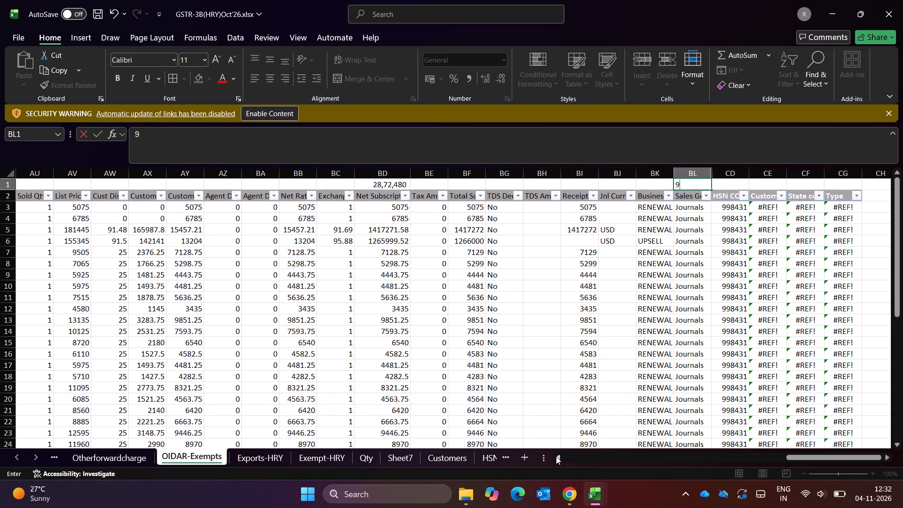
Enter the ten-digit number in cell BL1, above the Sales Group header on the GSTR-3B working's OIDAR-Exempts sheet.
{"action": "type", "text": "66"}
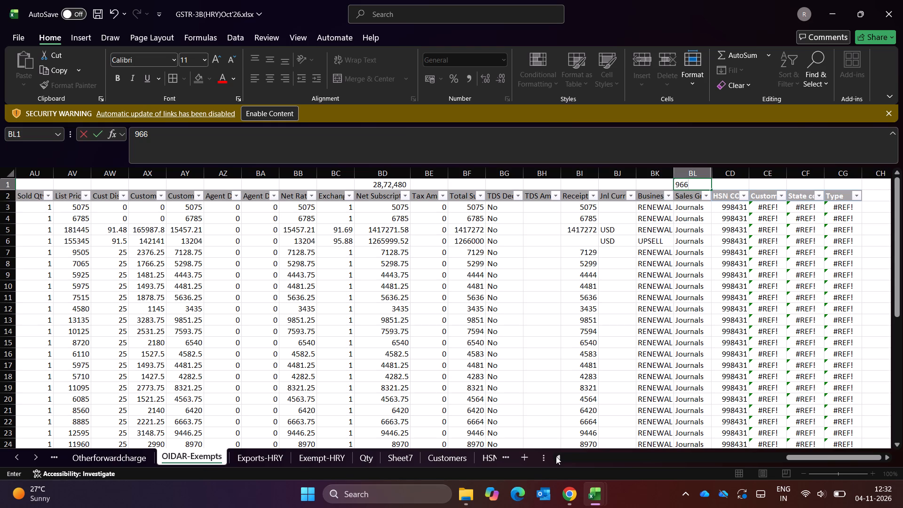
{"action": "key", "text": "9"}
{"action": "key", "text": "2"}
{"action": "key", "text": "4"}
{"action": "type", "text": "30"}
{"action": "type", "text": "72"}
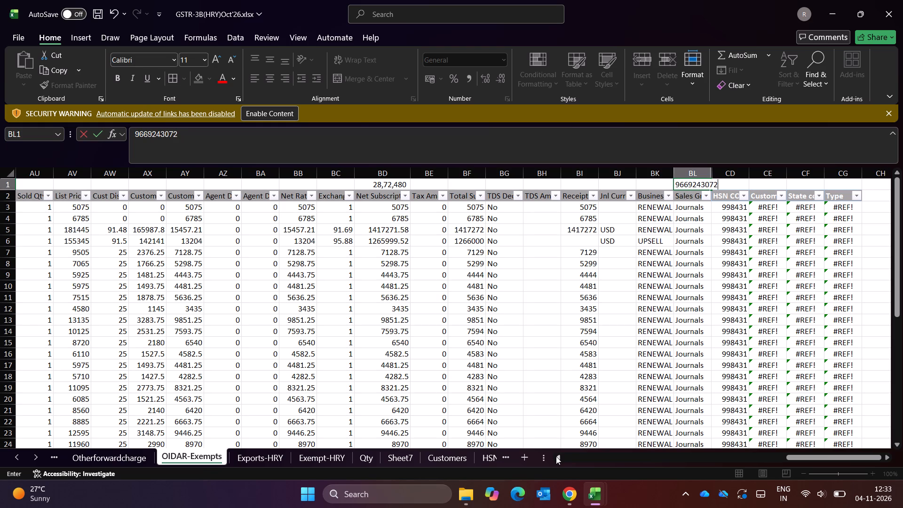
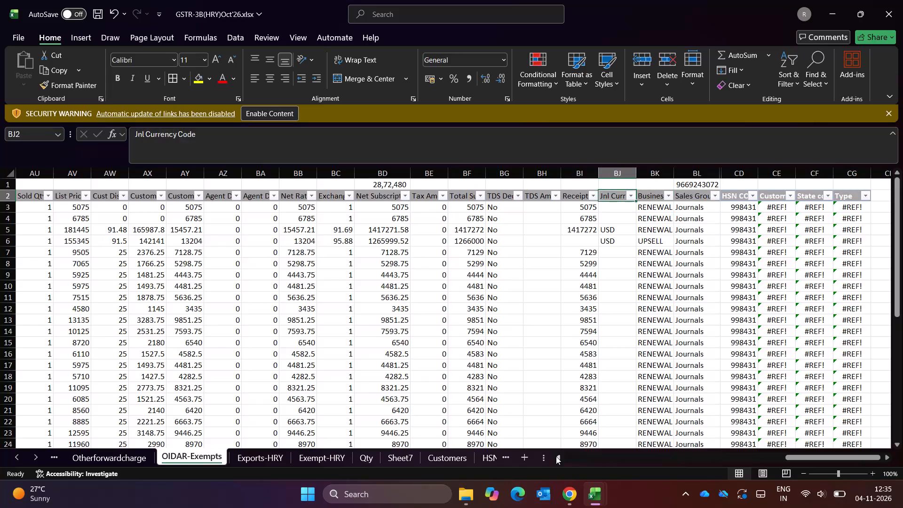
Check which values the Tax Amount column's filter list offers on the OIDAR-Exempts sheet, leaving the filter unchanged.
{"action": "key", "text": "Left"}
{"action": "key", "text": "Left"}
{"action": "key", "text": "Left"}
{"action": "key", "text": "Left"}
{"action": "key", "text": "Left"}
{"action": "key", "text": "alt+Down"}
{"action": "key", "text": "alt+Down"}
{"action": "key", "text": "alt+Down"}
{"action": "key", "text": "alt+Down"}
{"action": "key", "text": "alt+Down"}
{"action": "key", "text": "alt+Down"}
{"action": "key", "text": "alt+Down"}
{"action": "key", "text": "alt+Down"}
{"action": "key", "text": "alt+Down"}
{"action": "key", "text": "alt+Down"}
{"action": "key", "text": "alt+Down"}
{"action": "key", "text": "alt+Down"}
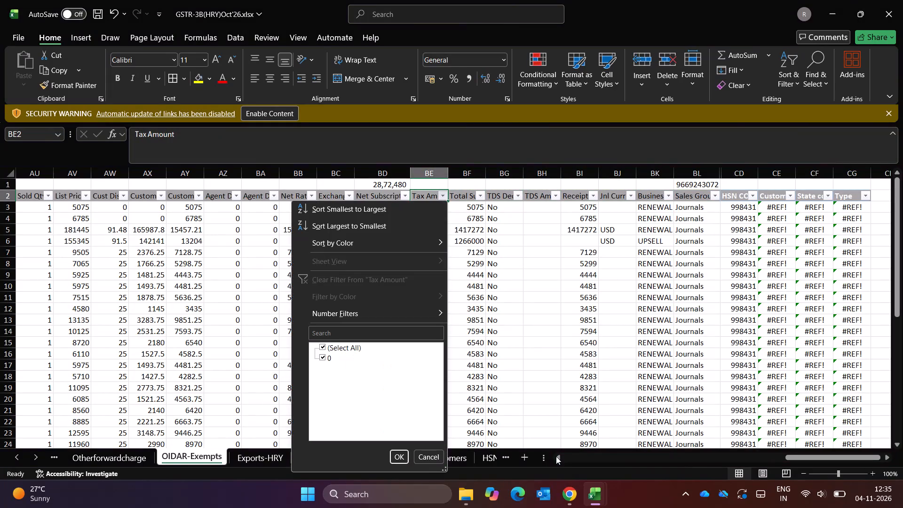
{"action": "key", "text": "Escape"}
Examine the Tax Amount column's entries from its header down to the last row of the OIDAR-Exempts data.
{"action": "key", "text": "Down"}
{"action": "key", "text": "Down"}
{"action": "key", "text": "ctrl+Down"}
{"action": "key", "text": "ctrl+Up"}
{"action": "key", "text": "Up"}
{"action": "key", "text": "Down"}
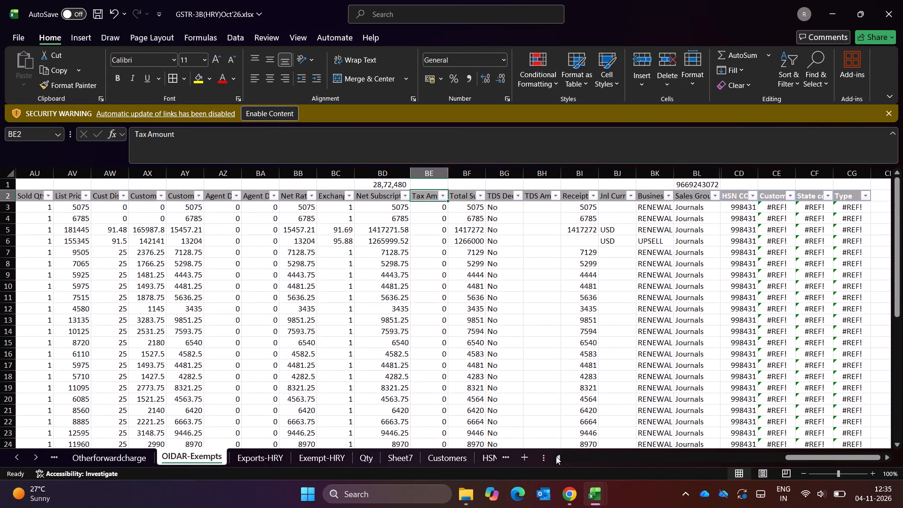
{"action": "key", "text": "Down"}
{"action": "key", "text": "ctrl+shift+Down"}
{"action": "key", "text": "Up"}
{"action": "key", "text": "Up"}
{"action": "key", "text": "Up"}
{"action": "key", "text": "Up"}
{"action": "key", "text": "Down"}
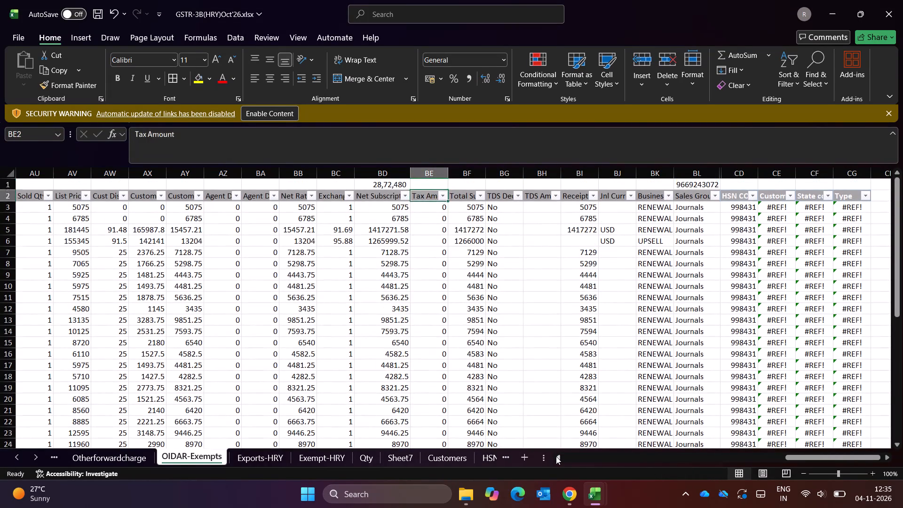
{"action": "key", "text": "Down"}
{"action": "key", "text": "Up"}
{"action": "key", "text": "Up"}
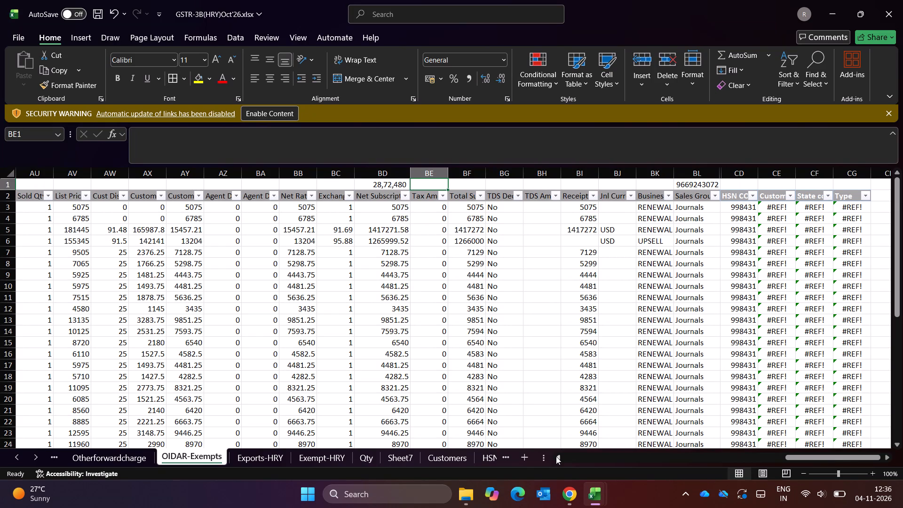
Review the OIDAR-Exempts header row from Tax Amount across to the Type column and back to TDS Deducted.
{"action": "key", "text": "Down"}
{"action": "key", "text": "Right"}
{"action": "key", "text": "Right"}
{"action": "key", "text": "Right"}
{"action": "key", "text": "Right"}
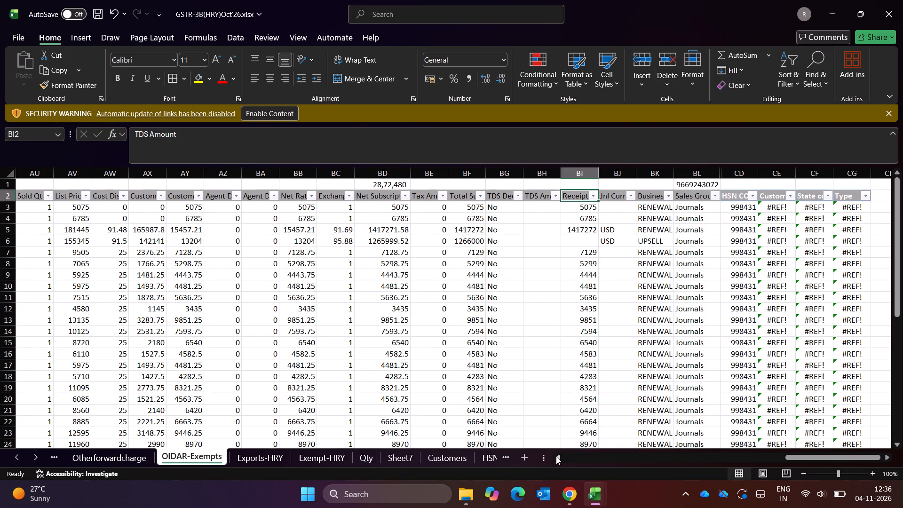
{"action": "key", "text": "ctrl+Right"}
{"action": "key", "text": "Left"}
{"action": "key", "text": "Left"}
{"action": "key", "text": "Left"}
{"action": "key", "text": "Left"}
{"action": "key", "text": "Left"}
{"action": "key", "text": "Left"}
{"action": "key", "text": "Left"}
{"action": "key", "text": "Left"}
{"action": "key", "text": "Left"}
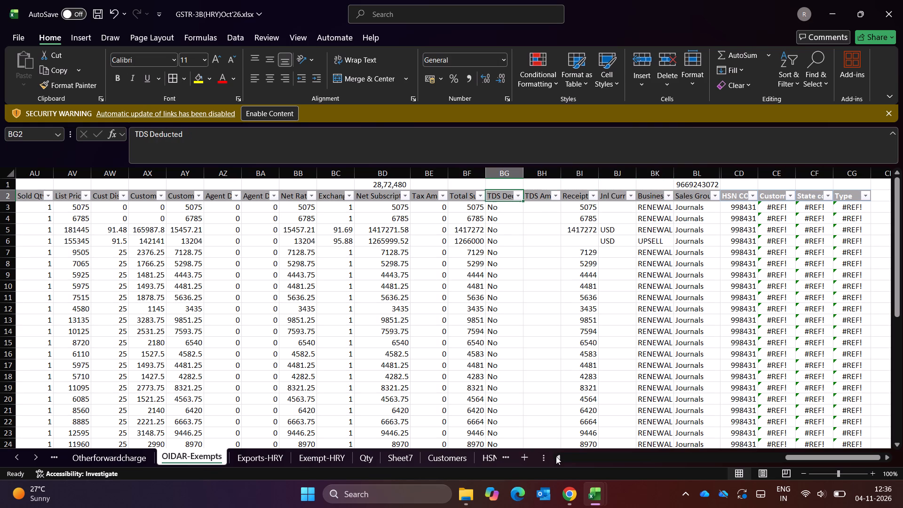
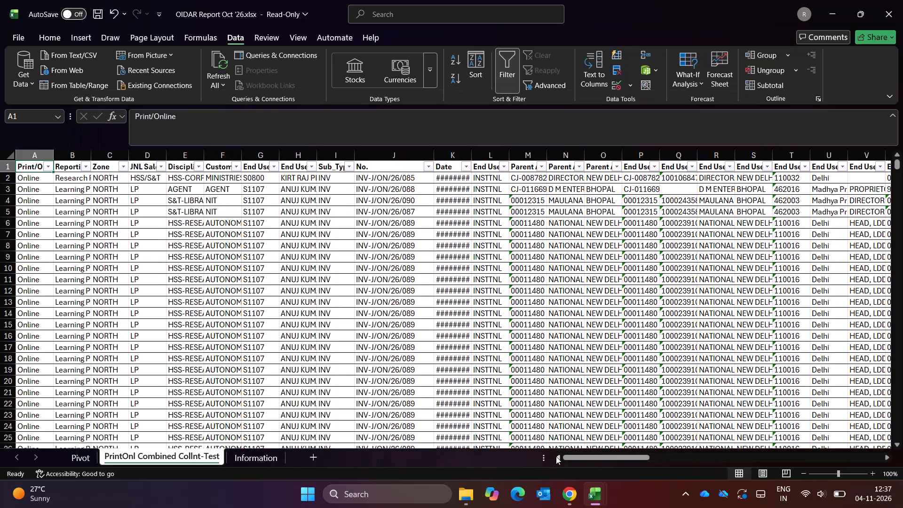
Compare the opening header columns of the OIDAR report with those of the OIDAR-Exempts sheet.
{"action": "key", "text": "Right"}
{"action": "key", "text": "Right"}
{"action": "key", "text": "ctrl+Left"}
{"action": "key", "text": "alt+Tab"}
{"action": "key", "text": "ctrl+Left"}
{"action": "key", "text": "ctrl+Left"}
{"action": "key", "text": "alt+Tab"}
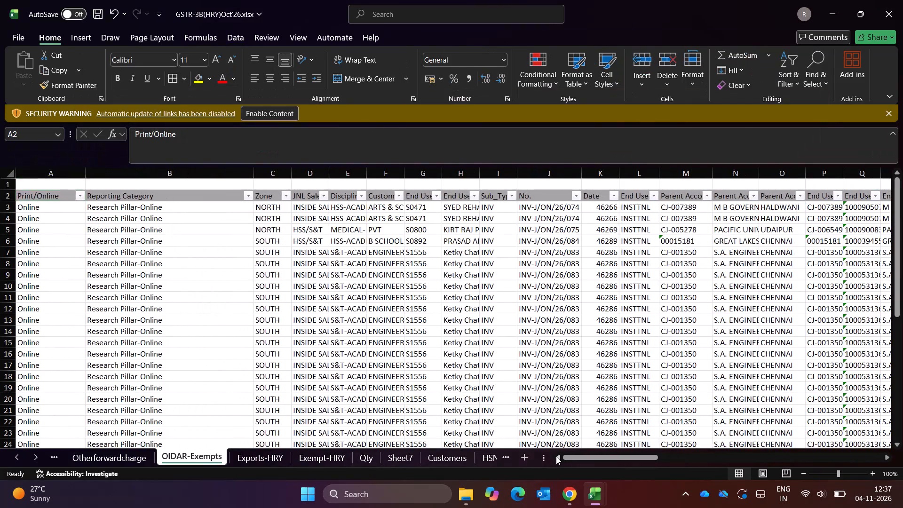
{"action": "key", "text": "Right"}
{"action": "key", "text": "Right"}
{"action": "key", "text": "Right"}
{"action": "key", "text": "ctrl+Up"}
{"action": "key", "text": "Right"}
{"action": "key", "text": "Right"}
{"action": "key", "text": "Right"}
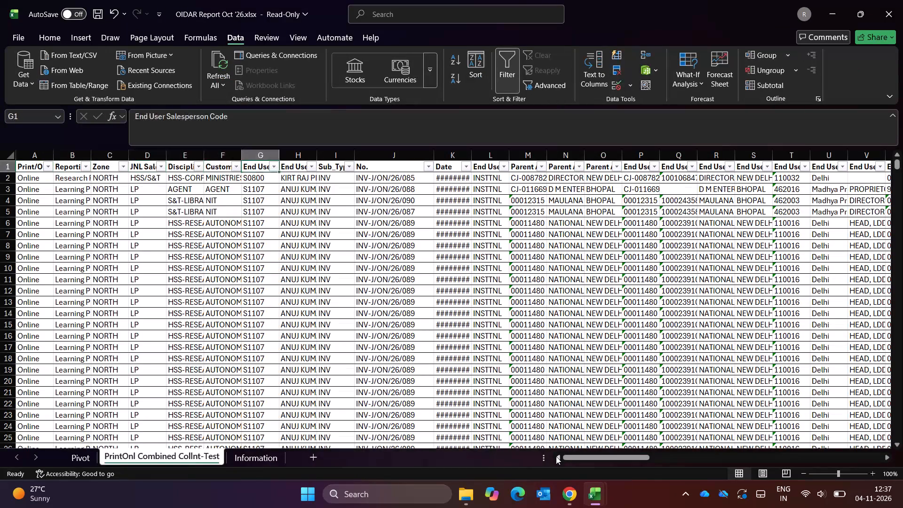
Filter the OIDAR report's Tax Amount column to the zero-tax rows.
{"action": "key", "text": "ctrl+Left"}
{"action": "key", "text": "Right"}
{"action": "key", "text": "Right"}
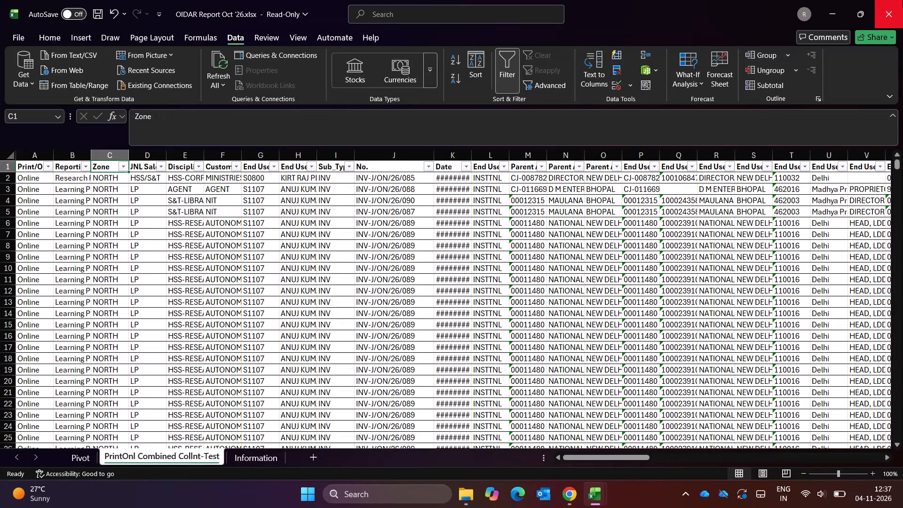
{"action": "key", "text": "Right"}
{"action": "key", "text": "Right"}
{"action": "key", "text": "Right"}
{"action": "key", "text": "ctrl+Right"}
{"action": "key", "text": "Left"}
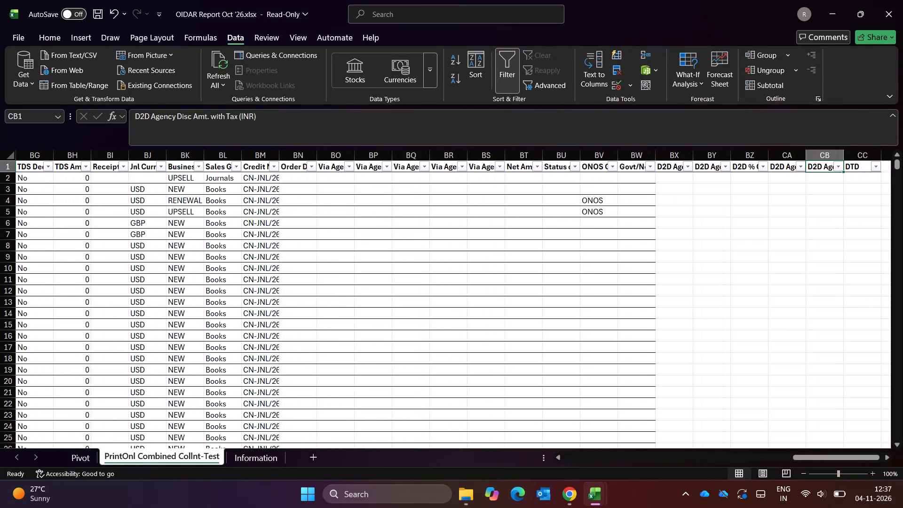
{"action": "key", "text": "Left"}
{"action": "key", "text": "Left"}
{"action": "key", "text": "ctrl+Left"}
{"action": "key", "text": "Right"}
{"action": "key", "text": "Right"}
{"action": "key", "text": "Right"}
{"action": "key", "text": "Right"}
{"action": "key", "text": "Right"}
{"action": "key", "text": "Right"}
{"action": "key", "text": "Right"}
{"action": "key", "text": "Right"}
{"action": "key", "text": "Right"}
{"action": "key", "text": "Right"}
{"action": "key", "text": "Right"}
{"action": "key", "text": "Right"}
{"action": "key", "text": "Right"}
{"action": "key", "text": "Right"}
{"action": "key", "text": "Right"}
{"action": "key", "text": "Right"}
{"action": "key", "text": "Right"}
{"action": "key", "text": "Right"}
{"action": "key", "text": "Right"}
{"action": "key", "text": "Right"}
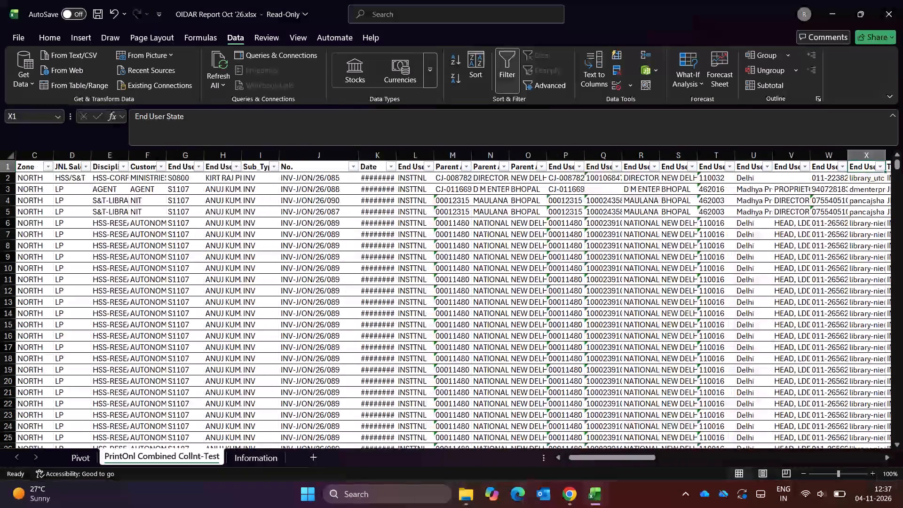
{"action": "key", "text": "Right"}
{"action": "key", "text": "Right"}
{"action": "key", "text": "Right"}
{"action": "key", "text": "Right"}
{"action": "key", "text": "Right"}
{"action": "key", "text": "Right"}
{"action": "key", "text": "Right"}
{"action": "key", "text": "Right"}
{"action": "key", "text": "Right"}
{"action": "key", "text": "Right"}
{"action": "key", "text": "Right"}
{"action": "key", "text": "Right"}
{"action": "key", "text": "Right"}
{"action": "key", "text": "Right"}
{"action": "key", "text": "Right"}
{"action": "key", "text": "Right"}
{"action": "key", "text": "Right"}
{"action": "key", "text": "Right"}
{"action": "key", "text": "Right"}
{"action": "key", "text": "Right"}
{"action": "key", "text": "Right"}
{"action": "key", "text": "Right"}
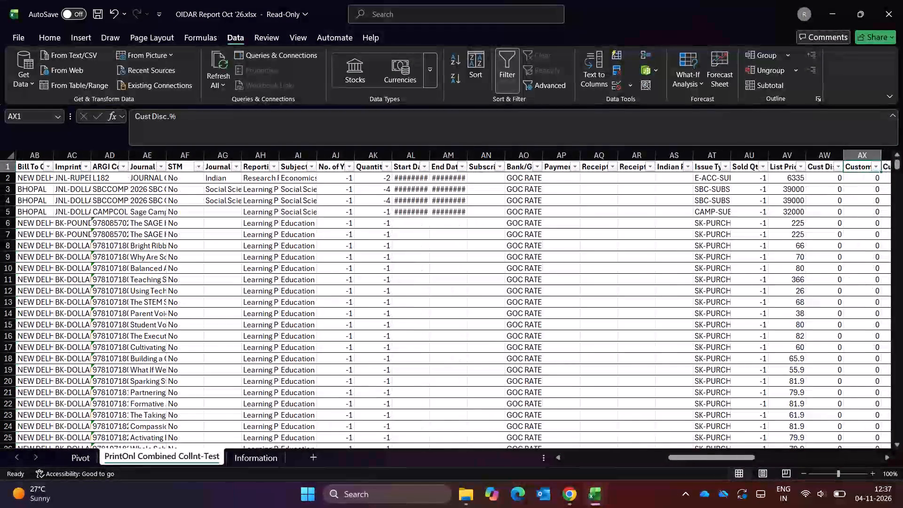
{"action": "key", "text": "Left"}
{"action": "key", "text": "Left"}
{"action": "key", "text": "Left"}
{"action": "key", "text": "Left"}
{"action": "key", "text": "Left"}
{"action": "key", "text": "Left"}
{"action": "key", "text": "Left"}
{"action": "key", "text": "Left"}
{"action": "key", "text": "Left"}
{"action": "key", "text": "Left"}
{"action": "key", "text": "Left"}
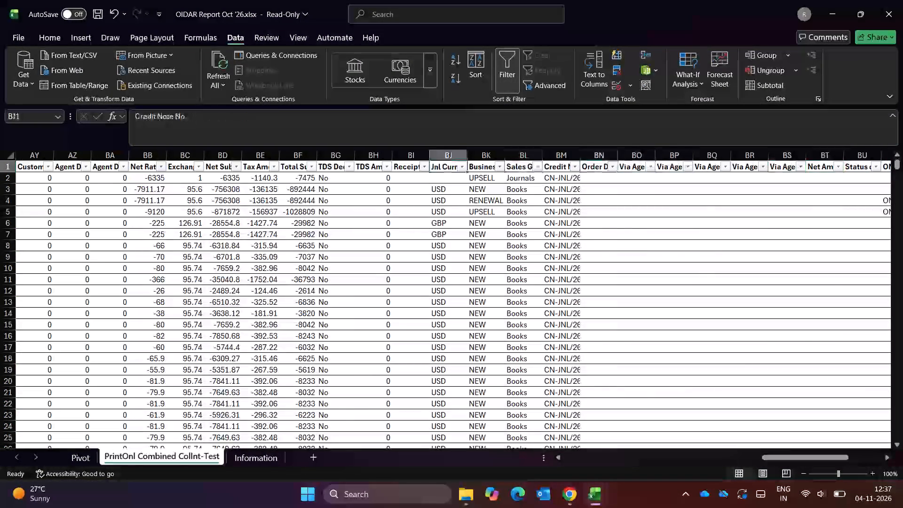
{"action": "key", "text": "Left"}
{"action": "key", "text": "Left"}
{"action": "key", "text": "Left"}
{"action": "key", "text": "Left"}
{"action": "key", "text": "Left"}
{"action": "key", "text": "Left"}
{"action": "key", "text": "Escape"}
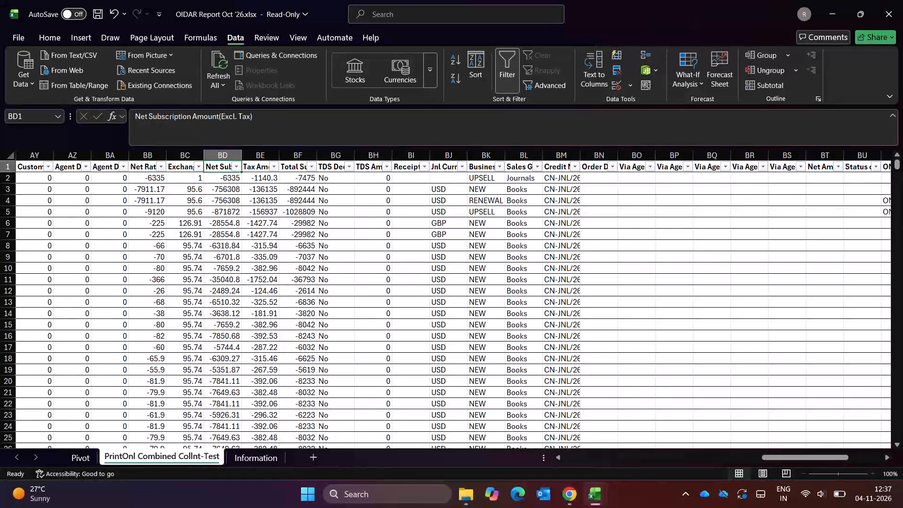
{"action": "key", "text": "Right"}
{"action": "key", "text": "alt+Down"}
{"action": "key", "text": "alt+Down"}
{"action": "key", "text": "alt+Down"}
{"action": "key", "text": "alt+Down"}
{"action": "key", "text": "alt+Down"}
{"action": "key", "text": "alt+Down"}
{"action": "key", "text": "alt+Down"}
{"action": "key", "text": "alt+Down"}
{"action": "key", "text": "alt+Down"}
{"action": "key", "text": "Down"}
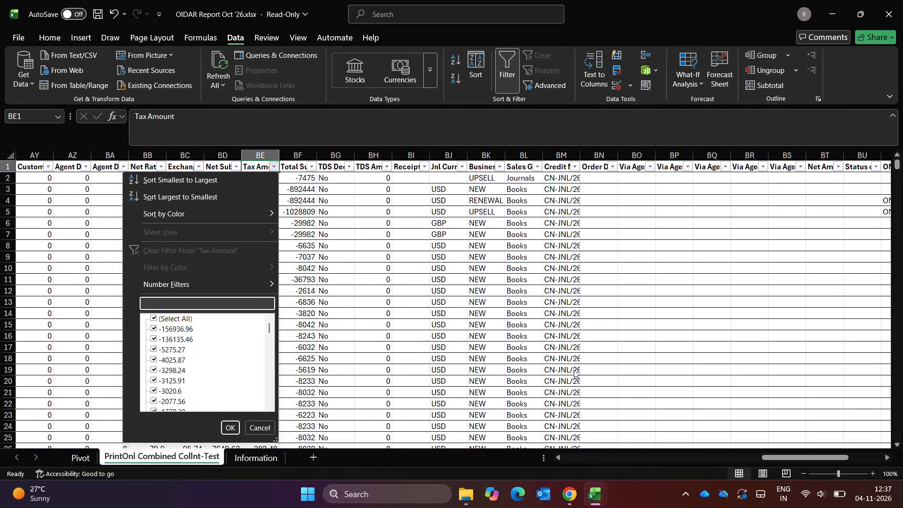
Filter the OIDAR report's Tax Amount column to show only rows with the value 0, and return to the first column.
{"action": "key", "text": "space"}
{"action": "key", "text": "Right"}
{"action": "key", "text": "Down"}
{"action": "key", "text": "Down"}
{"action": "key", "text": "Down"}
{"action": "key", "text": "Down"}
{"action": "key", "text": "Down"}
{"action": "key", "text": "Down"}
{"action": "key", "text": "Down"}
{"action": "key", "text": "Down"}
{"action": "key", "text": "Down"}
{"action": "key", "text": "Down"}
{"action": "key", "text": "Down"}
{"action": "key", "text": "Down"}
{"action": "key", "text": "Down"}
{"action": "key", "text": "Down"}
{"action": "key", "text": "Down"}
{"action": "key", "text": "Down"}
{"action": "key", "text": "Down"}
{"action": "key", "text": "Down"}
{"action": "key", "text": "Down"}
{"action": "key", "text": "Down"}
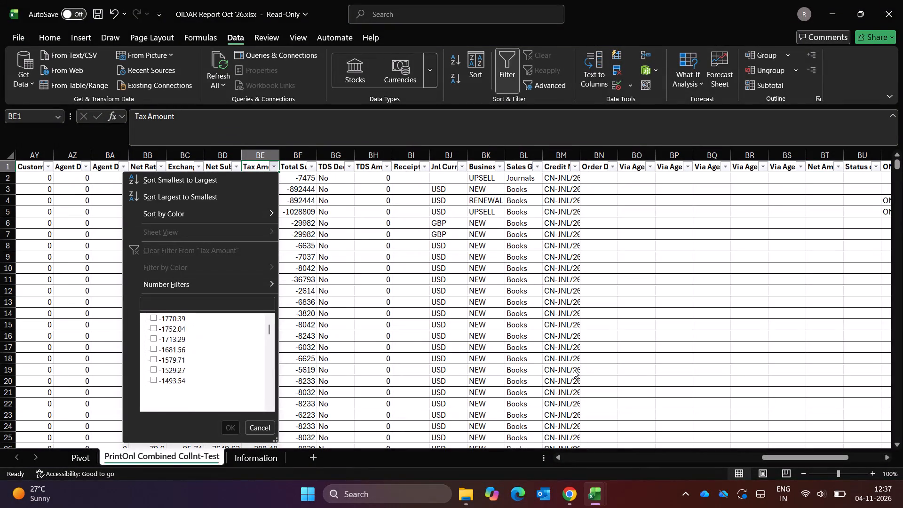
{"action": "key", "text": "Down"}
{"action": "key", "text": "Down"}
{"action": "key", "text": "Down"}
{"action": "key", "text": "Down"}
{"action": "key", "text": "Down"}
{"action": "key", "text": "Down"}
{"action": "key", "text": "Down"}
{"action": "key", "text": "Down"}
{"action": "key", "text": "Down"}
{"action": "key", "text": "Down"}
{"action": "key", "text": "Down"}
{"action": "key", "text": "Down"}
{"action": "key", "text": "Down"}
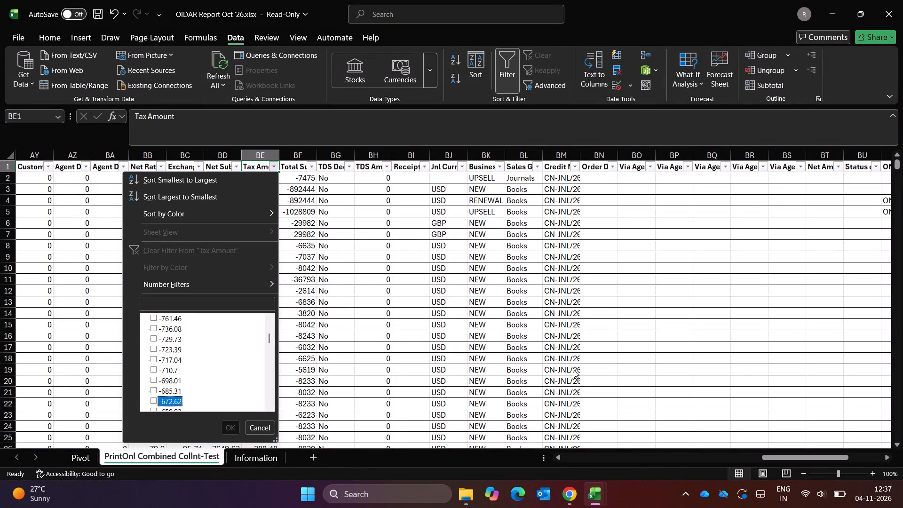
{"action": "key", "text": "Down"}
{"action": "key", "text": "Down"}
{"action": "key", "text": "Down"}
{"action": "key", "text": "Down"}
{"action": "key", "text": "Down"}
{"action": "key", "text": "Down"}
{"action": "key", "text": "Down"}
{"action": "key", "text": "Down"}
{"action": "key", "text": "Down"}
{"action": "key", "text": "Down"}
{"action": "key", "text": "Down"}
{"action": "key", "text": "Down"}
{"action": "key", "text": "Down"}
{"action": "key", "text": "Down"}
{"action": "key", "text": "Down"}
{"action": "key", "text": "Down"}
{"action": "key", "text": "Down"}
{"action": "key", "text": "Down"}
{"action": "key", "text": "Down"}
{"action": "key", "text": "Down"}
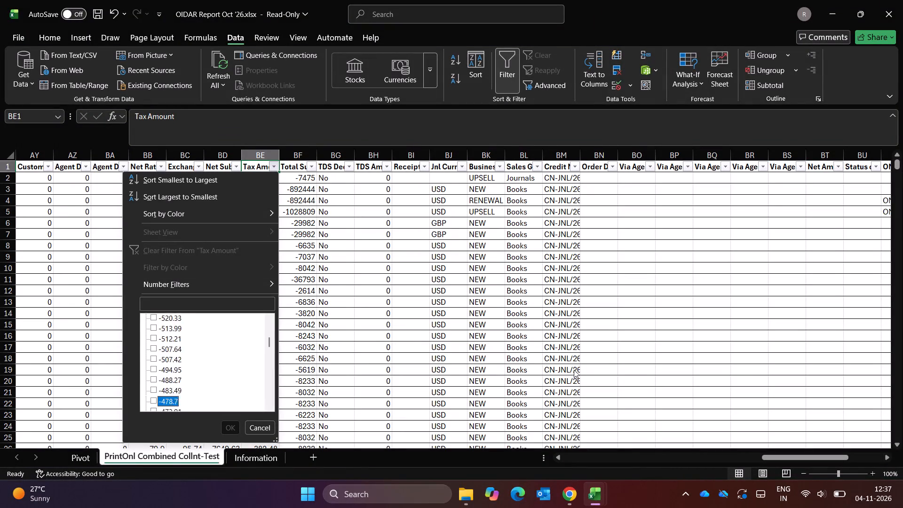
{"action": "key", "text": "Down"}
{"action": "key", "text": "Down"}
{"action": "key", "text": "Down"}
{"action": "key", "text": "Down"}
{"action": "key", "text": "Down"}
{"action": "key", "text": "Down"}
{"action": "key", "text": "Down"}
{"action": "key", "text": "Down"}
{"action": "key", "text": "Down"}
{"action": "key", "text": "Down"}
{"action": "key", "text": "Down"}
{"action": "key", "text": "Down"}
{"action": "key", "text": "Down"}
{"action": "key", "text": "Down"}
{"action": "key", "text": "Down"}
{"action": "key", "text": "Down"}
{"action": "key", "text": "Down"}
{"action": "key", "text": "Down"}
{"action": "key", "text": "Down"}
{"action": "key", "text": "Down"}
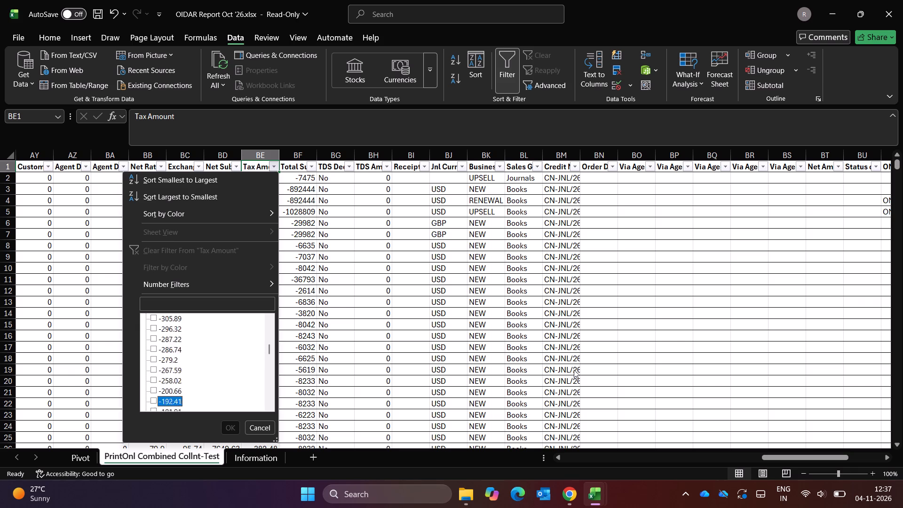
{"action": "key", "text": "Down"}
{"action": "key", "text": "Up"}
{"action": "key", "text": "Up"}
{"action": "key", "text": "Up"}
{"action": "key", "text": "Up"}
{"action": "key", "text": "Up"}
{"action": "key", "text": "Up"}
{"action": "key", "text": "Up"}
{"action": "key", "text": "Up"}
{"action": "key", "text": "Up"}
{"action": "key", "text": "Up"}
{"action": "key", "text": "Up"}
{"action": "key", "text": "Up"}
{"action": "key", "text": "Up"}
{"action": "key", "text": "Up"}
{"action": "key", "text": "Up"}
{"action": "key", "text": "Up"}
{"action": "key", "text": "Up"}
{"action": "key", "text": "Up"}
{"action": "key", "text": "Up"}
{"action": "key", "text": "Up"}
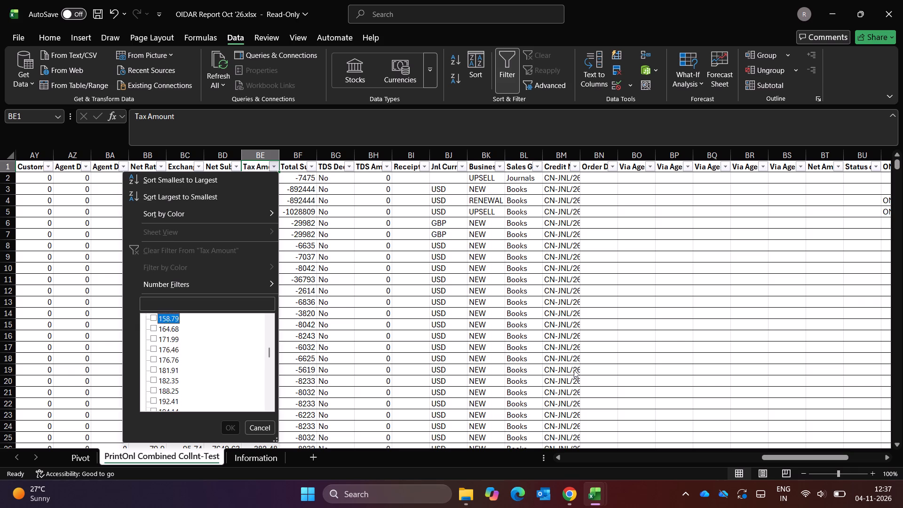
{"action": "key", "text": "Down"}
{"action": "key", "text": "Down"}
{"action": "key", "text": "Down"}
{"action": "key", "text": "Down"}
{"action": "key", "text": "Down"}
{"action": "key", "text": "Down"}
{"action": "key", "text": "Down"}
{"action": "key", "text": "Down"}
{"action": "key", "text": "Down"}
{"action": "key", "text": "Down"}
{"action": "key", "text": "Down"}
{"action": "key", "text": "Down"}
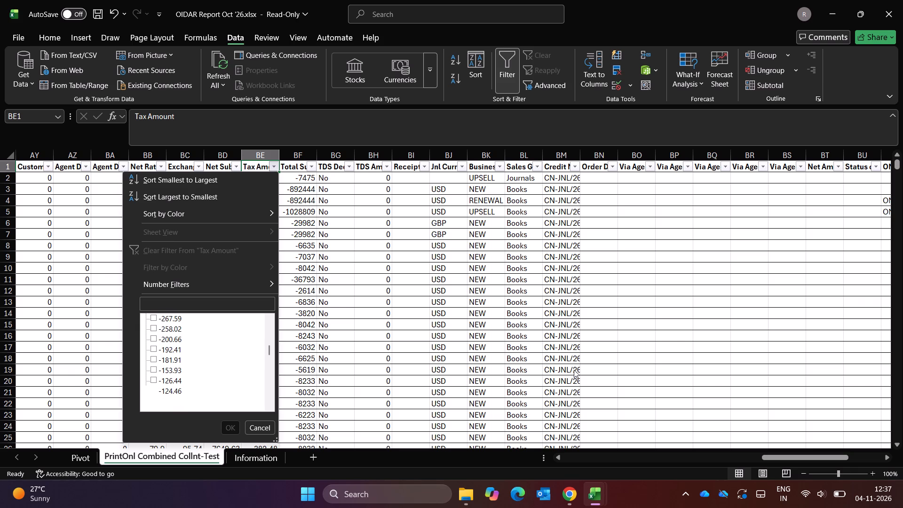
{"action": "key", "text": "Down"}
{"action": "key", "text": "Down"}
{"action": "key", "text": "Up"}
{"action": "key", "text": "Up"}
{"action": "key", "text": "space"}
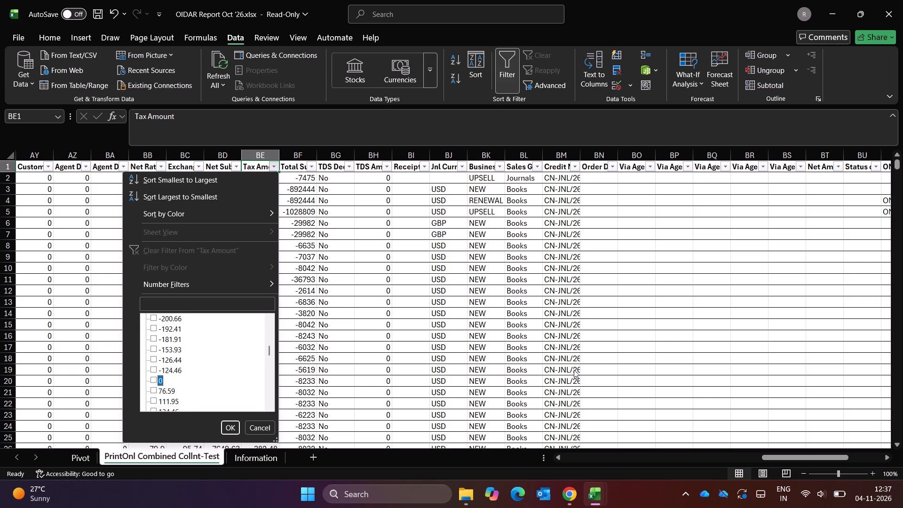
{"action": "key", "text": "Return"}
{"action": "key", "text": "Escape"}
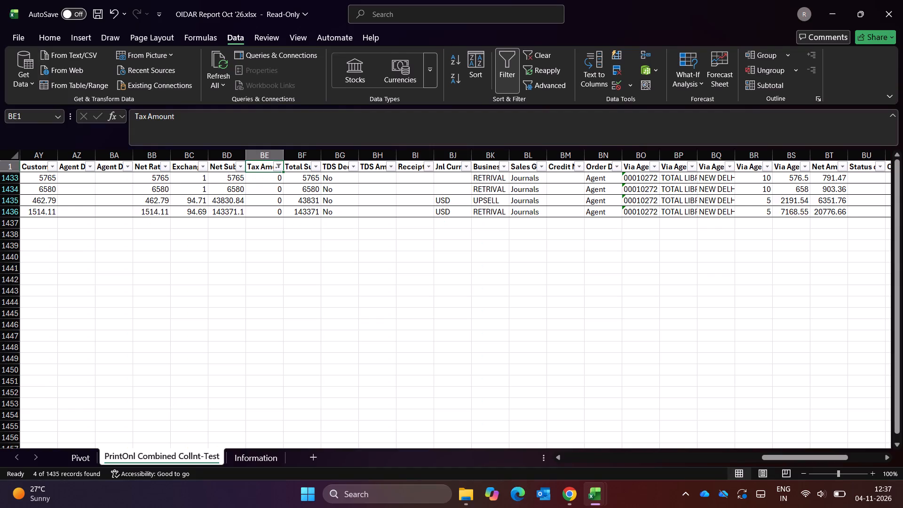
{"action": "key", "text": "Up"}
{"action": "key", "text": "Up"}
{"action": "key", "text": "ctrl+Left"}
{"action": "key", "text": "ctrl+Left"}
Switch to the GSTR-3B(HRY)Oct'26 workbook and delete its OIDAR-Exempts sheet.
{"action": "key", "text": "alt+Tab"}
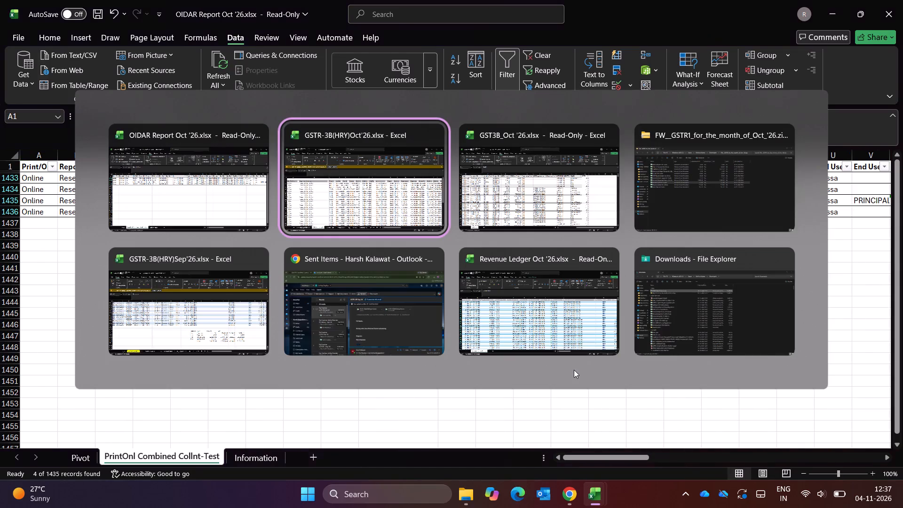
{"action": "key", "text": "alt+Right"}
{"action": "key", "text": "alt+Left"}
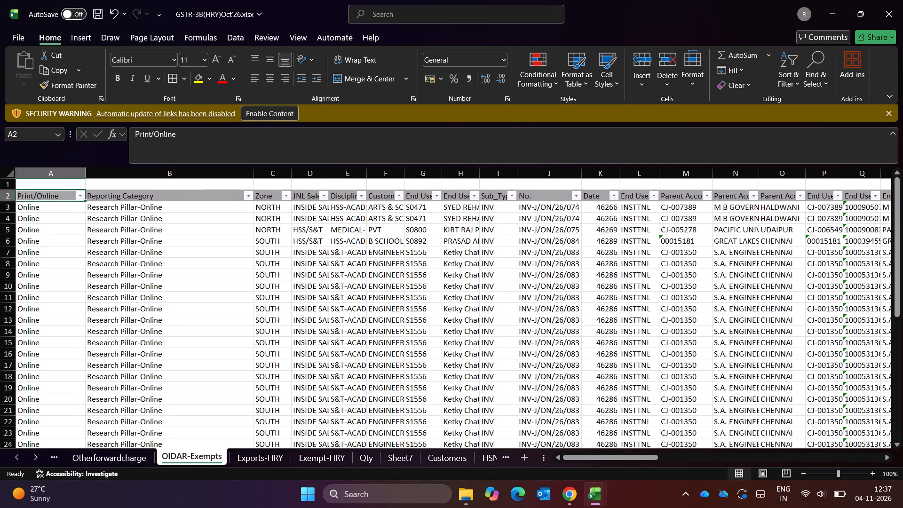
{"action": "right_click", "coordinate": [214, 460]}
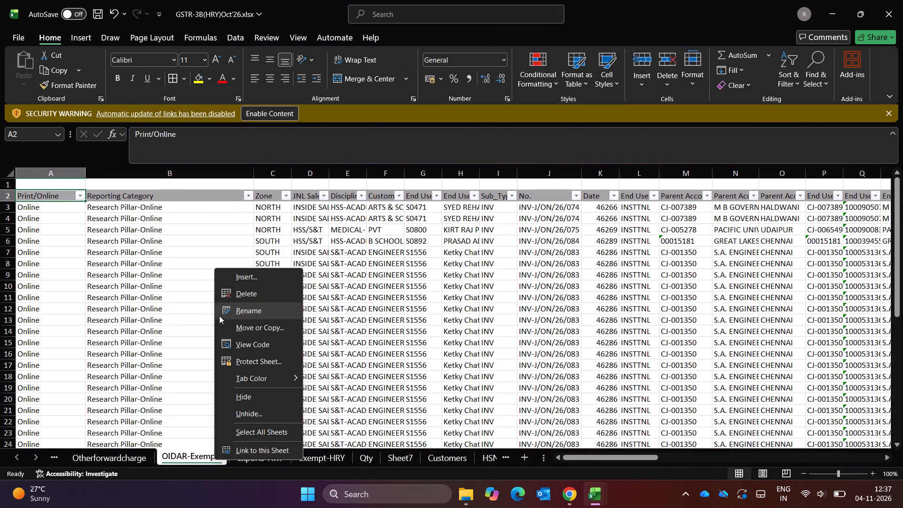
{"action": "left_click", "coordinate": [229, 301]}
{"action": "key", "text": "Return"}
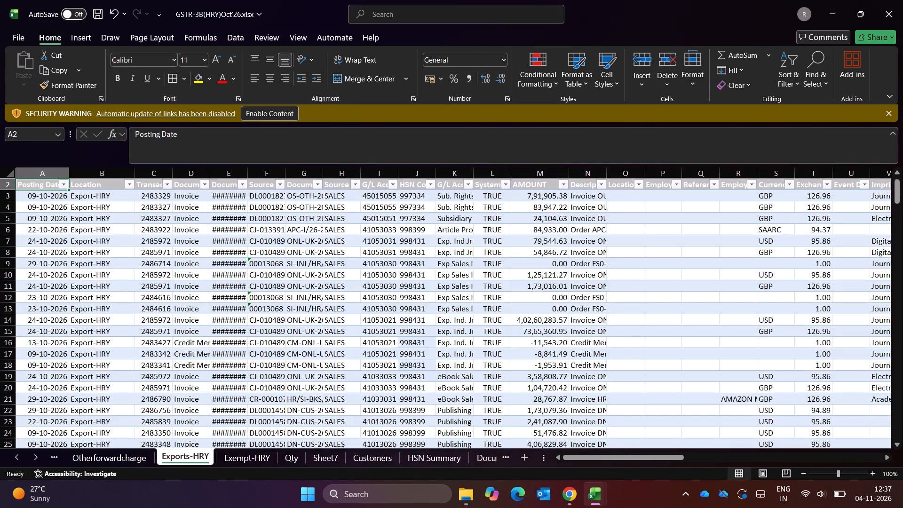
Copy the filtered OIDAR report with its headers into a new sheet after Exports-HRY in the Haryana GSTR-3B workbook, keeping the source formatting.
{"action": "key", "text": "alt+Tab"}
{"action": "key", "text": "ctrl+a"}
{"action": "key", "text": "ctrl+c"}
{"action": "key", "text": "alt+Tab"}
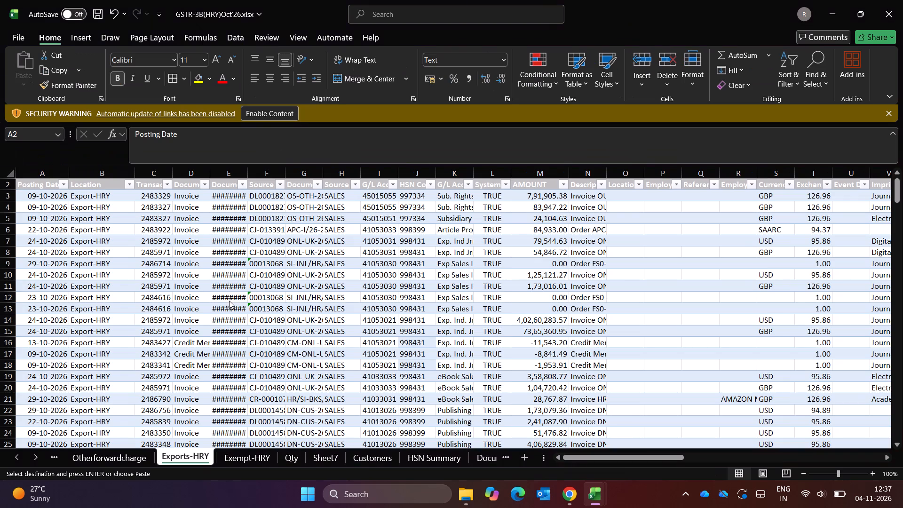
{"action": "left_click", "coordinate": [528, 458]}
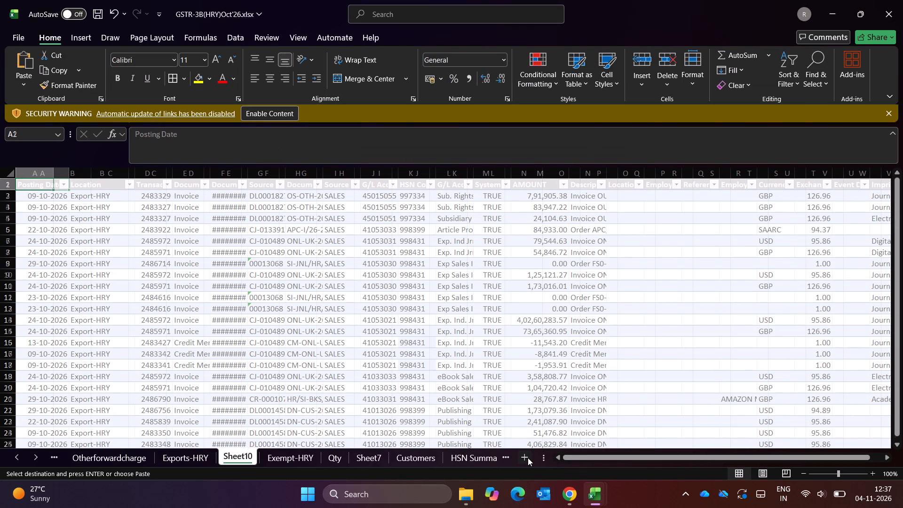
{"action": "key", "text": "ctrl+alt+v"}
{"action": "key", "text": "v"}
{"action": "key", "text": "Return"}
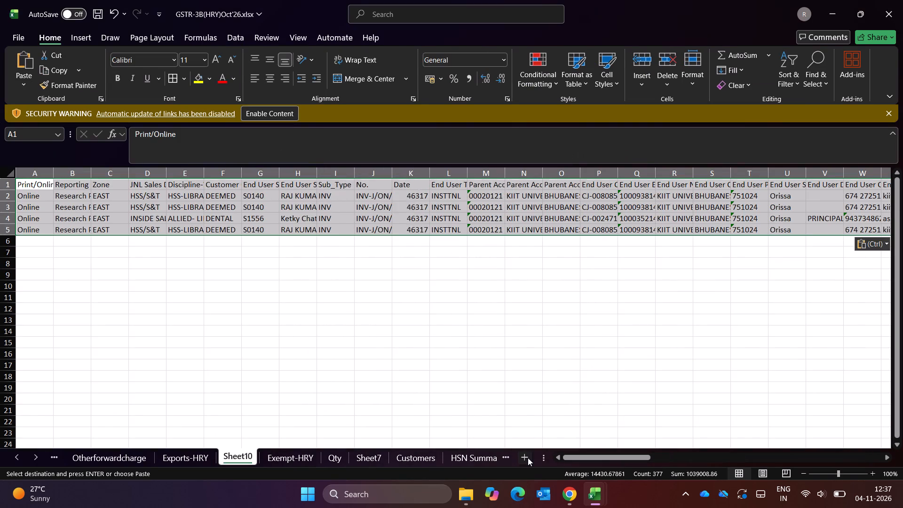
{"action": "key", "text": "ctrl+v"}
{"action": "key", "text": "Escape"}
Shade the new sheet's header row, from Print/Online through DTD, with a darker grey theme colour.
{"action": "key", "text": "Up"}
{"action": "key", "text": "ctrl+shift+Right"}
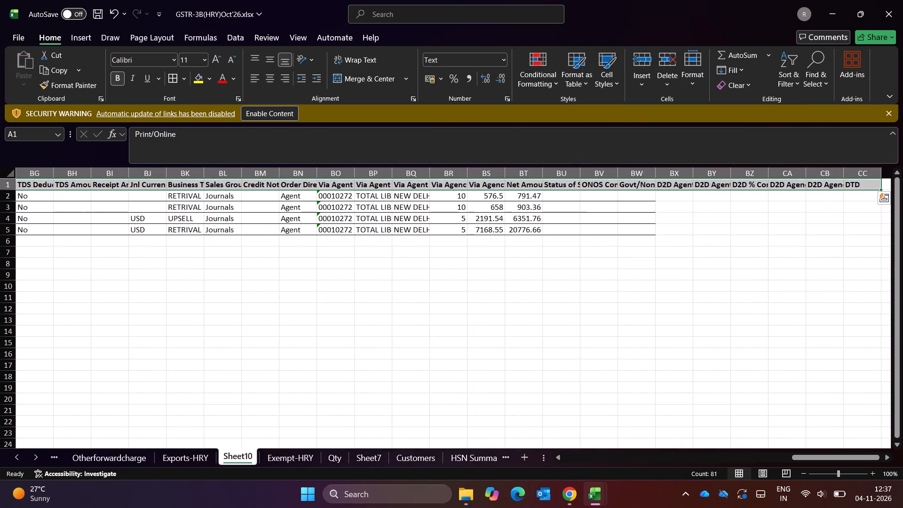
{"action": "left_click", "coordinate": [212, 80]}
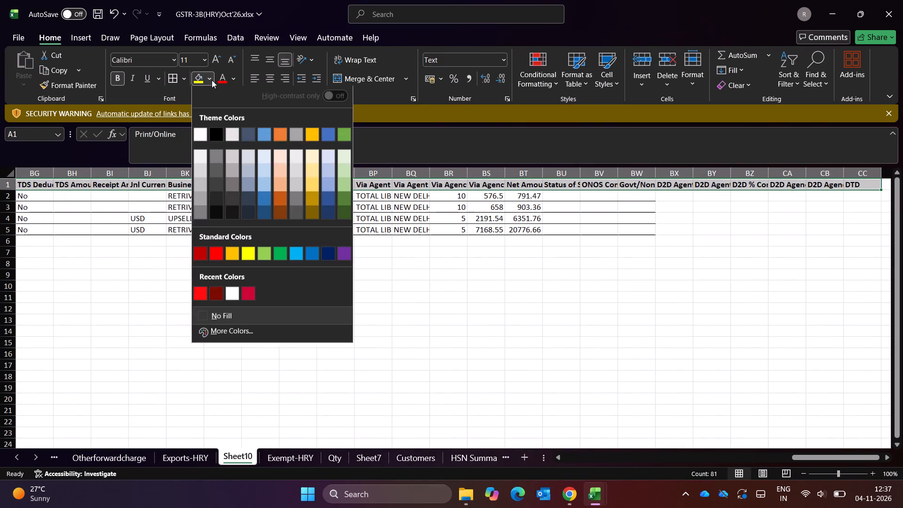
{"action": "left_click", "coordinate": [264, 137]}
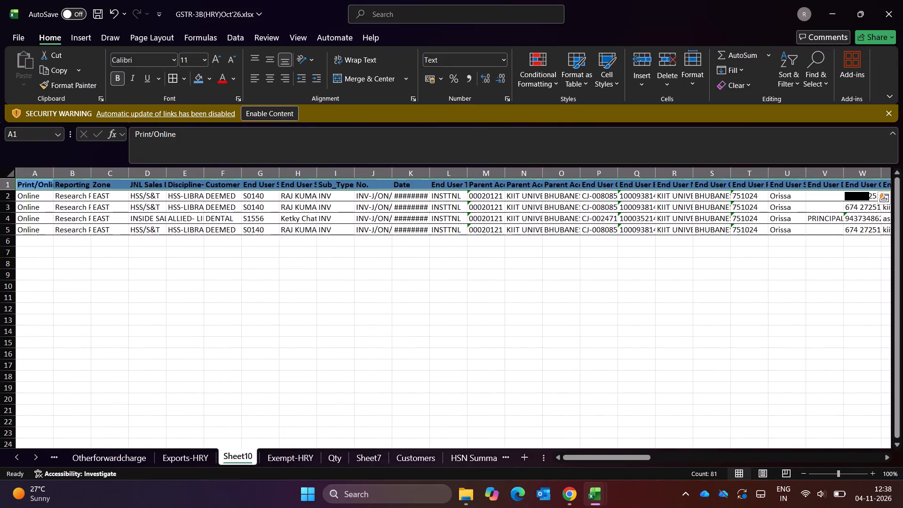
{"action": "left_click", "coordinate": [212, 82]}
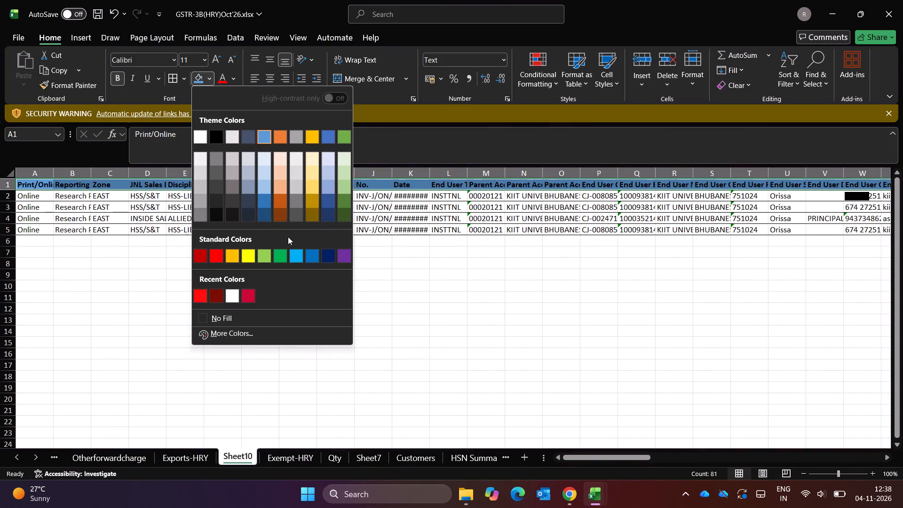
{"action": "left_click", "coordinate": [291, 202]}
{"action": "key", "text": "Escape"}
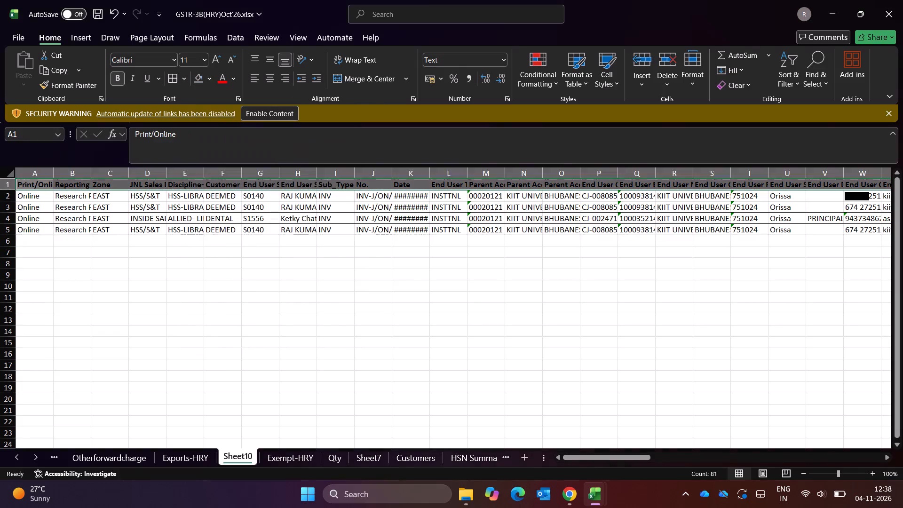
Examine the pasted sheet's header row from Print/Online across to its last column.
{"action": "key", "text": "Down"}
{"action": "key", "text": "Down"}
{"action": "key", "text": "Up"}
{"action": "key", "text": "Up"}
{"action": "key", "text": "Right"}
{"action": "key", "text": "Right"}
{"action": "key", "text": "Right"}
{"action": "key", "text": "Right"}
{"action": "key", "text": "Right"}
{"action": "key", "text": "Right"}
{"action": "key", "text": "Right"}
{"action": "key", "text": "Right"}
{"action": "key", "text": "Right"}
{"action": "key", "text": "Right"}
{"action": "key", "text": "Right"}
{"action": "key", "text": "Right"}
{"action": "key", "text": "Right"}
{"action": "key", "text": "Right"}
{"action": "key", "text": "Right"}
{"action": "key", "text": "Right"}
{"action": "key", "text": "Right"}
{"action": "key", "text": "Right"}
{"action": "key", "text": "Right"}
{"action": "key", "text": "Right"}
{"action": "key", "text": "Right"}
{"action": "key", "text": "Right"}
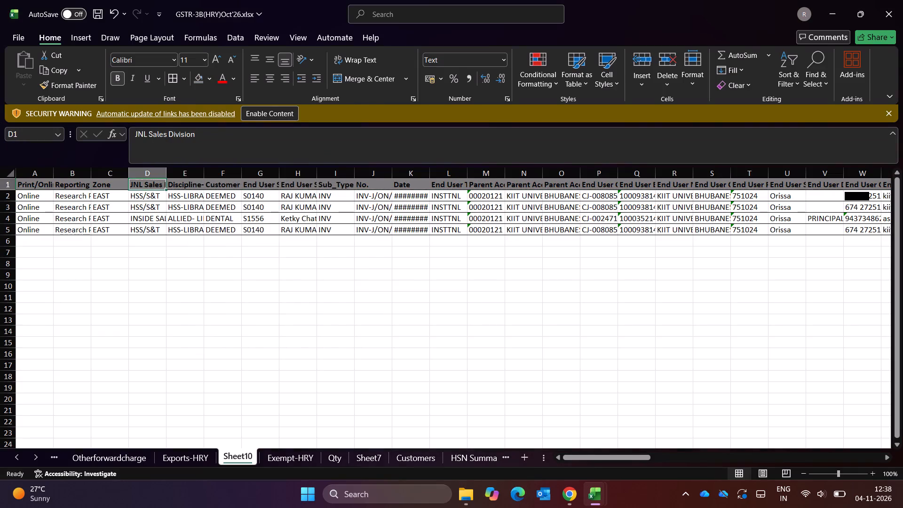
{"action": "key", "text": "Right"}
{"action": "key", "text": "Right"}
{"action": "key", "text": "Right"}
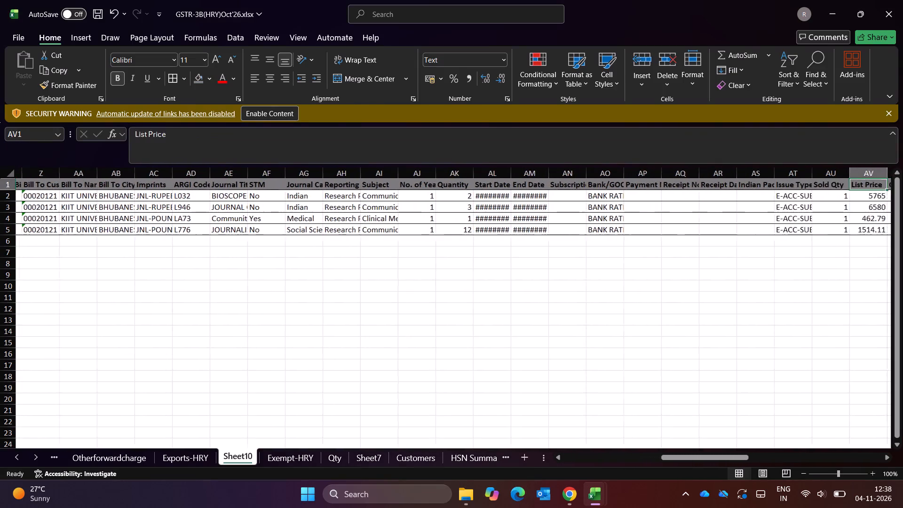
{"action": "key", "text": "Right"}
{"action": "key", "text": "Right"}
{"action": "key", "text": "Right"}
{"action": "key", "text": "ctrl+Right"}
{"action": "key", "text": "ctrl+Left"}
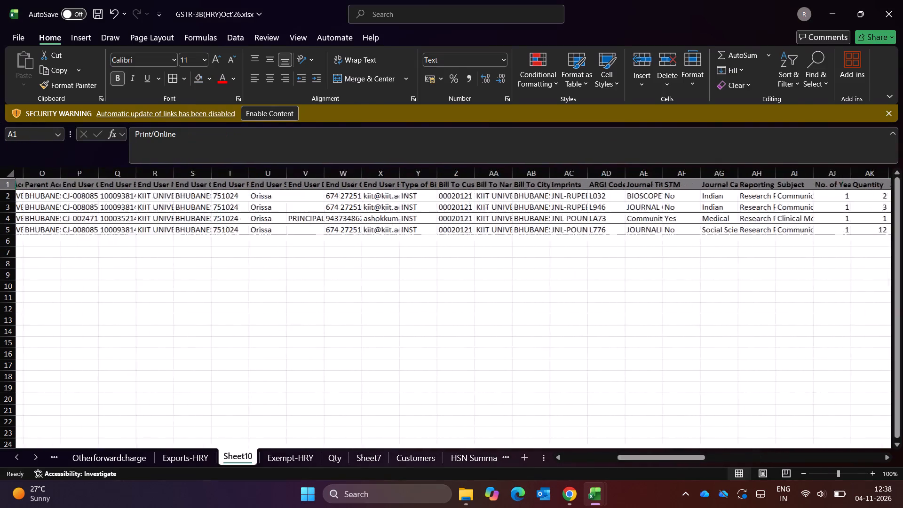
{"action": "key", "text": "ctrl+Left"}
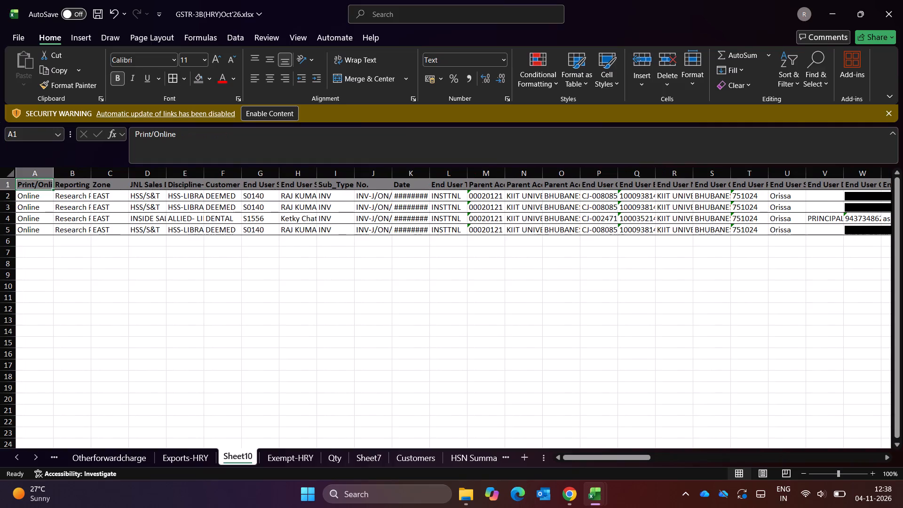
Rename the new sheet as OIDAR-EXEMPT.
{"action": "double_click", "coordinate": [249, 461]}
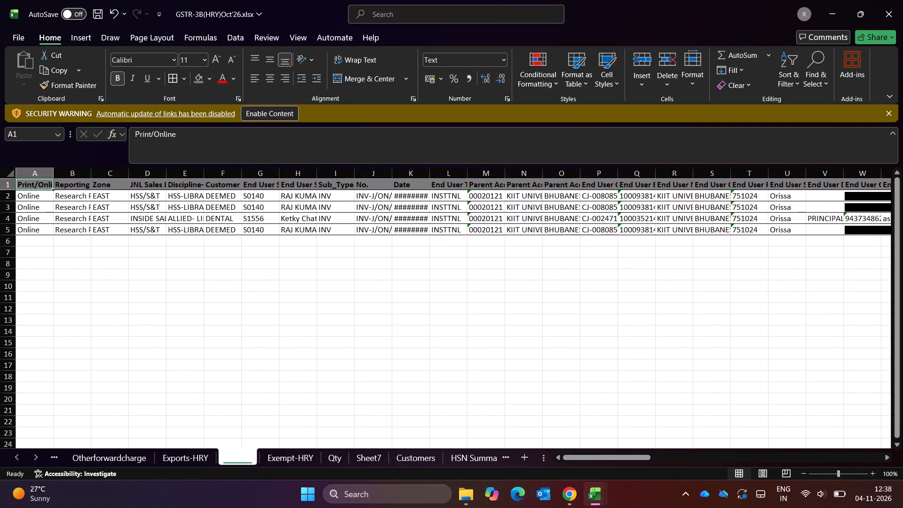
{"action": "key", "text": "BackSpace"}
{"action": "type", "text": "OIDAR"}
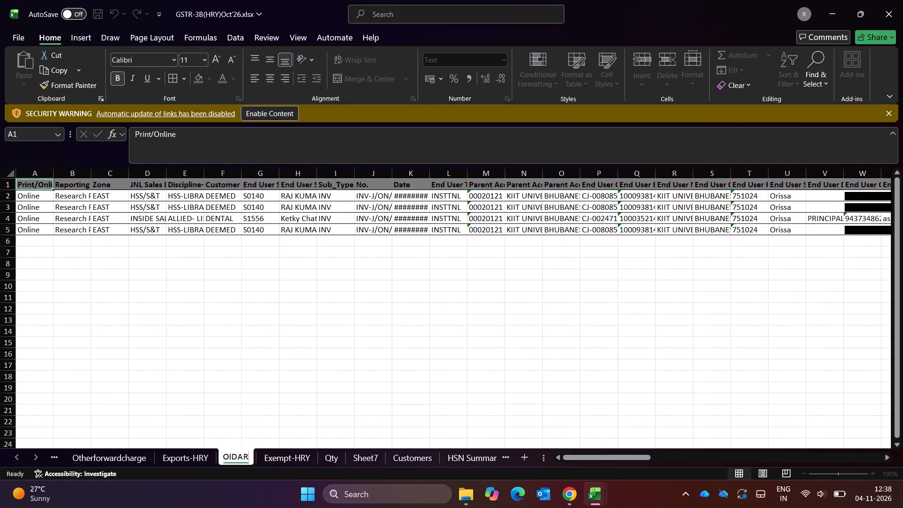
{"action": "type", "text": "-EXEMPTS"}
{"action": "key", "text": "BackSpace"}
{"action": "key", "text": "Return"}
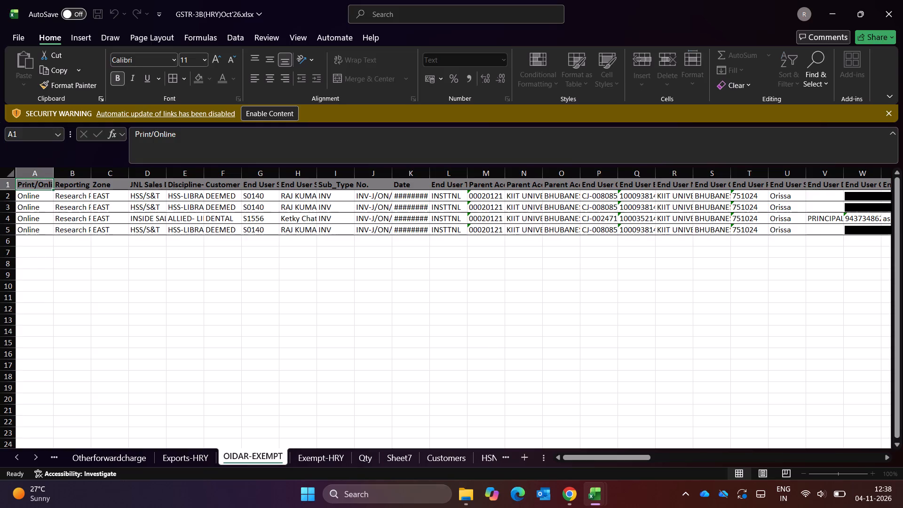
{"action": "key", "text": "Up"}
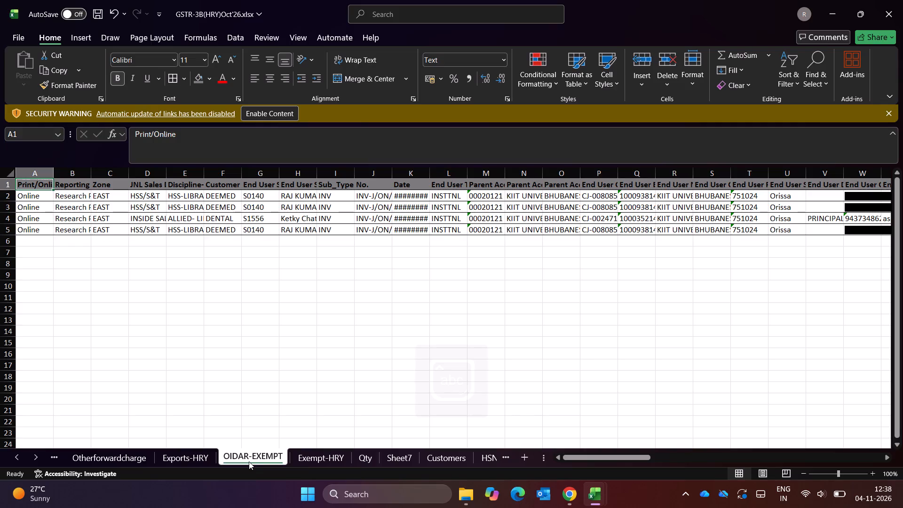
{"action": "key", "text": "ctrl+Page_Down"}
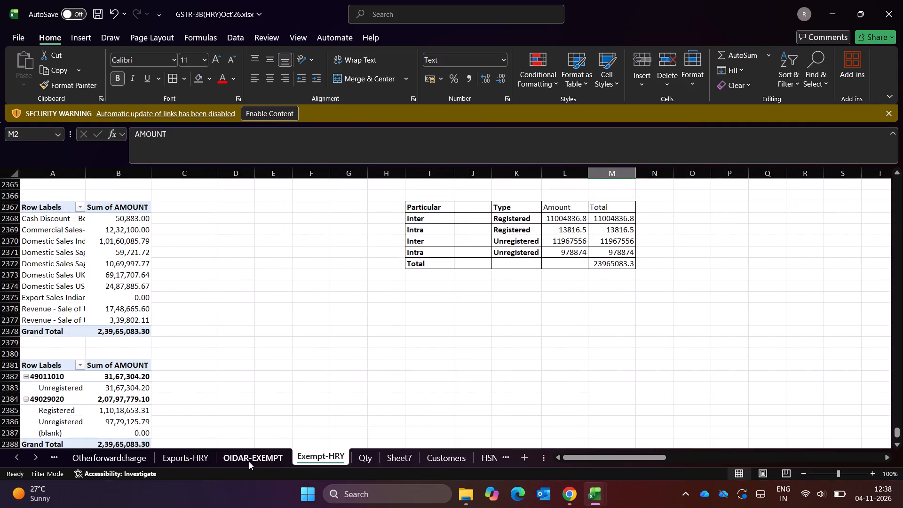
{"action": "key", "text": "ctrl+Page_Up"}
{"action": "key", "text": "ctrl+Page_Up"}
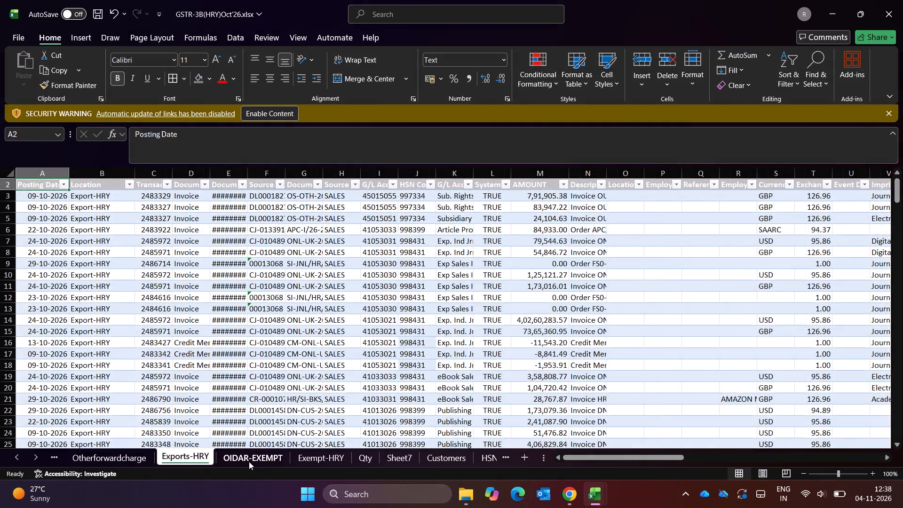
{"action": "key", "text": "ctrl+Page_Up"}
Switch to the OIDAR report and reselect all Tax Amount values in its filter on the PrintOnl Combined CollInt-Test sheet.
{"action": "key", "text": "alt+Tab"}
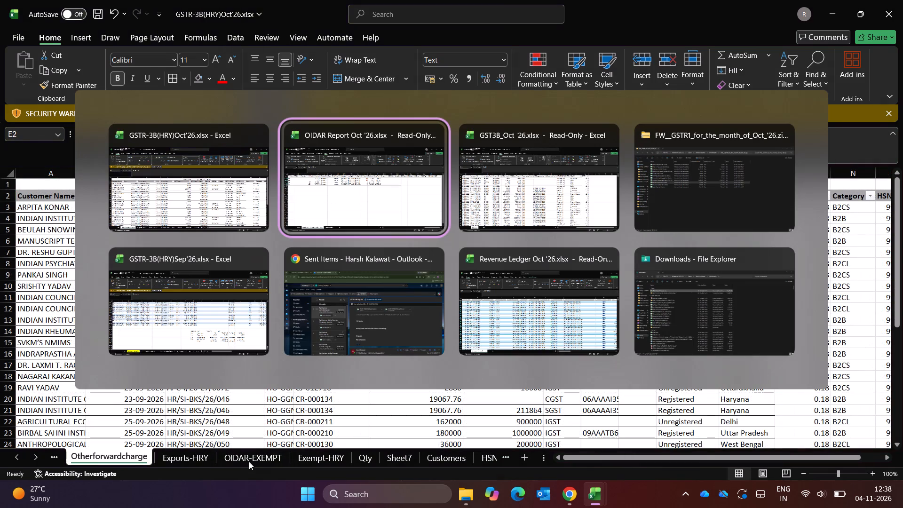
{"action": "key", "text": "Up"}
{"action": "key", "text": "Up"}
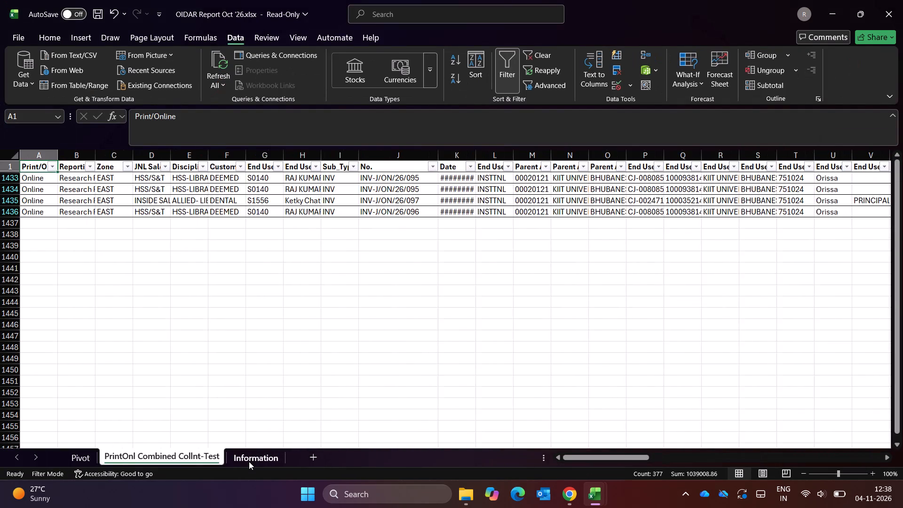
{"action": "key", "text": "Right"}
{"action": "key", "text": "Right"}
{"action": "key", "text": "Right"}
{"action": "key", "text": "ctrl+Right"}
{"action": "key", "text": "Left"}
{"action": "key", "text": "Left"}
{"action": "key", "text": "Left"}
{"action": "key", "text": "Left"}
{"action": "key", "text": "Left"}
{"action": "key", "text": "Left"}
{"action": "key", "text": "Left"}
{"action": "key", "text": "Left"}
{"action": "key", "text": "Left"}
{"action": "key", "text": "Left"}
{"action": "key", "text": "Left"}
{"action": "key", "text": "Left"}
{"action": "key", "text": "Left"}
{"action": "key", "text": "Left"}
{"action": "key", "text": "Left"}
{"action": "key", "text": "Left"}
{"action": "key", "text": "Left"}
{"action": "key", "text": "Left"}
{"action": "key", "text": "Left"}
{"action": "key", "text": "Left"}
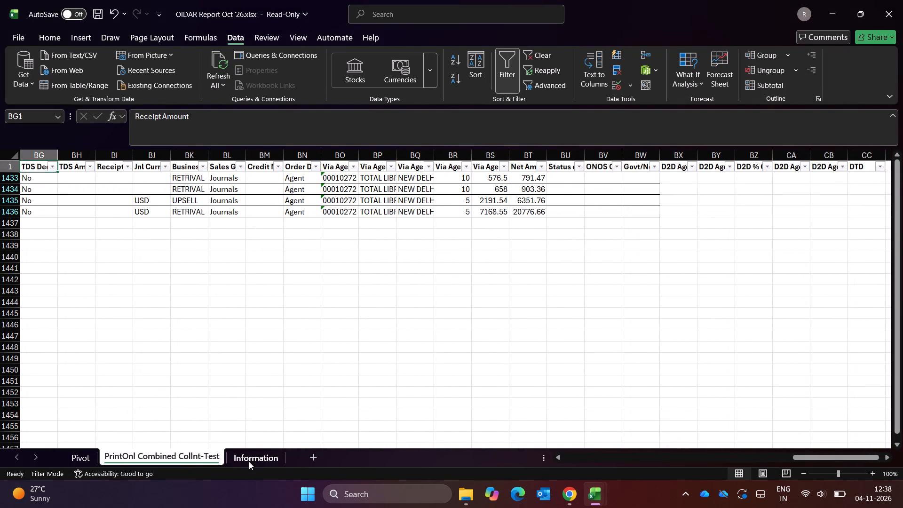
{"action": "key", "text": "Right"}
{"action": "key", "text": "Right"}
{"action": "key", "text": "Right"}
{"action": "key", "text": "Right"}
{"action": "key", "text": "Right"}
{"action": "key", "text": "Right"}
{"action": "key", "text": "Right"}
{"action": "key", "text": "Right"}
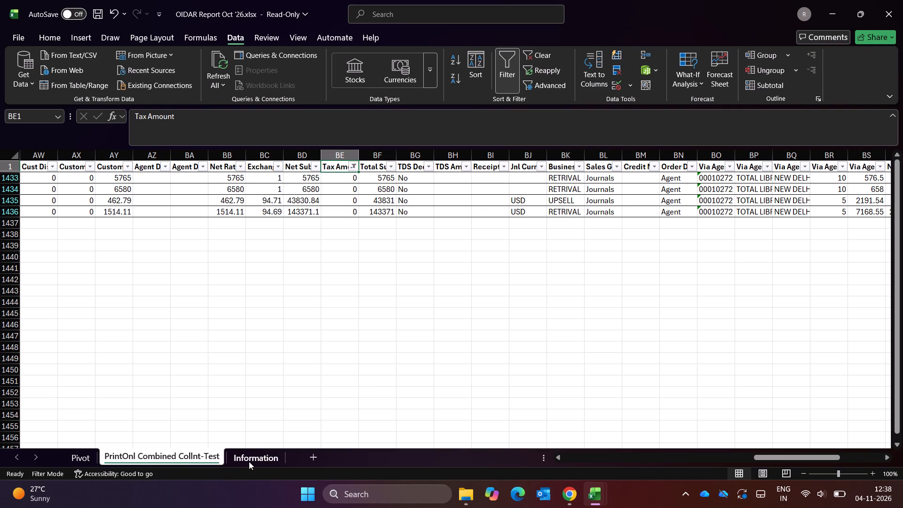
{"action": "key", "text": "alt+Down"}
{"action": "key", "text": "alt+Down"}
{"action": "key", "text": "alt+Down"}
{"action": "key", "text": "alt+Down"}
{"action": "key", "text": "alt+Down"}
{"action": "key", "text": "alt+Down"}
{"action": "key", "text": "alt+Down"}
{"action": "key", "text": "alt+Down"}
{"action": "key", "text": "alt+Down"}
{"action": "key", "text": "alt+Down"}
{"action": "key", "text": "alt+Down"}
{"action": "key", "text": "Up"}
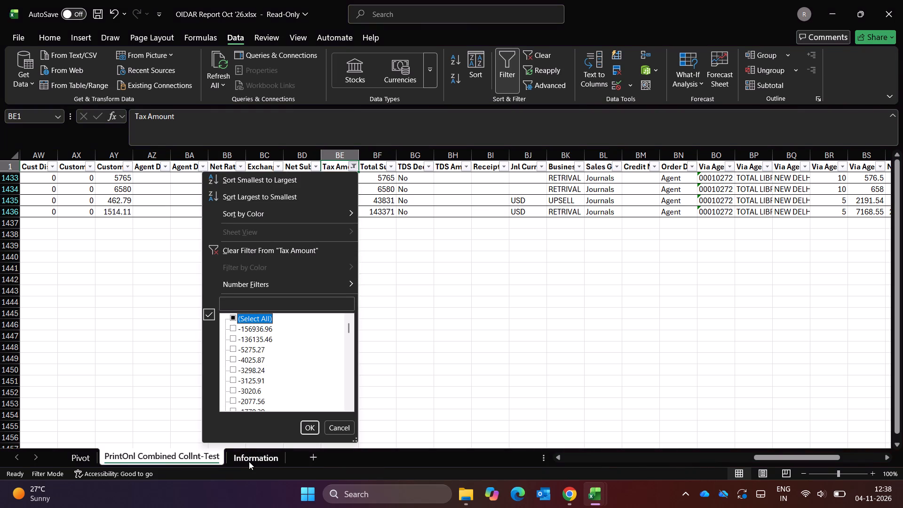
{"action": "key", "text": "space"}
{"action": "key", "text": "Return"}
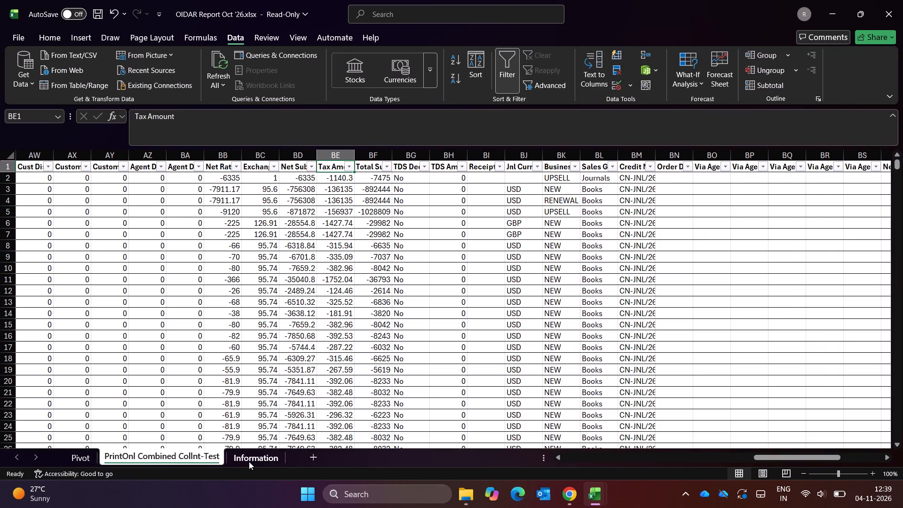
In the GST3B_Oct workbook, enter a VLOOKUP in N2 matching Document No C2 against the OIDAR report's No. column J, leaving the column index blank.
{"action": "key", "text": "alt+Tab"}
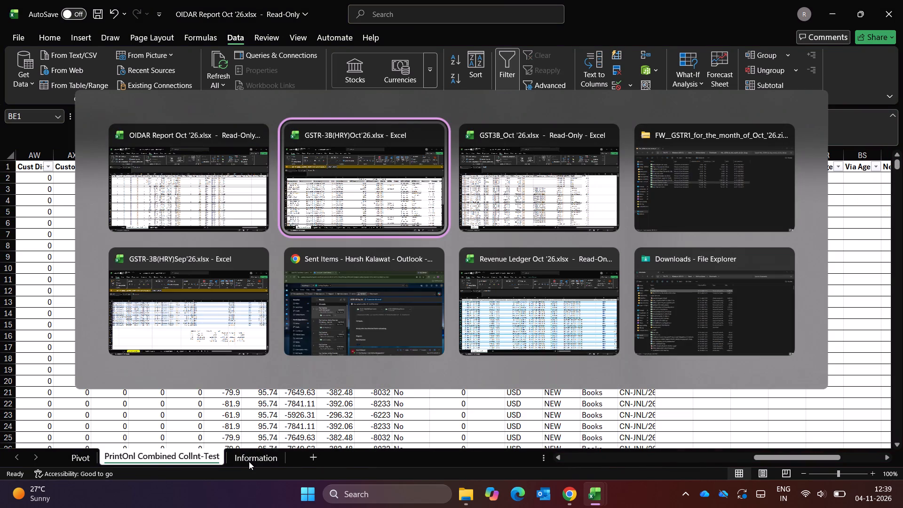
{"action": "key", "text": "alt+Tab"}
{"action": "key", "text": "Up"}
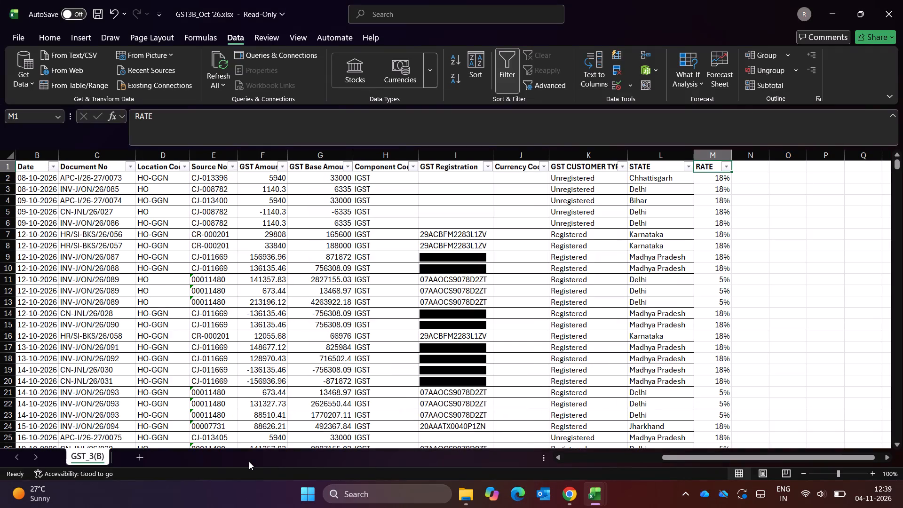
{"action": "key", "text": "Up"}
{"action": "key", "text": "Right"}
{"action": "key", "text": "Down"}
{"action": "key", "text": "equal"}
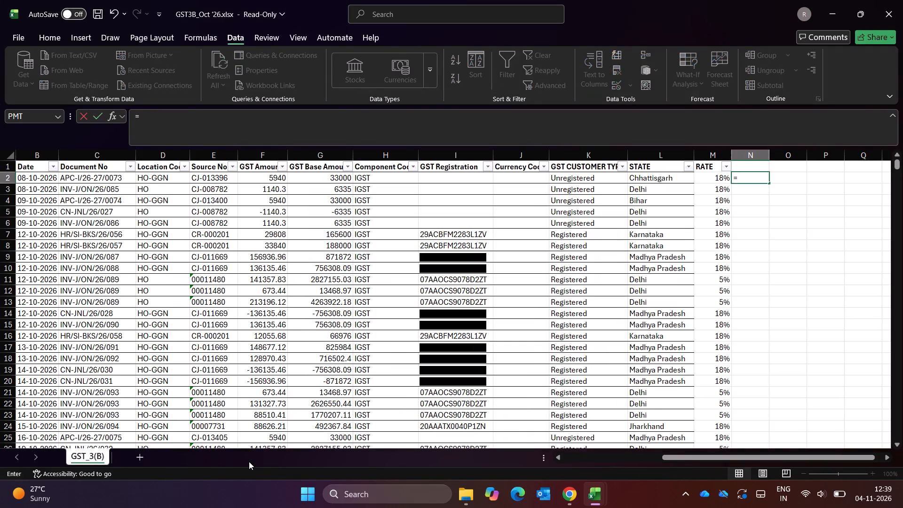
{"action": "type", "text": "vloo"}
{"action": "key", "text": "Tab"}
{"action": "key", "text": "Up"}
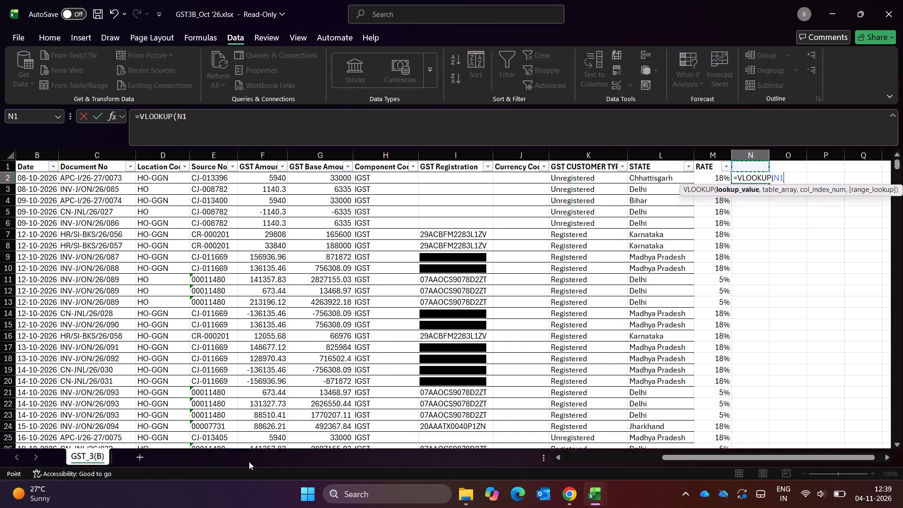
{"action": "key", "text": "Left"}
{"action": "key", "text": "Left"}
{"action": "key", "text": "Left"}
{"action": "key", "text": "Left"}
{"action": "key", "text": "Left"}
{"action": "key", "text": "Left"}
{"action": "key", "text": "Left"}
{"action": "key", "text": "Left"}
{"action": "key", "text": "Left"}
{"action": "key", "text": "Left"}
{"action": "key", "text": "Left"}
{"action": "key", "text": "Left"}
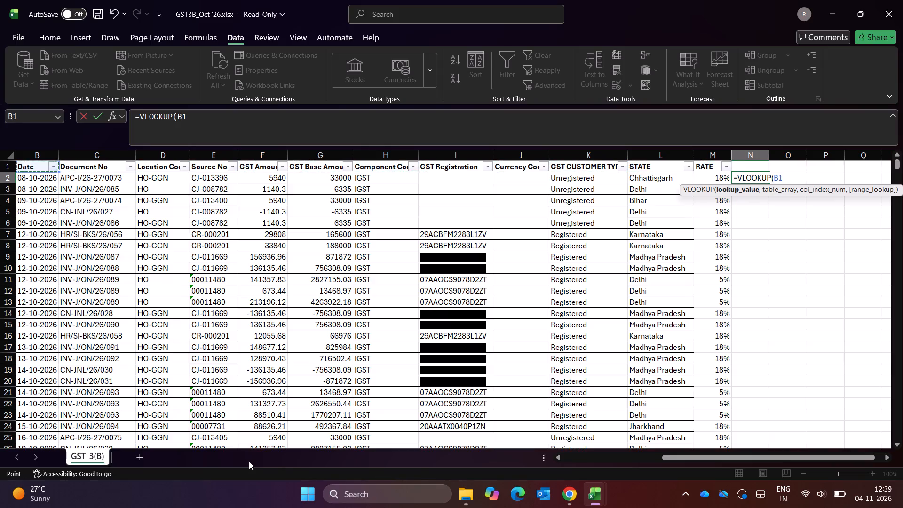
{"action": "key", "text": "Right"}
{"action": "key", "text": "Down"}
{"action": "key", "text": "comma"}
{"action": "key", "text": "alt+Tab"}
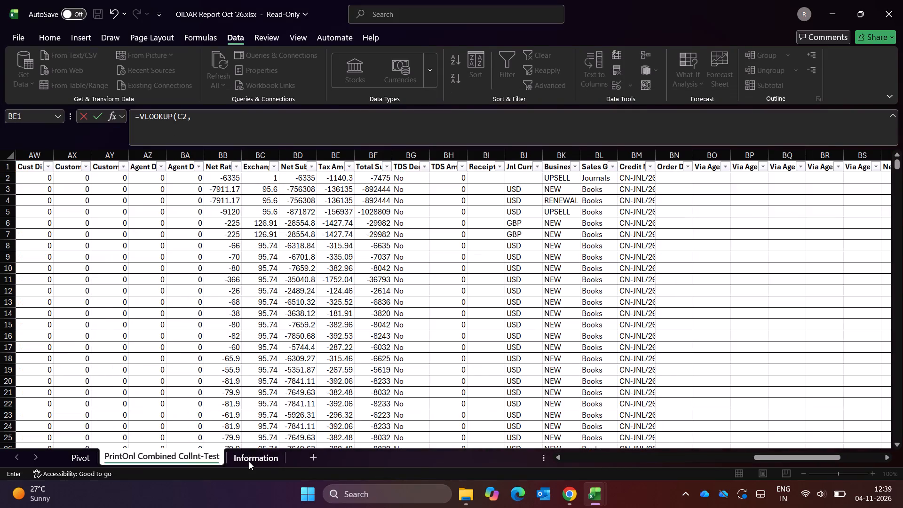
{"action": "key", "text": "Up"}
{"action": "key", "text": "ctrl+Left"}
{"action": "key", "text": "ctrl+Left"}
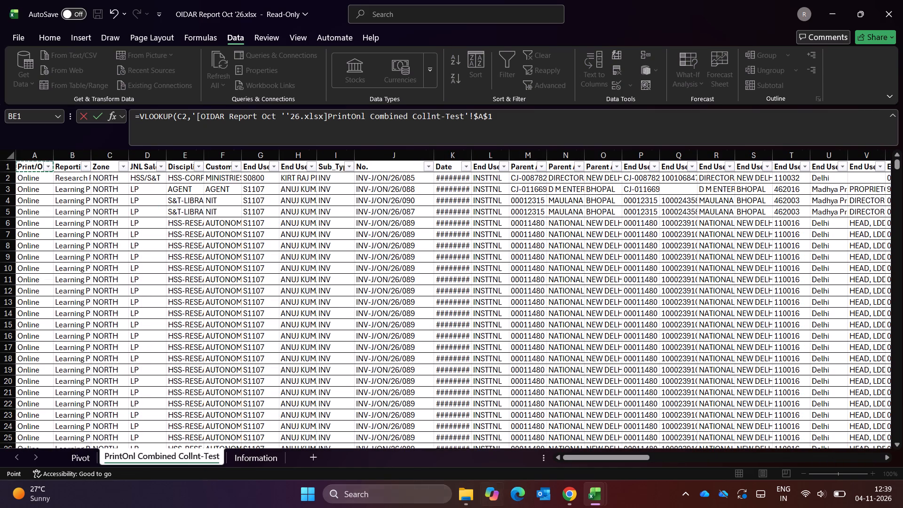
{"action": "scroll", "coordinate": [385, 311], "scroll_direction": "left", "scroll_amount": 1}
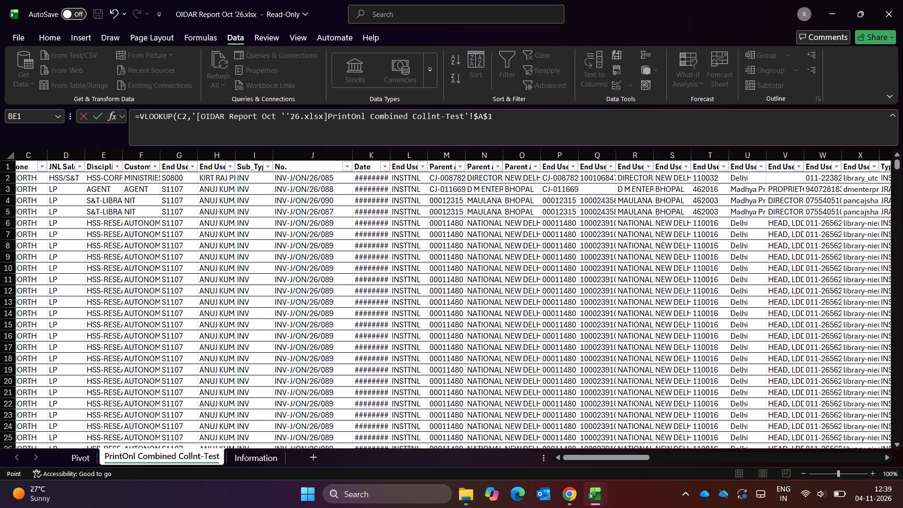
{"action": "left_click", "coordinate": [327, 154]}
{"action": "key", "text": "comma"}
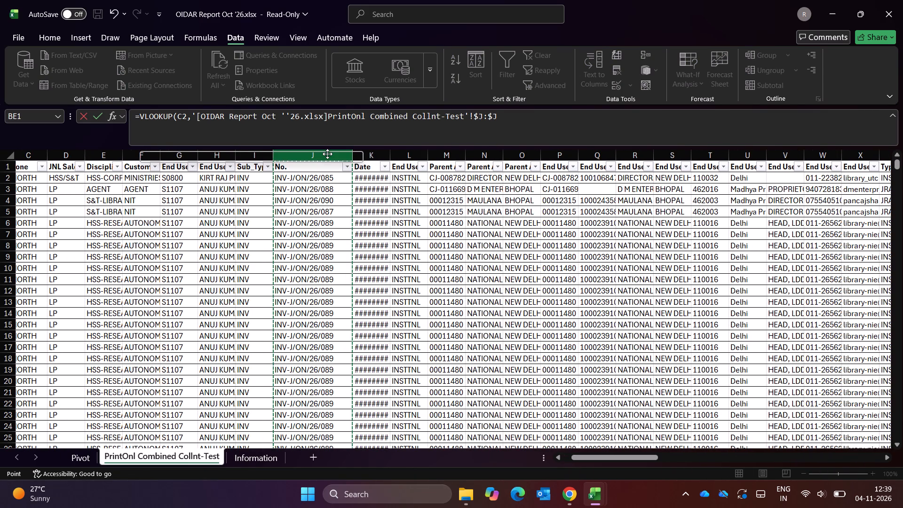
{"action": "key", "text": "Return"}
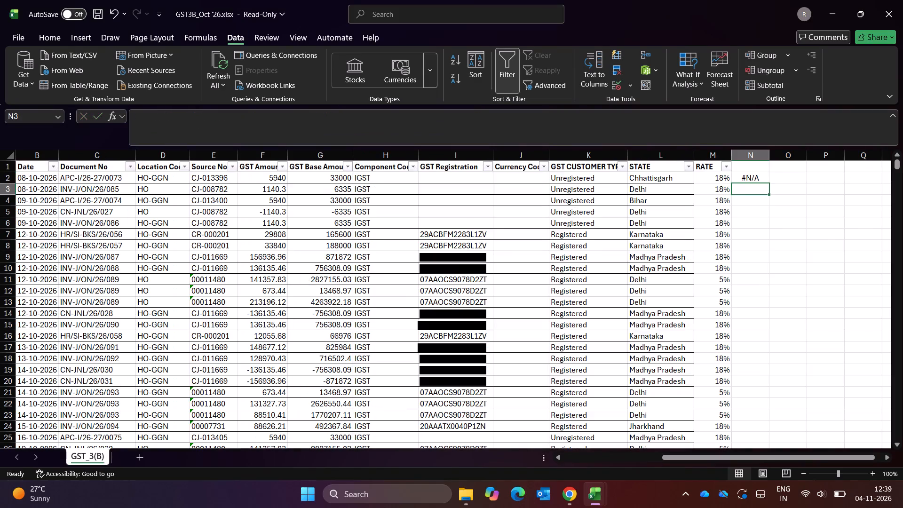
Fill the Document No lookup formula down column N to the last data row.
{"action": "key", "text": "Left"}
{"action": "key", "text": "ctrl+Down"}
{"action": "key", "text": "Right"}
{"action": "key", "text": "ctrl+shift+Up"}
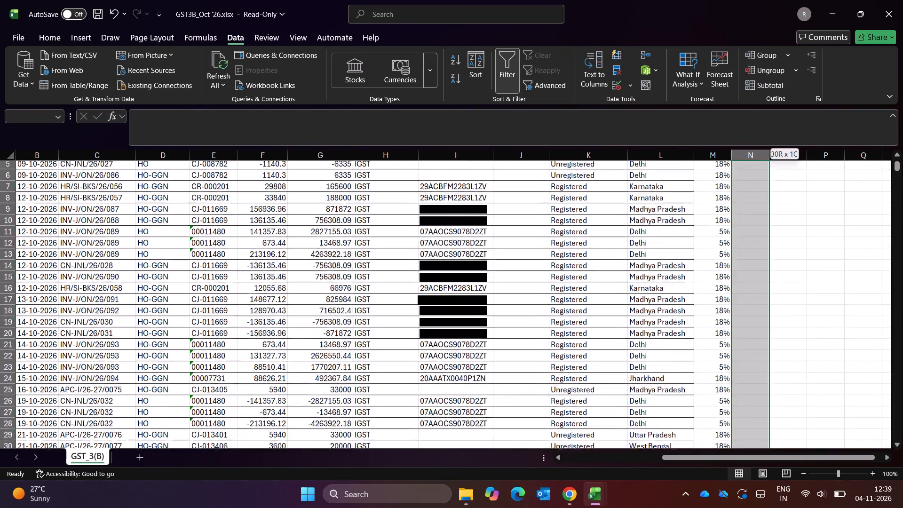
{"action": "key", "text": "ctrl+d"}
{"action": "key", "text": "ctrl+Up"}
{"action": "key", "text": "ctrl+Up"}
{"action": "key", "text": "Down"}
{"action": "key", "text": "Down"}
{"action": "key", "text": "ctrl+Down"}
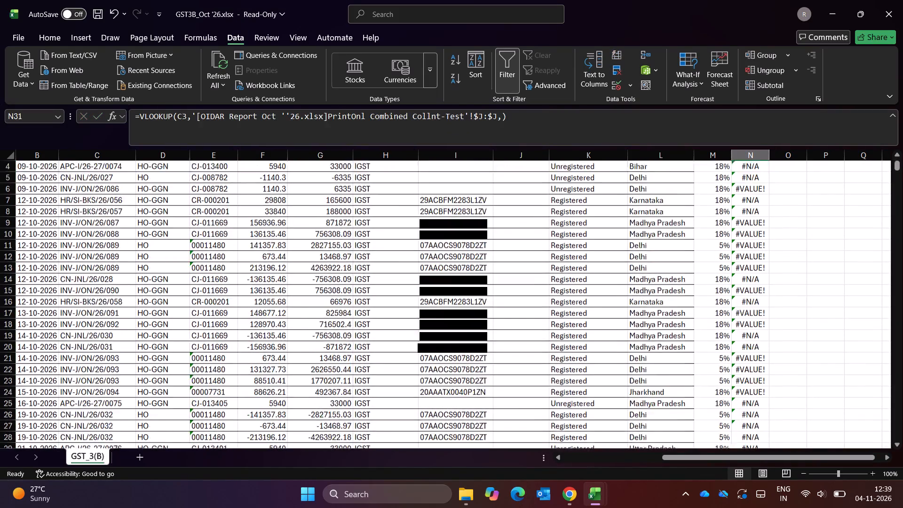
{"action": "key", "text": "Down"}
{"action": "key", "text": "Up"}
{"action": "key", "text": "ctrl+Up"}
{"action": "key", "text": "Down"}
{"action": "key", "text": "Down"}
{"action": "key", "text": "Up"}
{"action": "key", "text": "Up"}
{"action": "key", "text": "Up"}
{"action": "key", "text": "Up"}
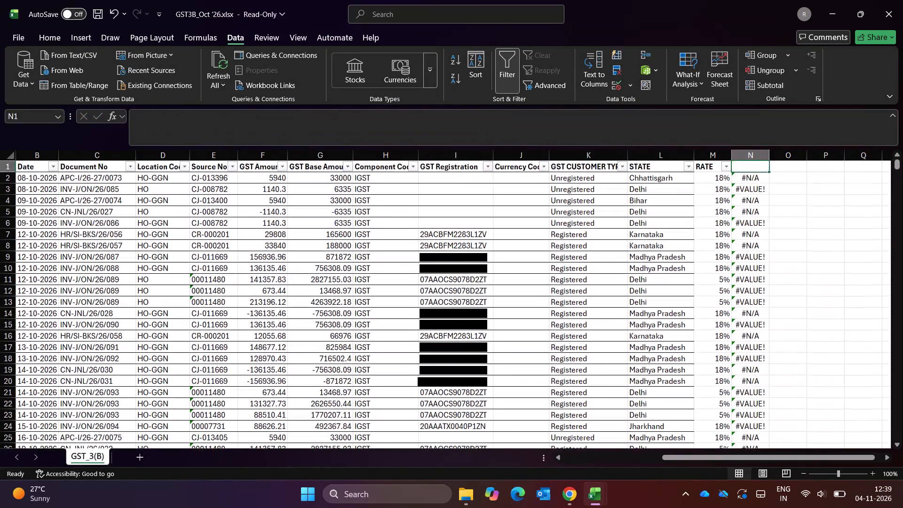
Examine the Document No entries in the GST_3(B) sheet and the No. entries in the OIDAR report.
{"action": "key", "text": "ctrl+Left"}
{"action": "key", "text": "ctrl+Left"}
{"action": "key", "text": "Right"}
{"action": "key", "text": "Right"}
{"action": "key", "text": "Right"}
{"action": "key", "text": "Right"}
{"action": "key", "text": "Down"}
{"action": "key", "text": "Left"}
{"action": "key", "text": "Left"}
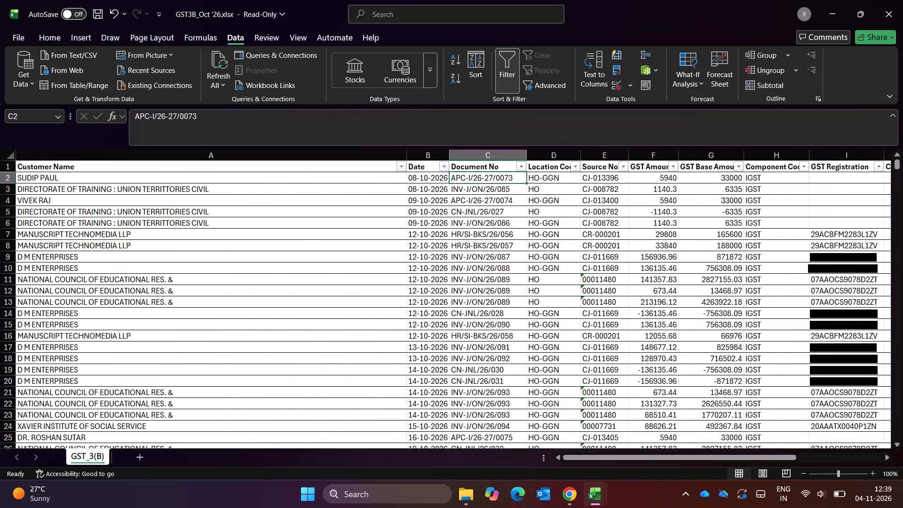
{"action": "key", "text": "ctrl+shift+Down"}
{"action": "key", "text": "Up"}
{"action": "key", "text": "Up"}
{"action": "key", "text": "alt+Tab"}
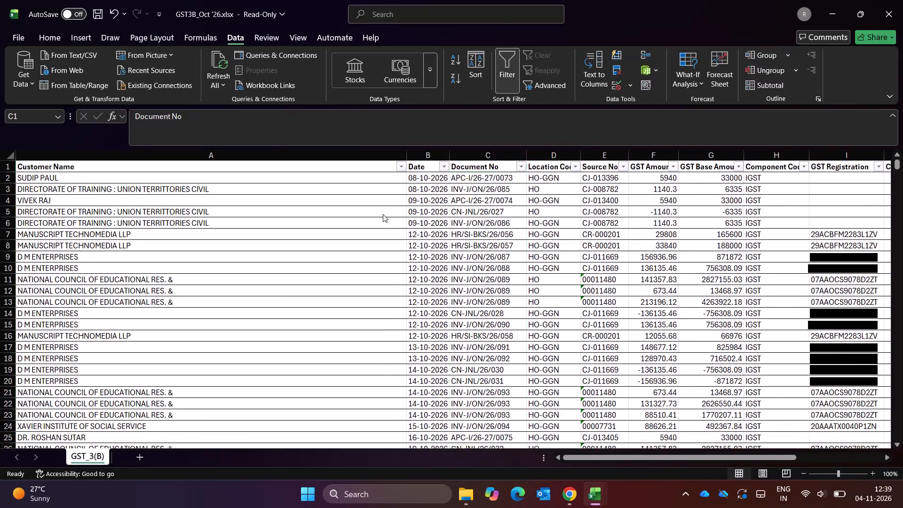
{"action": "key", "text": "Up"}
{"action": "key", "text": "ctrl+Left"}
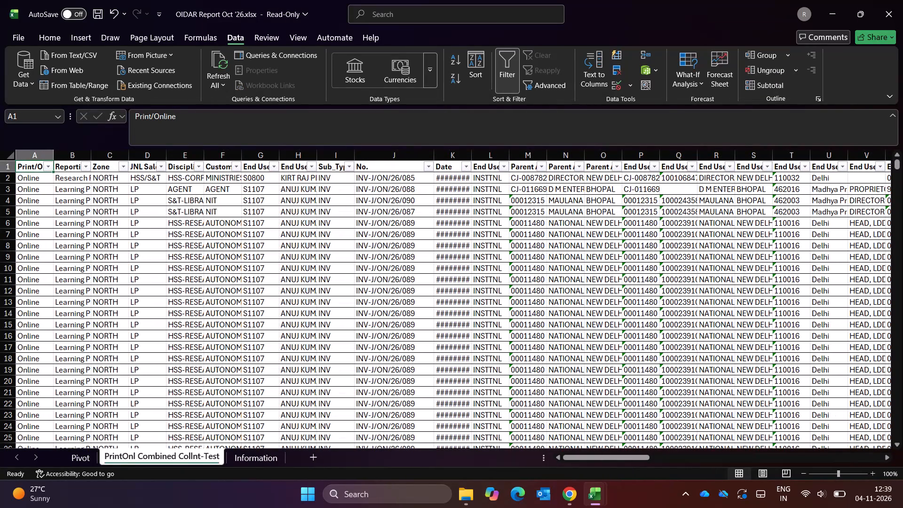
{"action": "left_click", "coordinate": [381, 180]}
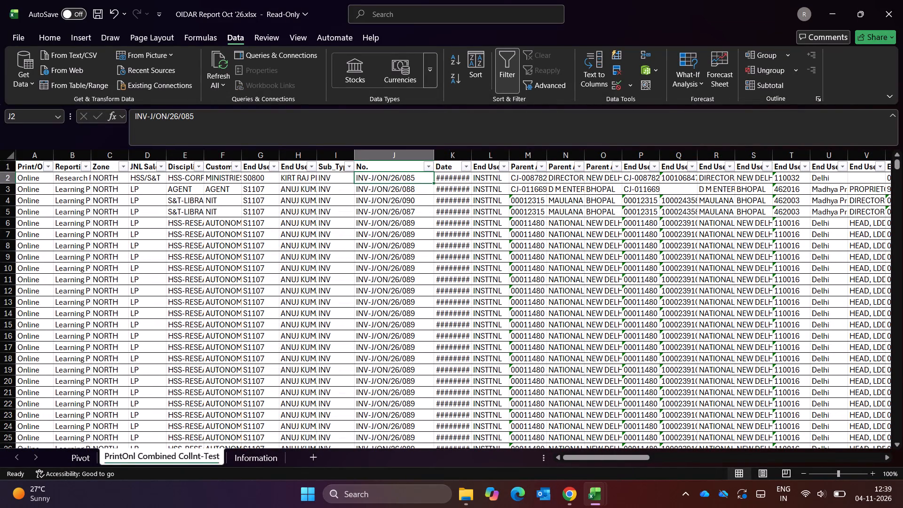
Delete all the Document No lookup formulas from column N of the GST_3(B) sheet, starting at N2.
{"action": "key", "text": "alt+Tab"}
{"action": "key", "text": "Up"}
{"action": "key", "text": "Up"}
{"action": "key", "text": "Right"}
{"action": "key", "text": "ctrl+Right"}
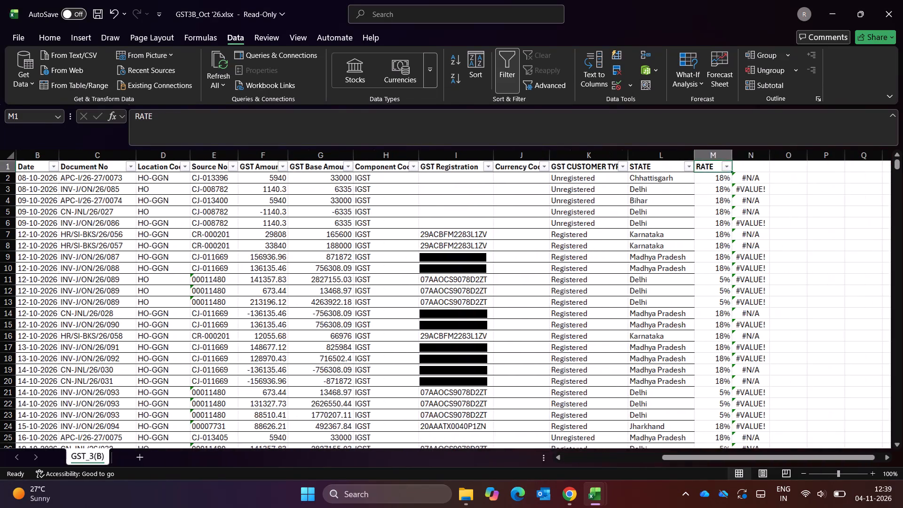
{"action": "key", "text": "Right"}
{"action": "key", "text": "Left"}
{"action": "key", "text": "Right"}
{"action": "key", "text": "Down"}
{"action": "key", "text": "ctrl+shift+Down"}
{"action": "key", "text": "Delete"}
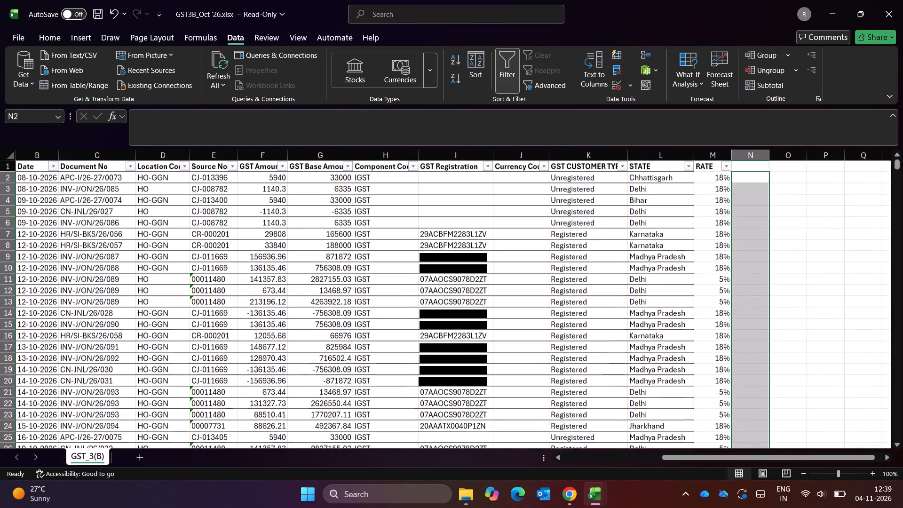
Enter a VLOOKUP in N2 matching Source No E2 against the OIDAR report's column P, with column index 1 and exact match 0.
{"action": "key", "text": "Up"}
{"action": "key", "text": "Up"}
{"action": "key", "text": "ctrl+Left"}
{"action": "key", "text": "ctrl+Left"}
{"action": "key", "text": "Right"}
{"action": "key", "text": "Right"}
{"action": "key", "text": "Right"}
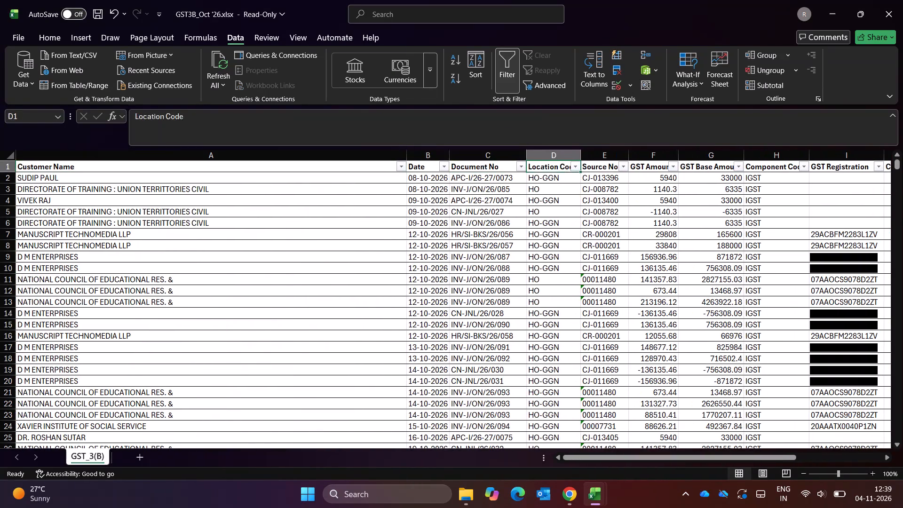
{"action": "key", "text": "Left"}
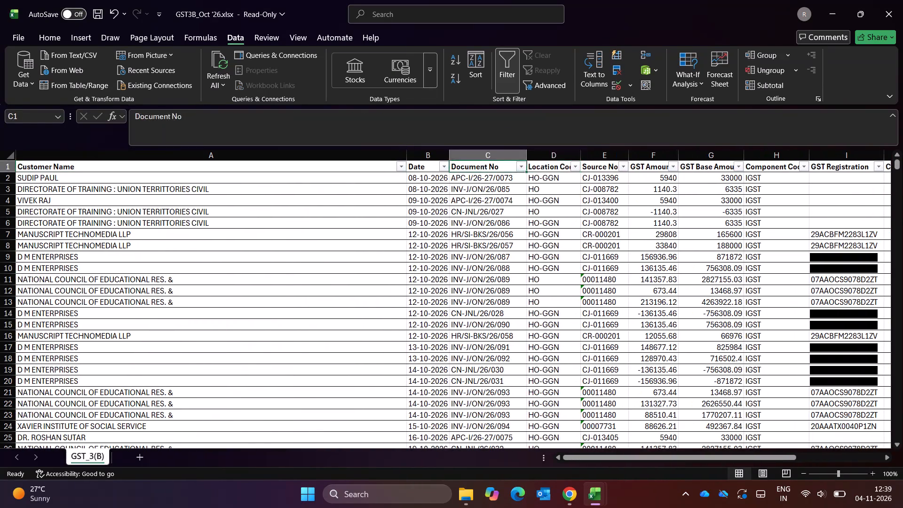
{"action": "key", "text": "ctrl+Right"}
{"action": "key", "text": "Right"}
{"action": "key", "text": "Down"}
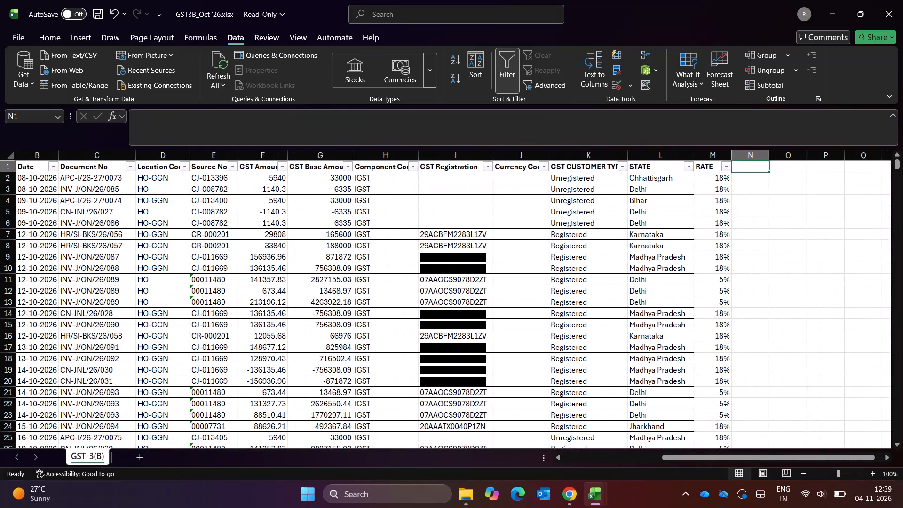
{"action": "key", "text": "equal"}
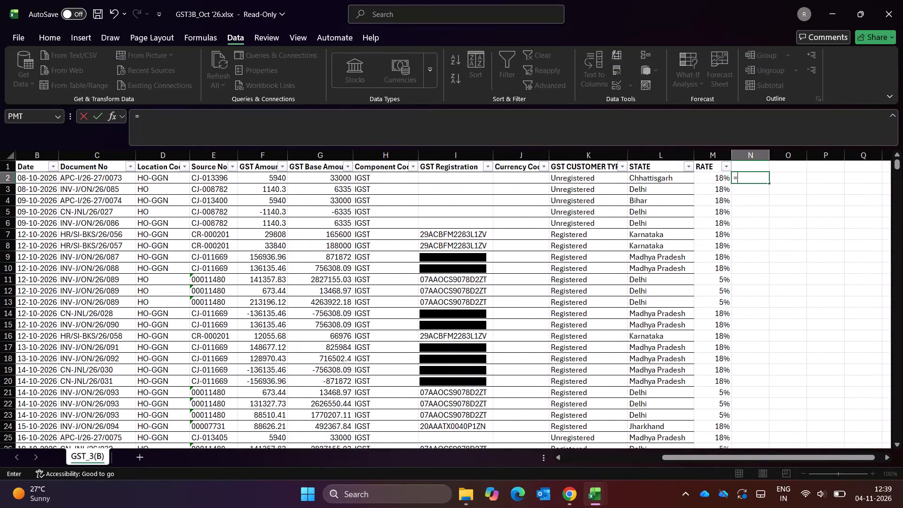
{"action": "type", "text": "vloo"}
{"action": "key", "text": "Tab"}
{"action": "key", "text": "Up"}
{"action": "key", "text": "ctrl+Left"}
{"action": "key", "text": "ctrl+Left"}
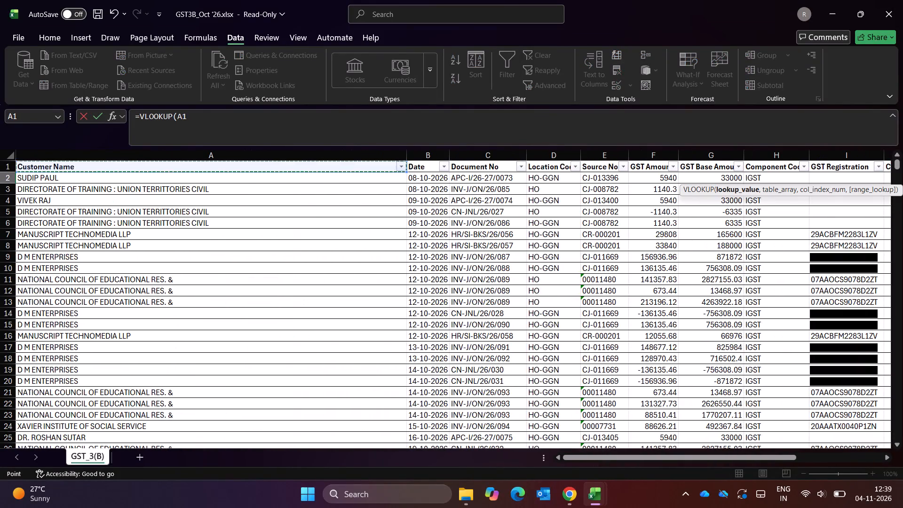
{"action": "key", "text": "Right"}
{"action": "key", "text": "Right"}
{"action": "key", "text": "Right"}
{"action": "key", "text": "Right"}
{"action": "key", "text": "Down"}
{"action": "key", "text": "comma"}
{"action": "key", "text": "alt+Tab"}
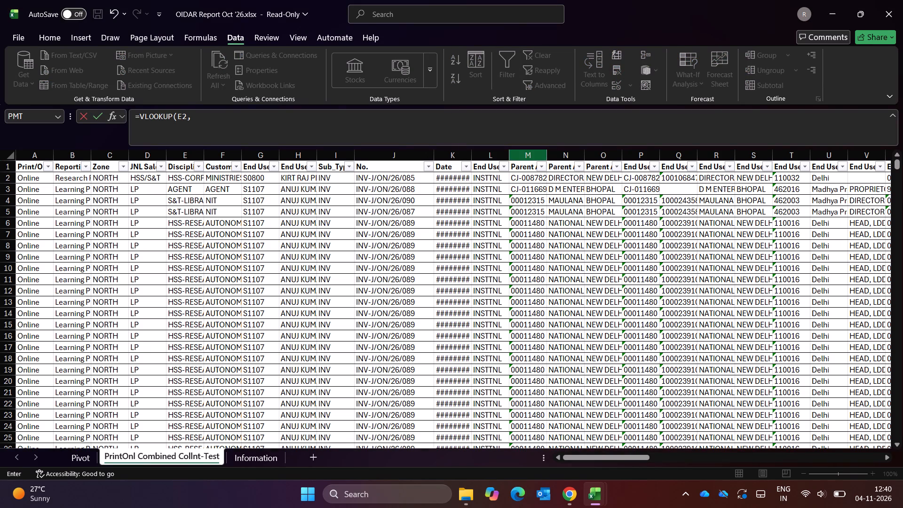
{"action": "left_click", "coordinate": [649, 156]}
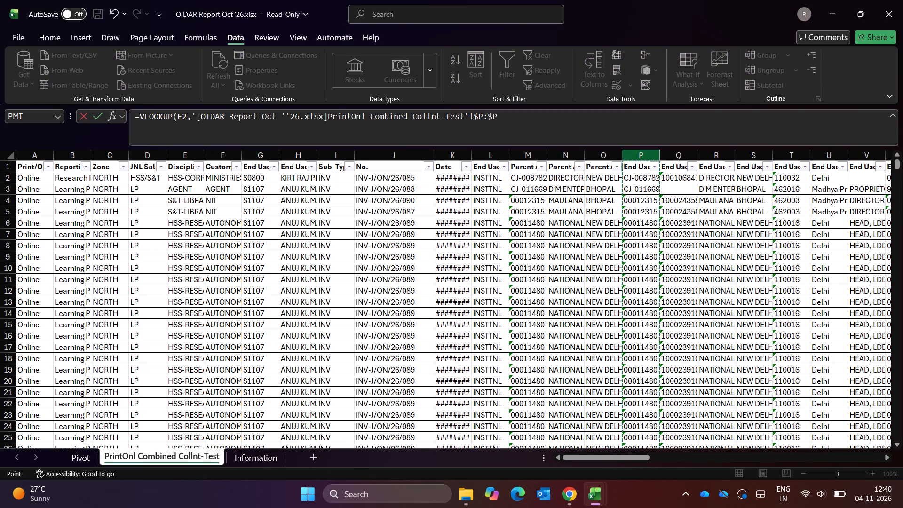
{"action": "key", "text": "Return"}
{"action": "key", "text": "Return"}
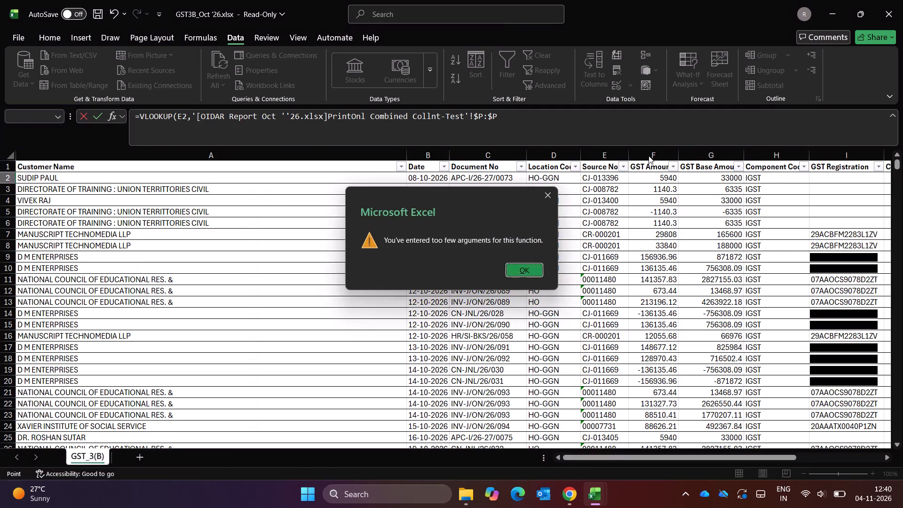
{"action": "left_click", "coordinate": [522, 122]}
{"action": "type", "text": ",1,0"}
{"action": "key", "text": "Return"}
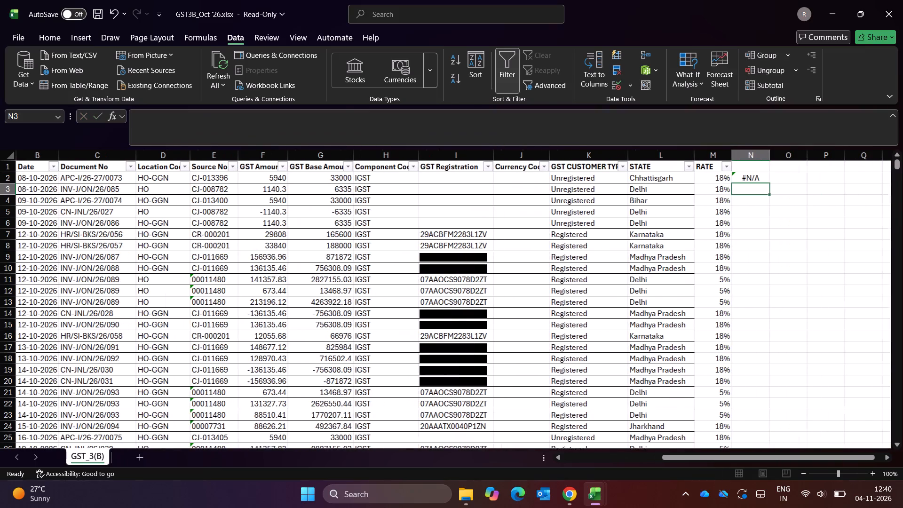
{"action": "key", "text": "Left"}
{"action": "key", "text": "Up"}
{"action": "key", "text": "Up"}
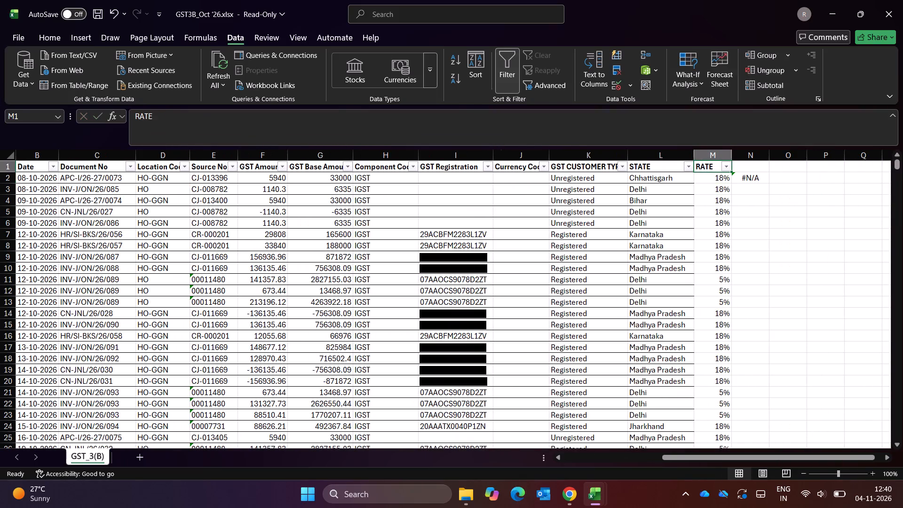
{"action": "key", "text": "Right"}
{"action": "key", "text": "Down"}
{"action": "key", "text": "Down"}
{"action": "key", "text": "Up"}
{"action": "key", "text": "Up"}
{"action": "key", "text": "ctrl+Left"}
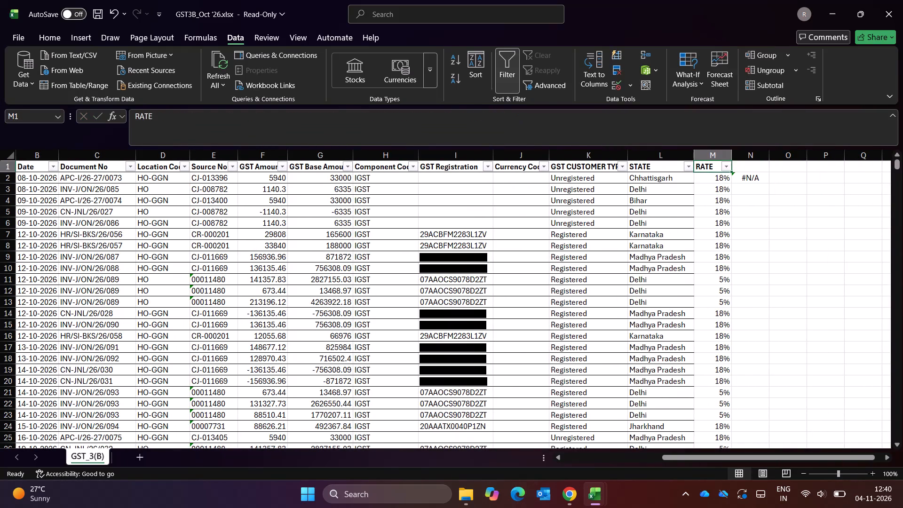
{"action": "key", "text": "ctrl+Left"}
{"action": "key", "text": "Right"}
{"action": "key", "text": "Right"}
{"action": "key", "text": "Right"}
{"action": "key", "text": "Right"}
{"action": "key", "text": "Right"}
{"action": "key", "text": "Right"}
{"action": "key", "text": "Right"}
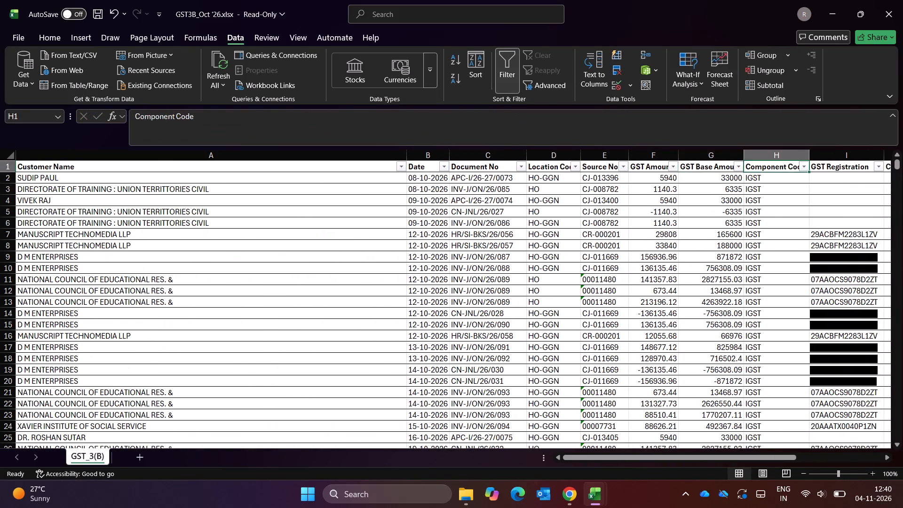
Fill the Source No lookup formula from N2 down column N to the last data row.
{"action": "key", "text": "ctrl+Right"}
{"action": "key", "text": "Down"}
{"action": "key", "text": "Down"}
{"action": "key", "text": "ctrl+Down"}
{"action": "key", "text": "Right"}
{"action": "key", "text": "ctrl+shift+Up"}
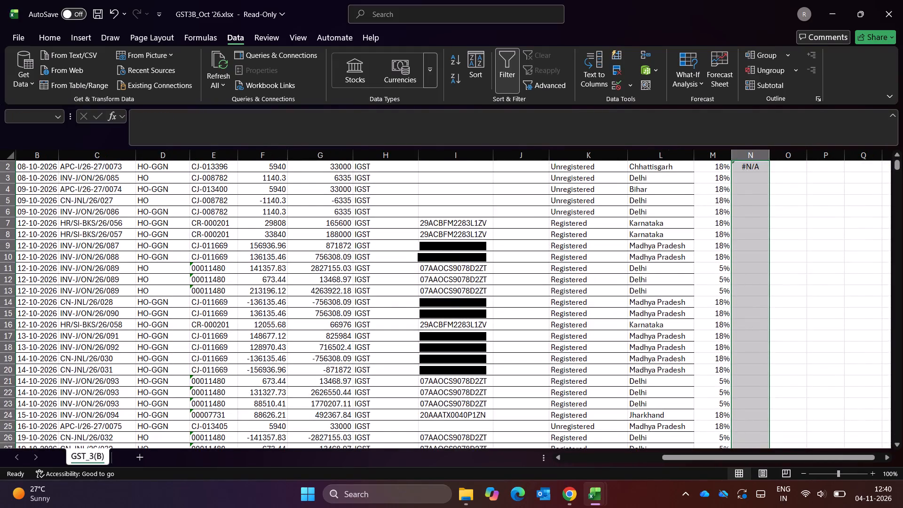
{"action": "key", "text": "ctrl+d"}
{"action": "key", "text": "ctrl+Up"}
{"action": "key", "text": "ctrl+Up"}
{"action": "key", "text": "Up"}
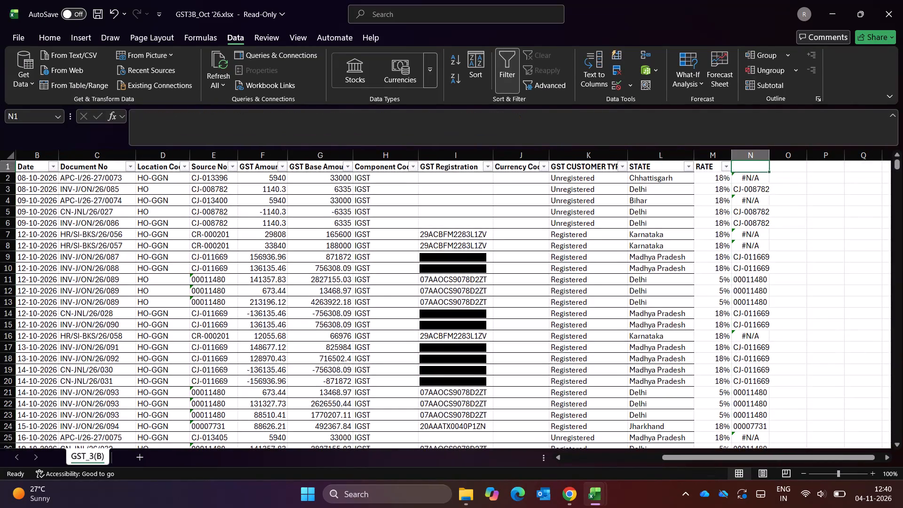
Reapply the AutoFilter on the GST_3(B) header row so that it includes lookup column N.
{"action": "key", "text": "Down"}
{"action": "key", "text": "Up"}
{"action": "key", "text": "ctrl+shift+l"}
{"action": "key", "text": "ctrl+shift+l"}
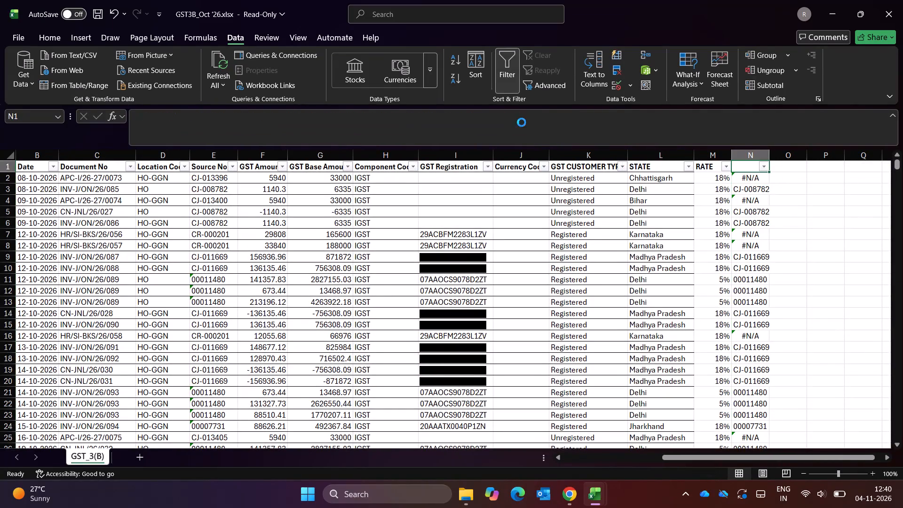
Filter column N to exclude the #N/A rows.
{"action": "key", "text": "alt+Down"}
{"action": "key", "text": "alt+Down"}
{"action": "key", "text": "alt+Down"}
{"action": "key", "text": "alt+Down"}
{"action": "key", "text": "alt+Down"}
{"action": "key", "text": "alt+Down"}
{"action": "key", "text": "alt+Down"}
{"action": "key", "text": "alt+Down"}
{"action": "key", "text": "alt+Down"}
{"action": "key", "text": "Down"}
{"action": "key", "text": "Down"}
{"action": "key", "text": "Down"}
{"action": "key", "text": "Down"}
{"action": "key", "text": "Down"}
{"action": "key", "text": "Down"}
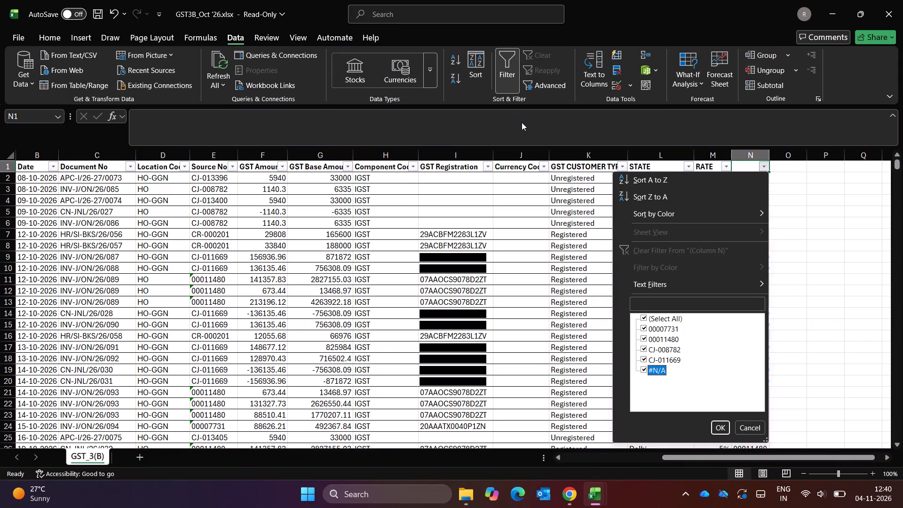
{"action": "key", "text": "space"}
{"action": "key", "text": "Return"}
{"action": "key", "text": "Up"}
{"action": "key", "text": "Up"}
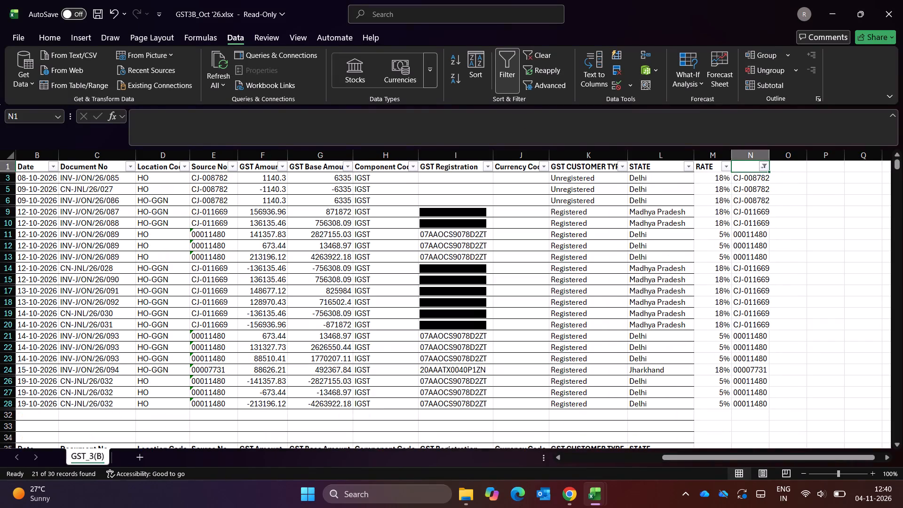
Review the filtered GST_3(B) rows across the columns from Customer Name to RATE.
{"action": "key", "text": "Left"}
{"action": "key", "text": "Left"}
{"action": "key", "text": "Left"}
{"action": "key", "text": "Left"}
{"action": "key", "text": "Left"}
{"action": "key", "text": "Left"}
{"action": "key", "text": "ctrl+Left"}
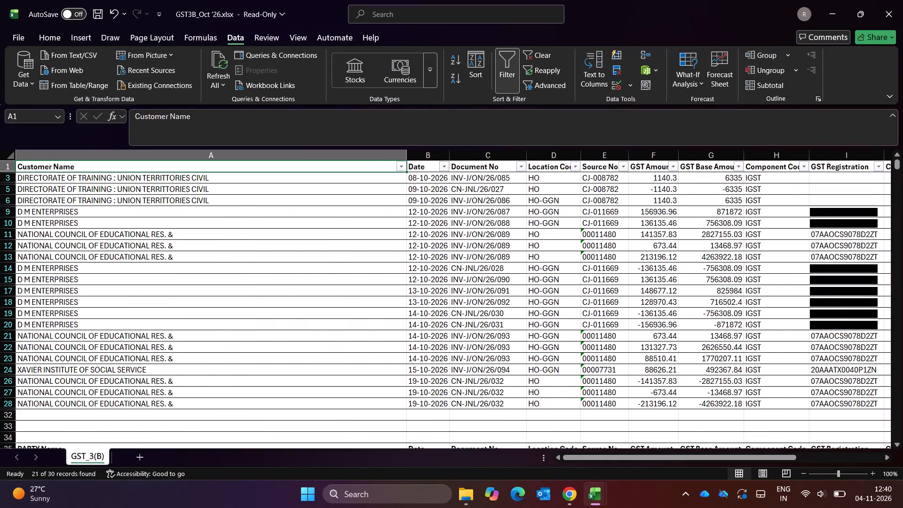
{"action": "key", "text": "Right"}
{"action": "key", "text": "Right"}
{"action": "key", "text": "ctrl+Right"}
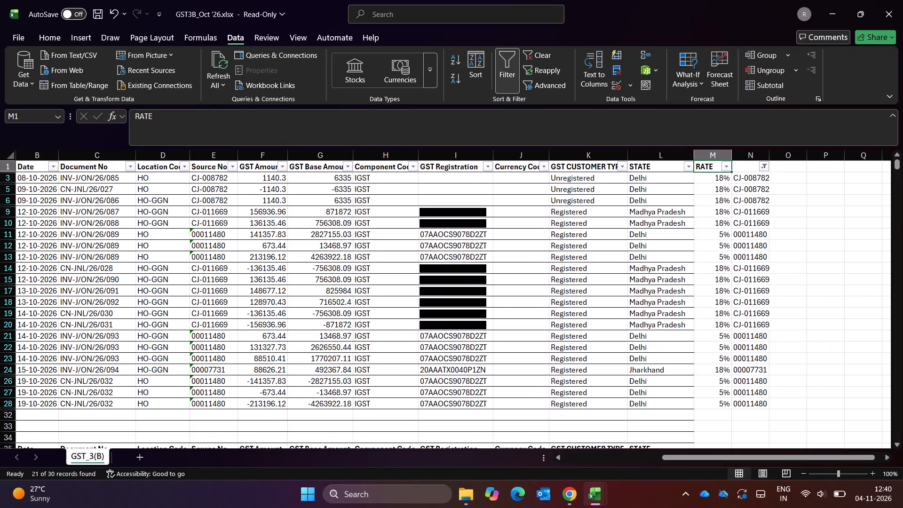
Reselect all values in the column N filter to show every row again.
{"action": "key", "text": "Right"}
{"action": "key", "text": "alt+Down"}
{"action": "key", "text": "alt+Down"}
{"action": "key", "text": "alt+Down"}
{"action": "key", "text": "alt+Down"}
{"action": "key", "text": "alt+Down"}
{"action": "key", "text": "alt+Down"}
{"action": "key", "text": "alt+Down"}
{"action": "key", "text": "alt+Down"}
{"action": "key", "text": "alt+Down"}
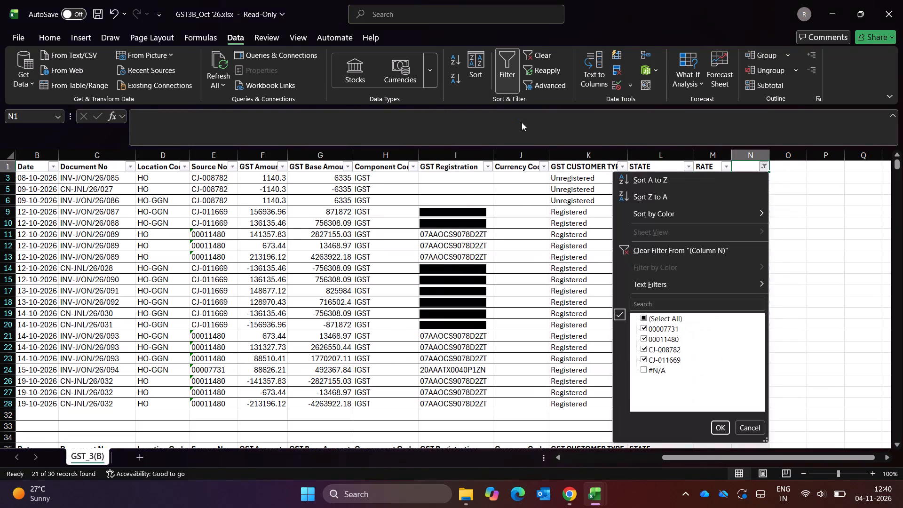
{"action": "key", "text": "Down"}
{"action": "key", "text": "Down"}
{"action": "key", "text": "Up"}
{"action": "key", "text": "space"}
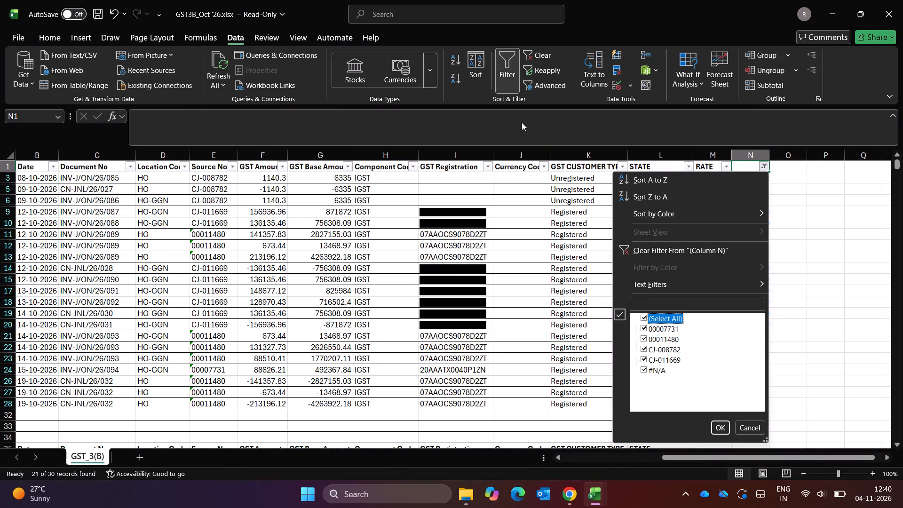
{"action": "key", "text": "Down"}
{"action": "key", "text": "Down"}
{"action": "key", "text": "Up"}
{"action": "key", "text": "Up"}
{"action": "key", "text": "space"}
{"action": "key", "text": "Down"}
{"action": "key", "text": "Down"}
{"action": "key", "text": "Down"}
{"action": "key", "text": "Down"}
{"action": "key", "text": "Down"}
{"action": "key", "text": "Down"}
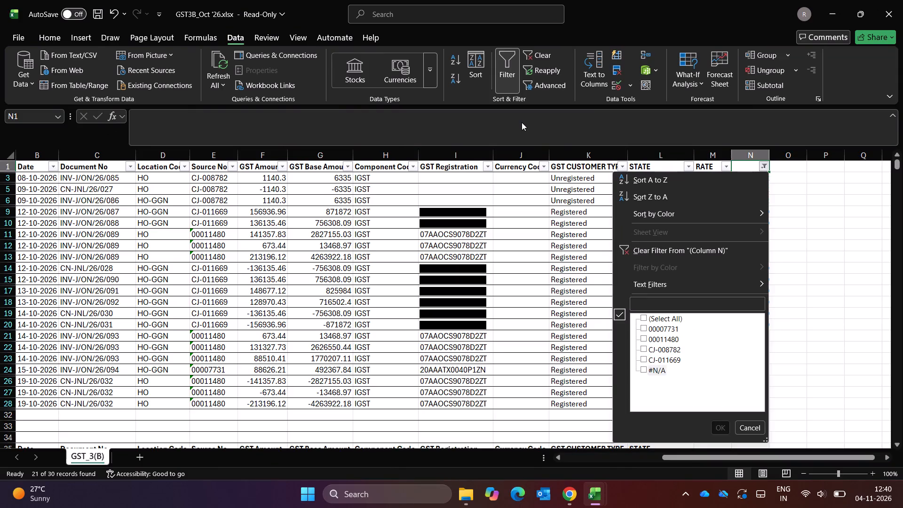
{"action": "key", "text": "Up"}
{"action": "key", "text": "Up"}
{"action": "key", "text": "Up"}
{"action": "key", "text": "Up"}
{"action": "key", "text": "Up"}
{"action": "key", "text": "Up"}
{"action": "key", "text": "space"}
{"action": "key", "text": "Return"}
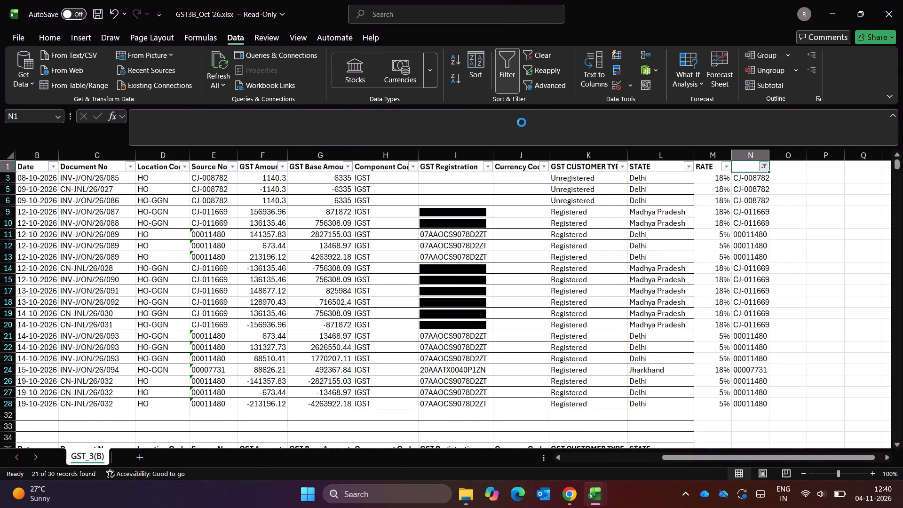
Filter lookup column N to exclude #N/A, keeping only rows whose Source No matches the OIDAR report.
{"action": "key", "text": "alt+Down"}
{"action": "key", "text": "alt+Down"}
{"action": "key", "text": "alt+Down"}
{"action": "key", "text": "alt+Down"}
{"action": "key", "text": "alt+Down"}
{"action": "key", "text": "alt+Down"}
{"action": "key", "text": "alt+Down"}
{"action": "key", "text": "alt+Down"}
{"action": "key", "text": "alt+Down"}
{"action": "key", "text": "alt+Down"}
{"action": "key", "text": "alt+Down"}
{"action": "key", "text": "alt+Down"}
{"action": "key", "text": "alt+Down"}
{"action": "key", "text": "alt+Down"}
{"action": "key", "text": "alt+Down"}
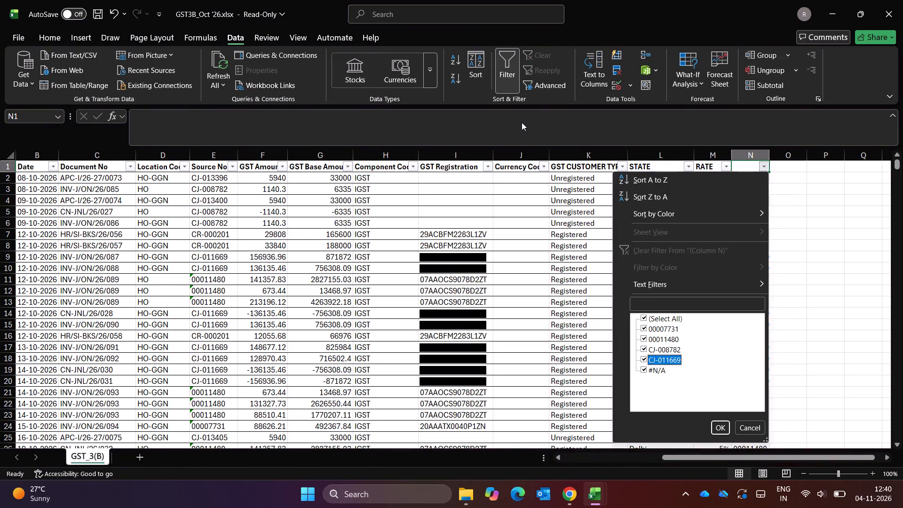
{"action": "key", "text": "Down"}
{"action": "key", "text": "Up"}
{"action": "key", "text": "space"}
{"action": "key", "text": "Return"}
Examine the customer names and Document No entries of the filtered GST_3(B) rows.
{"action": "key", "text": "ctrl+Left"}
{"action": "key", "text": "ctrl+Left"}
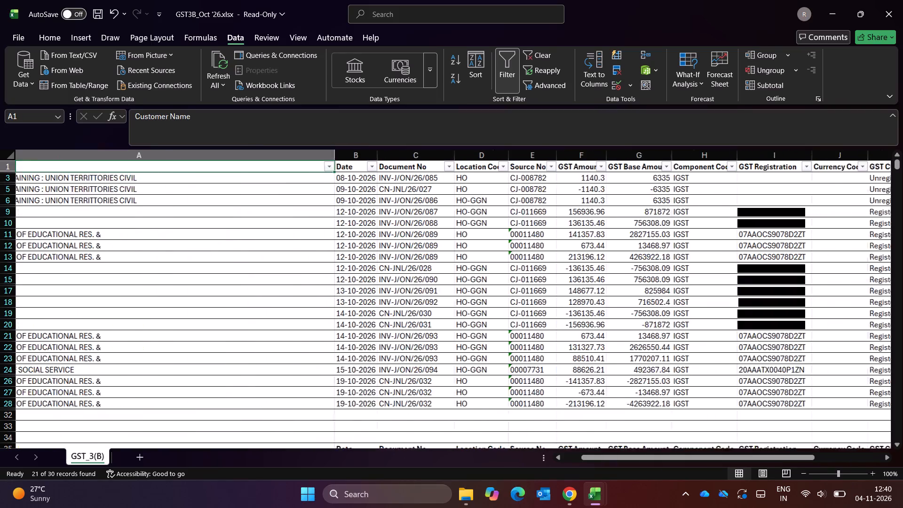
{"action": "key", "text": "Right"}
{"action": "key", "text": "Right"}
{"action": "key", "text": "Down"}
{"action": "key", "text": "Down"}
{"action": "key", "text": "Down"}
{"action": "key", "text": "Down"}
{"action": "key", "text": "Down"}
{"action": "key", "text": "Down"}
{"action": "key", "text": "Down"}
{"action": "key", "text": "Down"}
{"action": "key", "text": "Down"}
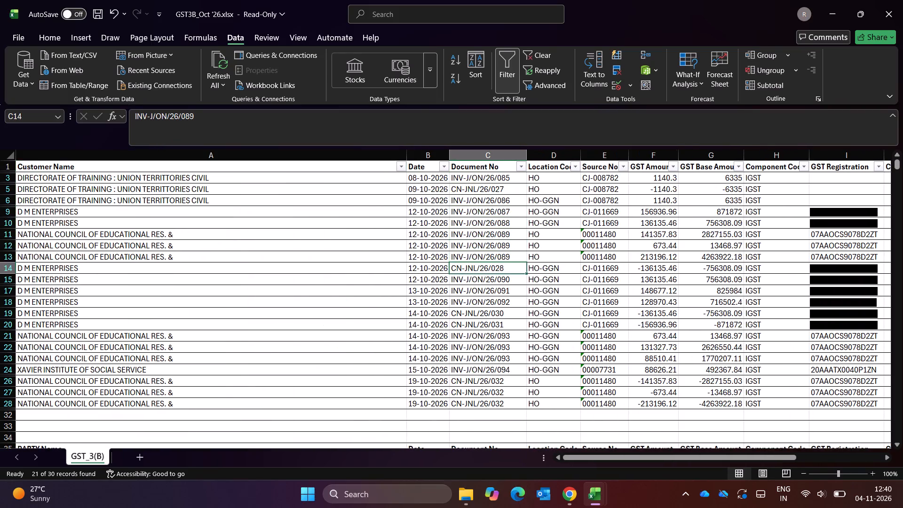
{"action": "key", "text": "ctrl+Up"}
{"action": "key", "text": "ctrl+Right"}
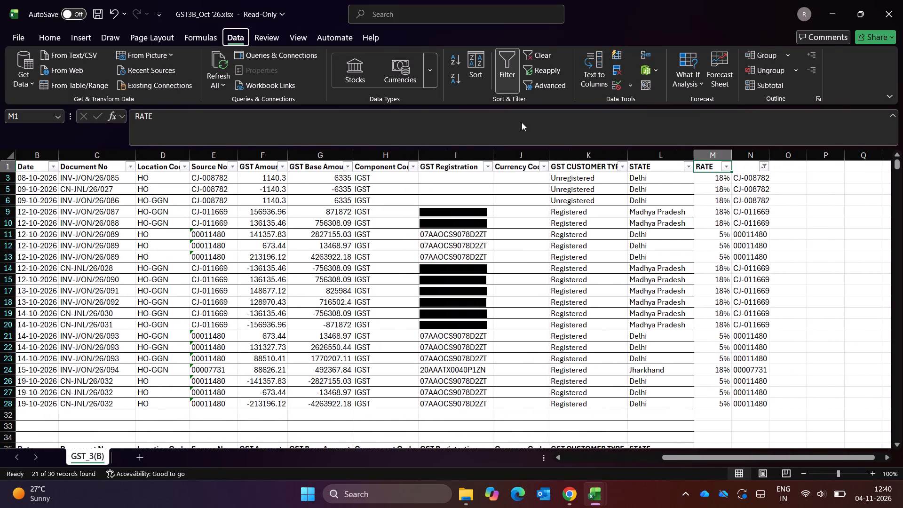
Select the whole filtered GST_3(B) data table, headers included.
{"action": "key", "text": "Escape"}
{"action": "key", "text": "ctrl+Left"}
{"action": "key", "text": "ctrl+Left"}
{"action": "key", "text": "ctrl+Left"}
{"action": "key", "text": "ctrl+a"}
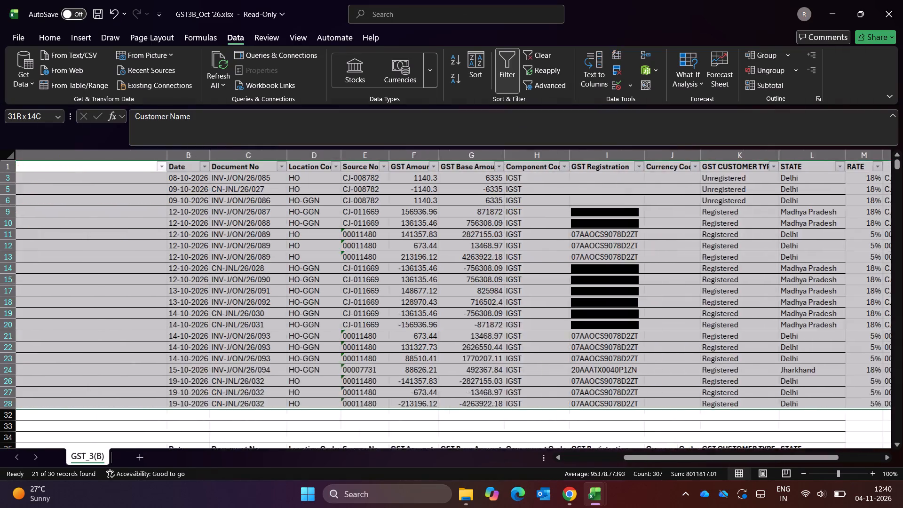
Switch to the GSTR-3B(HRY)Oct'26 workbook and delete its OIDAR-Taxable sheet.
{"action": "key", "text": "alt+Tab"}
{"action": "key", "text": "alt+Tab"}
{"action": "key", "text": "alt+Tab"}
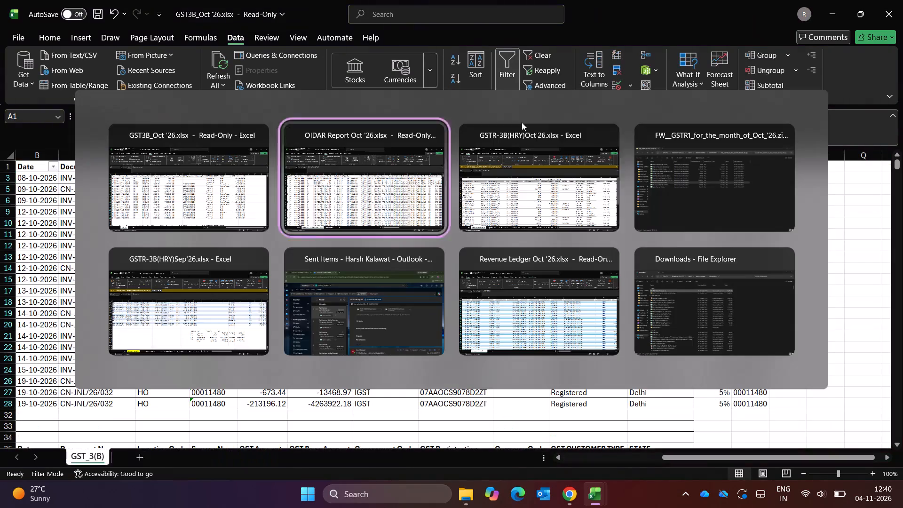
{"action": "key", "text": "alt+Tab"}
{"action": "key", "text": "ctrl+Page_Down"}
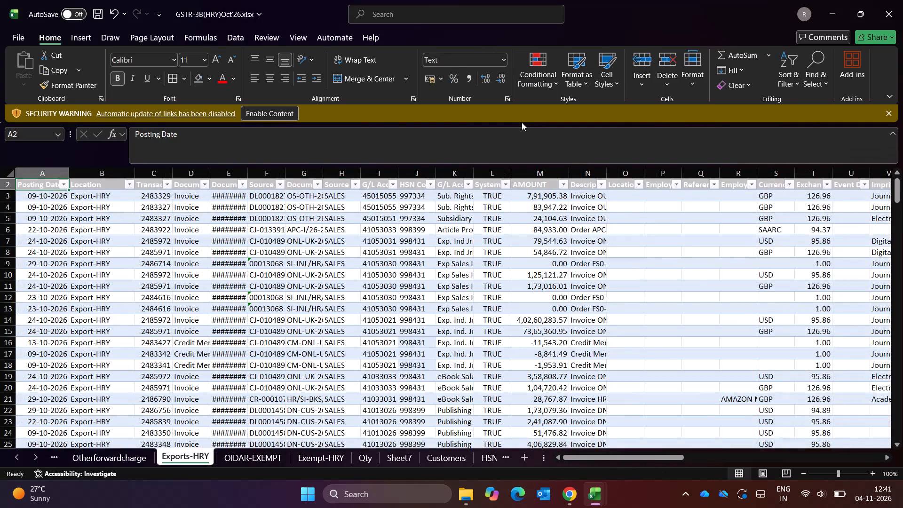
{"action": "key", "text": "ctrl+Page_Down"}
{"action": "key", "text": "ctrl+Page_Up"}
{"action": "key", "text": "ctrl+Page_Up"}
{"action": "key", "text": "ctrl+Page_Up"}
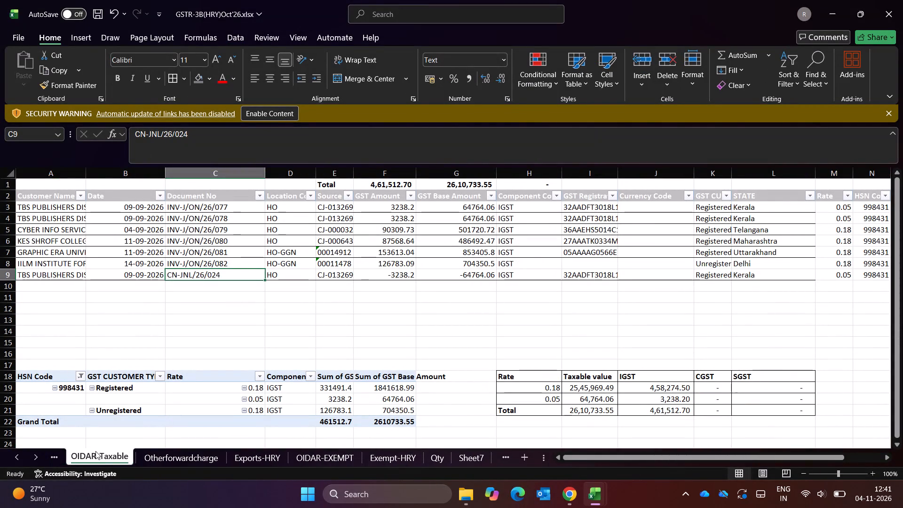
{"action": "right_click", "coordinate": [108, 455]}
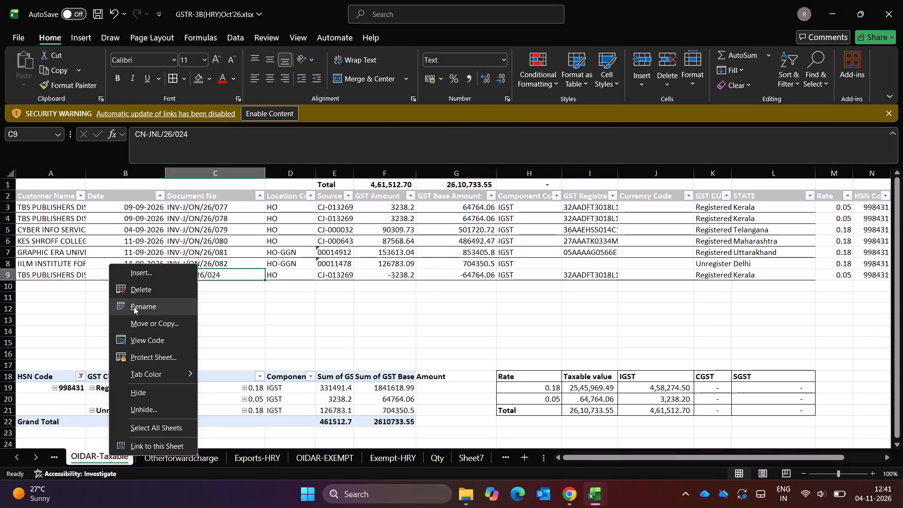
{"action": "left_click", "coordinate": [138, 290]}
{"action": "key", "text": "Return"}
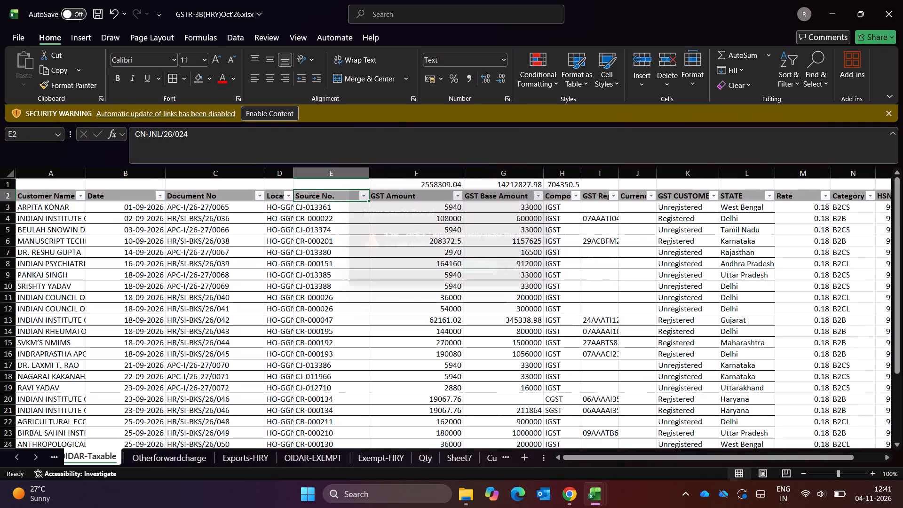
Copy the filtered GST_3(B) table into a new sheet after Otherforwardcharge in GSTR-3B(HRY)Oct'26, pasting values first and everything over them from A1.
{"action": "key", "text": "alt+Tab"}
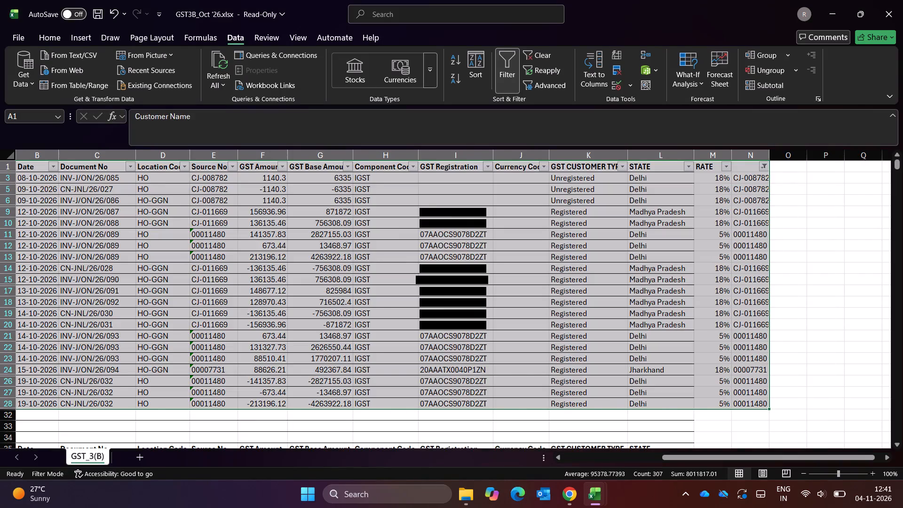
{"action": "key", "text": "ctrl+c"}
{"action": "key", "text": "alt+Tab"}
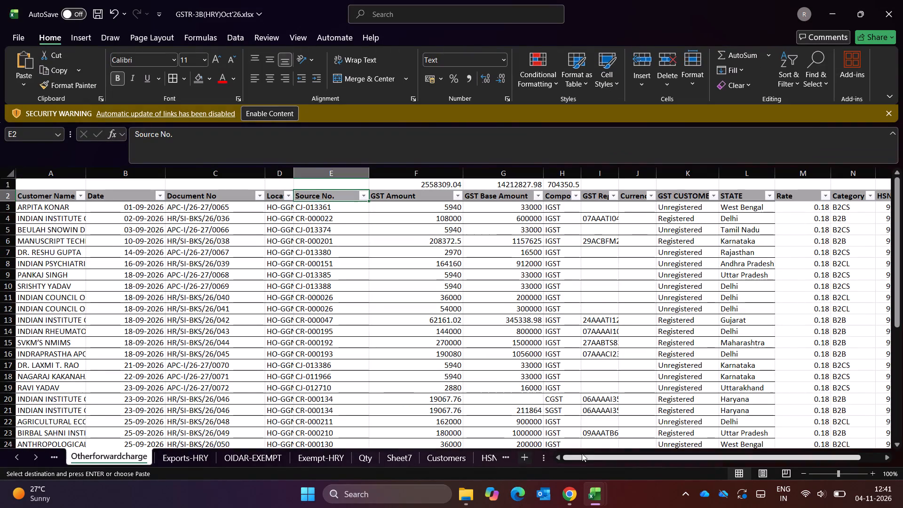
{"action": "left_click", "coordinate": [525, 460]}
{"action": "key", "text": "ctrl+alt+v"}
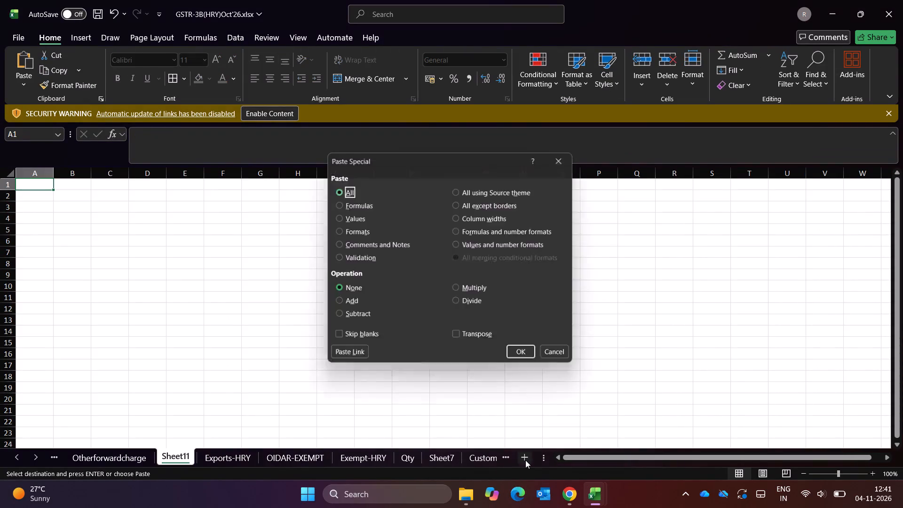
{"action": "key", "text": "v"}
{"action": "key", "text": "Return"}
{"action": "key", "text": "ctrl+v"}
{"action": "key", "text": "Escape"}
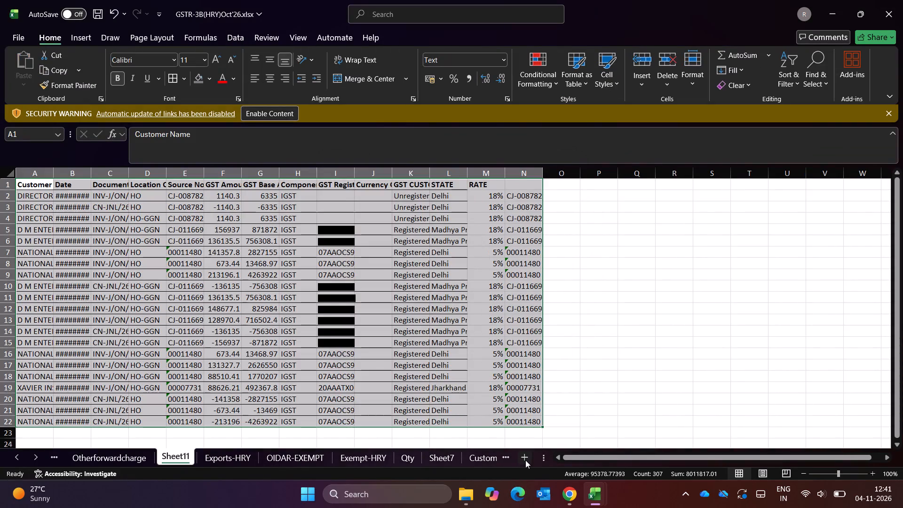
Clear the matched Source No. values in the unheaded column N, rows 2 to 22, of the new sheet.
{"action": "key", "text": "Up"}
{"action": "key", "text": "Up"}
{"action": "key", "text": "Right"}
{"action": "key", "text": "Right"}
{"action": "key", "text": "ctrl+Right"}
{"action": "key", "text": "Right"}
{"action": "key", "text": "Down"}
{"action": "key", "text": "ctrl+shift+Down"}
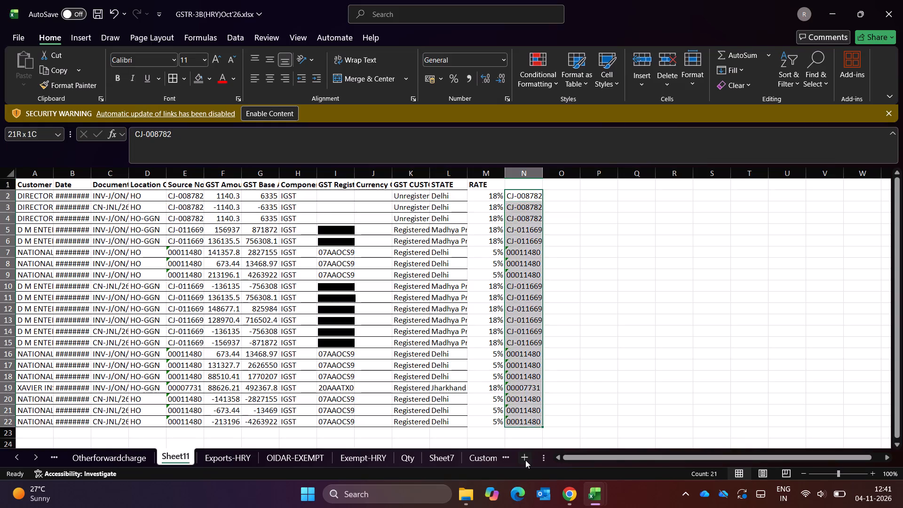
{"action": "key", "text": "Delete"}
{"action": "key", "text": "Up"}
{"action": "key", "text": "Up"}
{"action": "key", "text": "ctrl+Left"}
{"action": "key", "text": "ctrl+Left"}
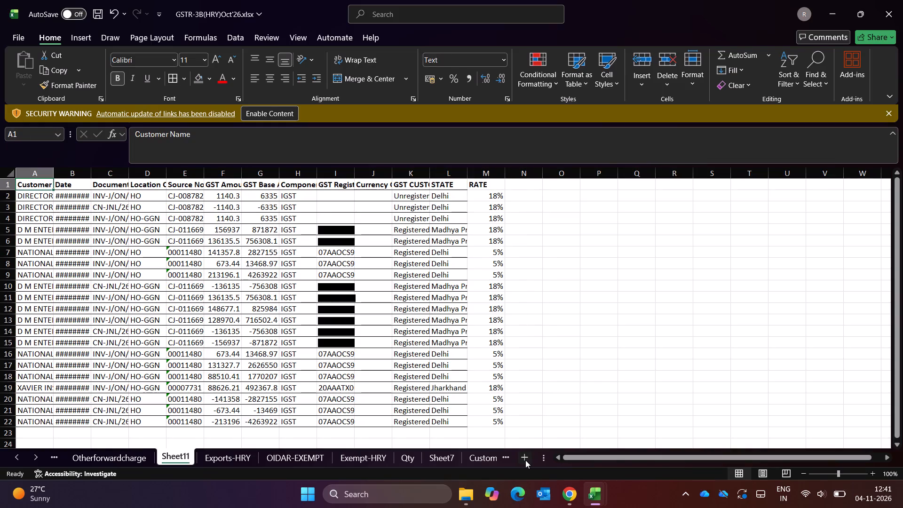
AutoFit the column widths to the header row from Customer Name to RATE.
{"action": "key", "text": "ctrl+shift+Right"}
{"action": "type", "text": "hoi"}
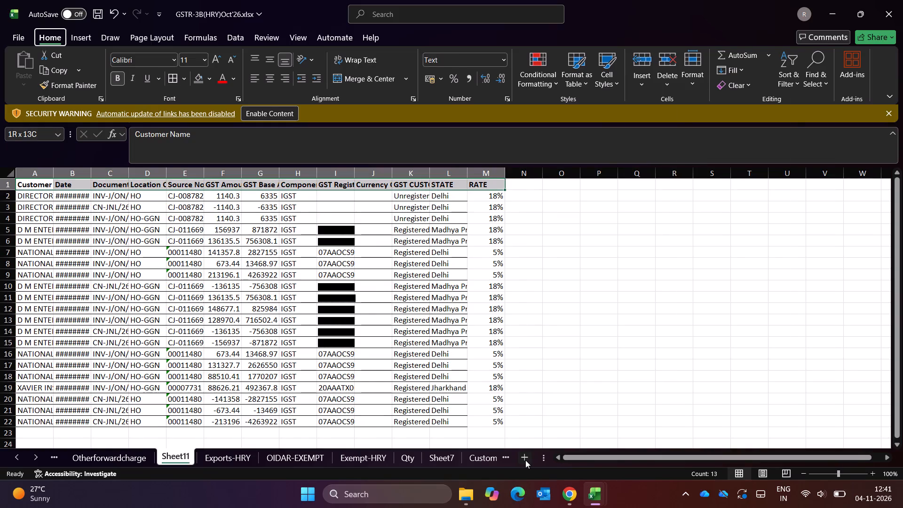
{"action": "key", "text": "Escape"}
{"action": "key", "text": "Down"}
{"action": "key", "text": "Down"}
{"action": "key", "text": "Up"}
{"action": "key", "text": "Up"}
Insert an entire column between GST Base Amount and Component Code.
{"action": "key", "text": "Right"}
{"action": "key", "text": "Right"}
{"action": "key", "text": "Right"}
{"action": "key", "text": "Right"}
{"action": "key", "text": "Right"}
{"action": "key", "text": "Right"}
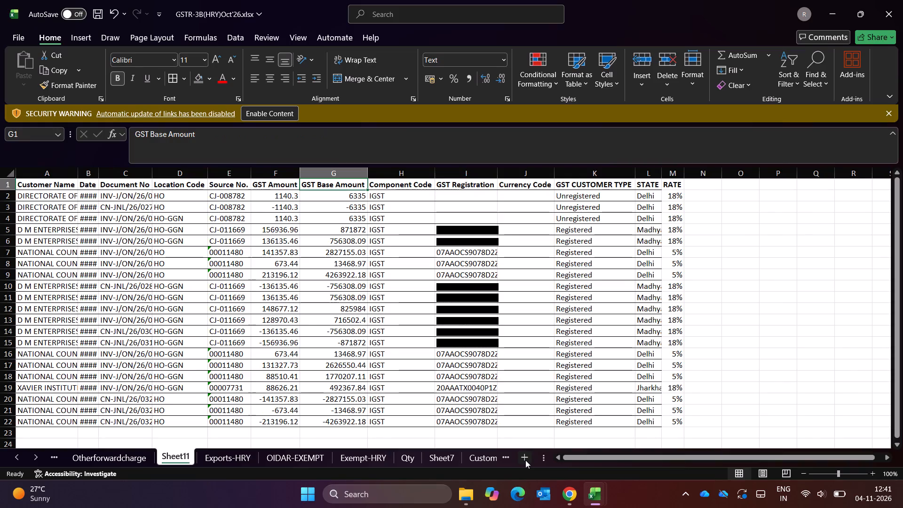
{"action": "key", "text": "Right"}
{"action": "key", "text": "ctrl+shift+equal"}
{"action": "key", "text": "Down"}
{"action": "key", "text": "Down"}
{"action": "key", "text": "Down"}
{"action": "key", "text": "Return"}
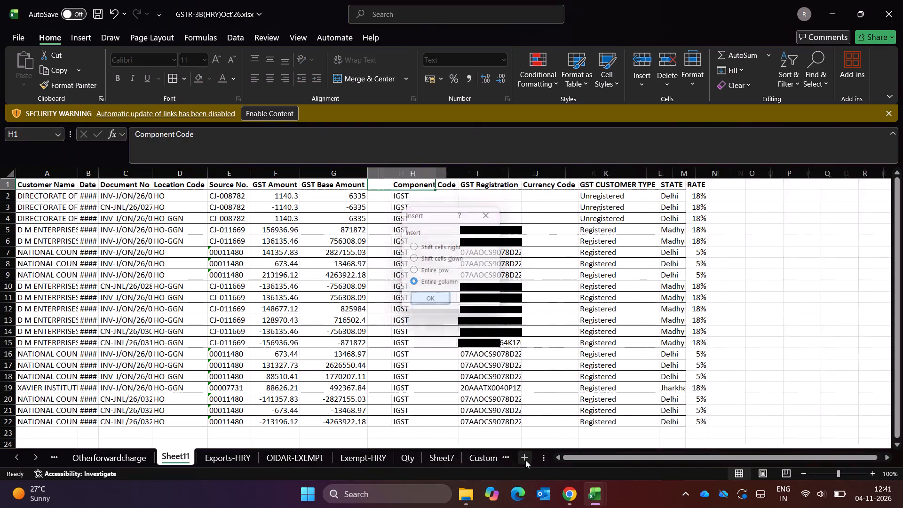
Enter the heading "Invoice value" in H1 of the inserted column.
{"action": "key", "text": "Down"}
{"action": "key", "text": "Up"}
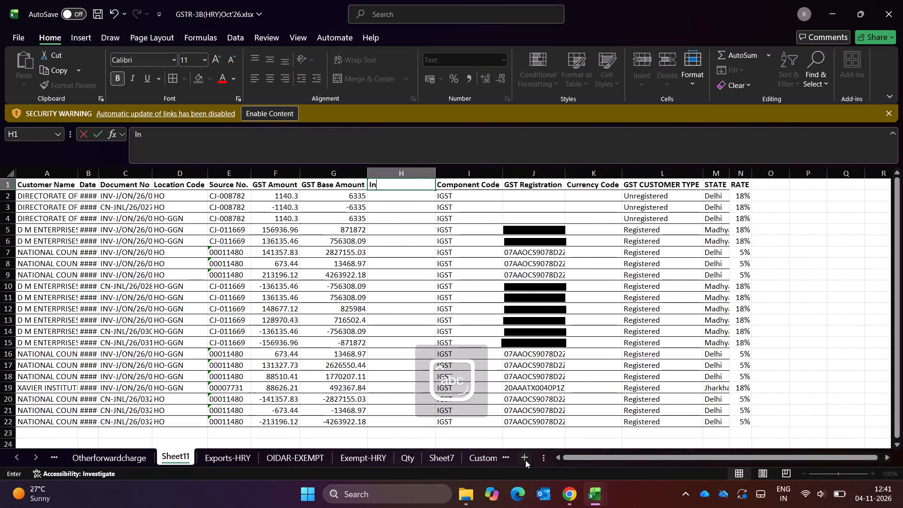
{"action": "key", "text": "BackSpace"}
{"action": "key", "text": "BackSpace"}
{"action": "key", "text": "BackSpace"}
{"action": "key", "text": "BackSpace"}
{"action": "type", "text": "voice valeu"}
{"action": "key", "text": "BackSpace"}
{"action": "key", "text": "BackSpace"}
{"action": "type", "text": "ue"}
{"action": "key", "text": "Return"}
Calculate Invoice value as GST Amount plus GST Base Amount (=F2+G2) and fill the formula down from H2 to row 22.
{"action": "key", "text": "Left"}
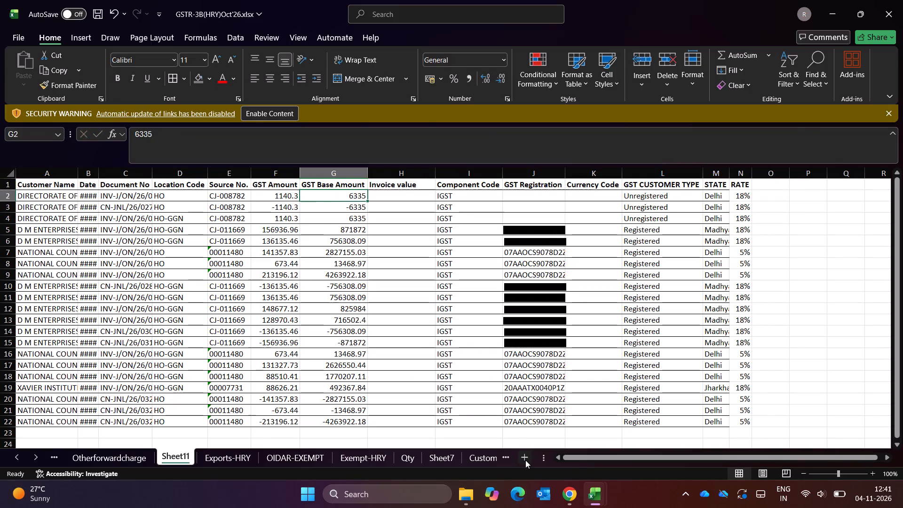
{"action": "key", "text": "Right"}
{"action": "key", "text": "equal"}
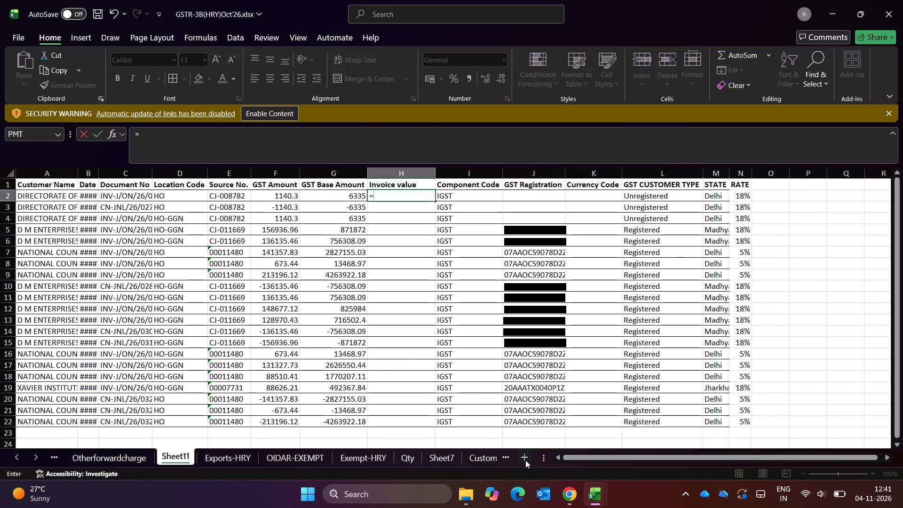
{"action": "key", "text": "Left"}
{"action": "key", "text": "Left"}
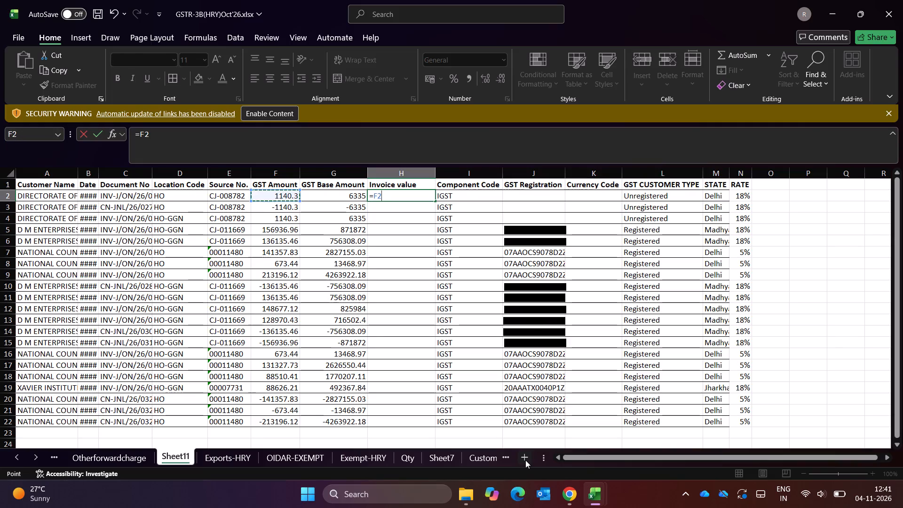
{"action": "key", "text": "shift+plus"}
{"action": "key", "text": "Left"}
{"action": "key", "text": "Return"}
{"action": "key", "text": "Left"}
{"action": "key", "text": "ctrl+Down"}
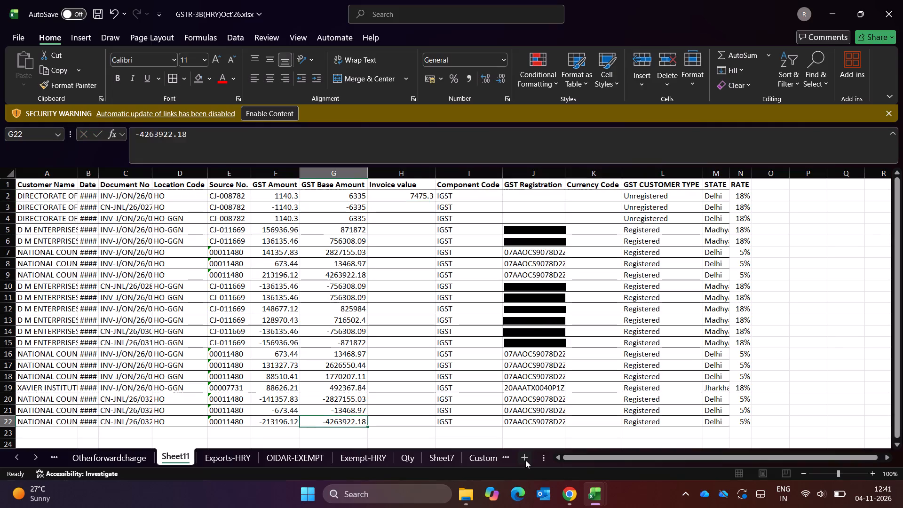
{"action": "key", "text": "Right"}
{"action": "key", "text": "ctrl+shift+Up"}
{"action": "key", "text": "ctrl+d"}
{"action": "key", "text": "ctrl+Up"}
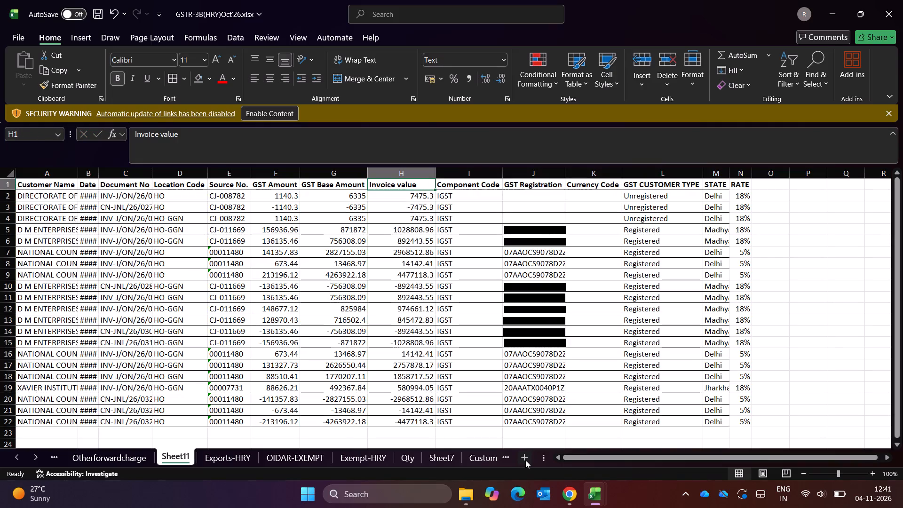
Review the headings of the new sheet from Component Code through RATE.
{"action": "key", "text": "Right"}
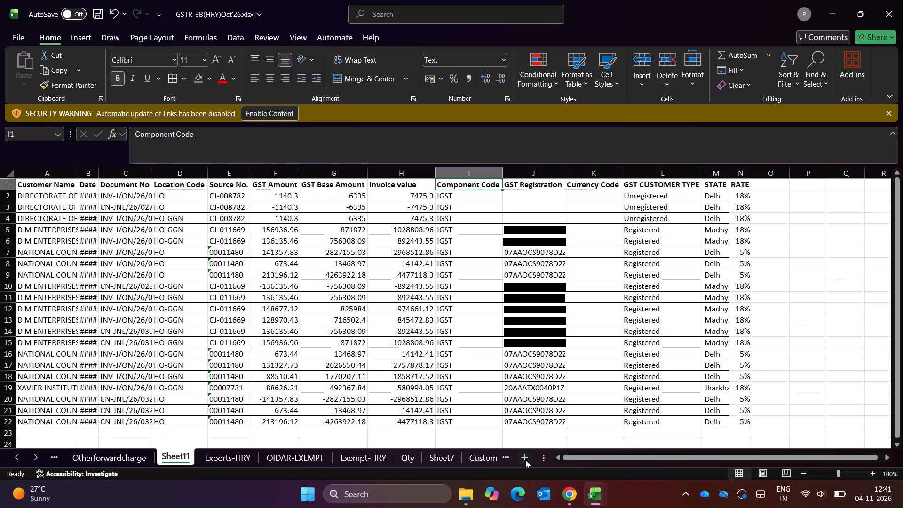
{"action": "key", "text": "Up"}
{"action": "key", "text": "Up"}
{"action": "key", "text": "Right"}
{"action": "key", "text": "Right"}
{"action": "key", "text": "Right"}
{"action": "key", "text": "Right"}
{"action": "key", "text": "Right"}
{"action": "key", "text": "Right"}
{"action": "key", "text": "Right"}
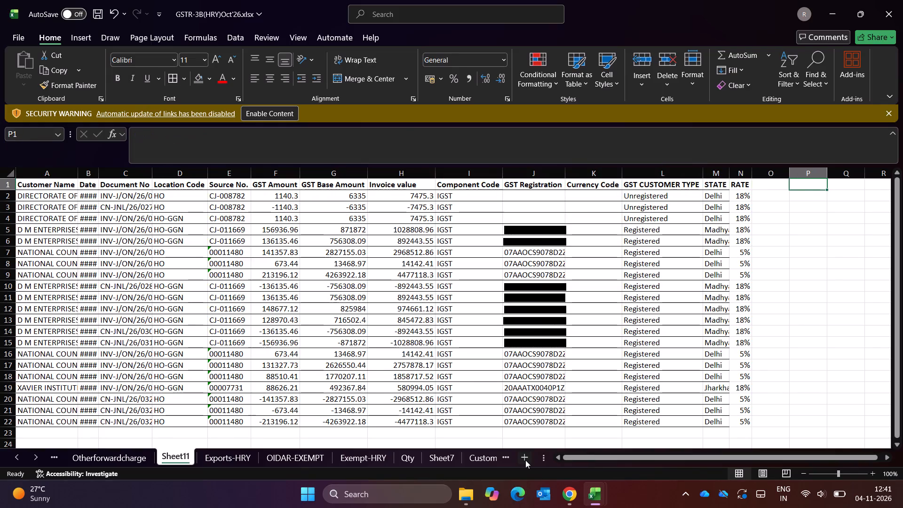
{"action": "key", "text": "Left"}
{"action": "key", "text": "Left"}
{"action": "key", "text": "Left"}
{"action": "key", "text": "Left"}
{"action": "key", "text": "Left"}
{"action": "key", "text": "Left"}
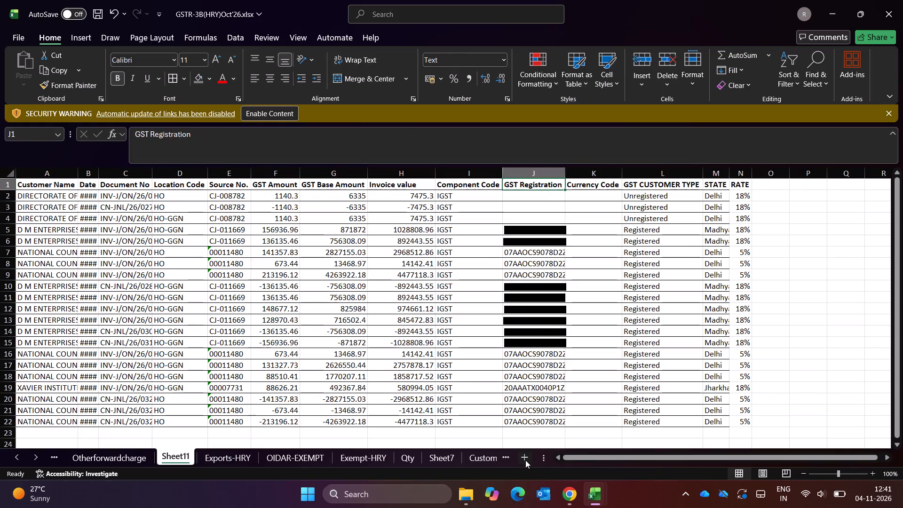
{"action": "key", "text": "ctrl+Left"}
{"action": "key", "text": "ctrl+Left"}
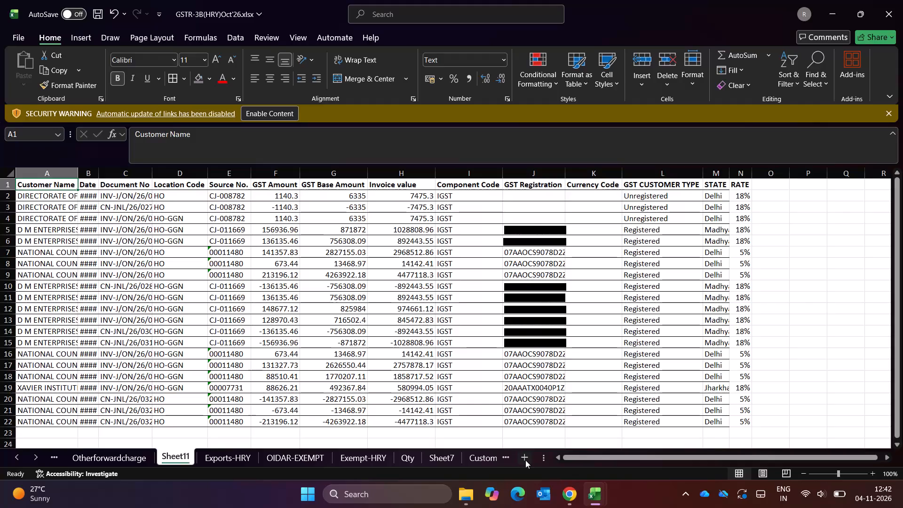
Rename the new sheet as OIDAR-Taxable.
{"action": "double_click", "coordinate": [190, 461]}
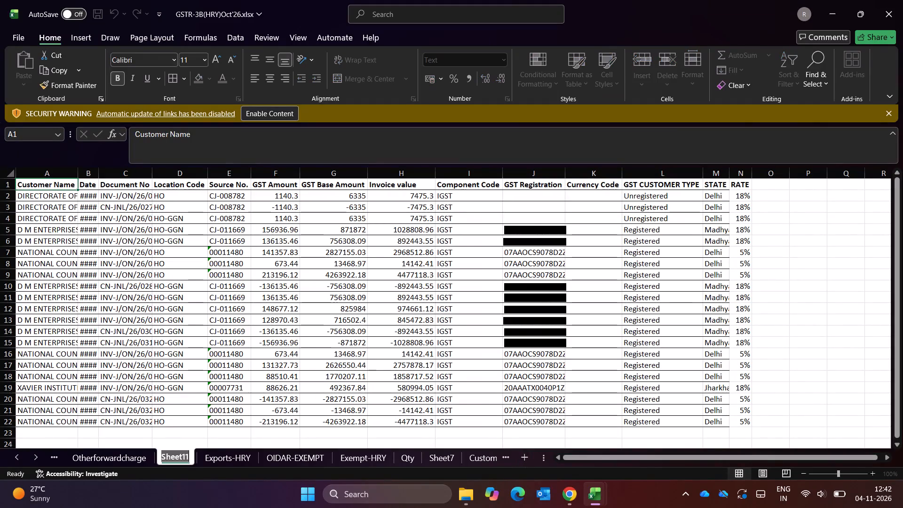
{"action": "key", "text": "BackSpace"}
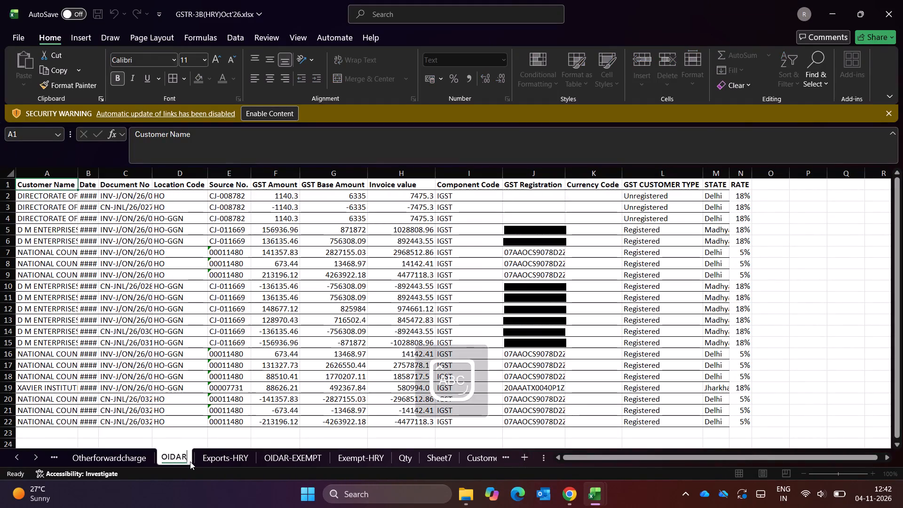
{"action": "key", "text": "minus"}
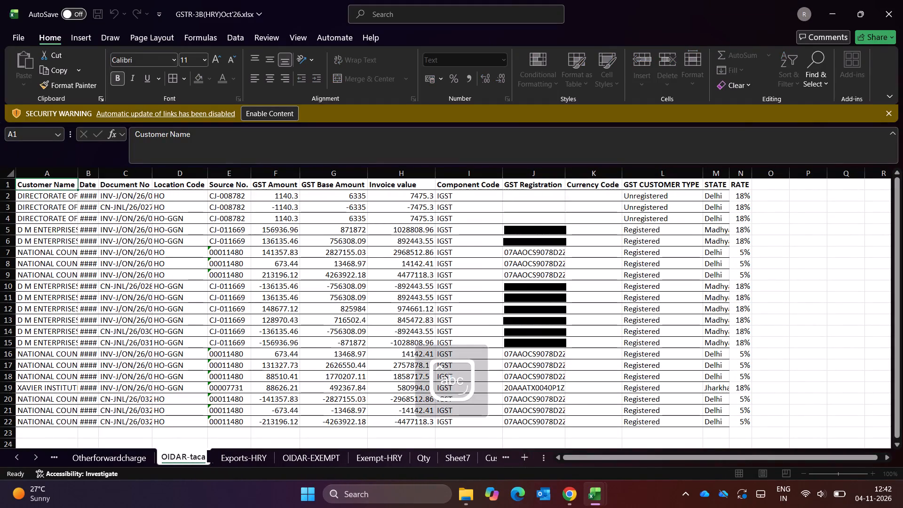
{"action": "key", "text": "BackSpace"}
{"action": "key", "text": "BackSpace"}
{"action": "key", "text": "BackSpace"}
{"action": "key", "text": "BackSpace"}
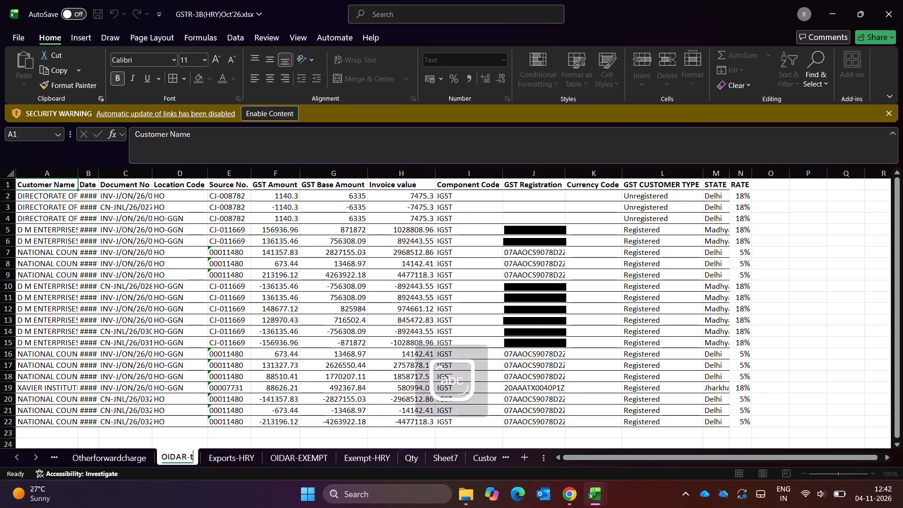
{"action": "key", "text": "BackSpace"}
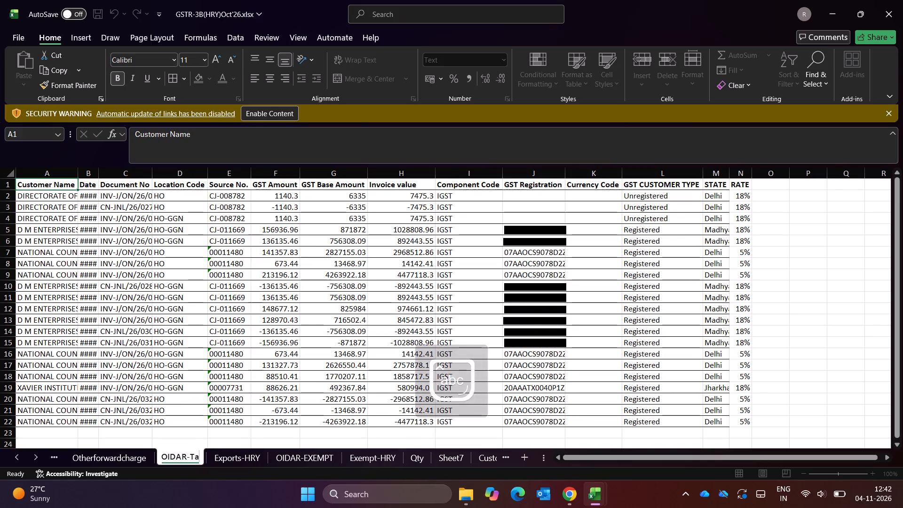
{"action": "key", "text": "Return"}
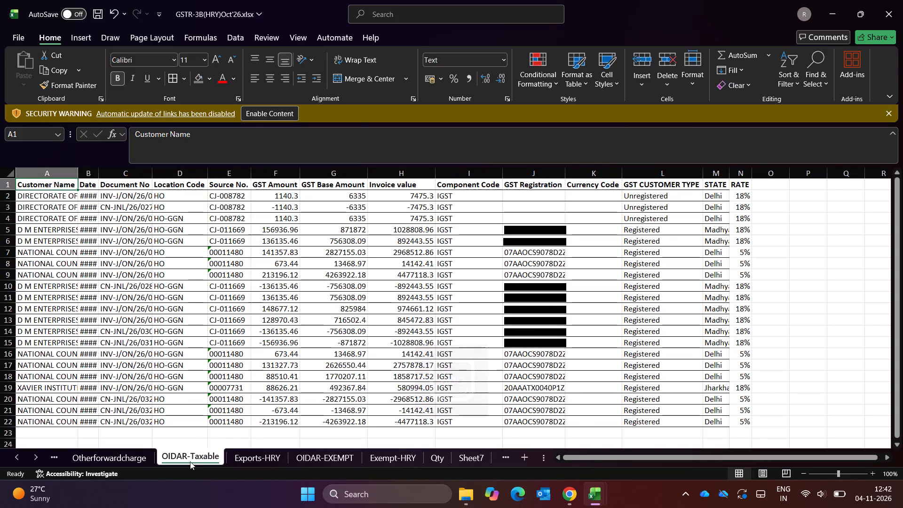
Examine the Otherforwardcharge sheet's column headings, including Rate, Category and HSN Code.
{"action": "key", "text": "ctrl+Page_Up"}
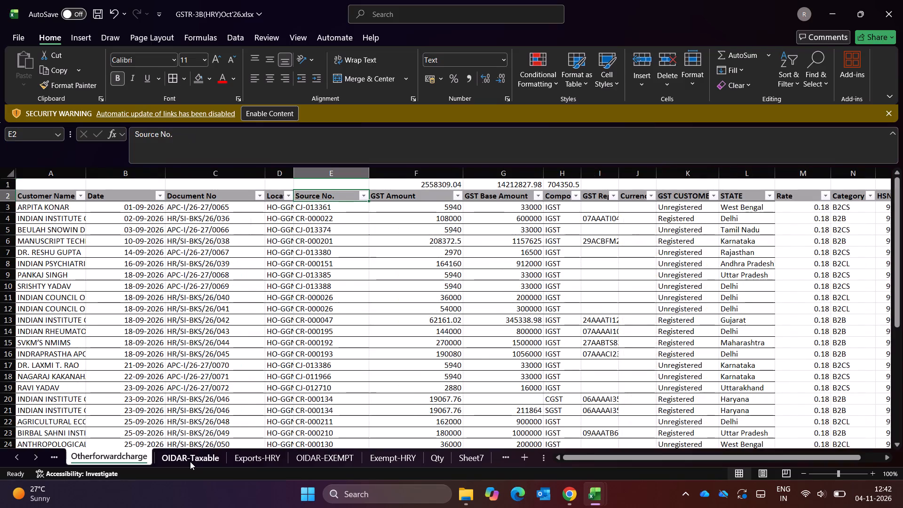
{"action": "key", "text": "Right"}
{"action": "key", "text": "Right"}
{"action": "key", "text": "Right"}
{"action": "key", "text": "Right"}
{"action": "key", "text": "Right"}
{"action": "key", "text": "Right"}
{"action": "key", "text": "Right"}
{"action": "key", "text": "Right"}
{"action": "key", "text": "Right"}
{"action": "key", "text": "Right"}
{"action": "key", "text": "Right"}
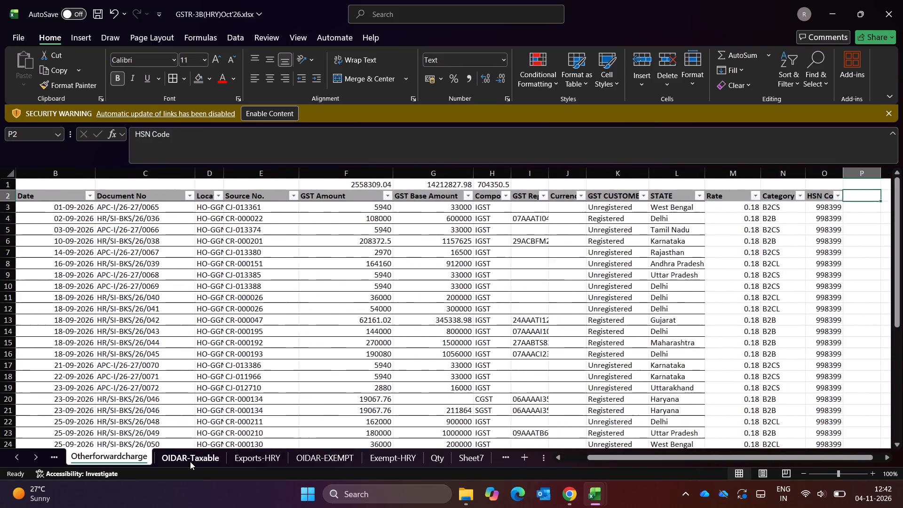
{"action": "key", "text": "Right"}
{"action": "key", "text": "Left"}
{"action": "key", "text": "Left"}
{"action": "key", "text": "Left"}
{"action": "key", "text": "Left"}
{"action": "key", "text": "Left"}
{"action": "key", "text": "Right"}
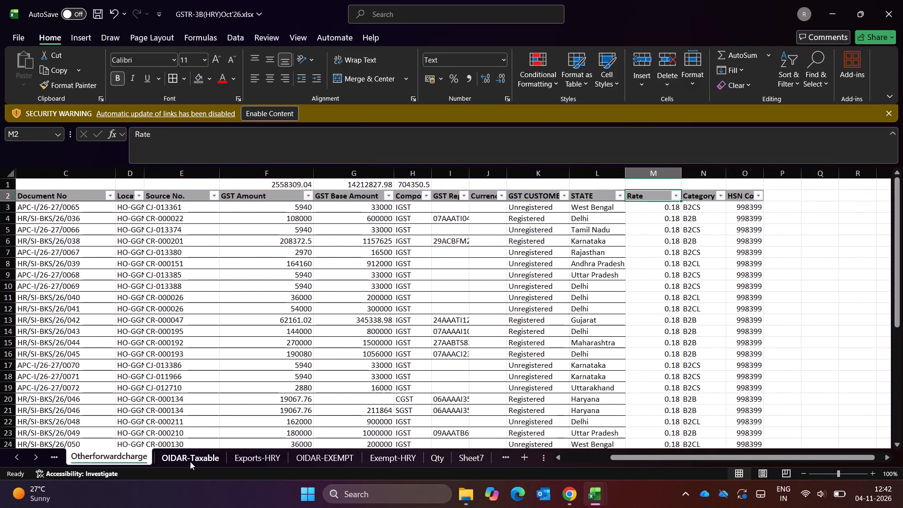
{"action": "key", "text": "shift+Right"}
{"action": "key", "text": "shift+Right"}
{"action": "key", "text": "Left"}
{"action": "key", "text": "Left"}
{"action": "key", "text": "Left"}
{"action": "key", "text": "Left"}
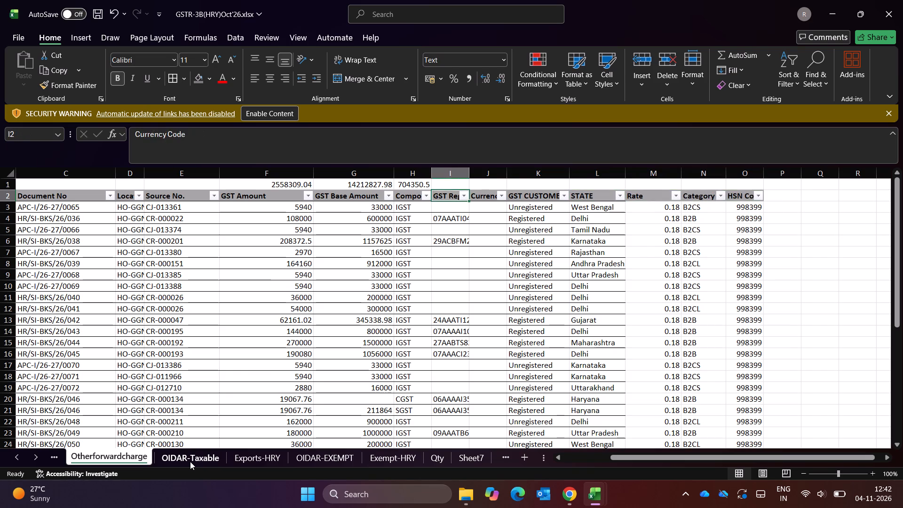
{"action": "key", "text": "Left"}
{"action": "key", "text": "Left"}
{"action": "key", "text": "Left"}
{"action": "key", "text": "ctrl+Left"}
{"action": "key", "text": "ctrl+Left"}
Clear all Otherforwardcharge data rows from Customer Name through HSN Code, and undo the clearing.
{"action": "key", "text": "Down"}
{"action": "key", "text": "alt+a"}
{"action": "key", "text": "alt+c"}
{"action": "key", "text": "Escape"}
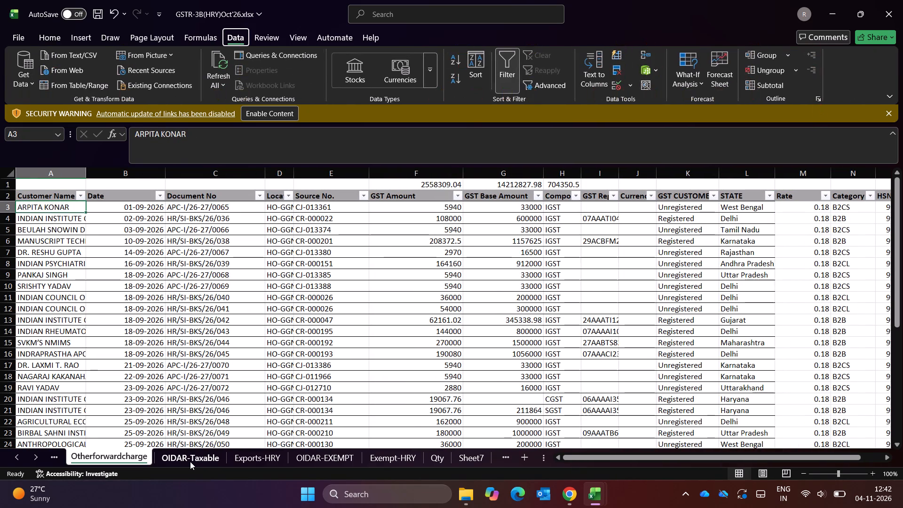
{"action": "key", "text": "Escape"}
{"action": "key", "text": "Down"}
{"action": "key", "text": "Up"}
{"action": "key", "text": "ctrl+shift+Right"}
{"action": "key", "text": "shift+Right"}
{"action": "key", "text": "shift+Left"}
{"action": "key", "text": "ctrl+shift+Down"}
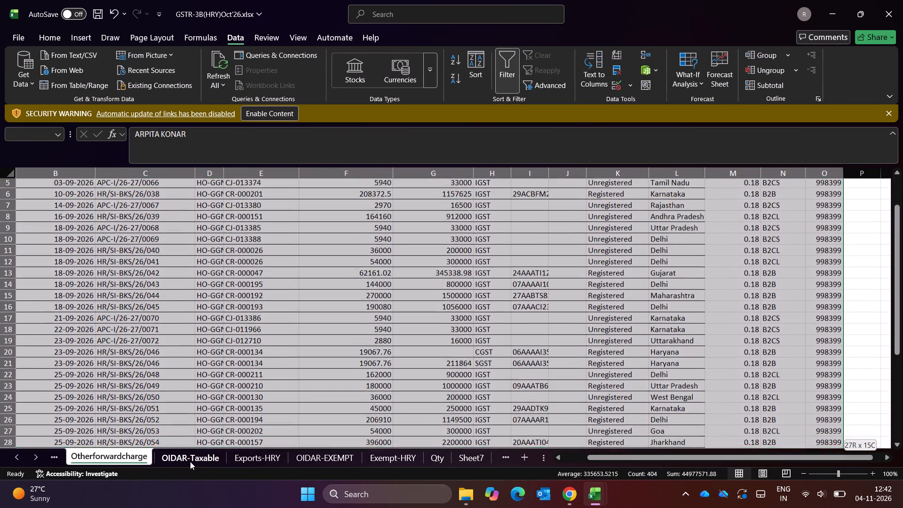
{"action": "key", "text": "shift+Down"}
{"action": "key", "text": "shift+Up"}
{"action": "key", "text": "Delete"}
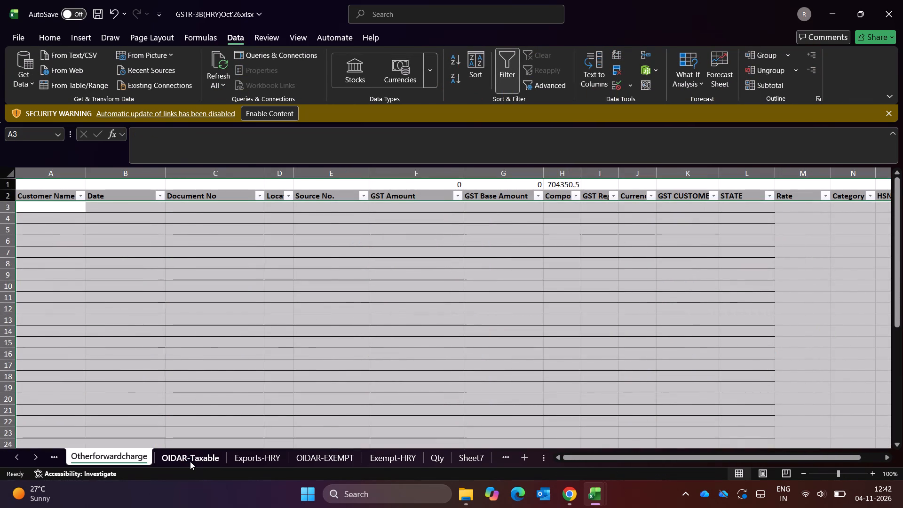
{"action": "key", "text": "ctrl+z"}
Clear the Otherforwardcharge data rows below the headers from Customer Name through Category, leaving out HSN Code.
{"action": "key", "text": "Up"}
{"action": "key", "text": "ctrl+Right"}
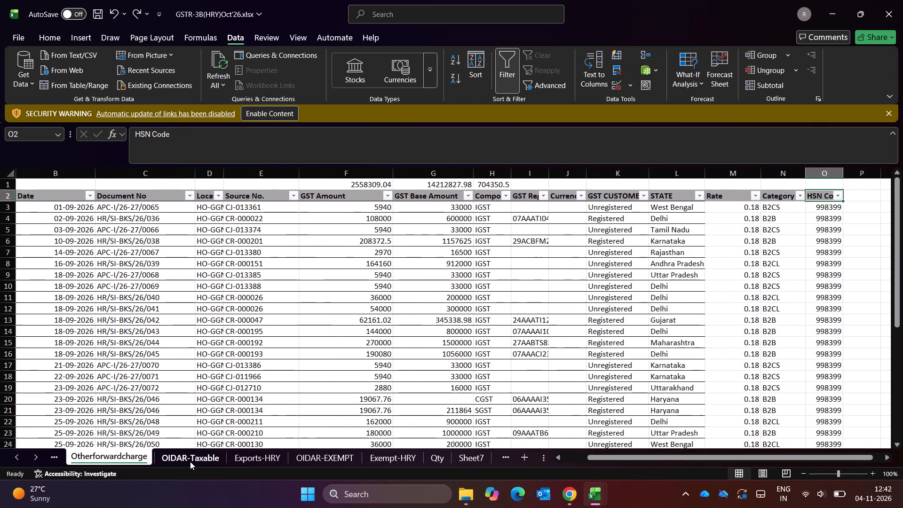
{"action": "key", "text": "Down"}
{"action": "key", "text": "Up"}
{"action": "key", "text": "alt+Down"}
{"action": "key", "text": "Escape"}
{"action": "key", "text": "Left"}
{"action": "key", "text": "Left"}
{"action": "key", "text": "Left"}
{"action": "key", "text": "Left"}
{"action": "key", "text": "ctrl+Left"}
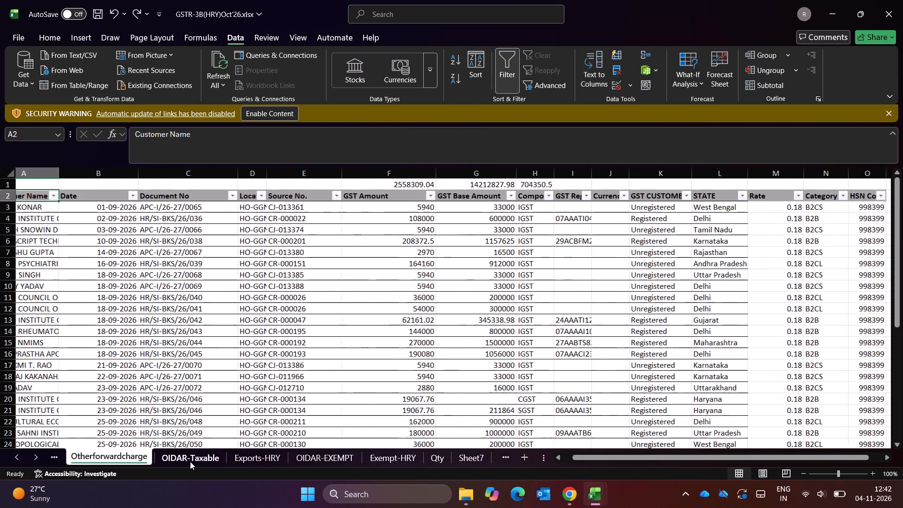
{"action": "key", "text": "Down"}
{"action": "key", "text": "ctrl+shift+Right"}
{"action": "key", "text": "shift+Right"}
{"action": "key", "text": "shift+Left"}
{"action": "key", "text": "shift+Left"}
{"action": "key", "text": "ctrl+shift+Down"}
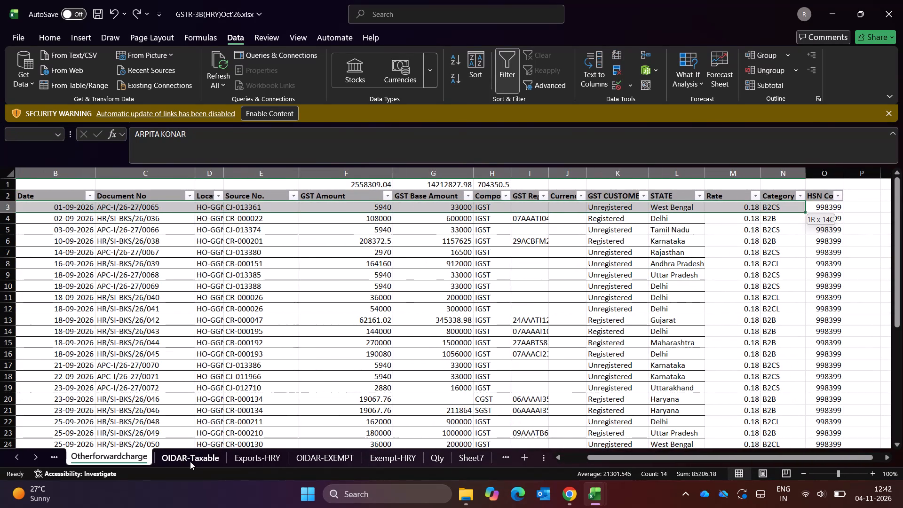
{"action": "key", "text": "Delete"}
In the GST3B_Oct '26 workbook, filter the unlabelled column N beside RATE to show only #N/A rows.
{"action": "key", "text": "alt+Tab"}
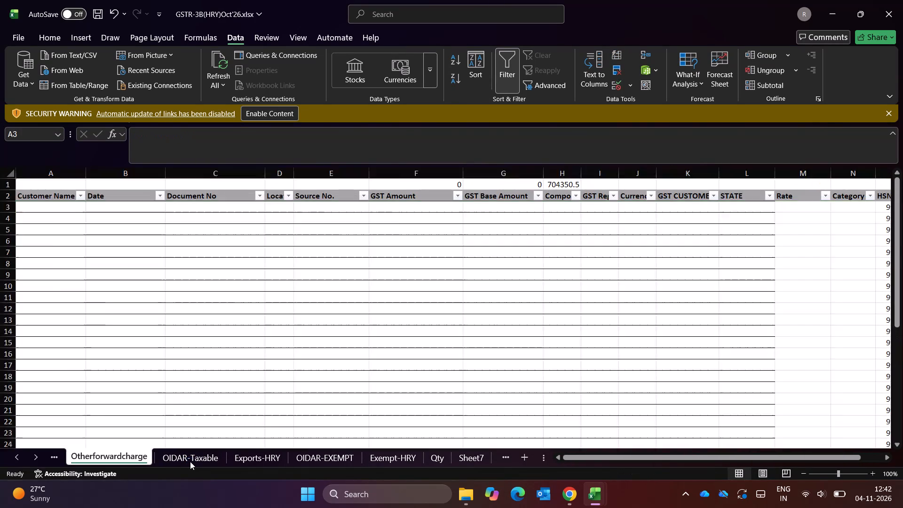
{"action": "key", "text": "alt+Tab"}
{"action": "key", "text": "Up"}
{"action": "key", "text": "Up"}
{"action": "key", "text": "Right"}
{"action": "key", "text": "Right"}
{"action": "key", "text": "Right"}
{"action": "key", "text": "Right"}
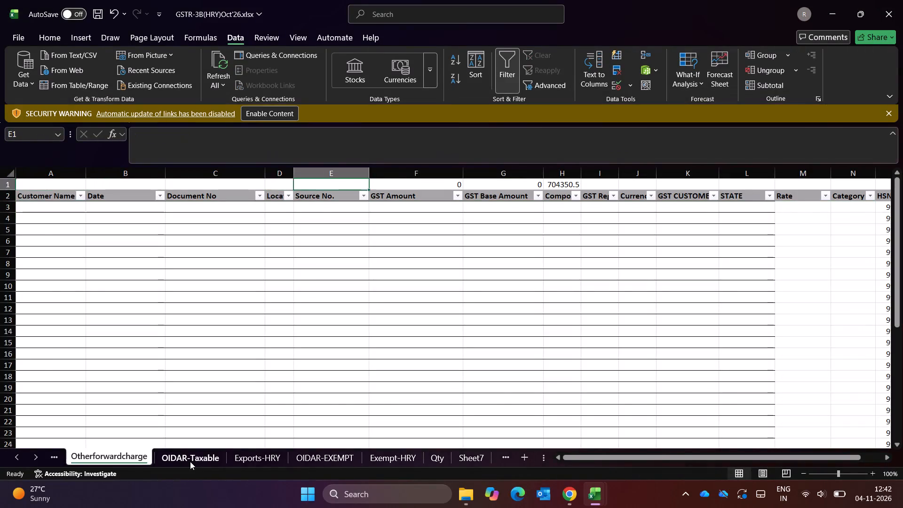
{"action": "key", "text": "alt+Tab"}
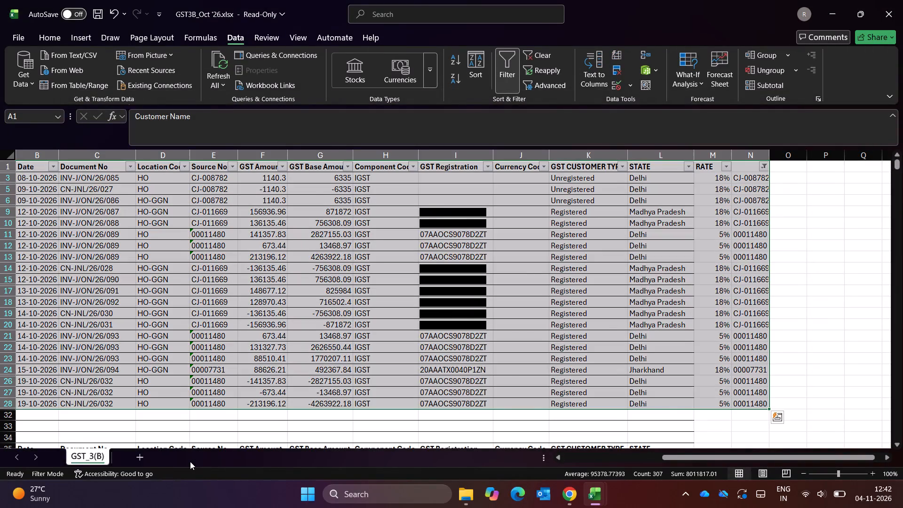
{"action": "key", "text": "Up"}
{"action": "key", "text": "Up"}
{"action": "key", "text": "ctrl+Right"}
{"action": "key", "text": "Right"}
{"action": "key", "text": "alt+Down"}
{"action": "key", "text": "alt+Down"}
{"action": "key", "text": "alt+Down"}
{"action": "key", "text": "alt+Down"}
{"action": "key", "text": "alt+Down"}
{"action": "key", "text": "alt+Down"}
{"action": "key", "text": "alt+Down"}
{"action": "key", "text": "alt+Down"}
{"action": "key", "text": "alt+Down"}
{"action": "key", "text": "alt+Down"}
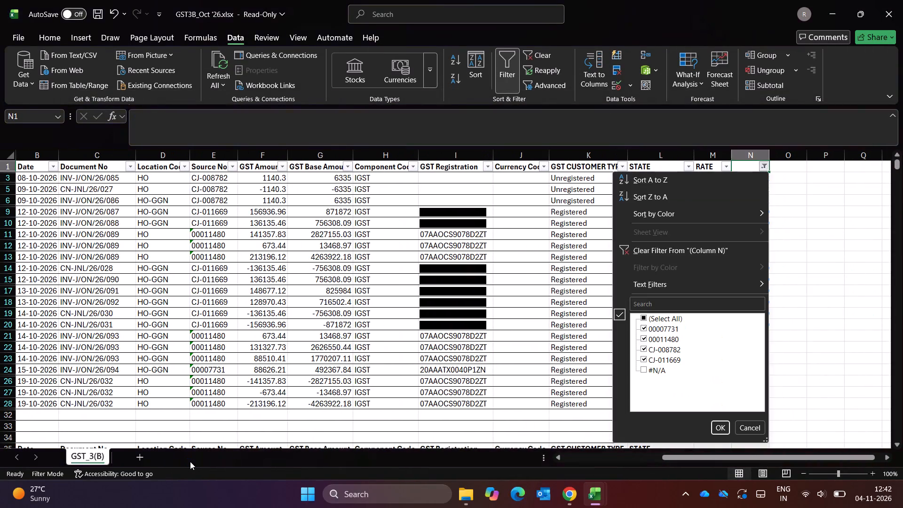
{"action": "key", "text": "space"}
{"action": "key", "text": "space"}
{"action": "key", "text": "End"}
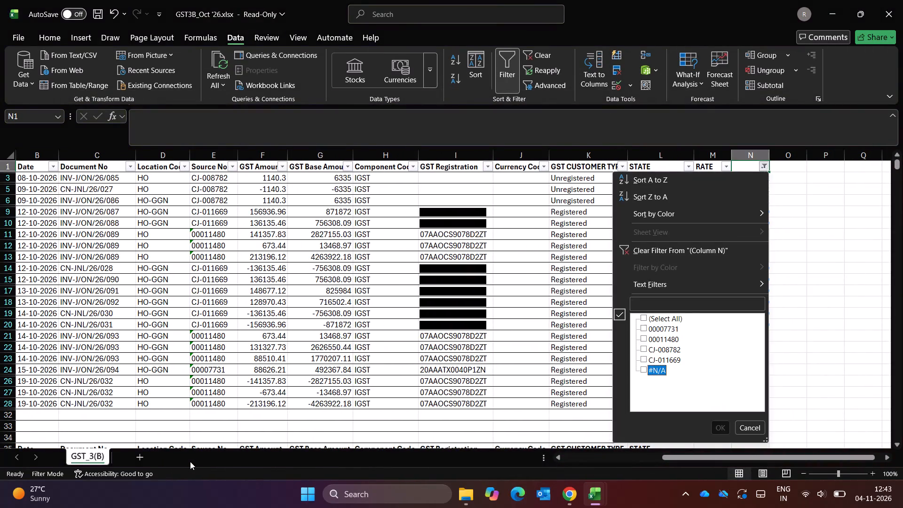
{"action": "key", "text": "space"}
{"action": "key", "text": "Return"}
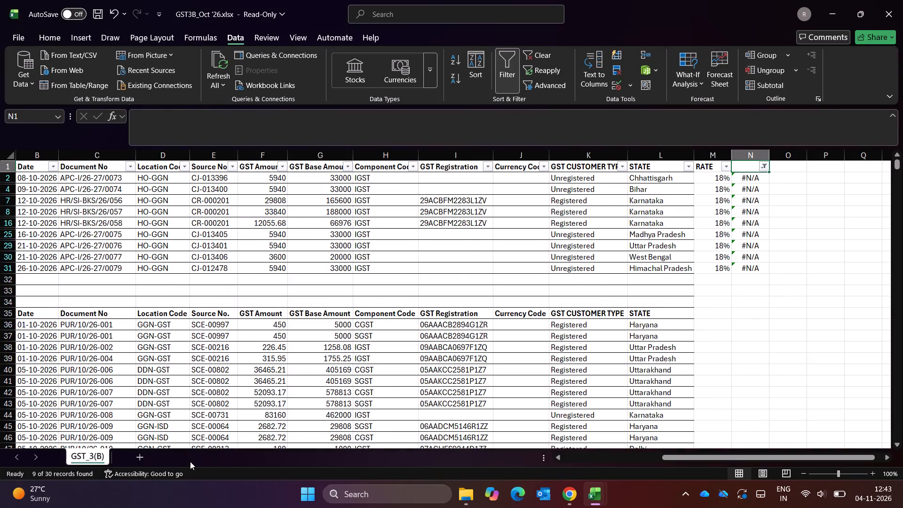
Copy the filtered GST3B table with its header and paste it as values into Otherforwardcharge starting at A3.
{"action": "key", "text": "ctrl+Left"}
{"action": "key", "text": "ctrl+Left"}
{"action": "key", "text": "ctrl+Left"}
{"action": "key", "text": "ctrl+a"}
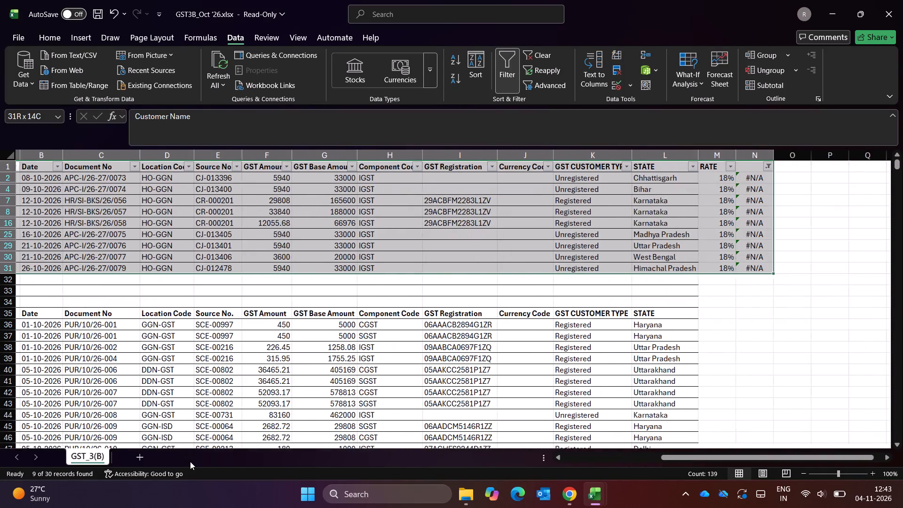
{"action": "key", "text": "ctrl+c"}
{"action": "key", "text": "alt+Tab"}
{"action": "key", "text": "Down"}
{"action": "key", "text": "ctrl+Left"}
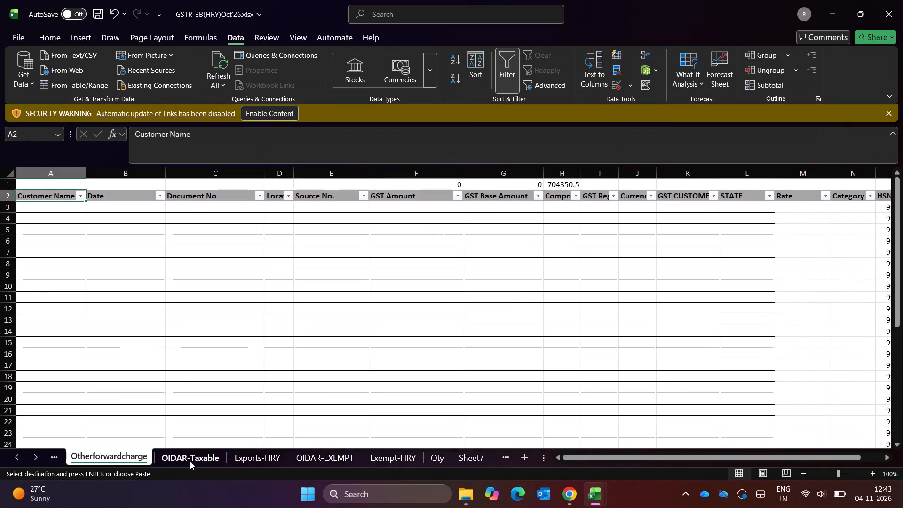
{"action": "key", "text": "Left"}
{"action": "key", "text": "Left"}
{"action": "key", "text": "Down"}
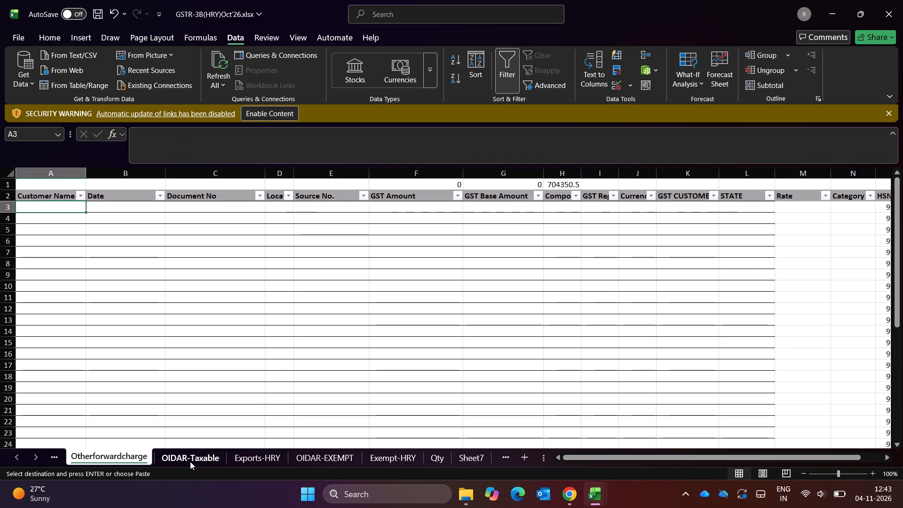
{"action": "key", "text": "ctrl+alt+v"}
{"action": "key", "text": "v"}
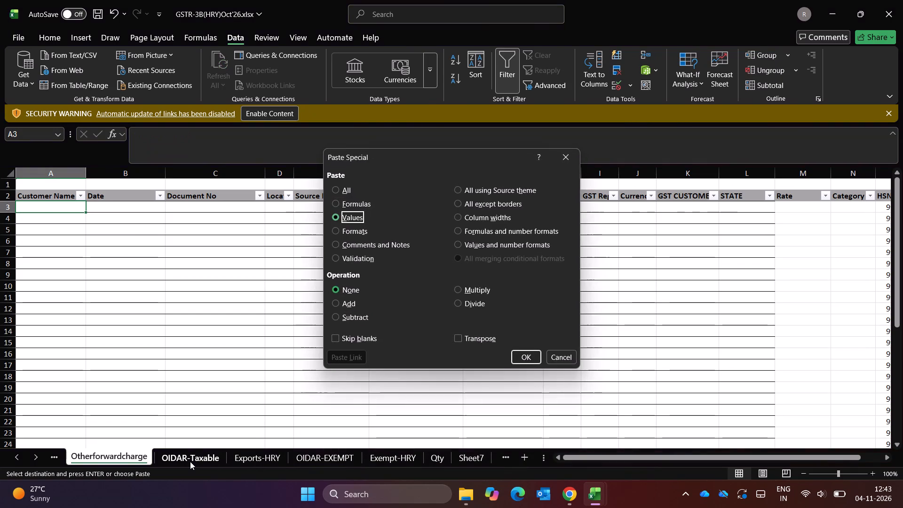
{"action": "key", "text": "Return"}
{"action": "key", "text": "Escape"}
Clear the leftover HSN Code values from row 13 down, below the last pasted October row in Otherforwardcharge.
{"action": "key", "text": "Right"}
{"action": "key", "text": "Right"}
{"action": "key", "text": "Right"}
{"action": "key", "text": "Right"}
{"action": "key", "text": "Right"}
{"action": "key", "text": "Up"}
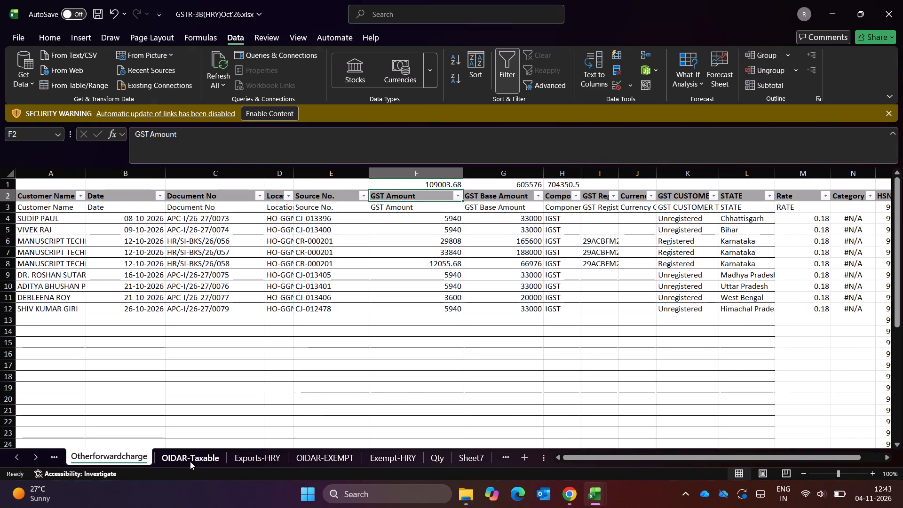
{"action": "key", "text": "ctrl+Right"}
{"action": "key", "text": "Escape"}
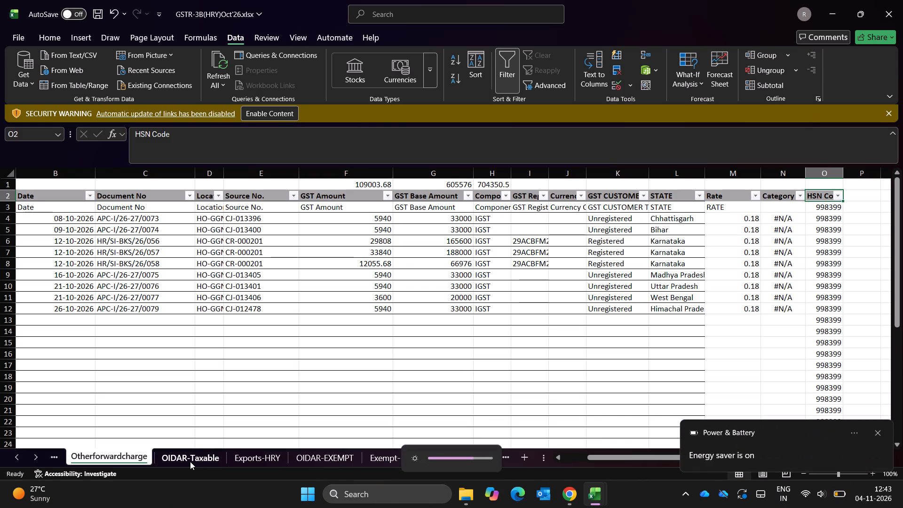
{"action": "key", "text": "Down"}
{"action": "key", "text": "Down"}
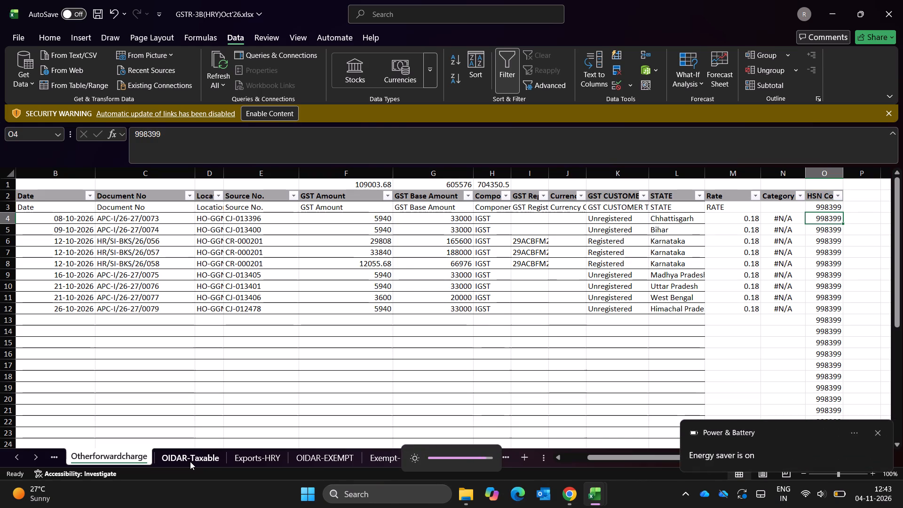
{"action": "key", "text": "Down"}
{"action": "key", "text": "Down"}
{"action": "key", "text": "Down"}
{"action": "key", "text": "Down"}
{"action": "key", "text": "Down"}
{"action": "key", "text": "Down"}
{"action": "key", "text": "Down"}
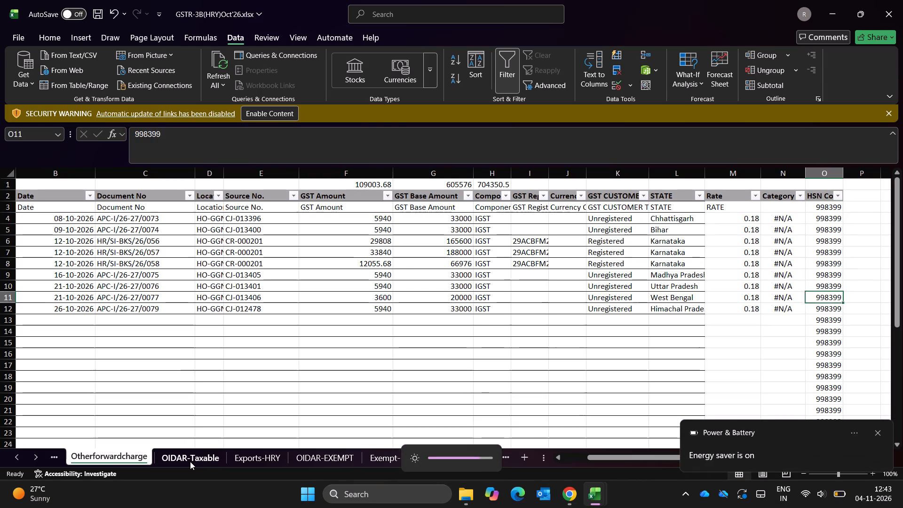
{"action": "key", "text": "Down"}
{"action": "key", "text": "Down"}
{"action": "key", "text": "ctrl+shift+Down"}
{"action": "key", "text": "Delete"}
{"action": "key", "text": "Escape"}
{"action": "key", "text": "Up"}
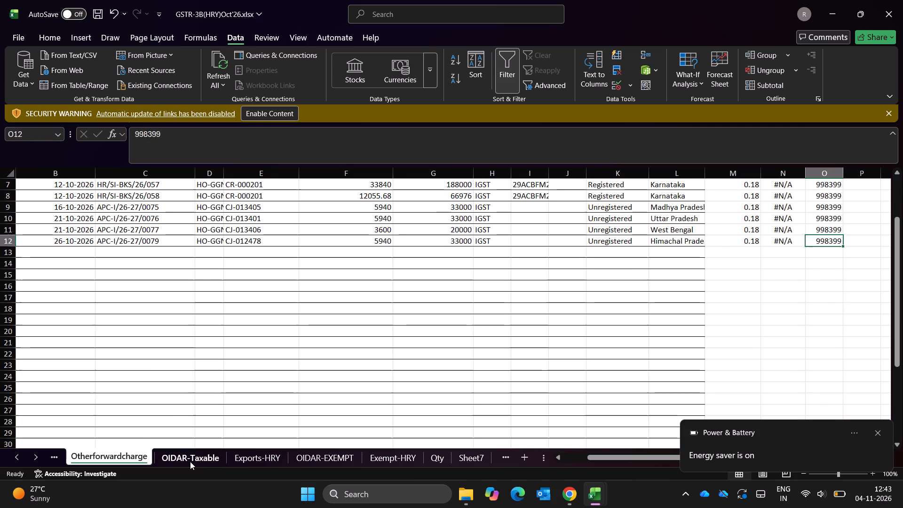
{"action": "key", "text": "Up"}
{"action": "key", "text": "Up"}
{"action": "key", "text": "ctrl+Up"}
{"action": "key", "text": "ctrl+Up"}
{"action": "key", "text": "Down"}
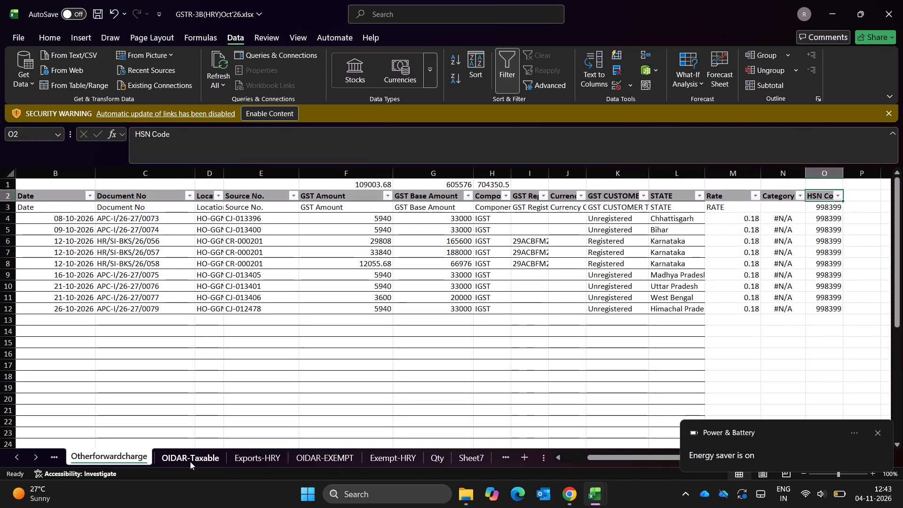
Look through the September GSTR-3B workbook's sheets, examining the OIDAR-Taxable and Otherforwardcharge layouts for reference.
{"action": "key", "text": "Left"}
{"action": "key", "text": "Left"}
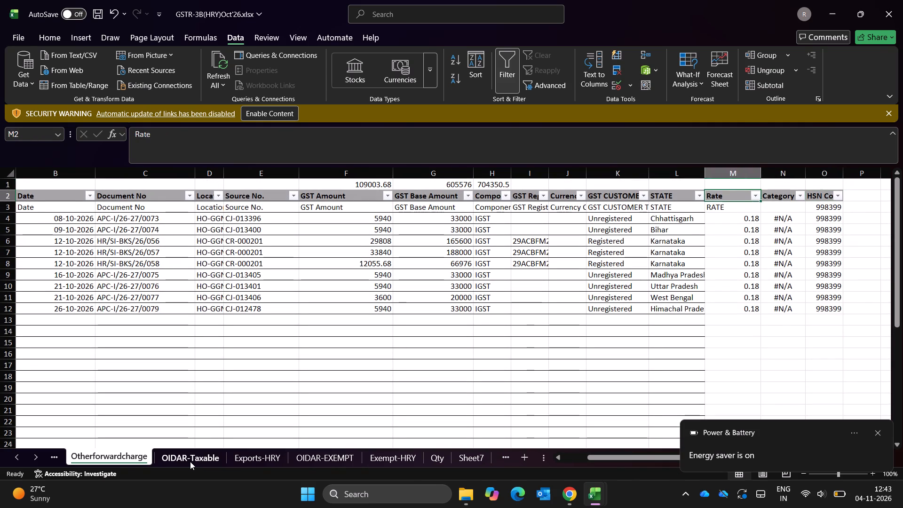
{"action": "key", "text": "Left"}
{"action": "key", "text": "Left"}
{"action": "key", "text": "Left"}
{"action": "key", "text": "alt+Tab"}
{"action": "key", "text": "alt+Right"}
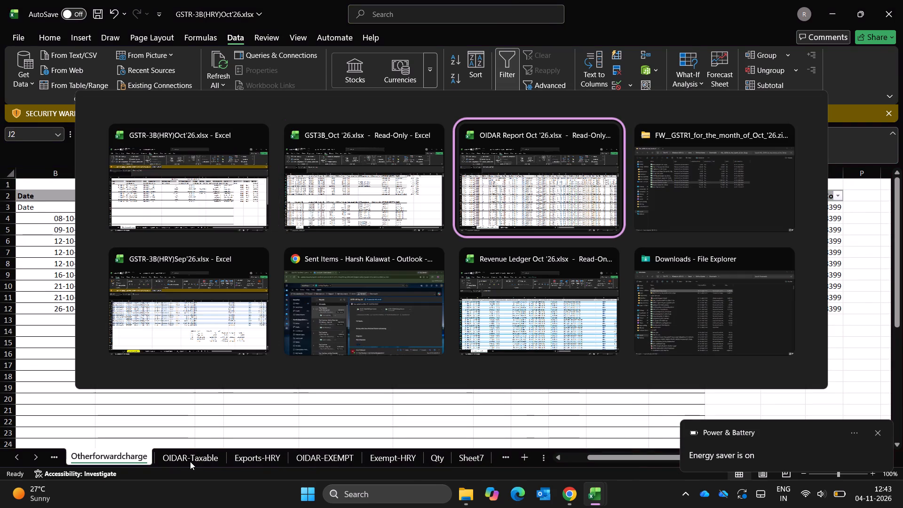
{"action": "key", "text": "alt+Down"}
{"action": "key", "text": "alt+Left"}
{"action": "key", "text": "alt+Left"}
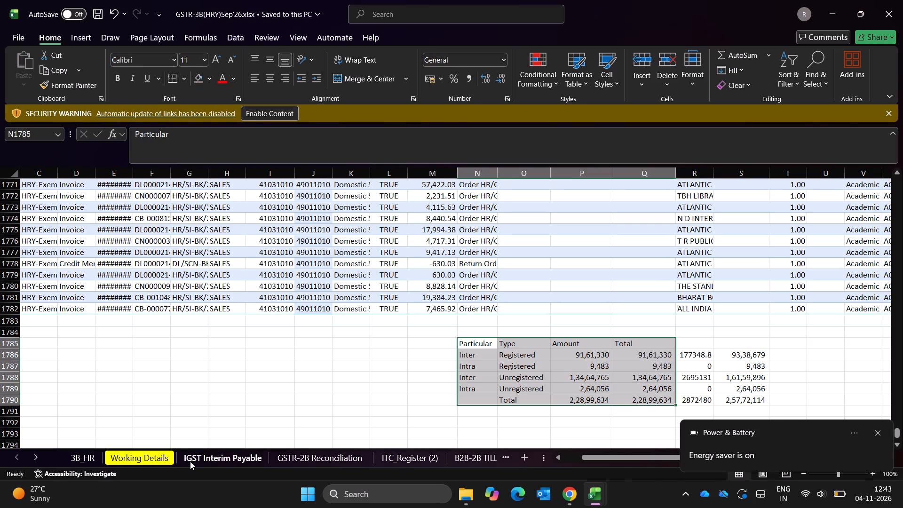
{"action": "key", "text": "Up"}
{"action": "key", "text": "Up"}
{"action": "key", "text": "ctrl+Page_Down"}
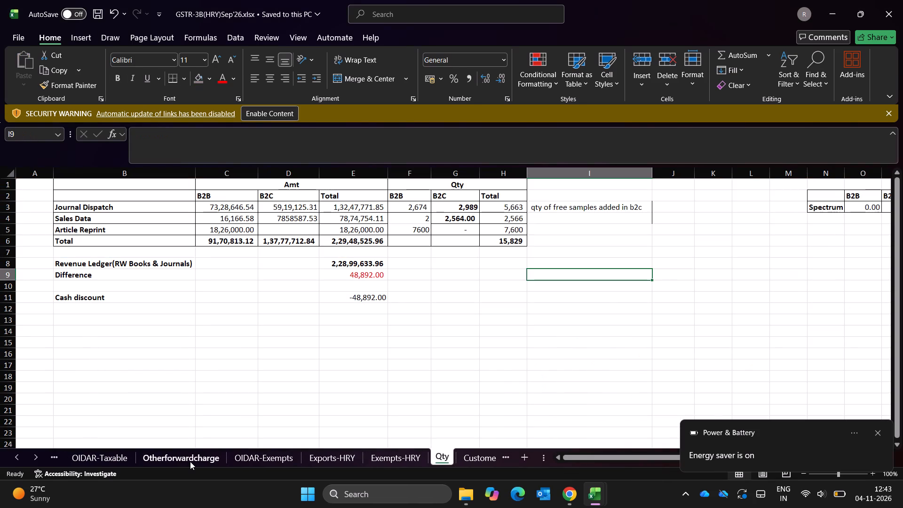
{"action": "key", "text": "ctrl+Page_Down"}
{"action": "key", "text": "ctrl+Page_Down"}
{"action": "key", "text": "ctrl+Page_Down"}
{"action": "key", "text": "ctrl+Page_Down"}
{"action": "key", "text": "ctrl+Page_Down"}
{"action": "key", "text": "ctrl+Page_Up"}
{"action": "key", "text": "ctrl+Page_Up"}
{"action": "key", "text": "ctrl+Page_Up"}
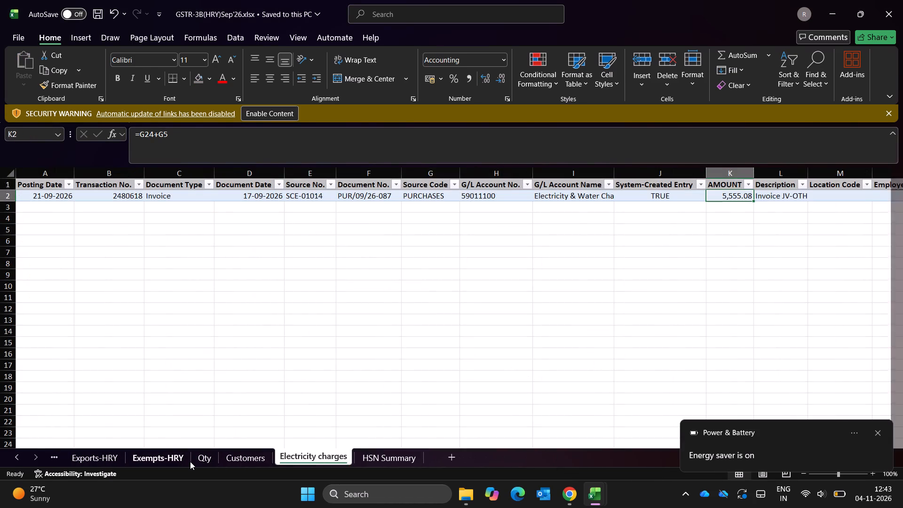
{"action": "key", "text": "ctrl+Page_Up"}
{"action": "key", "text": "ctrl+Page_Up"}
{"action": "key", "text": "ctrl+Page_Up"}
{"action": "key", "text": "ctrl+Page_Up"}
{"action": "key", "text": "ctrl+Page_Up"}
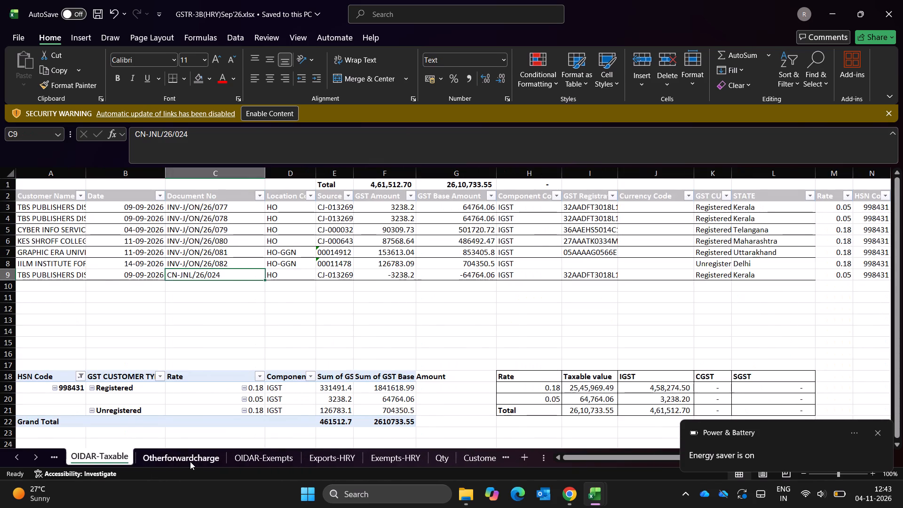
{"action": "key", "text": "ctrl+Page_Up"}
{"action": "key", "text": "ctrl+Page_Up"}
{"action": "key", "text": "ctrl+Page_Up"}
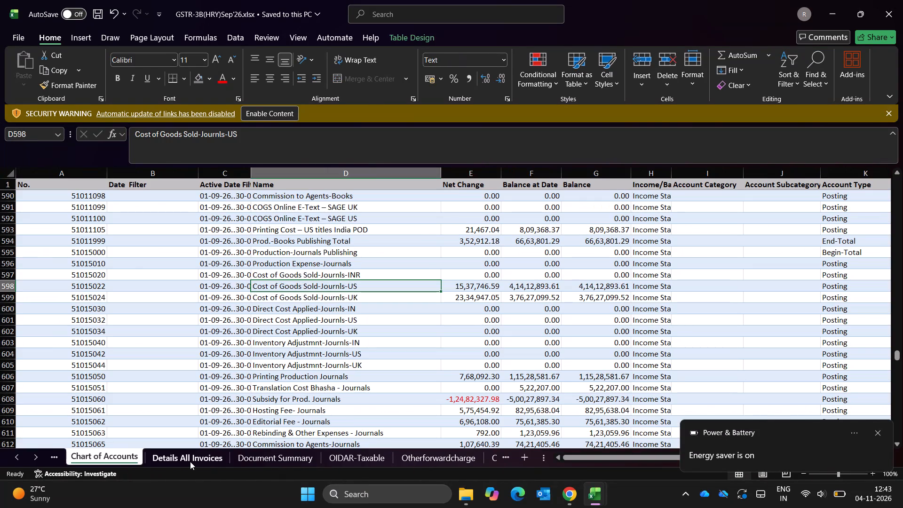
{"action": "key", "text": "ctrl+Page_Down"}
{"action": "key", "text": "ctrl+Page_Down"}
{"action": "key", "text": "ctrl+Page_Down"}
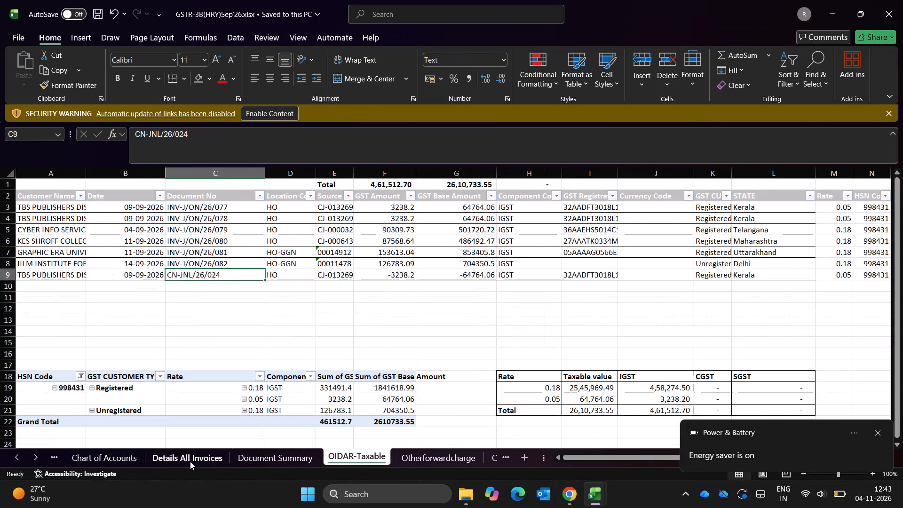
{"action": "key", "text": "ctrl+Page_Down"}
{"action": "key", "text": "Up"}
{"action": "key", "text": "Right"}
{"action": "key", "text": "Right"}
{"action": "key", "text": "Right"}
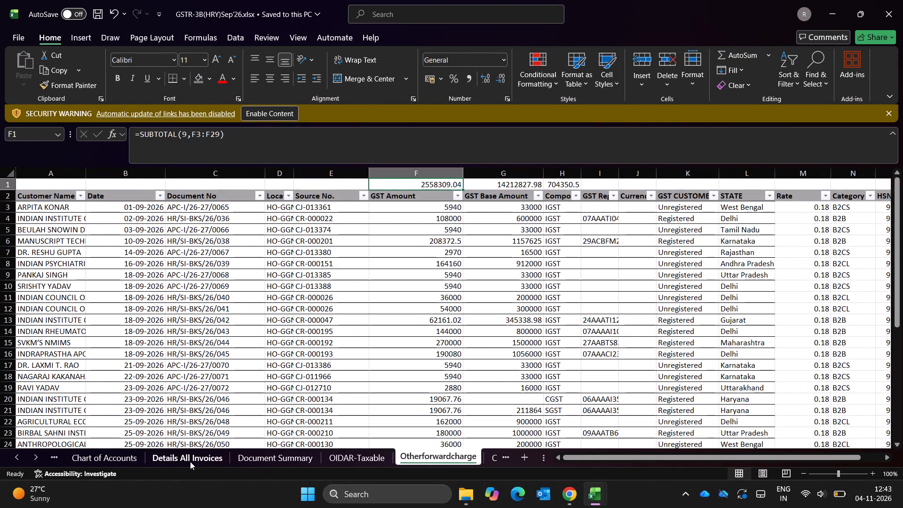
{"action": "key", "text": "Right"}
{"action": "key", "text": "Right"}
{"action": "key", "text": "Right"}
{"action": "key", "text": "alt+Tab"}
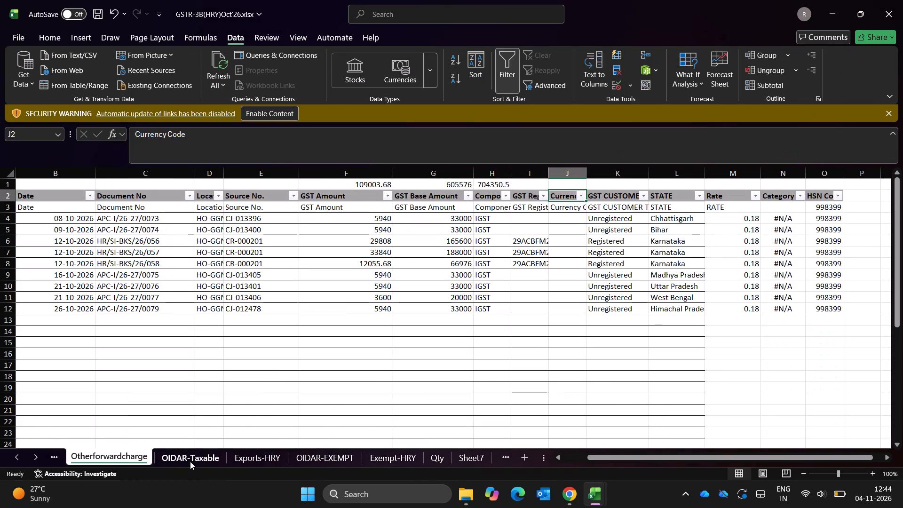
Delete the duplicate header row pasted in row 3 of the October Otherforwardcharge sheet.
{"action": "key", "text": "ctrl+Left"}
{"action": "key", "text": "ctrl+Left"}
{"action": "key", "text": "ctrl+Left"}
{"action": "key", "text": "Down"}
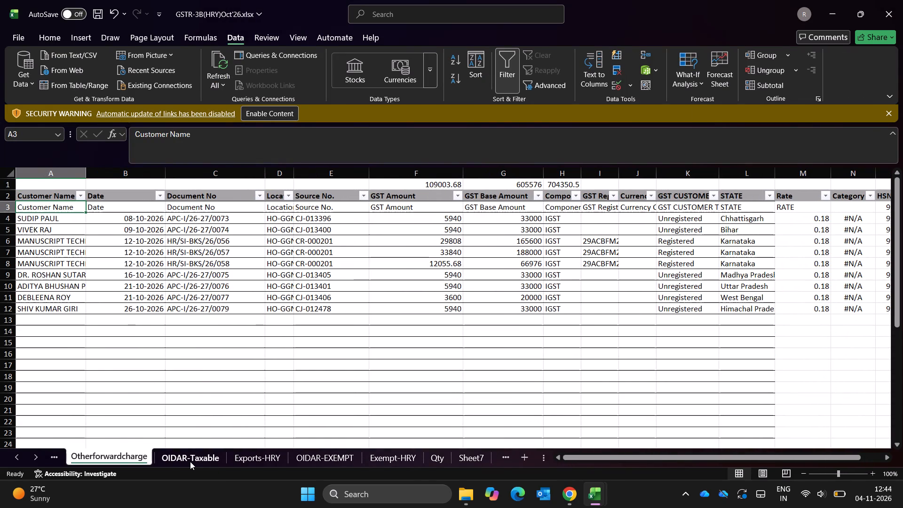
{"action": "key", "text": "ctrl+space"}
{"action": "key", "text": "Down"}
{"action": "key", "text": "Up"}
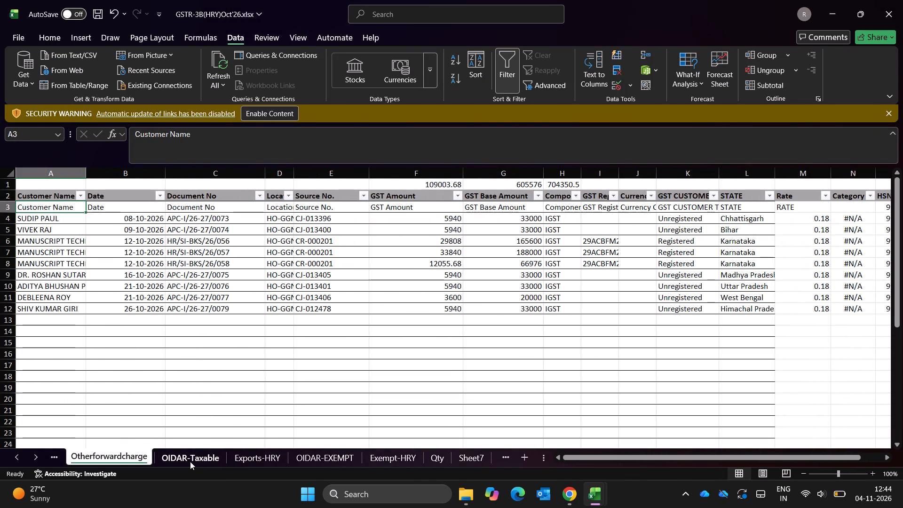
{"action": "key", "text": "shift+space"}
{"action": "key", "text": "ctrl+minus"}
{"action": "key", "text": "Down"}
{"action": "key", "text": "Up"}
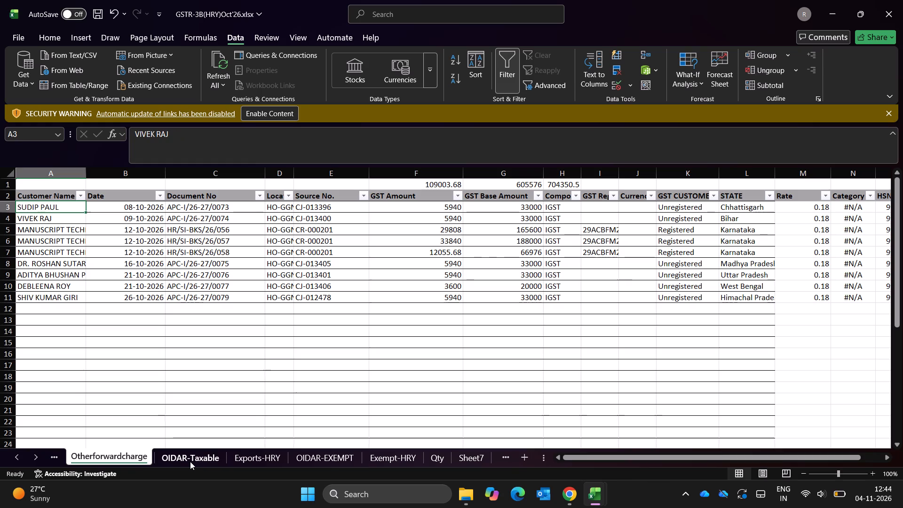
Compare the October Otherforwardcharge sheet with the filtered GST3B rows and September's Otherforwardcharge columns through HSN Code.
{"action": "key", "text": "Up"}
{"action": "key", "text": "Right"}
{"action": "key", "text": "Right"}
{"action": "key", "text": "alt+Tab"}
{"action": "key", "text": "alt+Tab"}
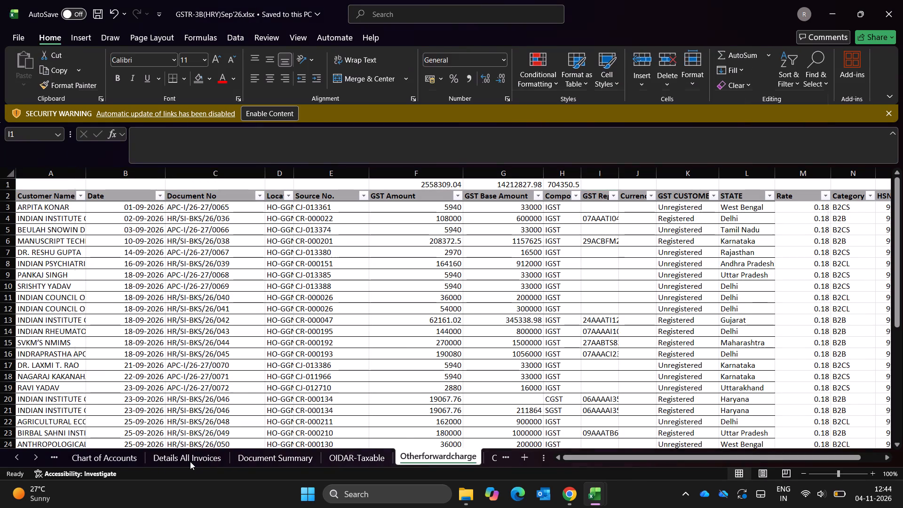
{"action": "key", "text": "alt+Tab"}
{"action": "key", "text": "alt+Tab"}
{"action": "key", "text": "Down"}
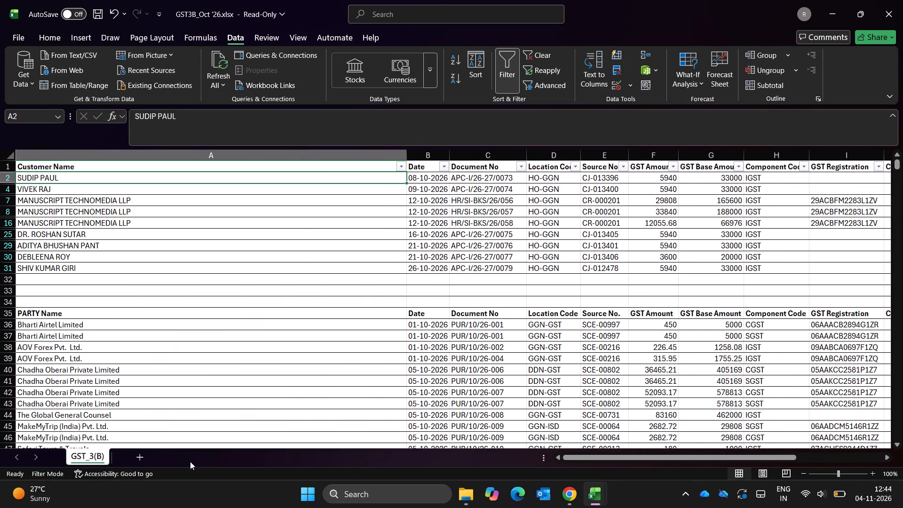
{"action": "key", "text": "alt+Tab"}
{"action": "key", "text": "alt+Tab"}
{"action": "key", "text": "alt+Tab"}
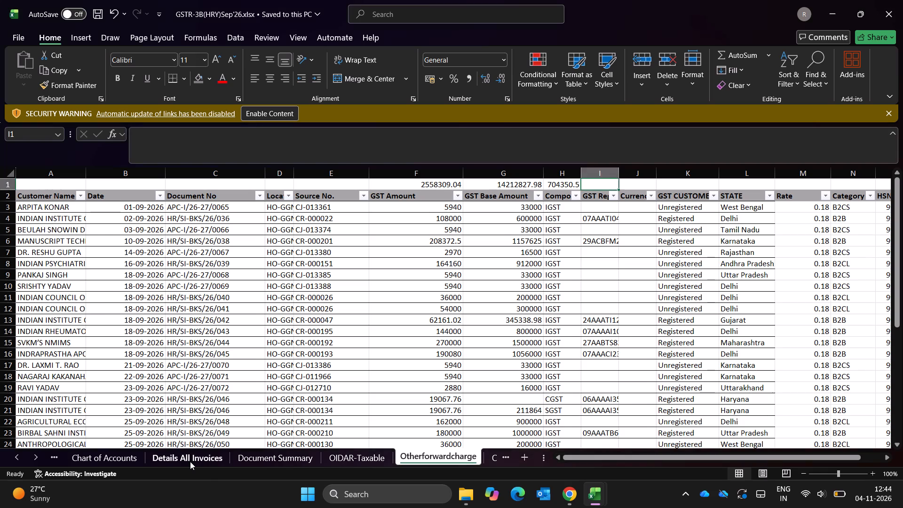
{"action": "key", "text": "Right"}
{"action": "key", "text": "Right"}
{"action": "key", "text": "Down"}
{"action": "key", "text": "ctrl+Right"}
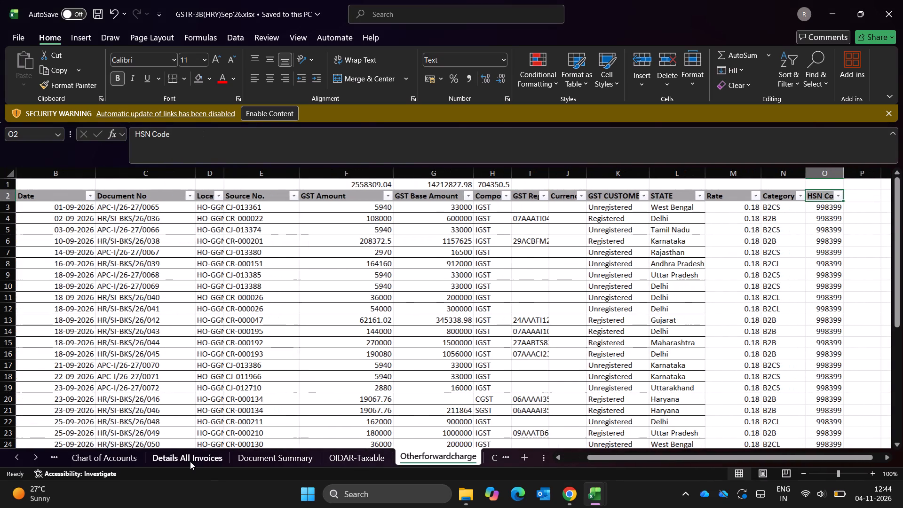
{"action": "key", "text": "alt+Tab"}
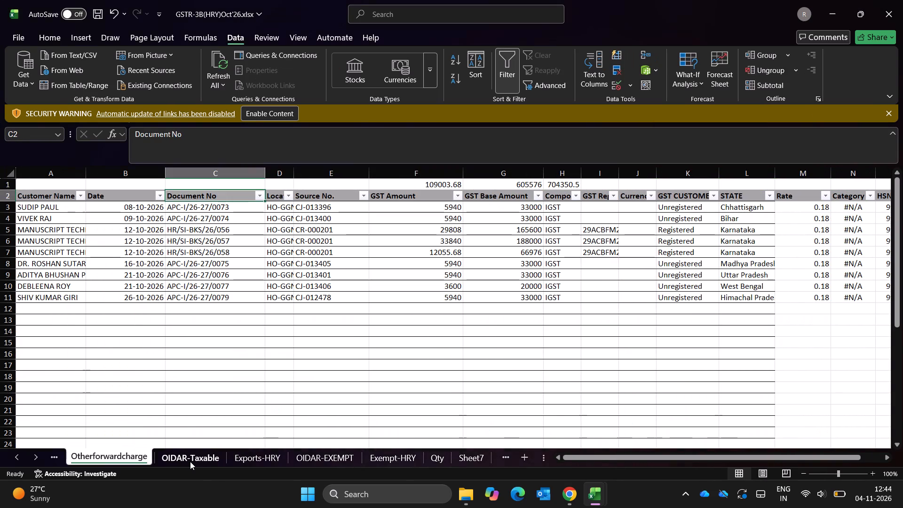
Review the October rows and columns in Otherforwardcharge, and open the October OIDAR-Taxable sheet.
{"action": "key", "text": "Down"}
{"action": "key", "text": "Down"}
{"action": "key", "text": "Down"}
{"action": "key", "text": "Down"}
{"action": "key", "text": "Down"}
{"action": "key", "text": "Down"}
{"action": "key", "text": "Down"}
{"action": "key", "text": "Down"}
{"action": "key", "text": "ctrl+Up"}
{"action": "key", "text": "Up"}
{"action": "key", "text": "Right"}
{"action": "key", "text": "Right"}
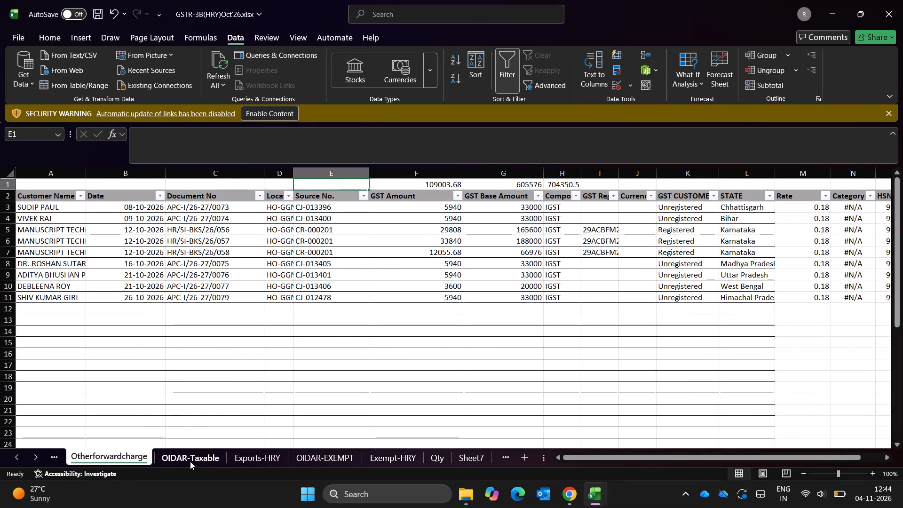
{"action": "key", "text": "Down"}
{"action": "key", "text": "Down"}
{"action": "key", "text": "ctrl+Right"}
{"action": "key", "text": "Up"}
{"action": "key", "text": "ctrl+Page_Down"}
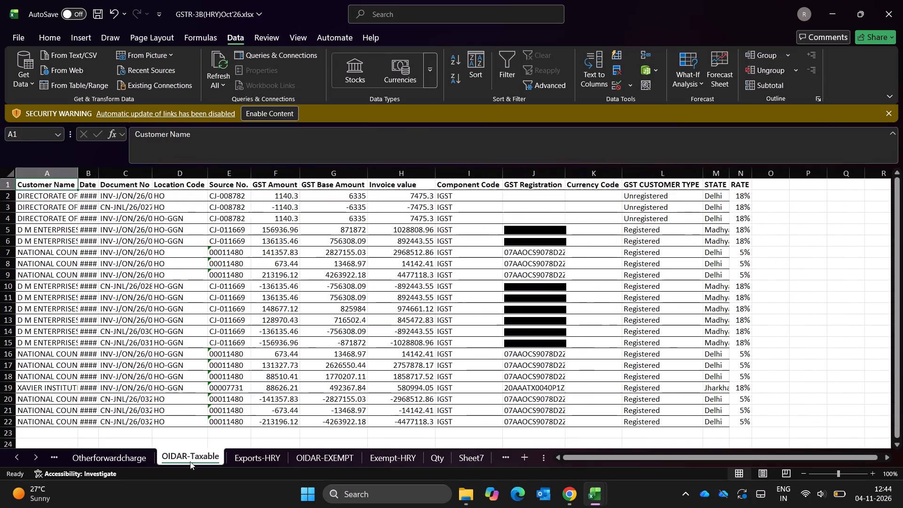
Copy the Rate, Category and HSN Code headers from September's Otherforwardcharge and paste them as values from O1 in October's OIDAR-Taxable sheet.
{"action": "key", "text": "Up"}
{"action": "key", "text": "Up"}
{"action": "key", "text": "Up"}
{"action": "key", "text": "Right"}
{"action": "key", "text": "Right"}
{"action": "key", "text": "Right"}
{"action": "key", "text": "Right"}
{"action": "key", "text": "ctrl+Up"}
{"action": "key", "text": "ctrl+Right"}
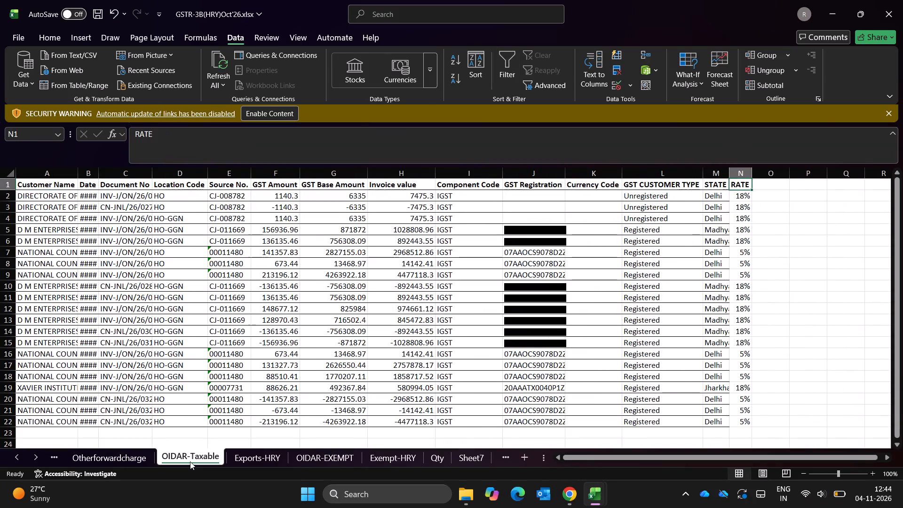
{"action": "key", "text": "Right"}
{"action": "key", "text": "alt+Tab"}
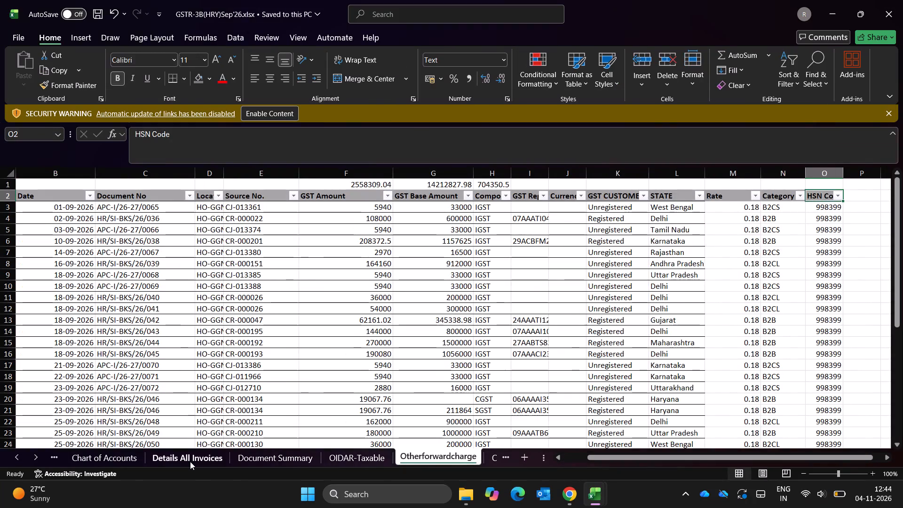
{"action": "key", "text": "Left"}
{"action": "key", "text": "Left"}
{"action": "key", "text": "shift+Right"}
{"action": "key", "text": "shift+Right"}
{"action": "key", "text": "ctrl+c"}
{"action": "key", "text": "alt+Tab"}
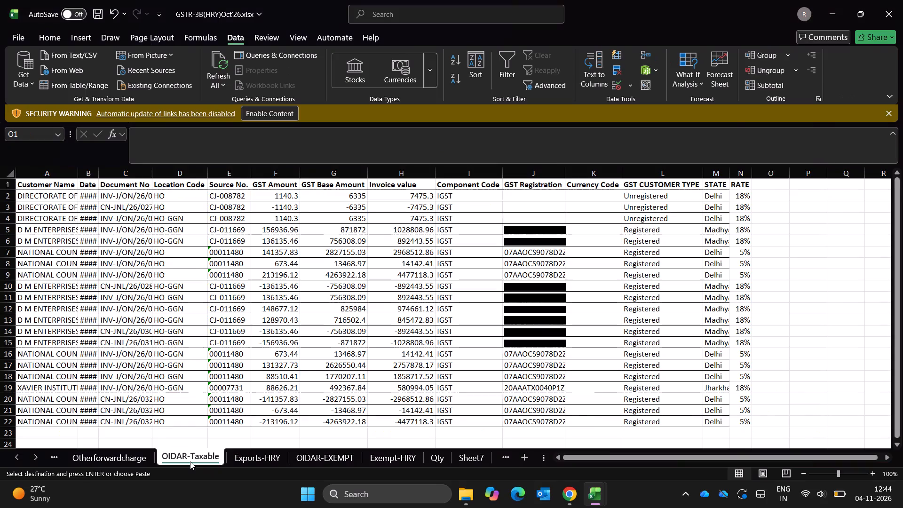
{"action": "key", "text": "ctrl+alt+v"}
{"action": "key", "text": "v"}
{"action": "key", "text": "Return"}
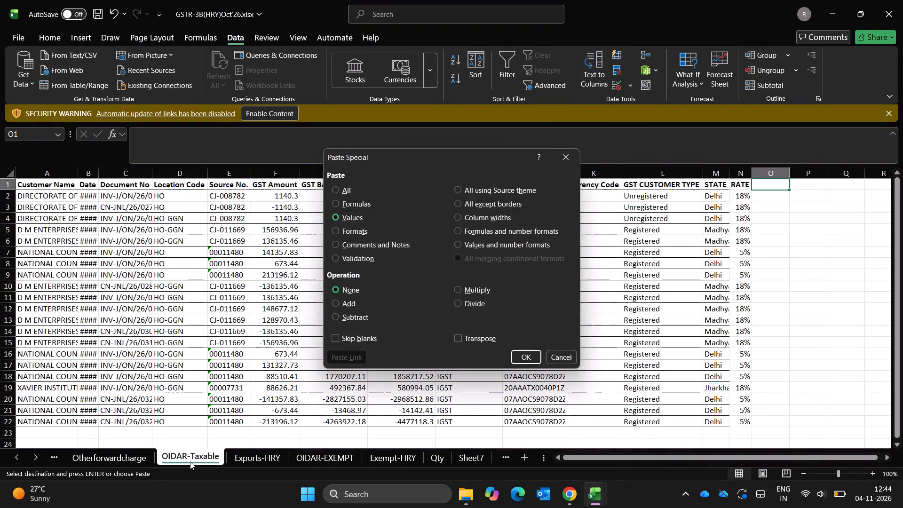
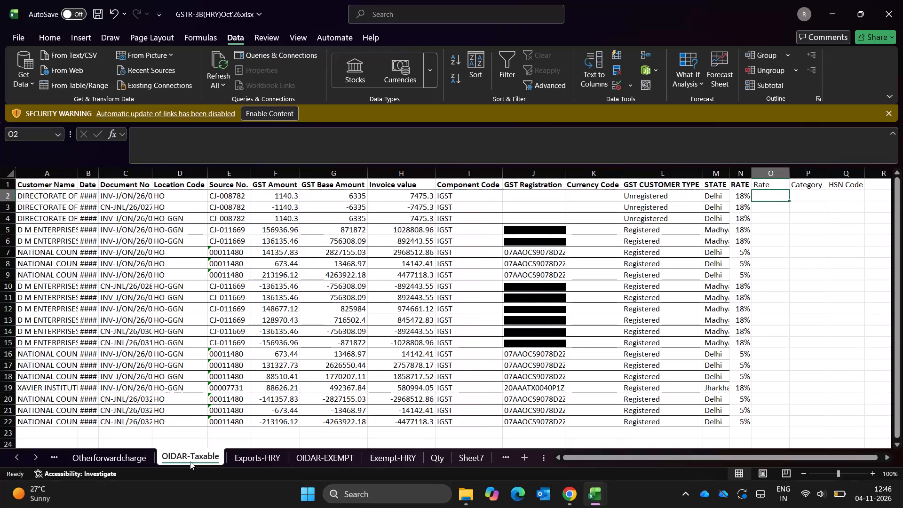
Delete the duplicate Rate column O from October's OIDAR-Taxable sheet.
{"action": "key", "text": "Up"}
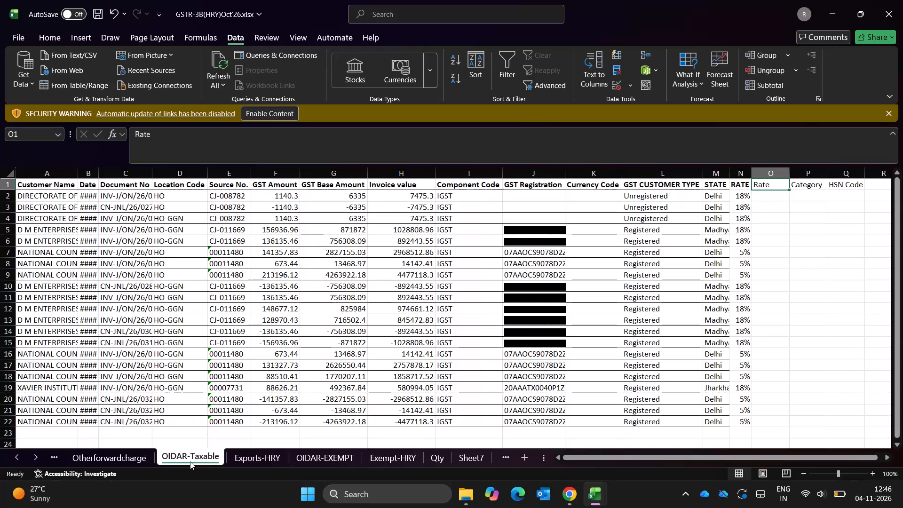
{"action": "key", "text": "ctrl+minus"}
{"action": "key", "text": "Down"}
{"action": "key", "text": "Down"}
{"action": "key", "text": "Down"}
{"action": "key", "text": "Return"}
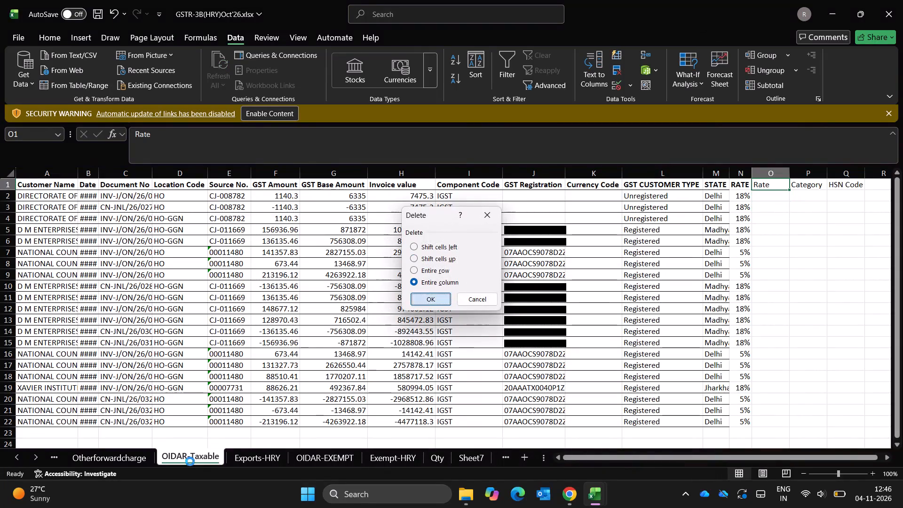
{"action": "key", "text": "Escape"}
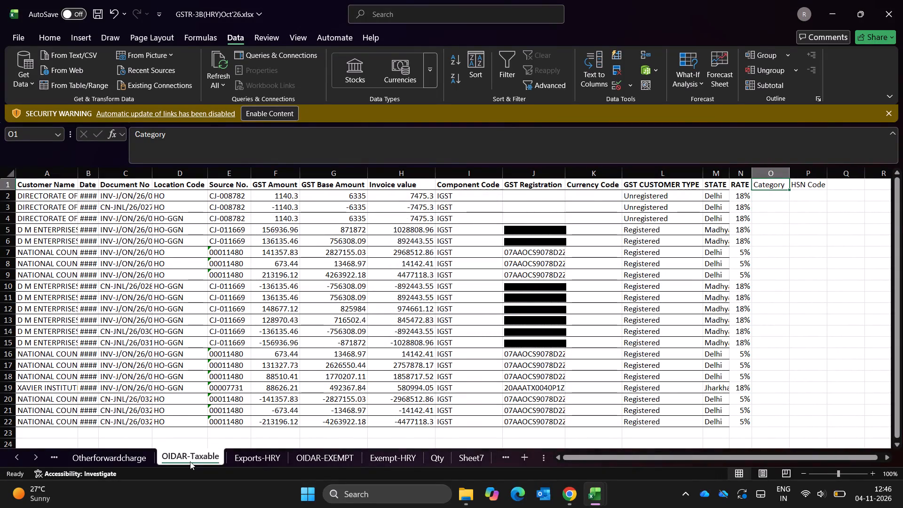
{"action": "key", "text": "alt+Tab"}
{"action": "key", "text": "alt+Tab"}
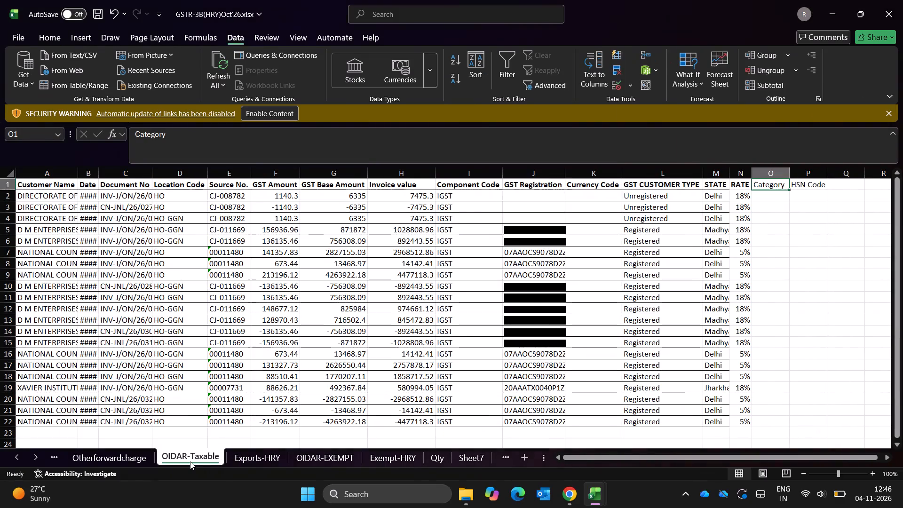
Add filters to the header row of October's OIDAR-Taxable sheet, including Category and HSN Code.
{"action": "key", "text": "Up"}
{"action": "key", "text": "Up"}
{"action": "key", "text": "Down"}
{"action": "key", "text": "Up"}
{"action": "key", "text": "Up"}
{"action": "key", "text": "Right"}
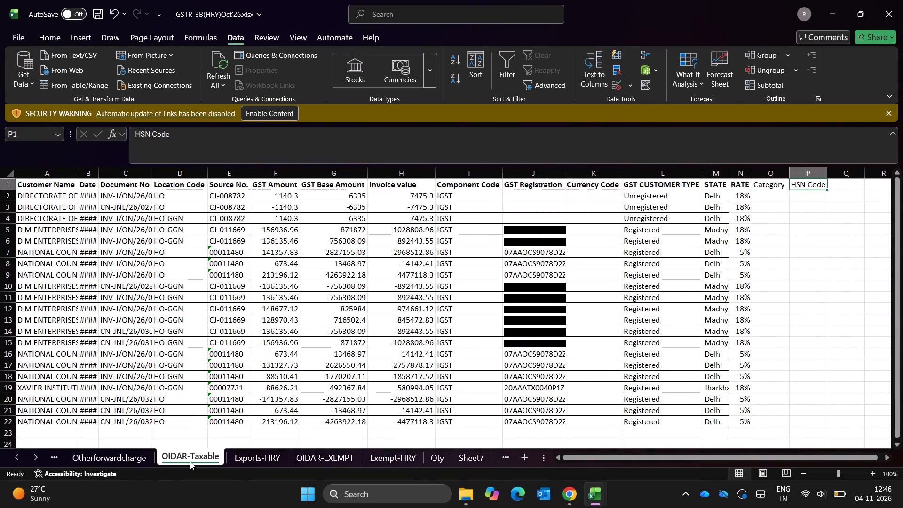
{"action": "key", "text": "ctrl+shift+l"}
{"action": "key", "text": "ctrl+shift+l"}
{"action": "key", "text": "ctrl+shift+l"}
{"action": "key", "text": "Left"}
{"action": "key", "text": "Escape"}
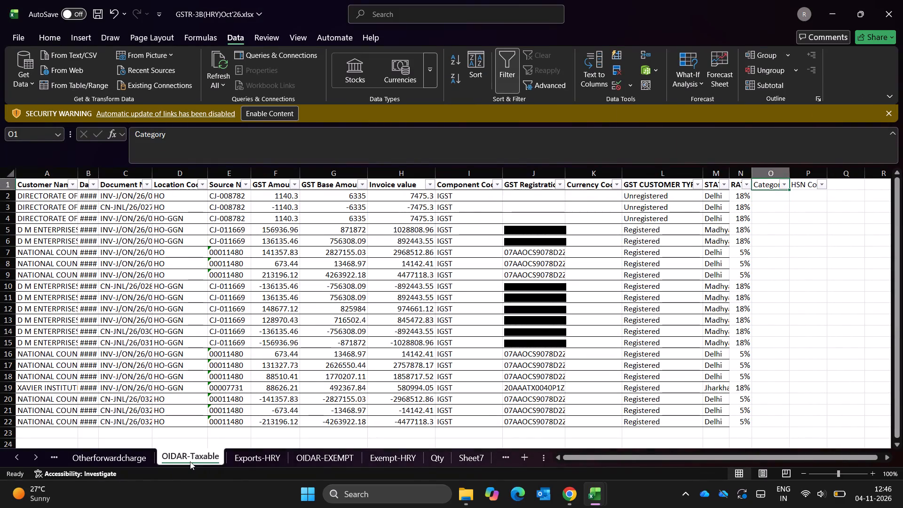
Examine the GST CUSTOMER TYPE filter options and the customer types in the first rows of OIDAR-Taxable.
{"action": "key", "text": "Left"}
{"action": "key", "text": "Left"}
{"action": "key", "text": "Left"}
{"action": "key", "text": "Left"}
{"action": "key", "text": "Escape"}
{"action": "key", "text": "Right"}
{"action": "key", "text": "alt+Down"}
{"action": "key", "text": "alt+Down"}
{"action": "key", "text": "alt+Down"}
{"action": "key", "text": "alt+Down"}
{"action": "key", "text": "alt+Down"}
{"action": "key", "text": "alt+Down"}
{"action": "key", "text": "alt+Down"}
{"action": "key", "text": "alt+Down"}
{"action": "key", "text": "alt+Down"}
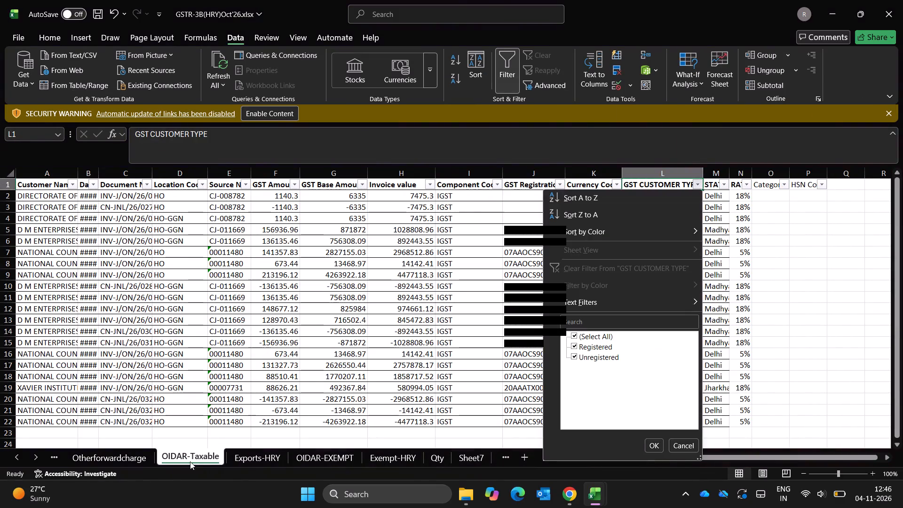
{"action": "key", "text": "Down"}
{"action": "key", "text": "Escape"}
{"action": "key", "text": "Down"}
{"action": "key", "text": "Down"}
{"action": "key", "text": "Down"}
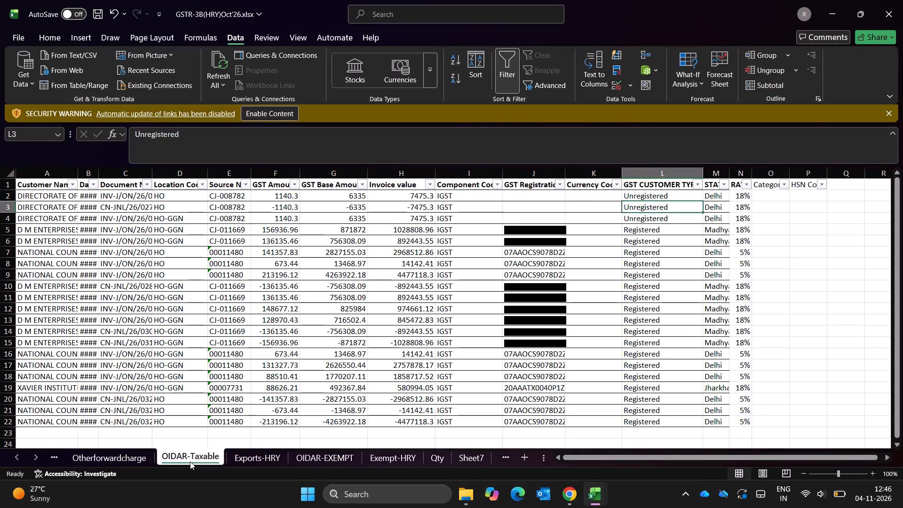
Enter B2CS as the Category for the Unregistered rows, filling O2 to O4 in OIDAR-Taxable.
{"action": "key", "text": "Up"}
{"action": "key", "text": "Up"}
{"action": "key", "text": "Right"}
{"action": "key", "text": "Right"}
{"action": "key", "text": "Right"}
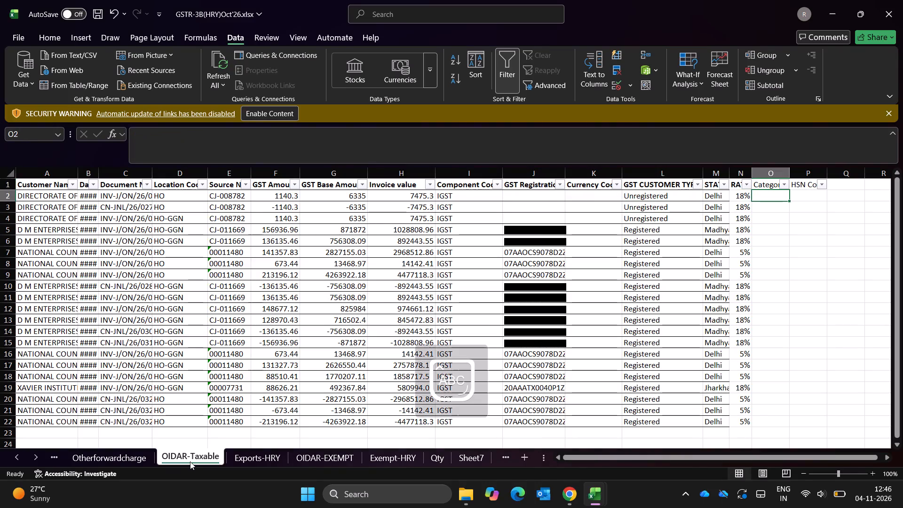
{"action": "key", "text": "b"}
{"action": "type", "text": "2CS"}
{"action": "key", "text": "Return"}
{"action": "key", "text": "Up"}
{"action": "key", "text": "shift+Down"}
{"action": "key", "text": "shift+Down"}
{"action": "key", "text": "ctrl+d"}
{"action": "key", "text": "Down"}
{"action": "key", "text": "Down"}
{"action": "key", "text": "Down"}
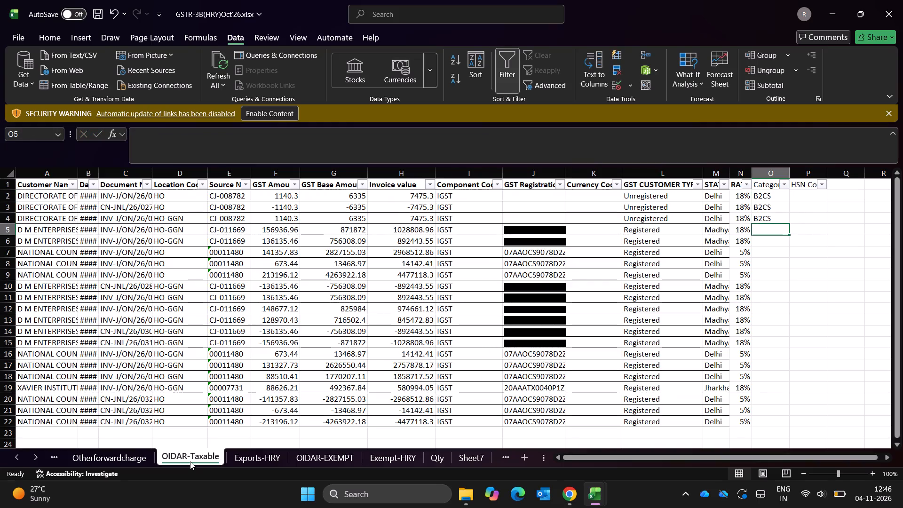
Enter B2B as the Category for the Registered rows, filling O5 down to O22 in OIDAR-Taxable.
{"action": "type", "text": "B2B"}
{"action": "key", "text": "Return"}
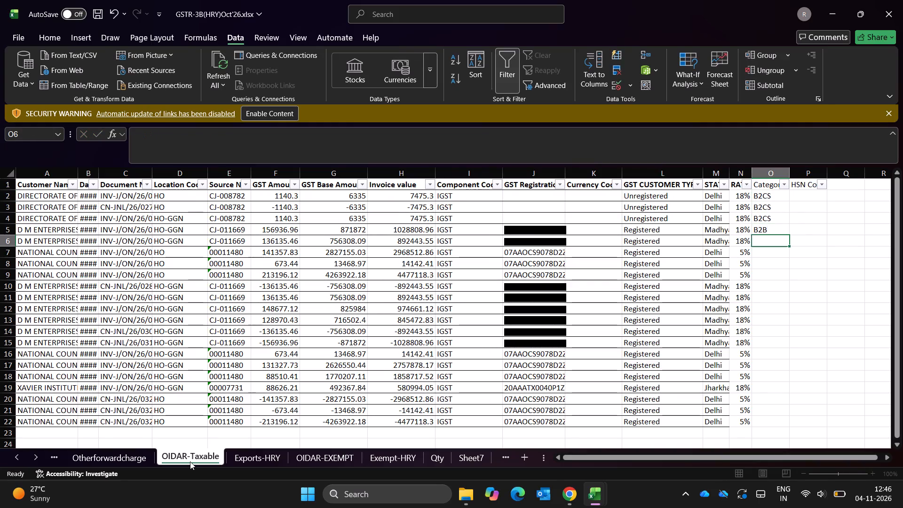
{"action": "key", "text": "Left"}
{"action": "key", "text": "Left"}
{"action": "key", "text": "ctrl+Down"}
{"action": "key", "text": "Right"}
{"action": "key", "text": "ctrl+shift+Up"}
{"action": "key", "text": "Down"}
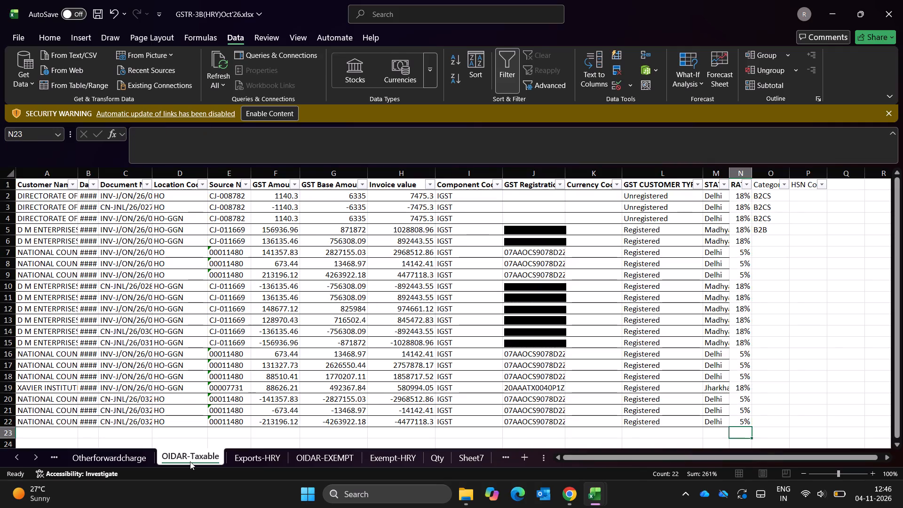
{"action": "key", "text": "Up"}
{"action": "key", "text": "Right"}
{"action": "key", "text": "ctrl+shift+Up"}
{"action": "key", "text": "ctrl+d"}
{"action": "key", "text": "ctrl+Up"}
{"action": "key", "text": "ctrl+Up"}
{"action": "key", "text": "Down"}
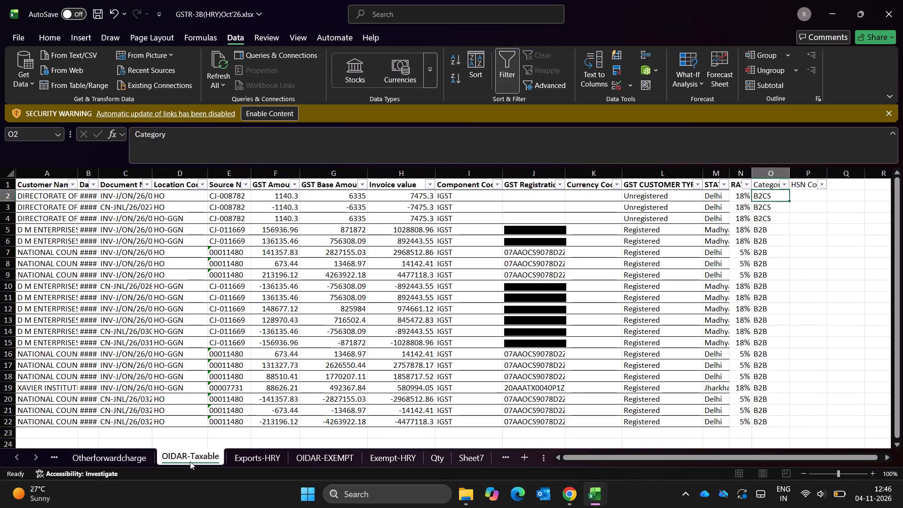
Copy HSN code 998431 from September's OIDAR-Taxable sheet and paste it as a value in P2 of October's OIDAR-Taxable.
{"action": "key", "text": "Up"}
{"action": "key", "text": "Right"}
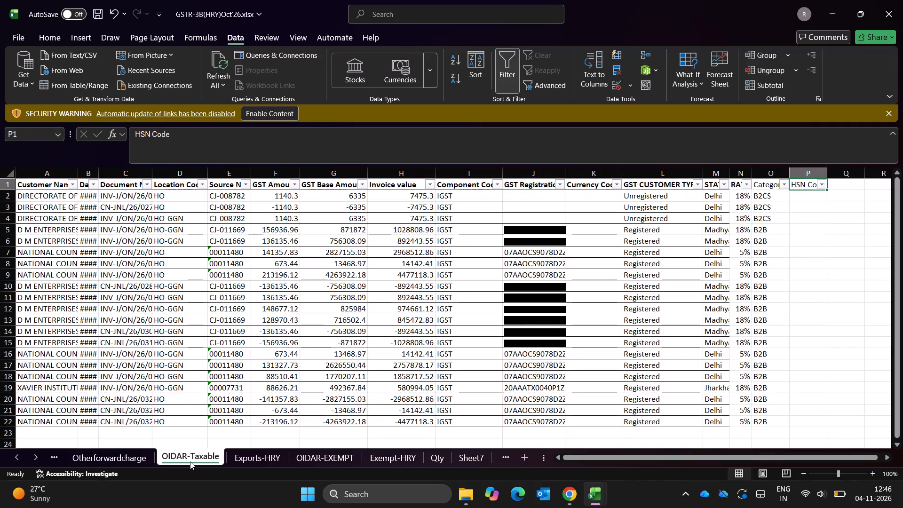
{"action": "key", "text": "alt+Tab"}
{"action": "key", "text": "Right"}
{"action": "key", "text": "Down"}
{"action": "key", "text": "Down"}
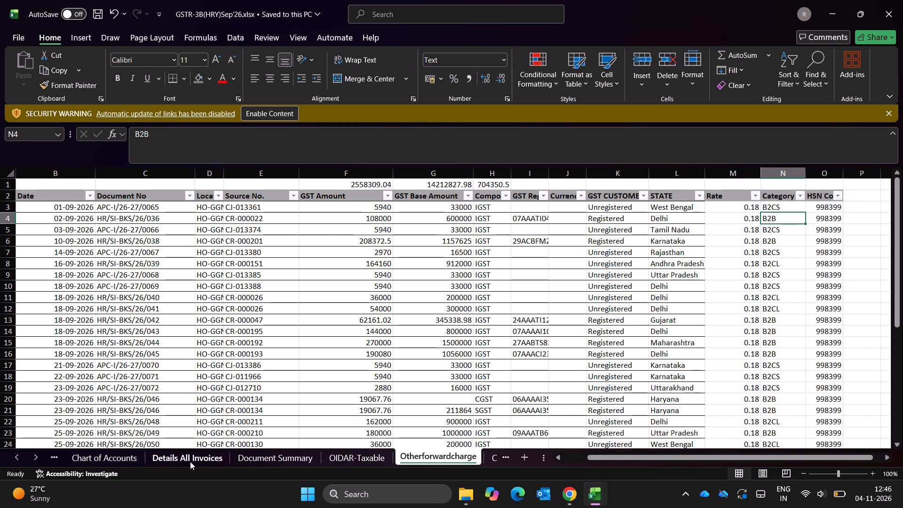
{"action": "key", "text": "ctrl+Page_Down"}
{"action": "key", "text": "ctrl+Page_Up"}
{"action": "key", "text": "ctrl+Page_Up"}
{"action": "key", "text": "ctrl+Page_Up"}
{"action": "key", "text": "ctrl+Page_Down"}
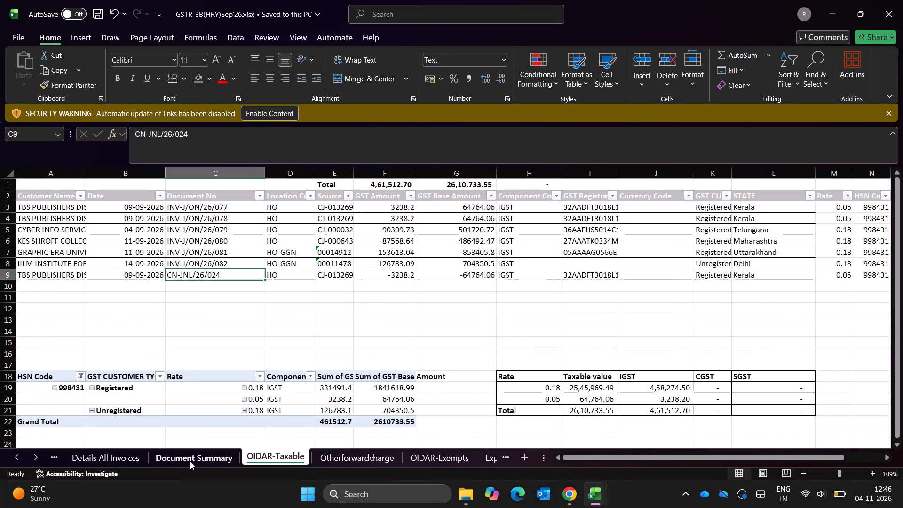
{"action": "key", "text": "Up"}
{"action": "key", "text": "Up"}
{"action": "key", "text": "Right"}
{"action": "key", "text": "Right"}
{"action": "key", "text": "Right"}
{"action": "key", "text": "alt+Tab"}
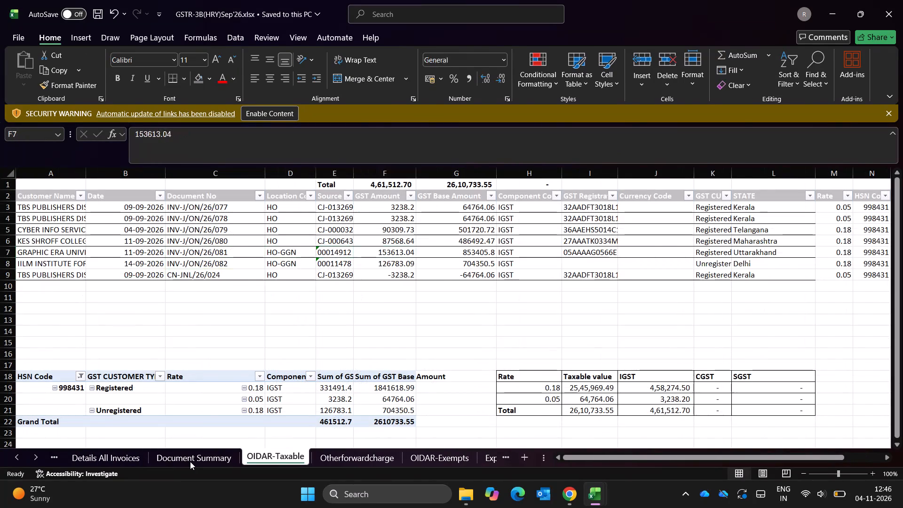
{"action": "key", "text": "alt+Tab"}
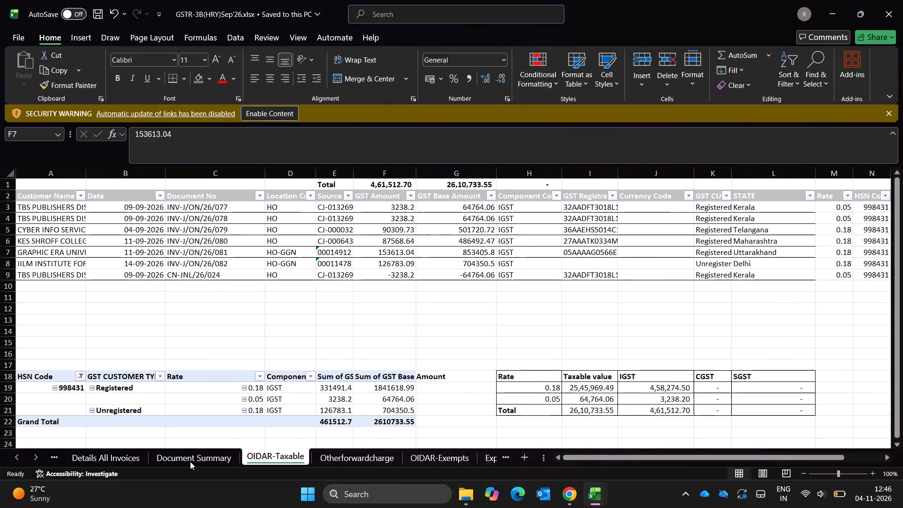
{"action": "key", "text": "Right"}
{"action": "key", "text": "Right"}
{"action": "key", "text": "Right"}
{"action": "key", "text": "Right"}
{"action": "key", "text": "Right"}
{"action": "key", "text": "Right"}
{"action": "key", "text": "Right"}
{"action": "key", "text": "Right"}
{"action": "key", "text": "ctrl+c"}
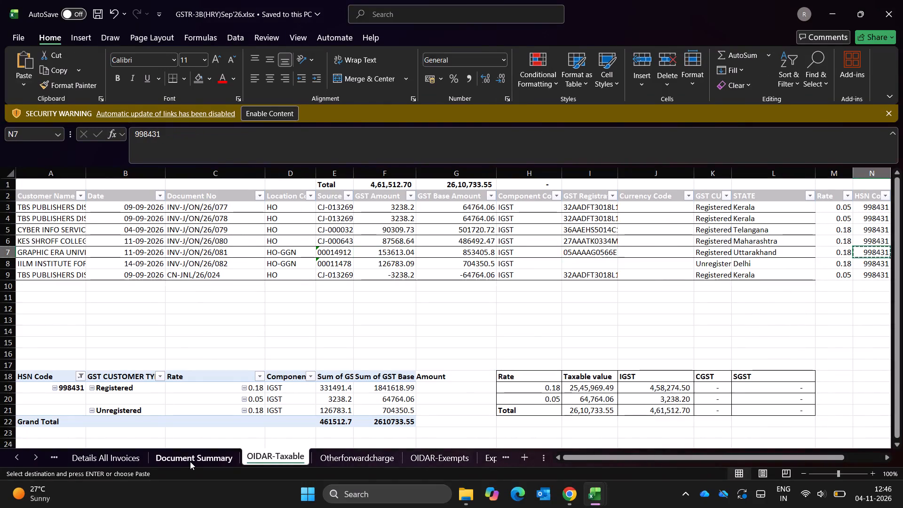
{"action": "key", "text": "alt+Tab"}
{"action": "key", "text": "Down"}
{"action": "key", "text": "ctrl+alt+v"}
{"action": "key", "text": "v"}
{"action": "key", "text": "Return"}
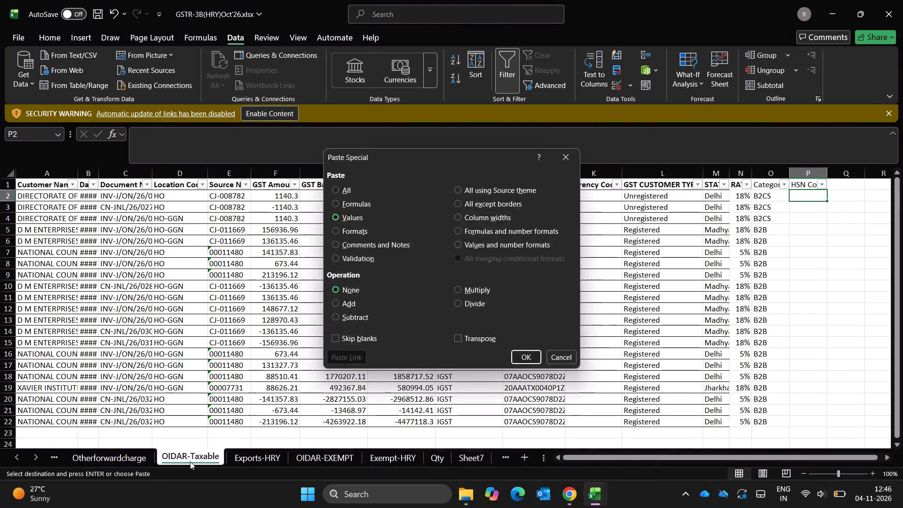
Fill HSN code 998431 down from P2 to P22 in October's OIDAR-Taxable sheet.
{"action": "key", "text": "Left"}
{"action": "key", "text": "ctrl+Down"}
{"action": "key", "text": "Right"}
{"action": "key", "text": "ctrl+shift+Up"}
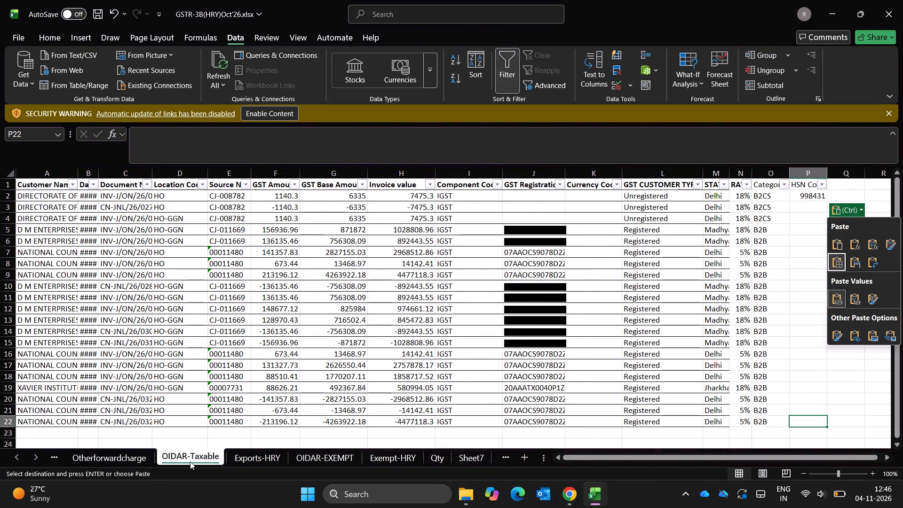
{"action": "key", "text": "Escape"}
{"action": "key", "text": "ctrl+shift+Up"}
{"action": "key", "text": "ctrl+d"}
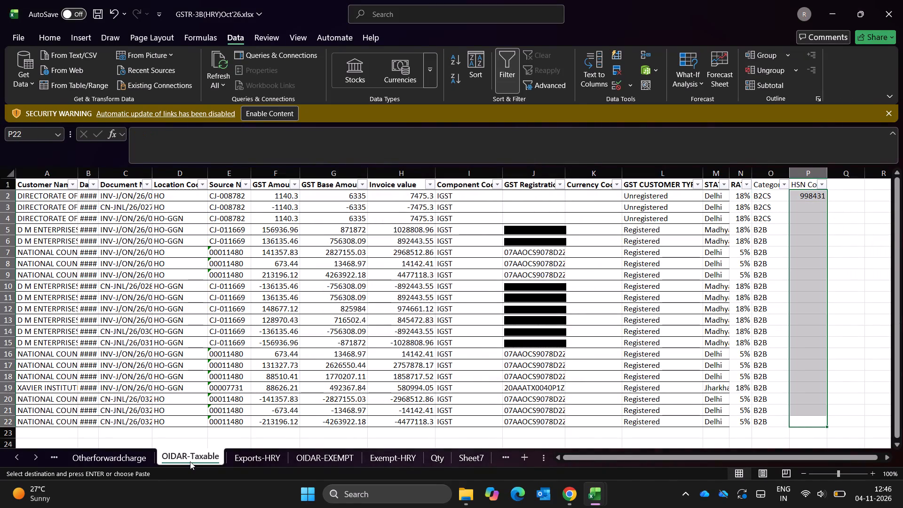
{"action": "key", "text": "ctrl+Up"}
{"action": "key", "text": "ctrl+Up"}
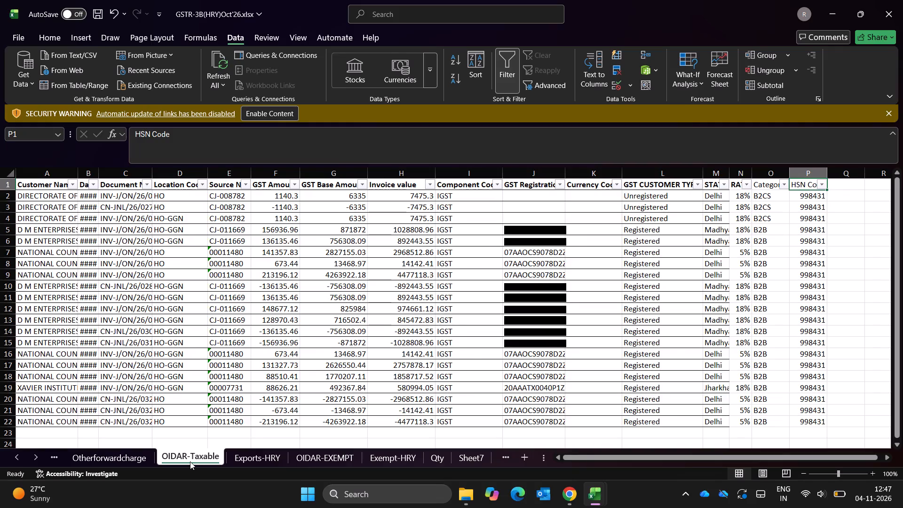
Remove all borders from the empty rows 12 to 30 of October's Otherforwardcharge sheet.
{"action": "key", "text": "ctrl+Page_Up"}
{"action": "key", "text": "Down"}
{"action": "key", "text": "Down"}
{"action": "key", "text": "Down"}
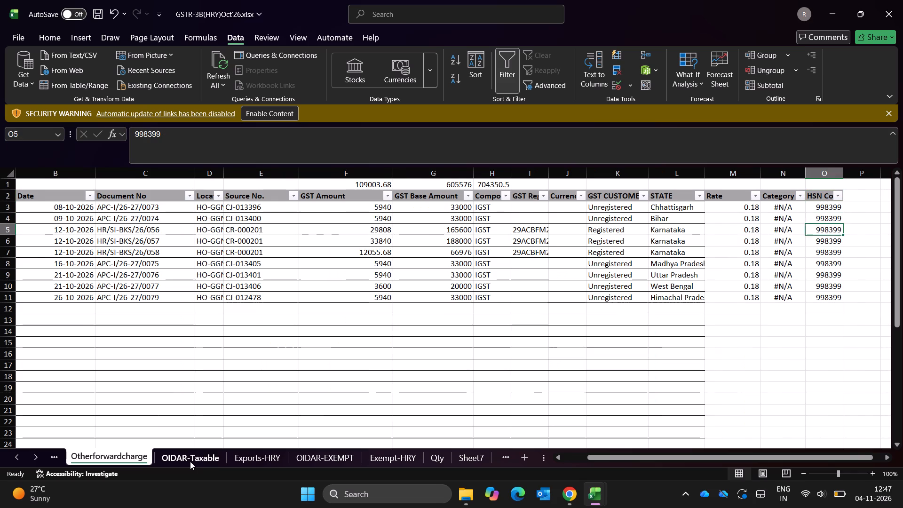
{"action": "key", "text": "ctrl+Left"}
{"action": "key", "text": "ctrl+Left"}
{"action": "key", "text": "ctrl+Left"}
{"action": "key", "text": "Down"}
{"action": "key", "text": "Down"}
{"action": "key", "text": "Down"}
{"action": "key", "text": "Down"}
{"action": "key", "text": "Down"}
{"action": "key", "text": "Down"}
{"action": "key", "text": "Down"}
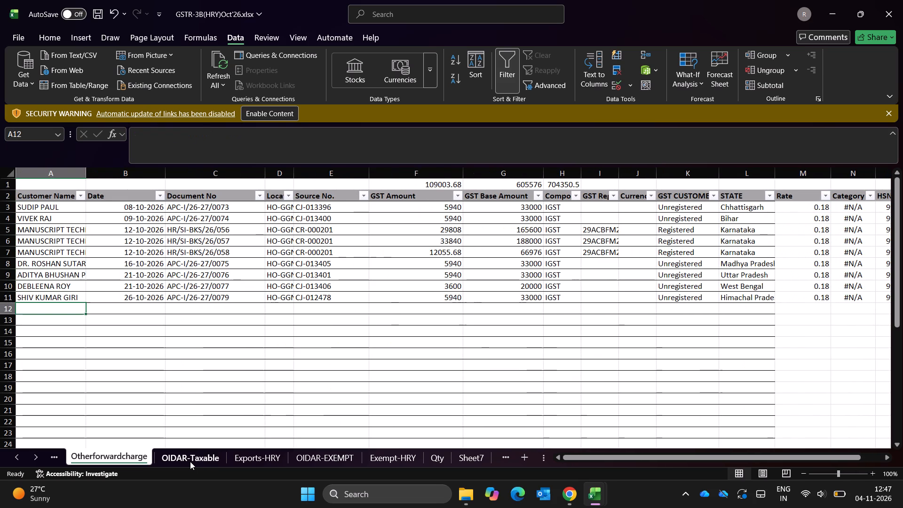
{"action": "key", "text": "shift+space"}
{"action": "key", "text": "ctrl+shift+Down"}
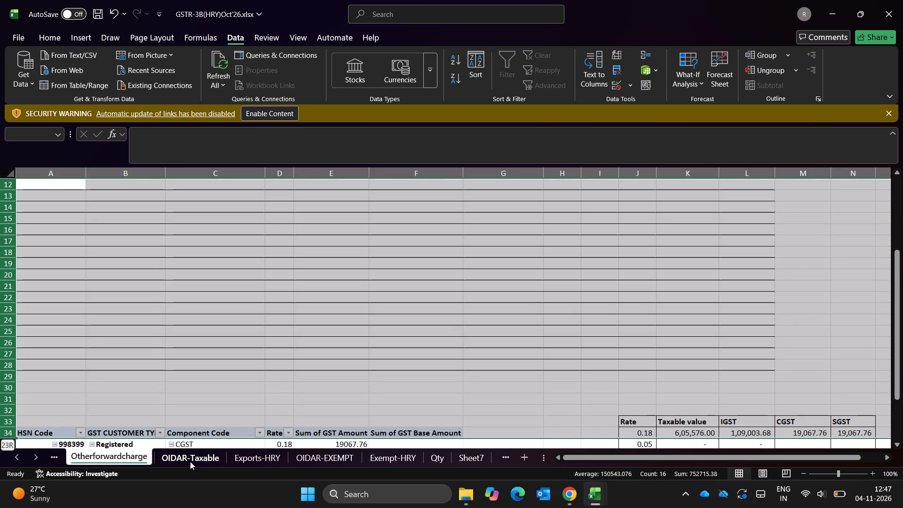
{"action": "key", "text": "shift+Up"}
{"action": "key", "text": "shift+Up"}
{"action": "key", "text": "shift+Up"}
{"action": "key", "text": "shift+Up"}
{"action": "key", "text": "alt+h"}
{"action": "type", "text": "BN"}
{"action": "key", "text": "Escape"}
{"action": "key", "text": "Down"}
{"action": "key", "text": "Down"}
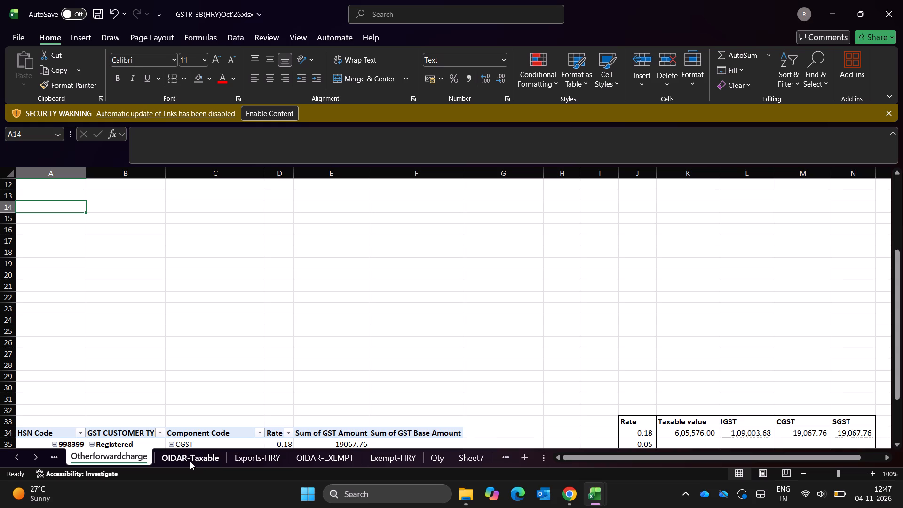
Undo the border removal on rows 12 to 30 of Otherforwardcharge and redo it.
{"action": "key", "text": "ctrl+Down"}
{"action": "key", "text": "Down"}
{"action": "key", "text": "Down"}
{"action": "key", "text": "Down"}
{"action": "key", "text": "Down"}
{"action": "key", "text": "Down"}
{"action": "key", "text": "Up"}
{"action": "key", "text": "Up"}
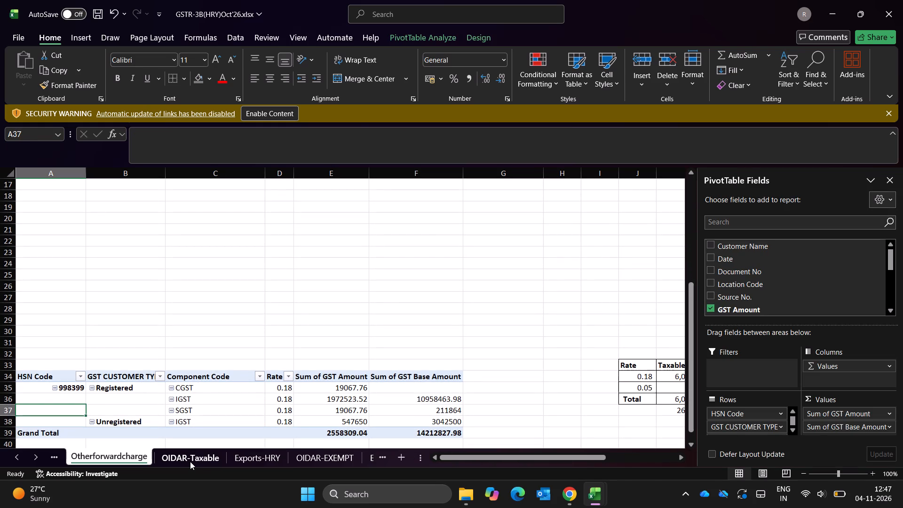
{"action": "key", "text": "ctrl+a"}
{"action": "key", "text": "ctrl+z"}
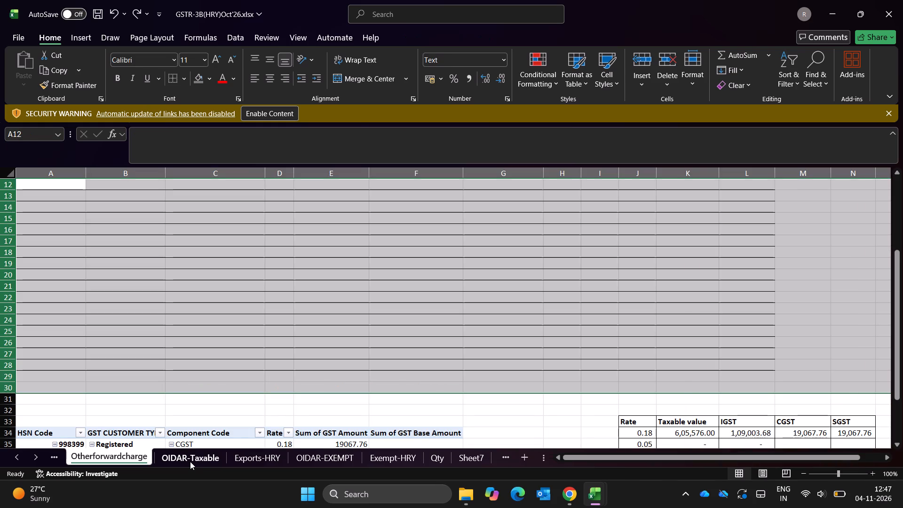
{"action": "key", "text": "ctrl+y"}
Refresh all PivotTables from the HSN Code pivot on Otherforwardcharge and check it against the rate-wise tax summary.
{"action": "key", "text": "Down"}
{"action": "key", "text": "ctrl+Down"}
{"action": "key", "text": "Down"}
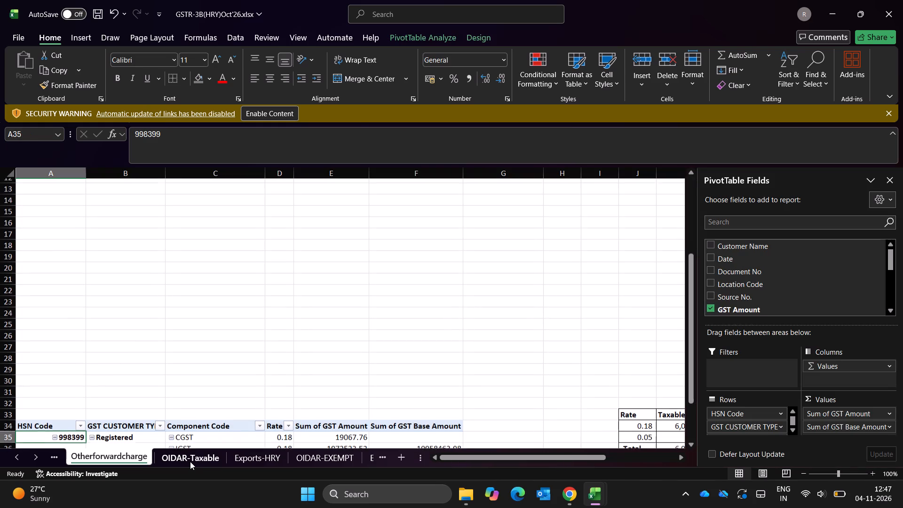
{"action": "key", "text": "ctrl+a"}
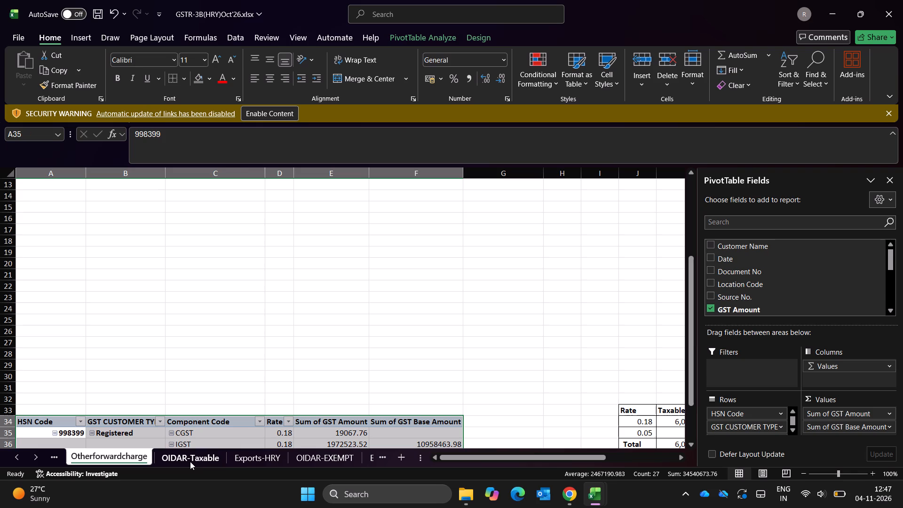
{"action": "left_click", "coordinate": [448, 36]}
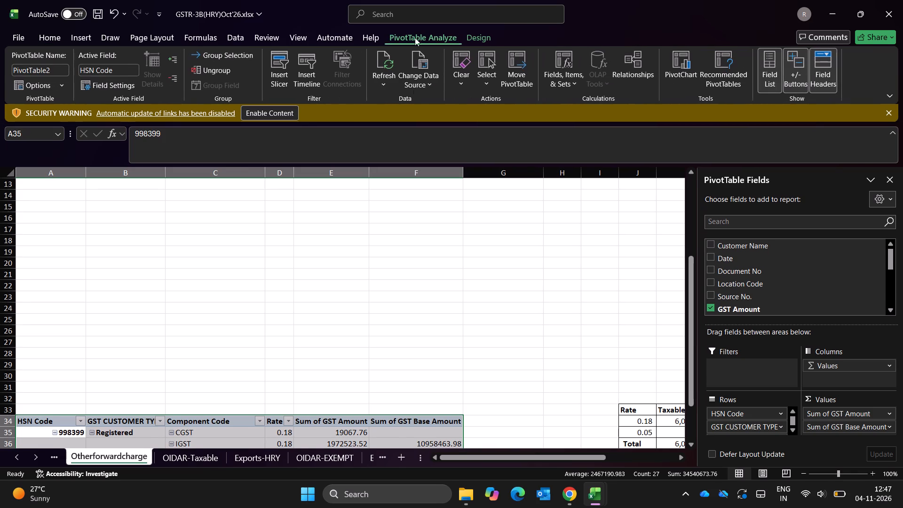
{"action": "left_click", "coordinate": [388, 74]}
{"action": "left_click", "coordinate": [415, 113]}
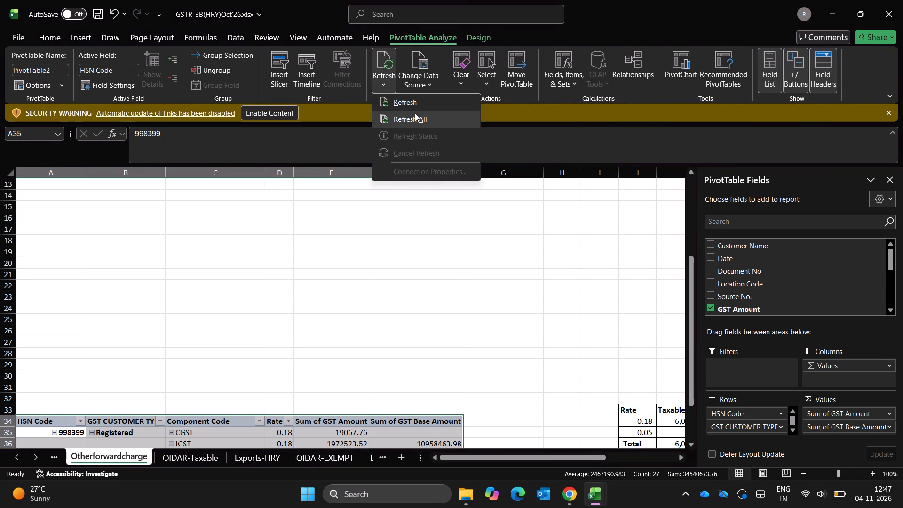
{"action": "scroll", "coordinate": [493, 245], "scroll_direction": "down", "scroll_amount": 1}
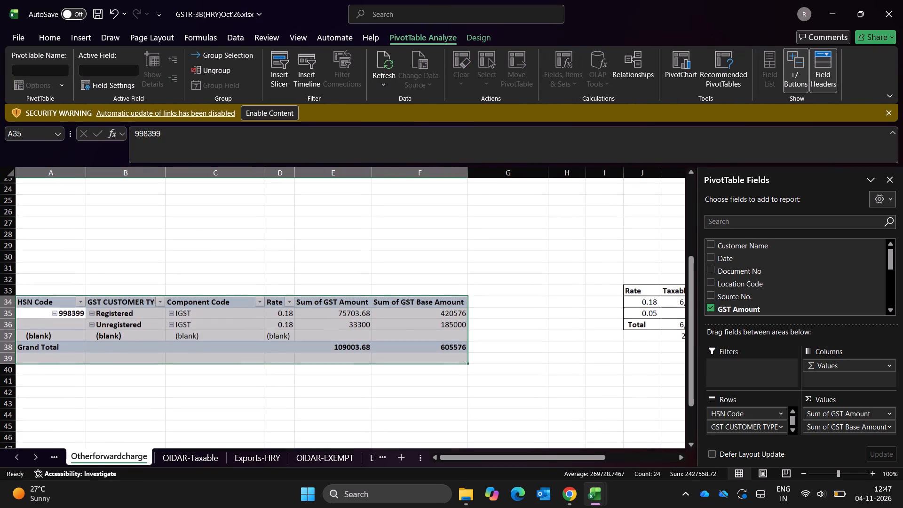
{"action": "scroll", "coordinate": [564, 284], "scroll_direction": "left", "scroll_amount": 3}
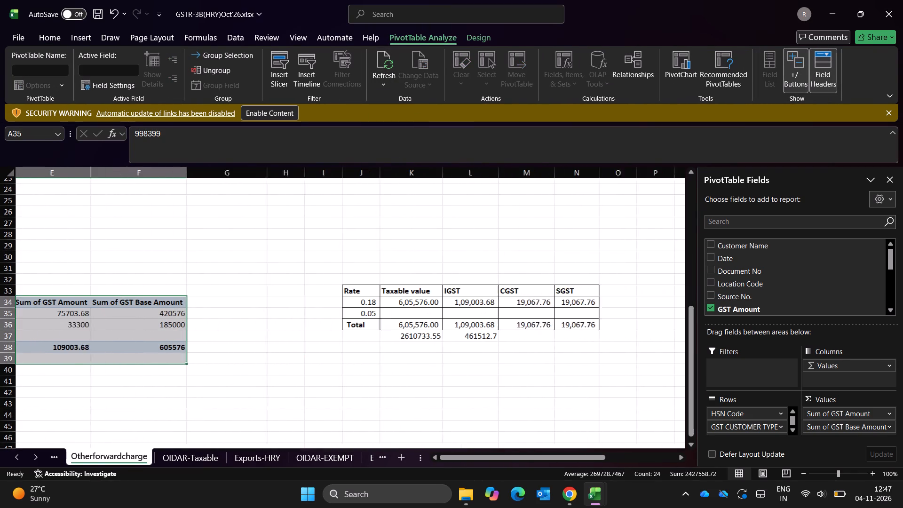
Move the HSN Code pivot on October's Otherforwardcharge sheet up to start at cell A17.
{"action": "scroll", "coordinate": [564, 284], "scroll_direction": "left", "scroll_amount": 1}
{"action": "scroll", "coordinate": [285, 325], "scroll_direction": "right", "scroll_amount": 3}
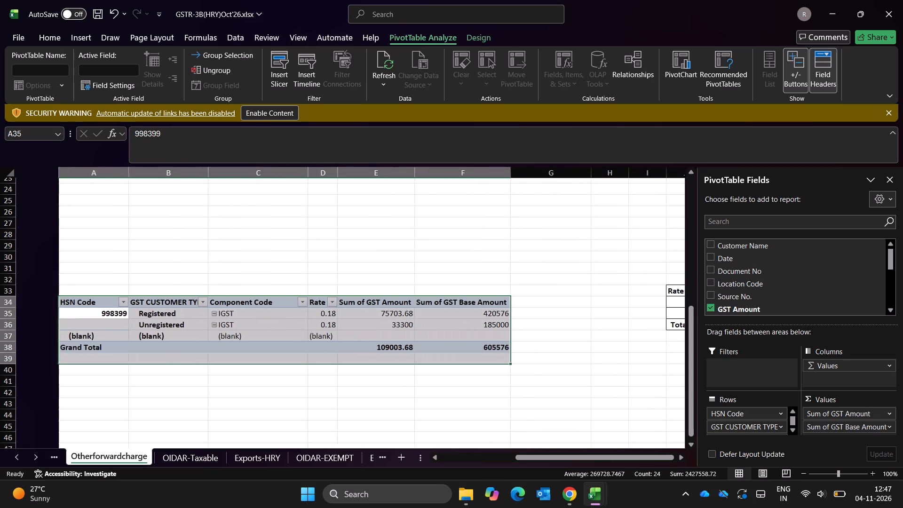
{"action": "key", "text": "ctrl+x"}
{"action": "key", "text": "Up"}
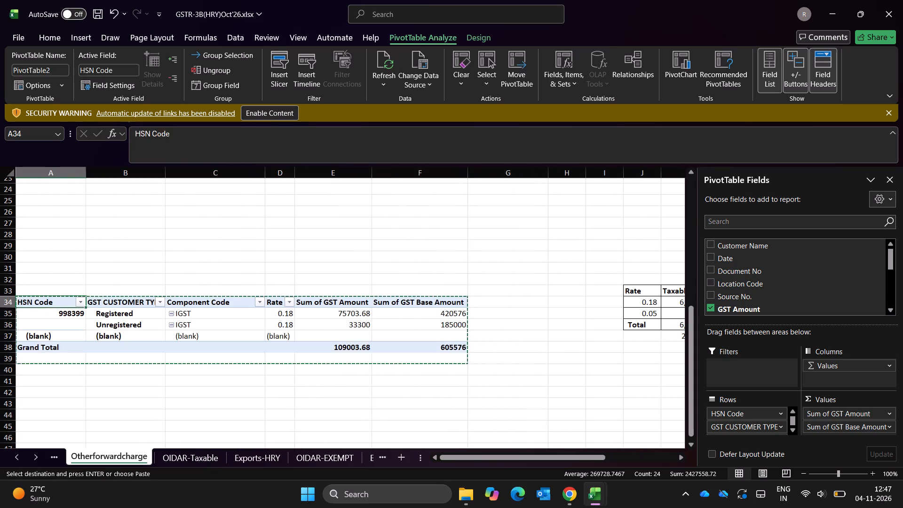
{"action": "key", "text": "Up"}
{"action": "key", "text": "ctrl+Up"}
{"action": "key", "text": "Down"}
{"action": "key", "text": "Down"}
{"action": "key", "text": "Down"}
{"action": "key", "text": "Down"}
{"action": "key", "text": "Down"}
{"action": "key", "text": "Down"}
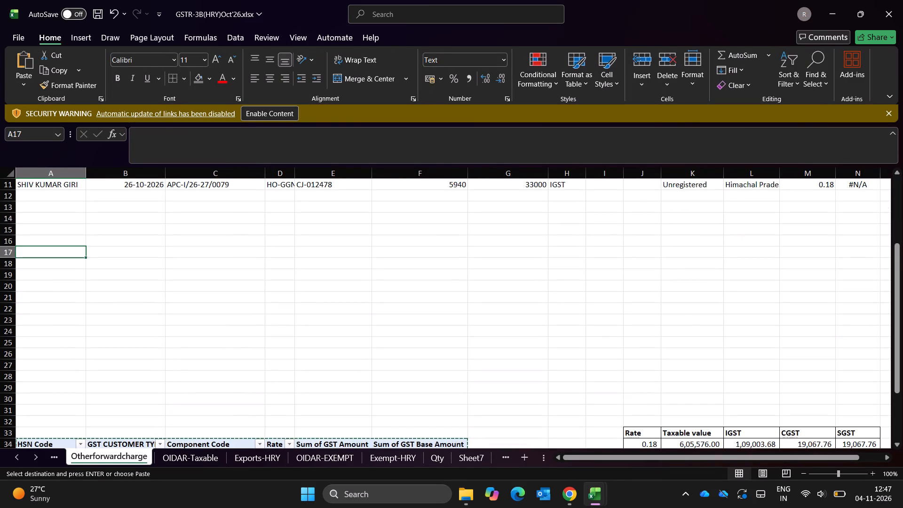
{"action": "key", "text": "ctrl+v"}
Move the rate-wise tax summary with the figures beneath it up to start at cell I17, beside the pivot.
{"action": "key", "text": "Down"}
{"action": "key", "text": "Down"}
{"action": "key", "text": "Right"}
{"action": "key", "text": "Right"}
{"action": "key", "text": "Down"}
{"action": "key", "text": "Right"}
{"action": "key", "text": "Down"}
{"action": "key", "text": "Down"}
{"action": "key", "text": "Right"}
{"action": "key", "text": "Down"}
{"action": "key", "text": "Down"}
{"action": "key", "text": "Down"}
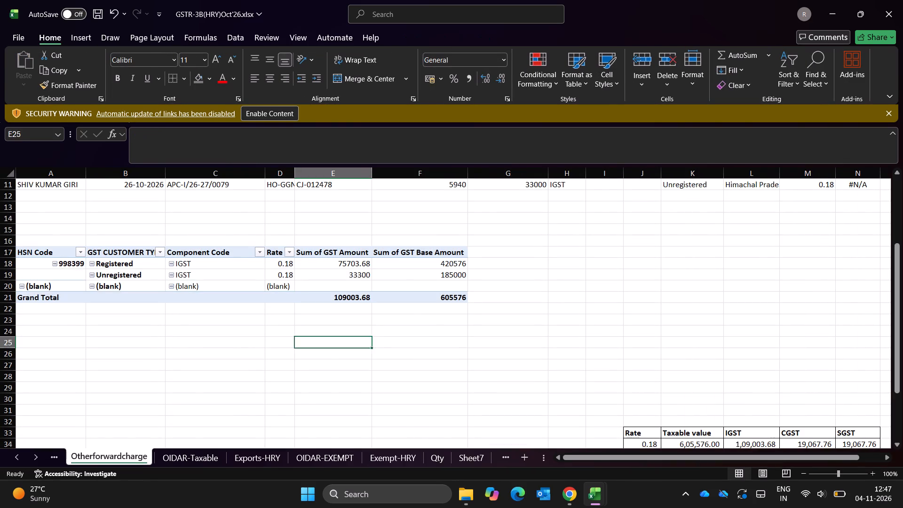
{"action": "key", "text": "Down"}
{"action": "key", "text": "Right"}
{"action": "key", "text": "Down"}
{"action": "key", "text": "Right"}
{"action": "key", "text": "Down"}
{"action": "key", "text": "Down"}
{"action": "key", "text": "Right"}
{"action": "key", "text": "Down"}
{"action": "key", "text": "Right"}
{"action": "key", "text": "Down"}
{"action": "key", "text": "Right"}
{"action": "key", "text": "Down"}
{"action": "key", "text": "Down"}
{"action": "key", "text": "Right"}
{"action": "key", "text": "Down"}
{"action": "key", "text": "ctrl+a"}
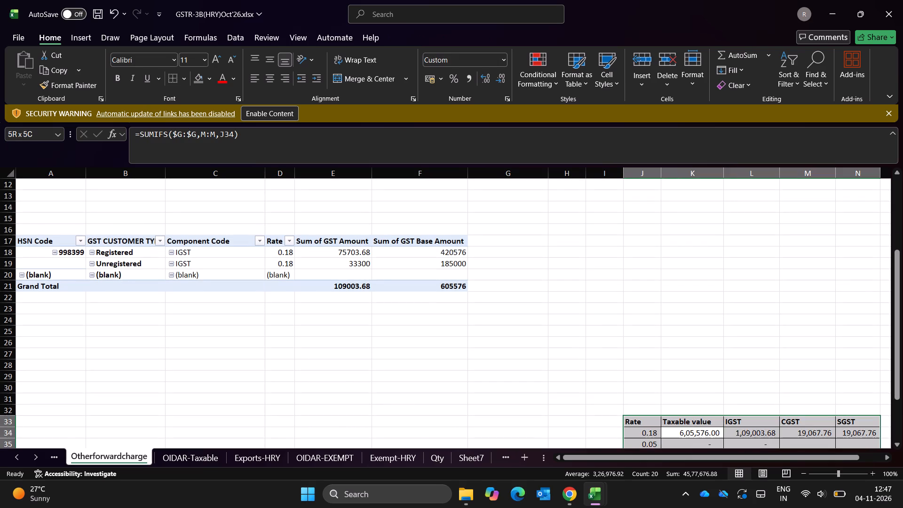
{"action": "key", "text": "ctrl+x"}
{"action": "key", "text": "ctrl+Up"}
{"action": "key", "text": "Up"}
{"action": "key", "text": "Up"}
{"action": "key", "text": "Up"}
{"action": "key", "text": "Up"}
{"action": "key", "text": "Up"}
{"action": "key", "text": "Up"}
{"action": "key", "text": "Up"}
{"action": "key", "text": "Up"}
{"action": "key", "text": "Up"}
{"action": "key", "text": "Up"}
{"action": "key", "text": "Up"}
{"action": "key", "text": "Up"}
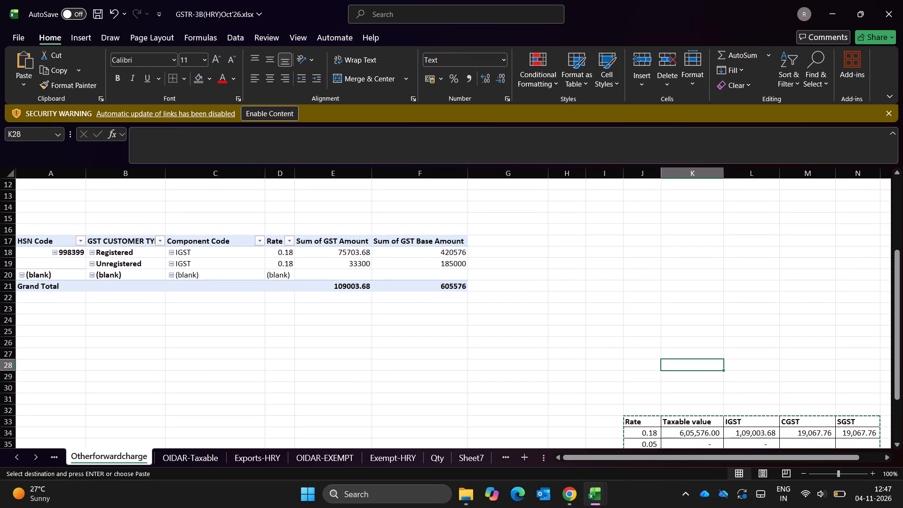
{"action": "key", "text": "Left"}
{"action": "key", "text": "Left"}
{"action": "key", "text": "Up"}
{"action": "key", "text": "Up"}
{"action": "key", "text": "Up"}
{"action": "key", "text": "Up"}
{"action": "key", "text": "ctrl+v"}
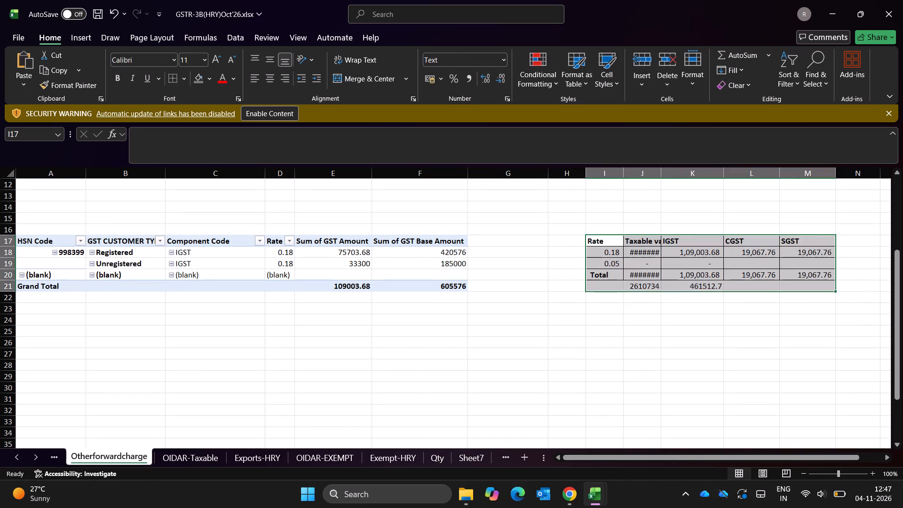
AutoFit column J to the Taxable value figures in J18:J20 of the moved tax summary.
{"action": "key", "text": "Up"}
{"action": "key", "text": "Up"}
{"action": "key", "text": "Up"}
{"action": "key", "text": "Up"}
{"action": "key", "text": "Down"}
{"action": "key", "text": "Down"}
{"action": "key", "text": "Right"}
{"action": "key", "text": "Down"}
{"action": "key", "text": "Down"}
{"action": "key", "text": "Down"}
{"action": "key", "text": "Down"}
{"action": "key", "text": "Up"}
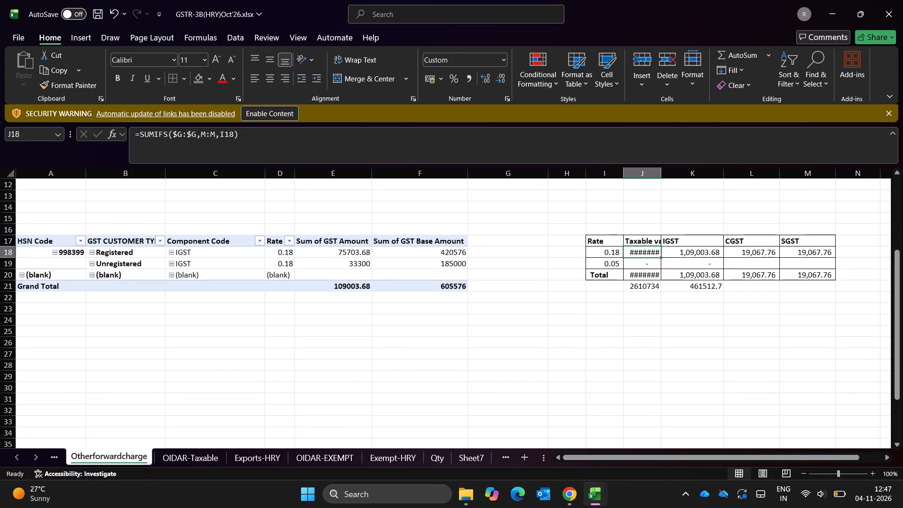
{"action": "key", "text": "shift+Down"}
{"action": "key", "text": "shift+Down"}
{"action": "key", "text": "alt+h"}
{"action": "type", "text": "OI"}
{"action": "key", "text": "Escape"}
Clear the leftover figures in J21:L21 beneath the tax summary's Total row.
{"action": "key", "text": "Up"}
{"action": "key", "text": "Up"}
{"action": "key", "text": "Up"}
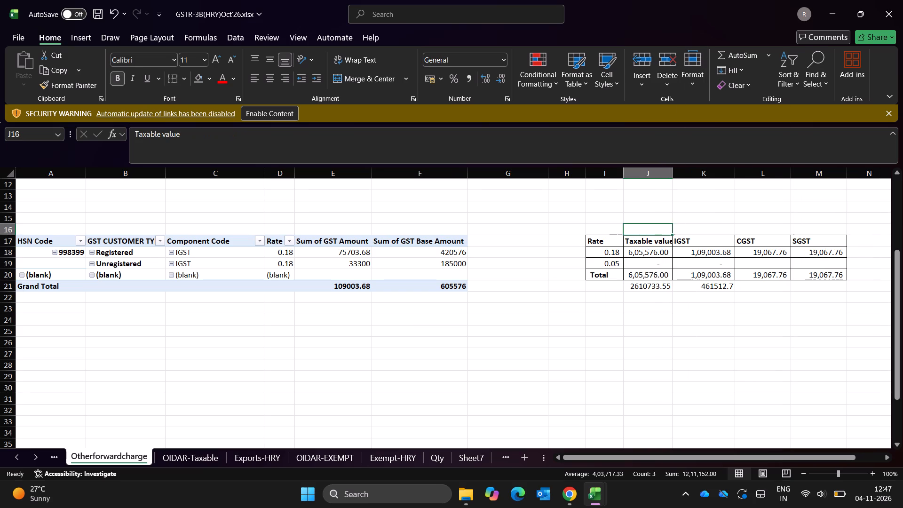
{"action": "key", "text": "ctrl+Up"}
{"action": "key", "text": "Down"}
{"action": "key", "text": "Down"}
{"action": "key", "text": "Down"}
{"action": "key", "text": "Down"}
{"action": "key", "text": "Down"}
{"action": "key", "text": "Down"}
{"action": "key", "text": "Down"}
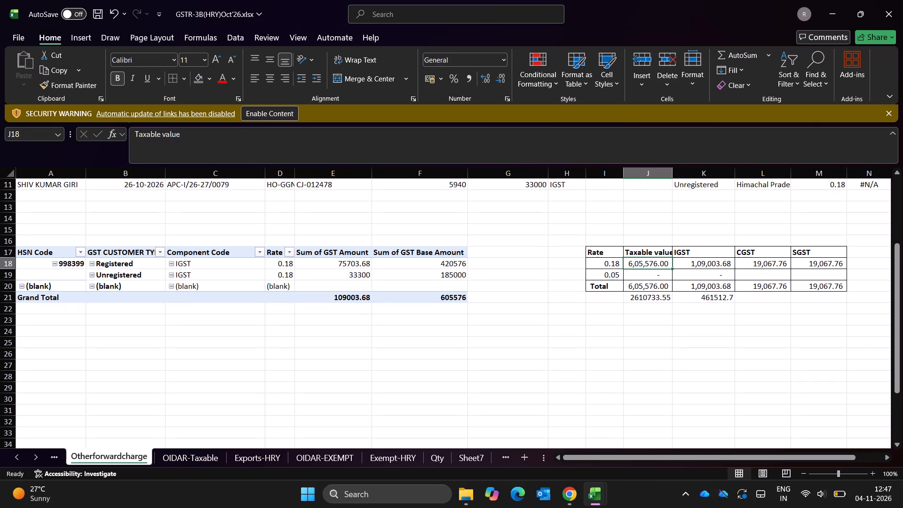
{"action": "key", "text": "Down"}
{"action": "key", "text": "Down"}
{"action": "key", "text": "Down"}
{"action": "key", "text": "shift+Right"}
{"action": "key", "text": "shift+Right"}
{"action": "key", "text": "Delete"}
Examine the header row and the Rate, Category and HSN Code columns of October's Otherforwardcharge data.
{"action": "key", "text": "ctrl+Up"}
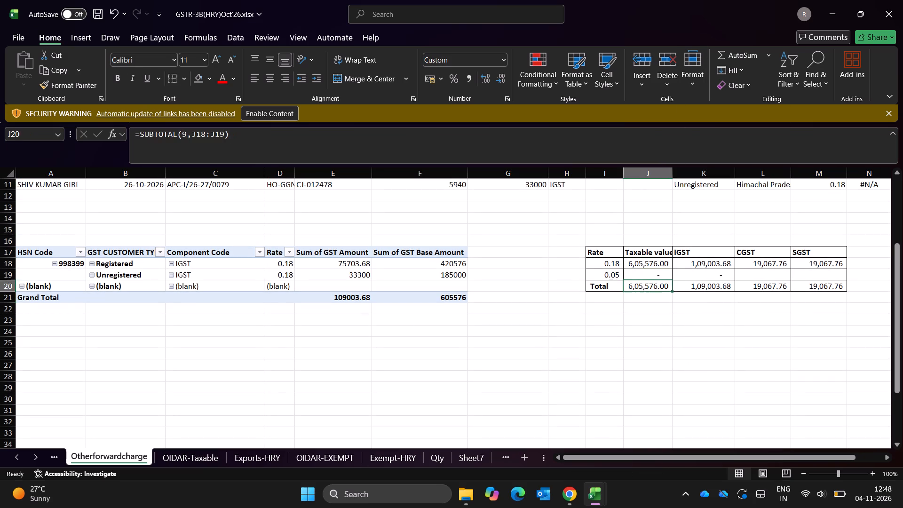
{"action": "key", "text": "ctrl+Up"}
{"action": "key", "text": "ctrl+Up"}
{"action": "key", "text": "ctrl+Up"}
{"action": "key", "text": "ctrl+Up"}
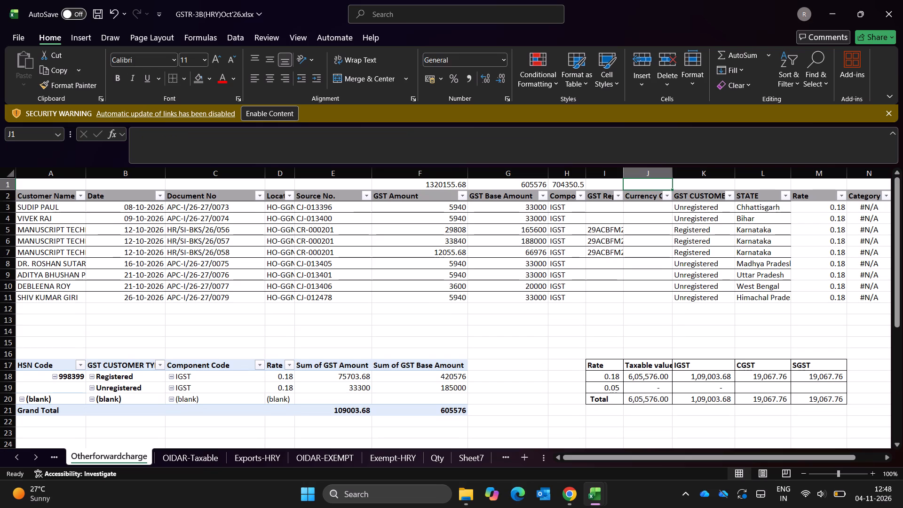
{"action": "key", "text": "Left"}
{"action": "key", "text": "Left"}
{"action": "key", "text": "Right"}
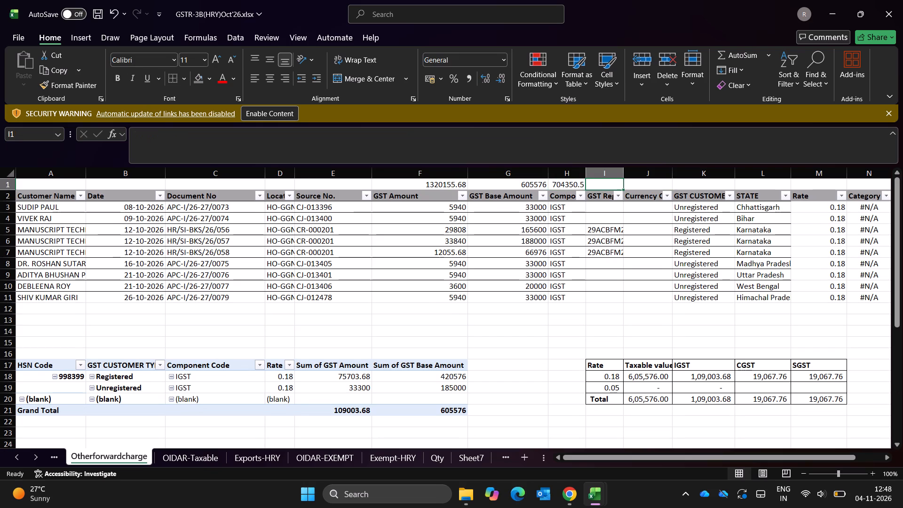
{"action": "key", "text": "Right"}
{"action": "key", "text": "Right"}
{"action": "key", "text": "Down"}
{"action": "key", "text": "Right"}
{"action": "key", "text": "Right"}
{"action": "key", "text": "Right"}
{"action": "key", "text": "Right"}
{"action": "key", "text": "Right"}
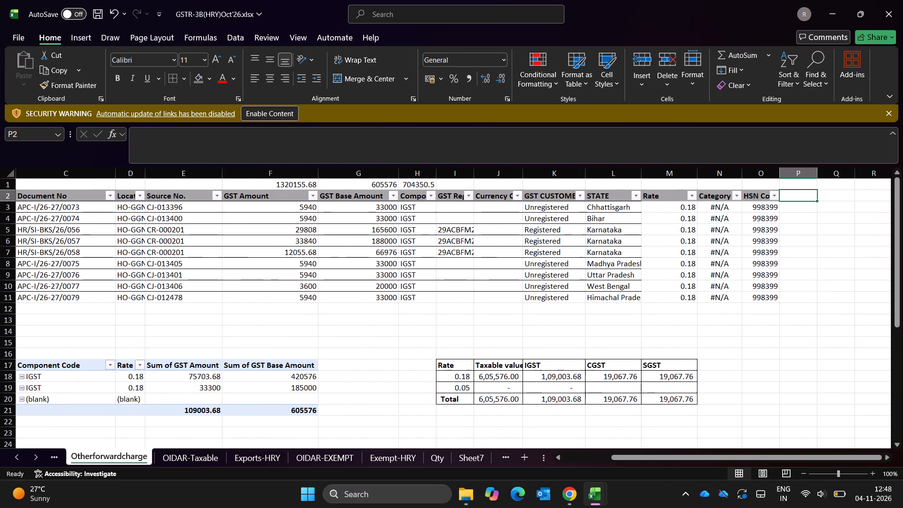
{"action": "key", "text": "Left"}
{"action": "key", "text": "Left"}
{"action": "key", "text": "Left"}
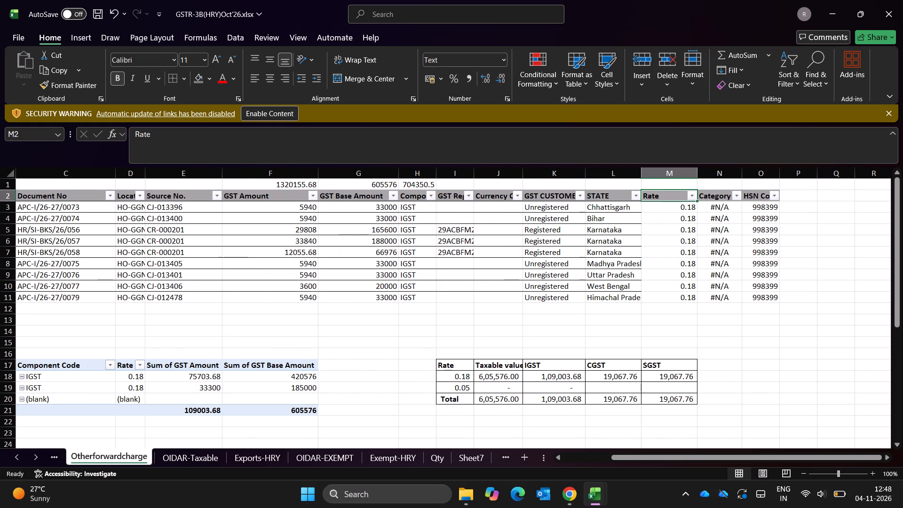
Switch to the September workbook and examine the Rate, HSN Code and Category columns on OIDAR-Taxable.
{"action": "key", "text": "alt+Tab"}
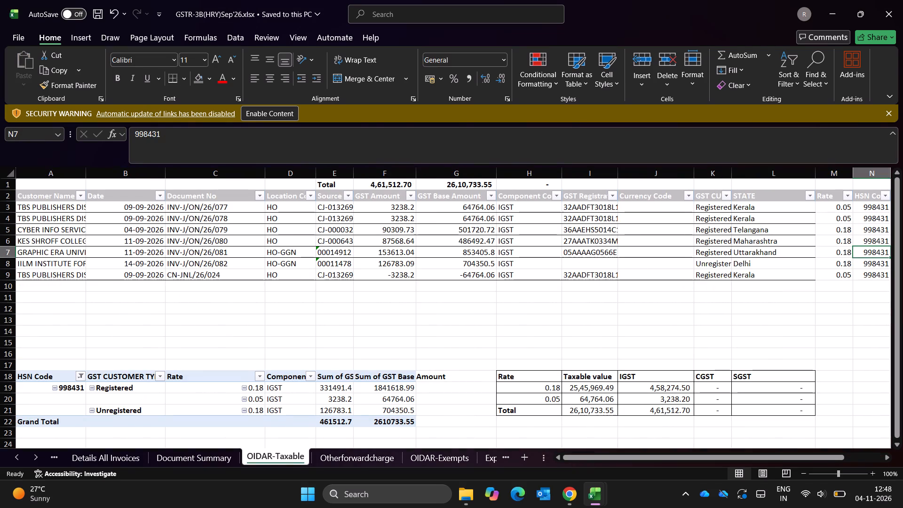
{"action": "key", "text": "Up"}
{"action": "key", "text": "Up"}
{"action": "key", "text": "ctrl+Up"}
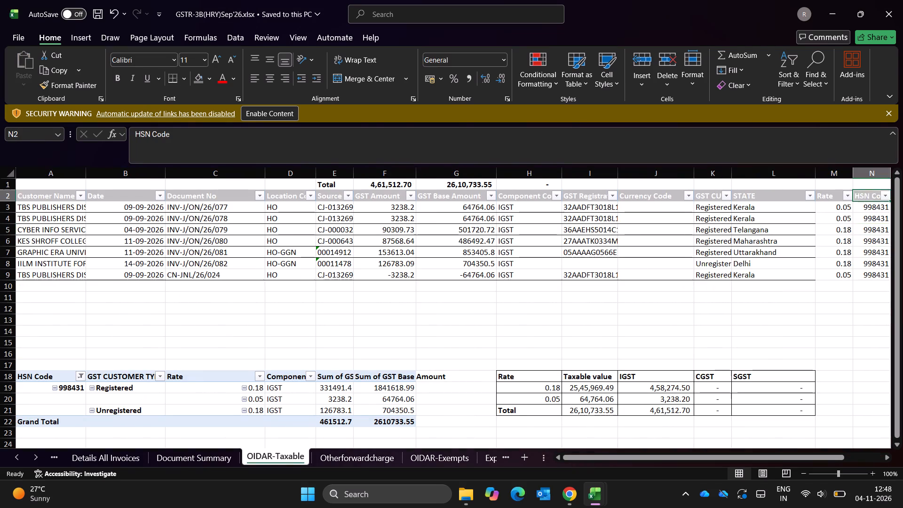
{"action": "key", "text": "Right"}
{"action": "key", "text": "Right"}
{"action": "key", "text": "Right"}
{"action": "key", "text": "Left"}
{"action": "key", "text": "Left"}
{"action": "key", "text": "Left"}
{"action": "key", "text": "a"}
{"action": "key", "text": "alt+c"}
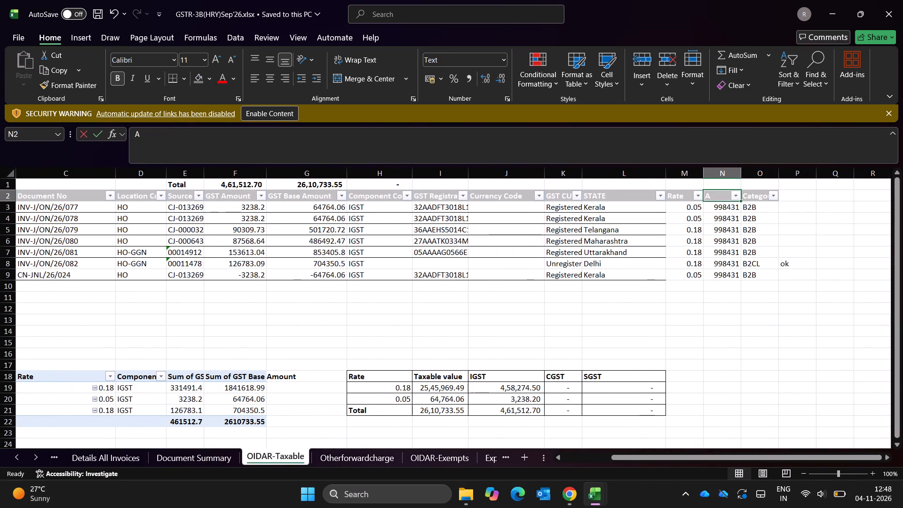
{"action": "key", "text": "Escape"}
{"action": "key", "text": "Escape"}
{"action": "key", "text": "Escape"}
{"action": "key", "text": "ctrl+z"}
Return to the October workbook and examine OIDAR-Taxable's data extent and header row against Otherforwardcharge.
{"action": "key", "text": "Left"}
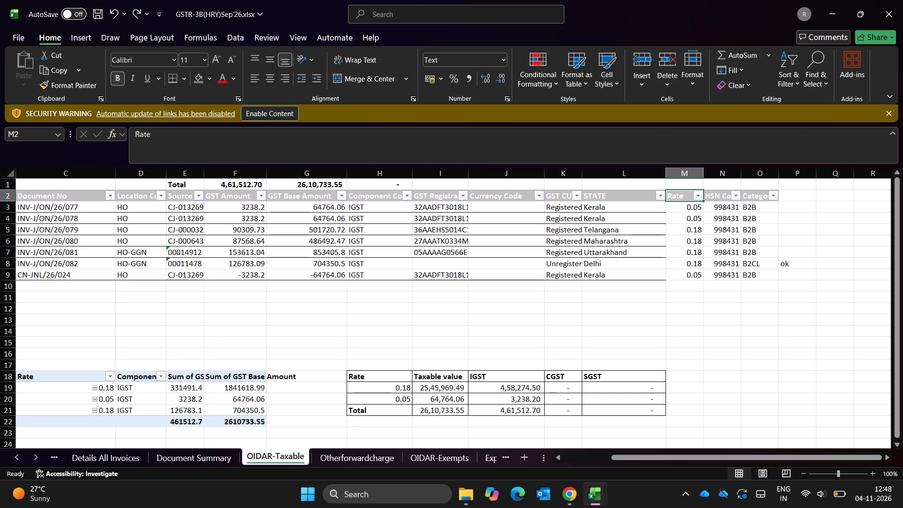
{"action": "key", "text": "alt+Tab"}
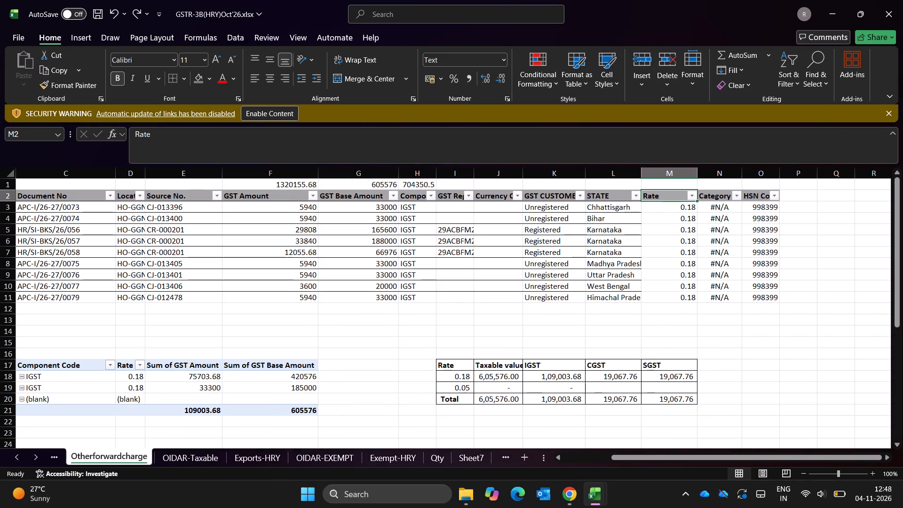
{"action": "key", "text": "ctrl+Page_Down"}
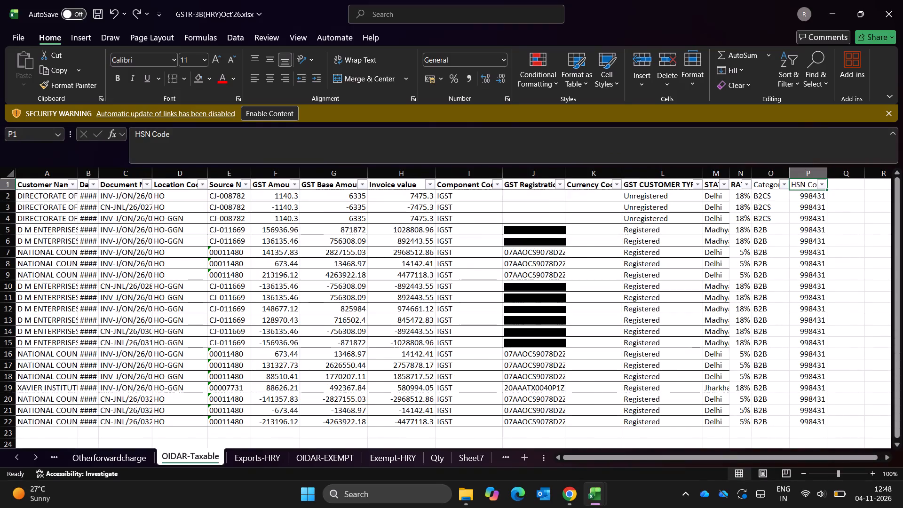
{"action": "key", "text": "Down"}
{"action": "key", "text": "Down"}
{"action": "key", "text": "ctrl+Down"}
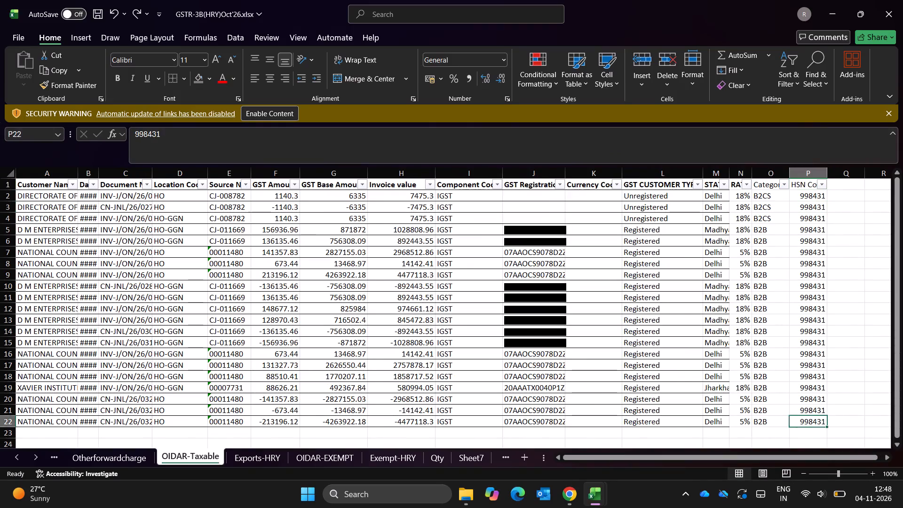
{"action": "key", "text": "Down"}
{"action": "key", "text": "Down"}
{"action": "key", "text": "Down"}
{"action": "key", "text": "Down"}
{"action": "key", "text": "Down"}
{"action": "key", "text": "Down"}
{"action": "key", "text": "Down"}
{"action": "key", "text": "Down"}
{"action": "key", "text": "Down"}
{"action": "key", "text": "Down"}
{"action": "key", "text": "Down"}
{"action": "key", "text": "Down"}
{"action": "key", "text": "Down"}
{"action": "key", "text": "Down"}
{"action": "key", "text": "Down"}
{"action": "key", "text": "Down"}
{"action": "key", "text": "Down"}
{"action": "key", "text": "Down"}
{"action": "key", "text": "Down"}
{"action": "key", "text": "Down"}
{"action": "key", "text": "ctrl+Left"}
{"action": "key", "text": "ctrl+Left"}
{"action": "key", "text": "Down"}
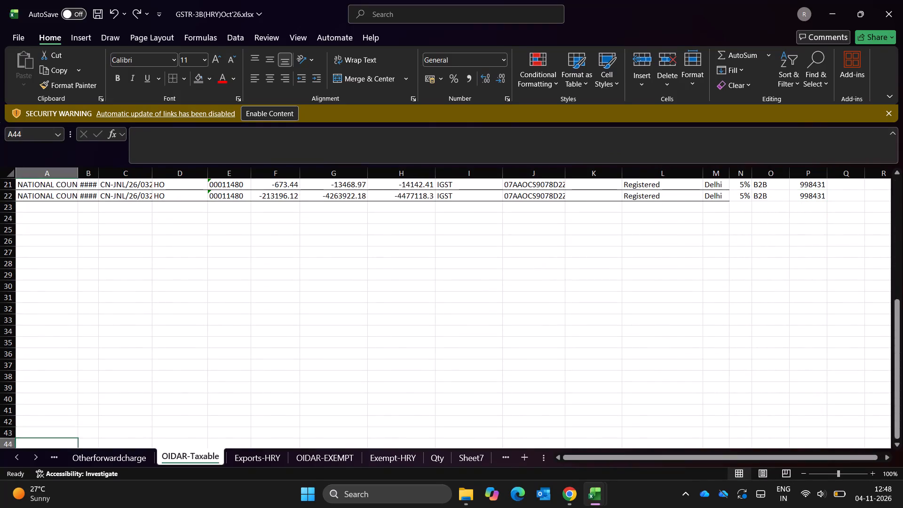
{"action": "key", "text": "Down"}
{"action": "key", "text": "ctrl+Down"}
{"action": "key", "text": "ctrl+Up"}
{"action": "key", "text": "ctrl+Up"}
{"action": "key", "text": "ctrl+Up"}
{"action": "key", "text": "ctrl+Up"}
{"action": "key", "text": "Right"}
{"action": "key", "text": "Right"}
{"action": "key", "text": "ctrl+Right"}
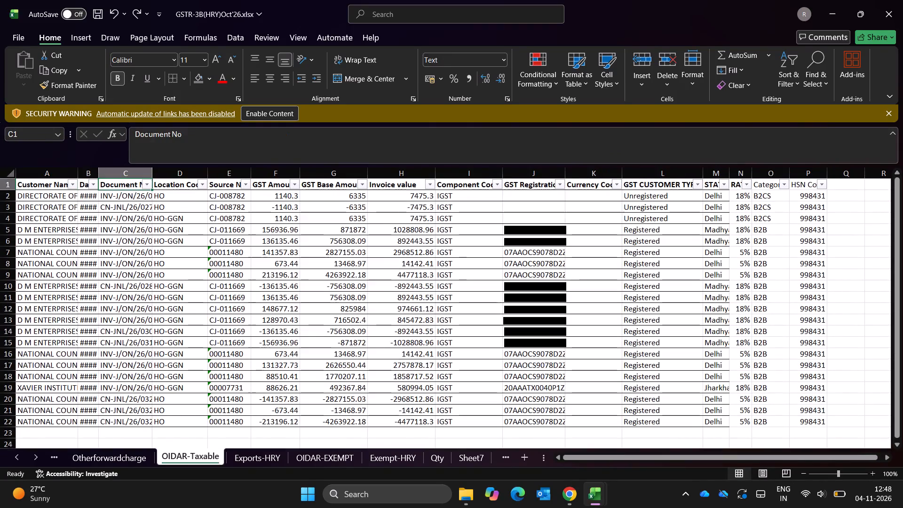
{"action": "key", "text": "alt+Tab"}
{"action": "key", "text": "alt+Tab"}
{"action": "key", "text": "ctrl+Page_Down"}
{"action": "key", "text": "ctrl+Page_Up"}
{"action": "key", "text": "ctrl+Page_Up"}
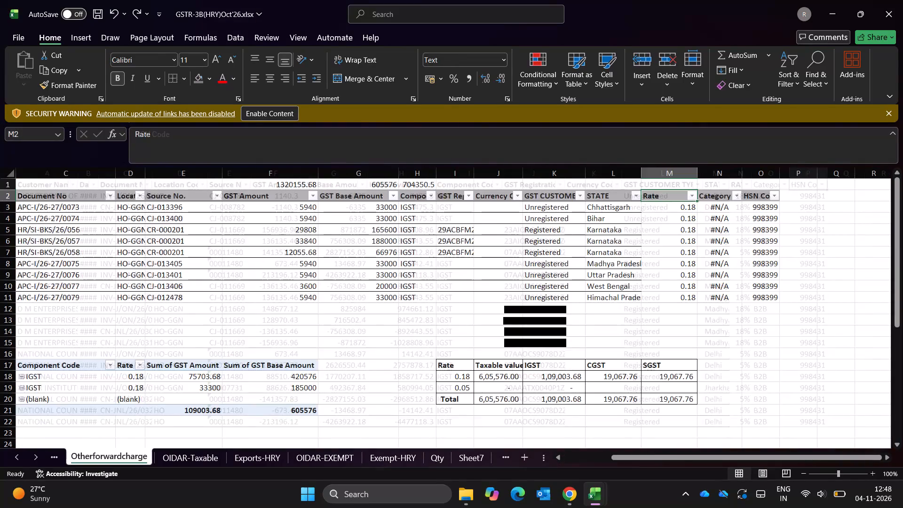
Filter Otherforwardcharge's GST CUSTOMER TYPE column to show only Registered rows.
{"action": "key", "text": "Right"}
{"action": "key", "text": "Down"}
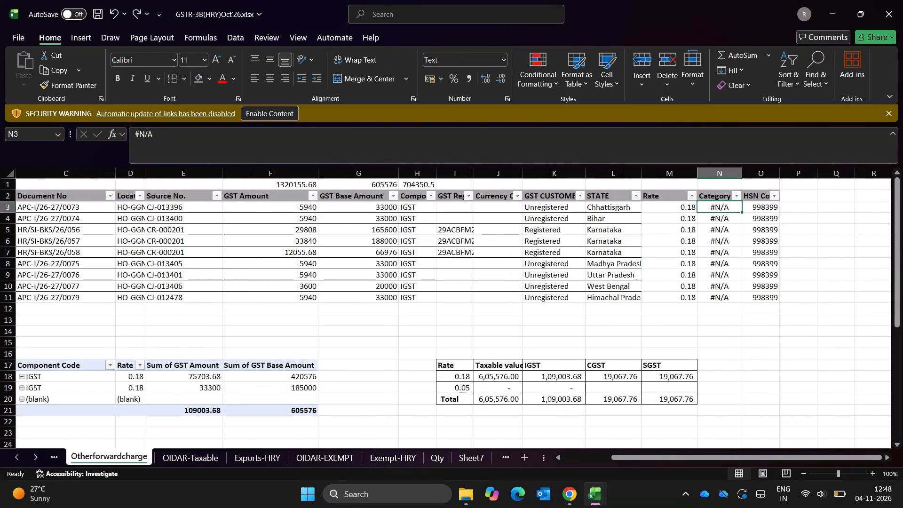
{"action": "key", "text": "Up"}
{"action": "key", "text": "Left"}
{"action": "key", "text": "Left"}
{"action": "key", "text": "Left"}
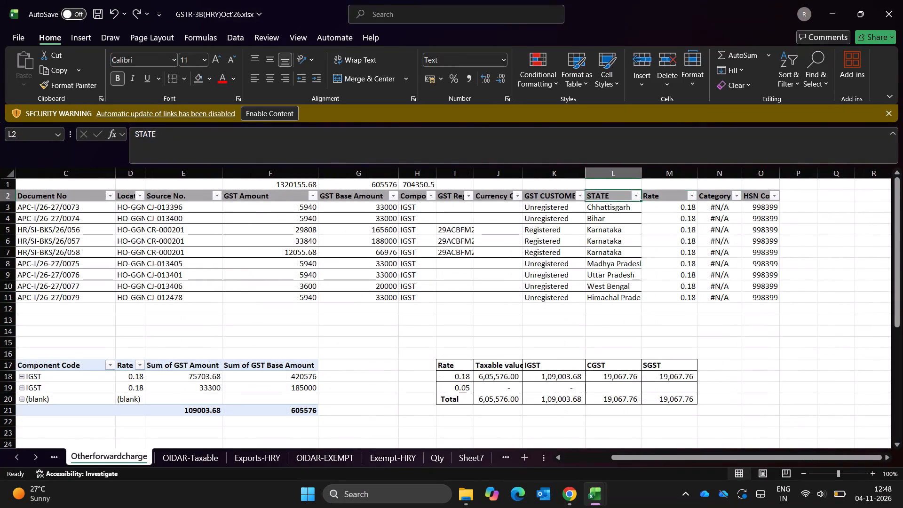
{"action": "key", "text": "alt+Down"}
{"action": "key", "text": "alt+Down"}
{"action": "key", "text": "alt+Down"}
{"action": "key", "text": "alt+Down"}
{"action": "key", "text": "alt+Down"}
{"action": "key", "text": "alt+Down"}
{"action": "key", "text": "alt+Down"}
{"action": "key", "text": "alt+Down"}
{"action": "key", "text": "alt+Down"}
{"action": "key", "text": "alt+Down"}
{"action": "key", "text": "alt+Down"}
{"action": "key", "text": "Down"}
{"action": "key", "text": "Up"}
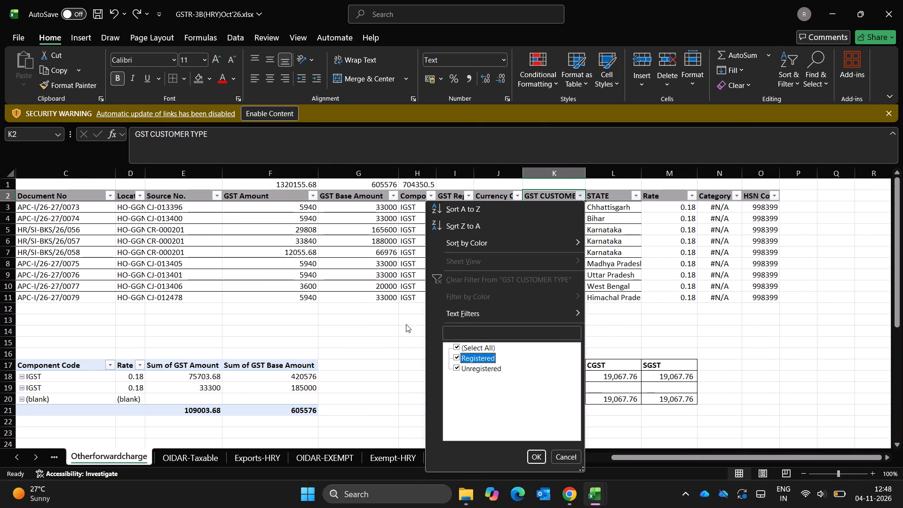
{"action": "key", "text": "Down"}
{"action": "key", "text": "space"}
{"action": "key", "text": "Return"}
Enter B2B as the Category in N5 and fill it down the visible Registered rows through N7.
{"action": "key", "text": "Right"}
{"action": "key", "text": "Right"}
{"action": "key", "text": "Right"}
{"action": "key", "text": "Right"}
{"action": "key", "text": "Down"}
{"action": "key", "text": "Left"}
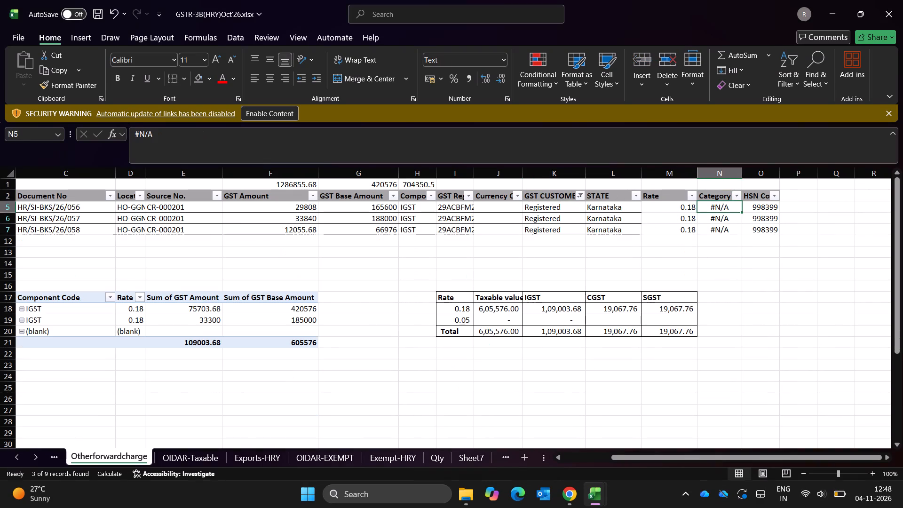
{"action": "type", "text": "B1B"}
{"action": "key", "text": "BackSpace"}
{"action": "key", "text": "BackSpace"}
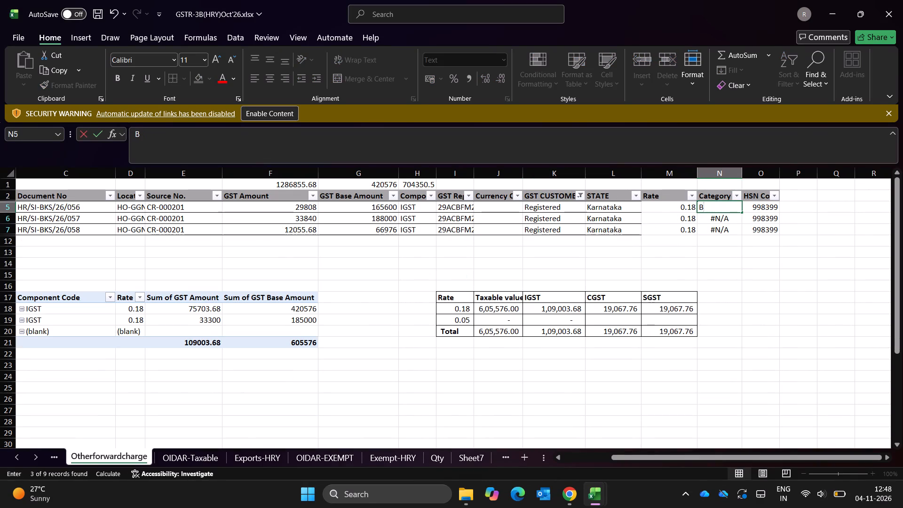
{"action": "key", "text": "1"}
{"action": "key", "text": "BackSpace"}
{"action": "type", "text": "2B"}
{"action": "key", "text": "Return"}
{"action": "key", "text": "Up"}
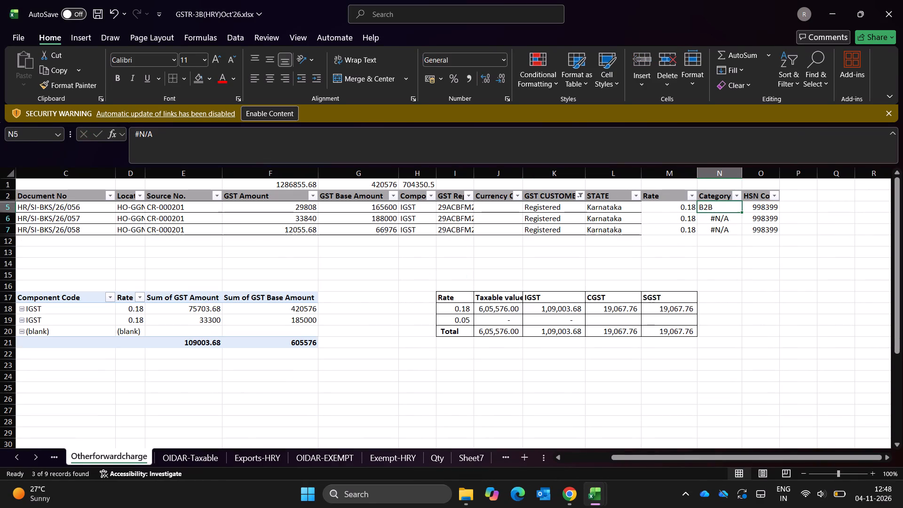
{"action": "key", "text": "shift+Down"}
{"action": "key", "text": "shift+Down"}
{"action": "key", "text": "alt+apostrophe"}
{"action": "key", "text": "alt+semicolon"}
{"action": "key", "text": "Escape"}
{"action": "key", "text": "alt+semicolon"}
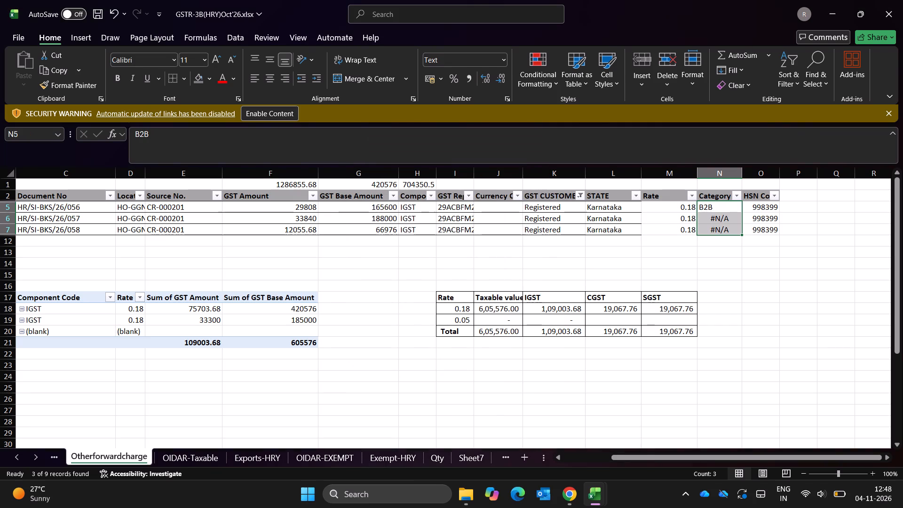
{"action": "key", "text": "ctrl+d"}
Switch the GST CUSTOMER TYPE filter to show only Unregistered rows.
{"action": "key", "text": "Up"}
{"action": "key", "text": "alt+Down"}
{"action": "key", "text": "Escape"}
{"action": "key", "text": "Left"}
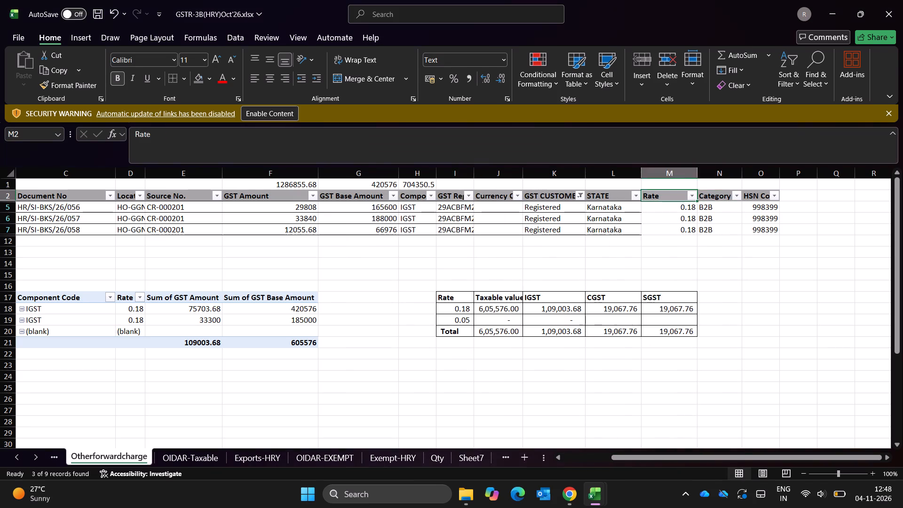
{"action": "key", "text": "Left"}
{"action": "key", "text": "Left"}
{"action": "key", "text": "alt+Down"}
{"action": "key", "text": "alt+Down"}
{"action": "key", "text": "alt+Down"}
{"action": "key", "text": "alt+Down"}
{"action": "key", "text": "alt+Down"}
{"action": "key", "text": "alt+Down"}
{"action": "key", "text": "alt+Down"}
{"action": "key", "text": "alt+Down"}
{"action": "key", "text": "alt+Down"}
{"action": "key", "text": "alt+Down"}
{"action": "key", "text": "Down"}
{"action": "key", "text": "space"}
{"action": "key", "text": "Down"}
{"action": "key", "text": "space"}
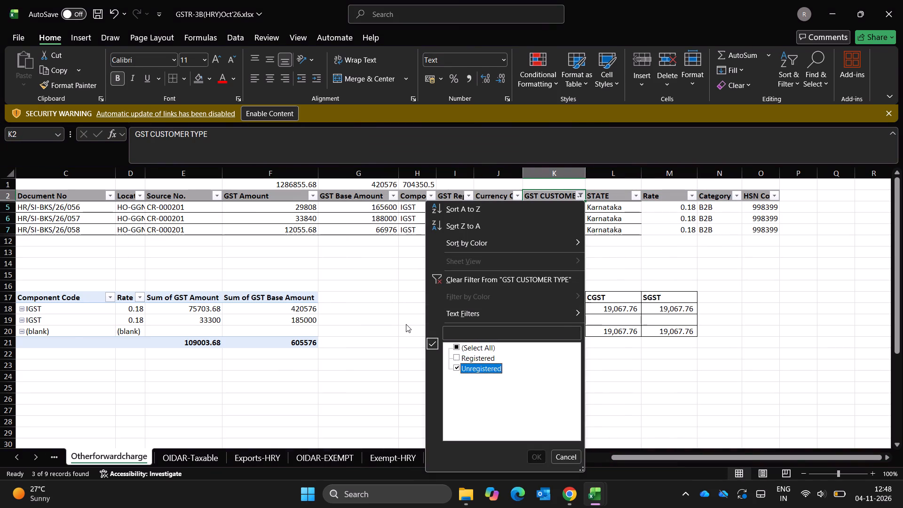
{"action": "key", "text": "Return"}
Enter B2CS as the Category in N3 and fill it down the visible Unregistered rows through N11.
{"action": "key", "text": "Right"}
{"action": "key", "text": "Right"}
{"action": "key", "text": "Right"}
{"action": "key", "text": "Down"}
{"action": "key", "text": "Down"}
{"action": "key", "text": "Up"}
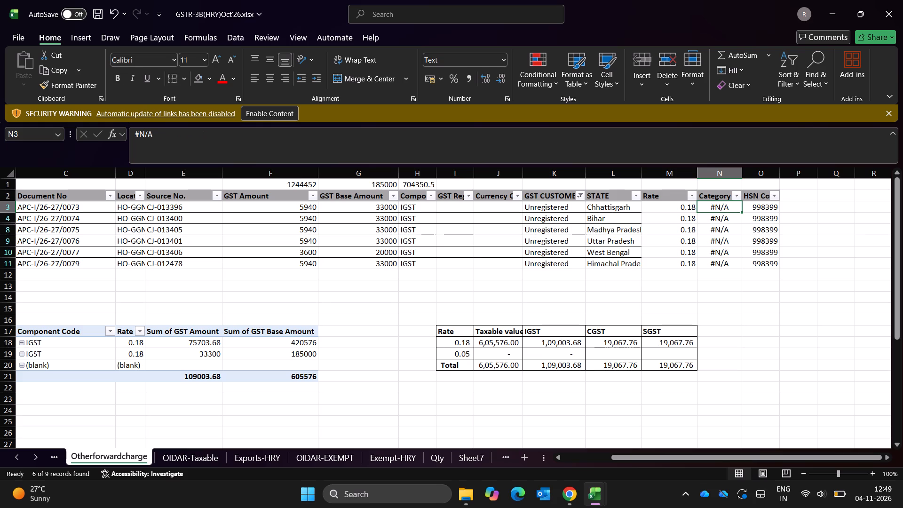
{"action": "type", "text": "B2CS"}
{"action": "key", "text": "Return"}
{"action": "key", "text": "Up"}
{"action": "key", "text": "shift+Down"}
{"action": "key", "text": "shift+Down"}
{"action": "key", "text": "shift+Down"}
{"action": "key", "text": "shift+Down"}
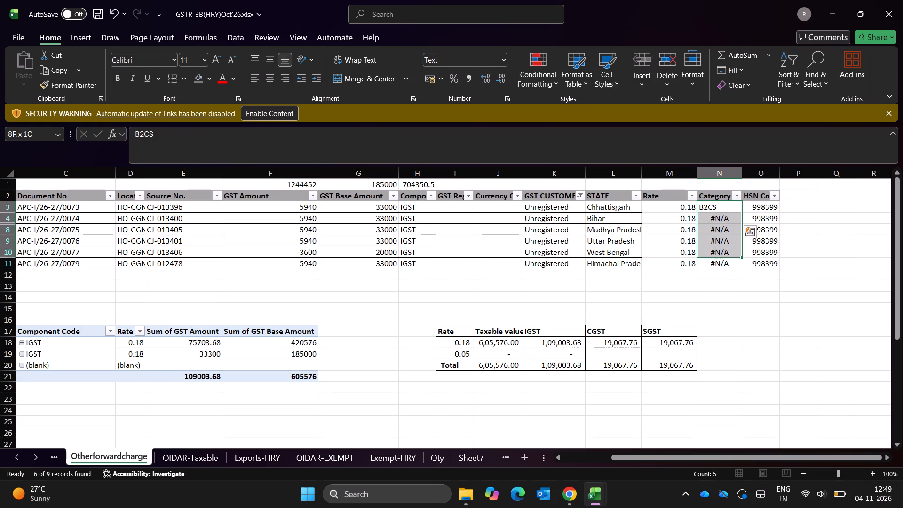
{"action": "key", "text": "shift+Down"}
{"action": "key", "text": "Escape"}
{"action": "key", "text": "alt+semicolon"}
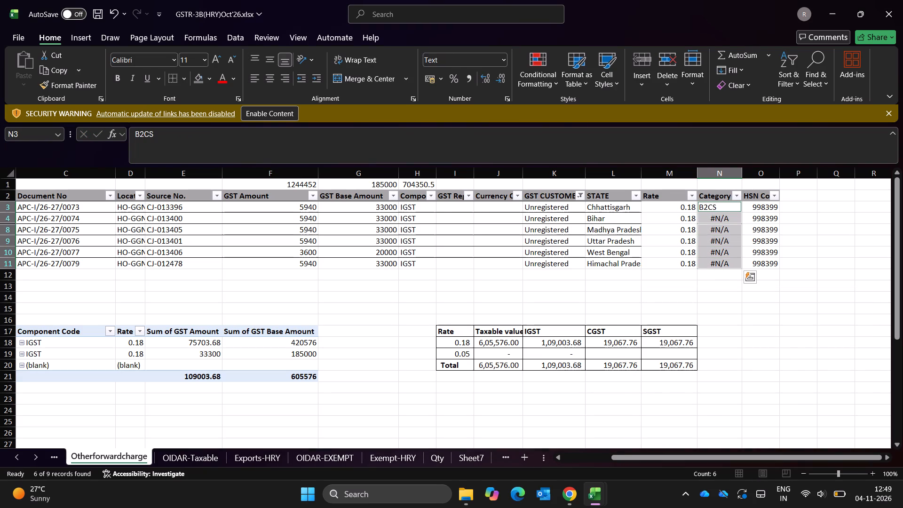
{"action": "key", "text": "ctrl+d"}
Clear the GST CUSTOMER TYPE filter so all Otherforwardcharge data rows are shown.
{"action": "key", "text": "ctrl+Up"}
{"action": "key", "text": "alt+a"}
{"action": "key", "text": "alt+c"}
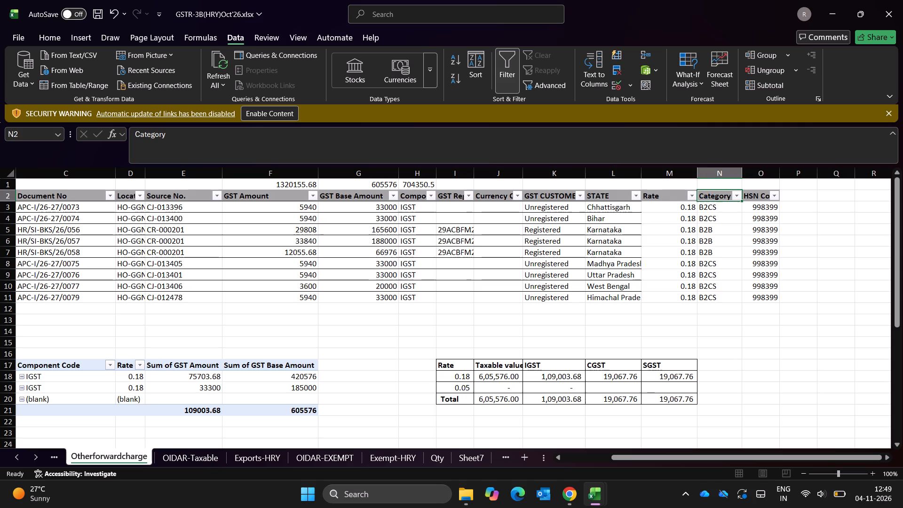
{"action": "key", "text": "Escape"}
Refresh the PivotTable below the Otherforwardcharge data.
{"action": "key", "text": "Down"}
{"action": "key", "text": "Down"}
{"action": "key", "text": "ctrl+Left"}
{"action": "key", "text": "ctrl+Down"}
{"action": "key", "text": "Down"}
{"action": "key", "text": "Down"}
{"action": "key", "text": "Down"}
{"action": "key", "text": "Down"}
{"action": "key", "text": "Right"}
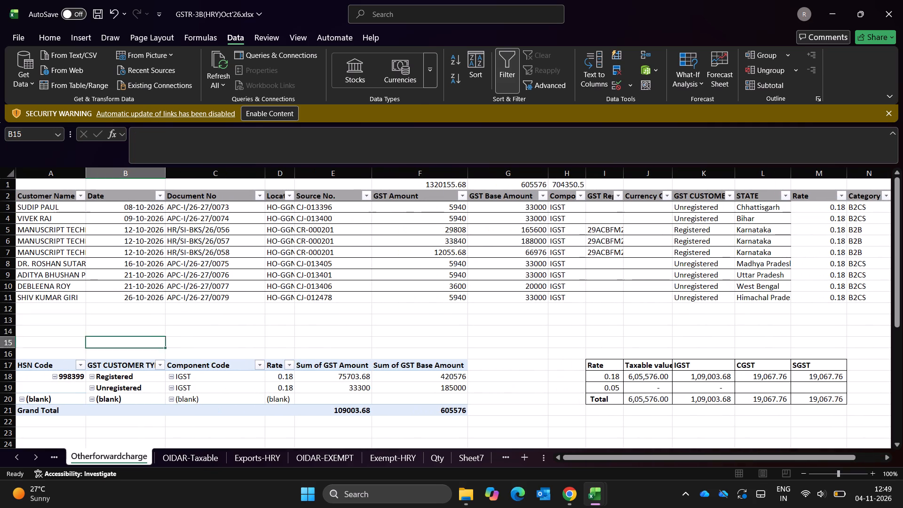
{"action": "key", "text": "Down"}
{"action": "key", "text": "Down"}
{"action": "key", "text": "Down"}
{"action": "right_click", "coordinate": [236, 383]}
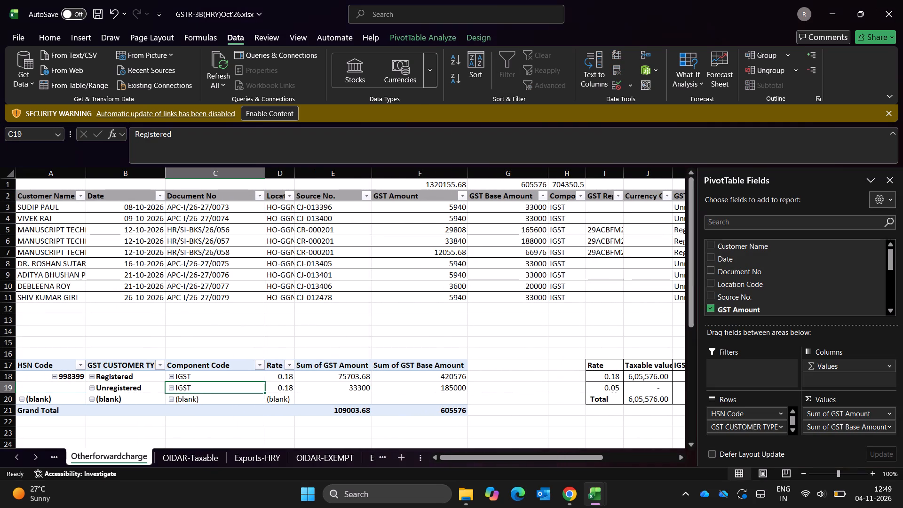
{"action": "left_click", "coordinate": [265, 164]}
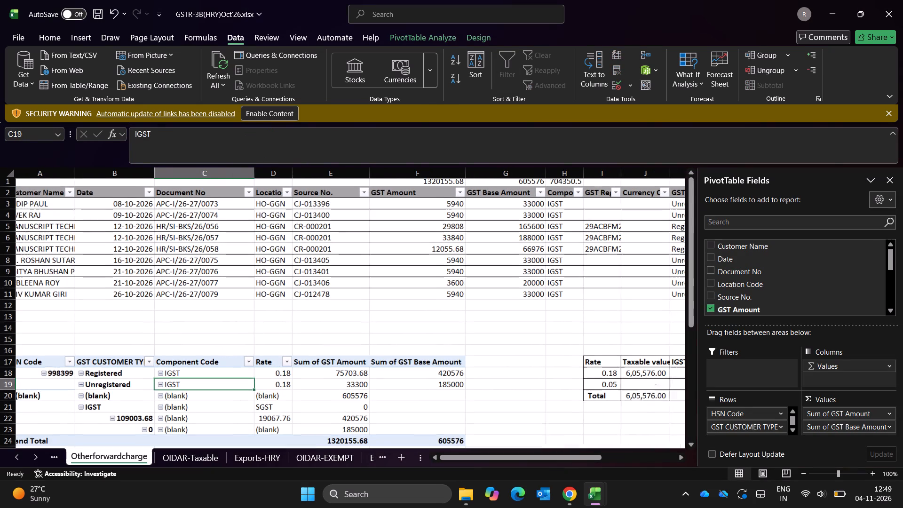
Examine the refreshed PivotTable's rows and totals alongside the tax summary on Otherforwardcharge.
{"action": "scroll", "coordinate": [442, 303], "scroll_direction": "left", "scroll_amount": 2}
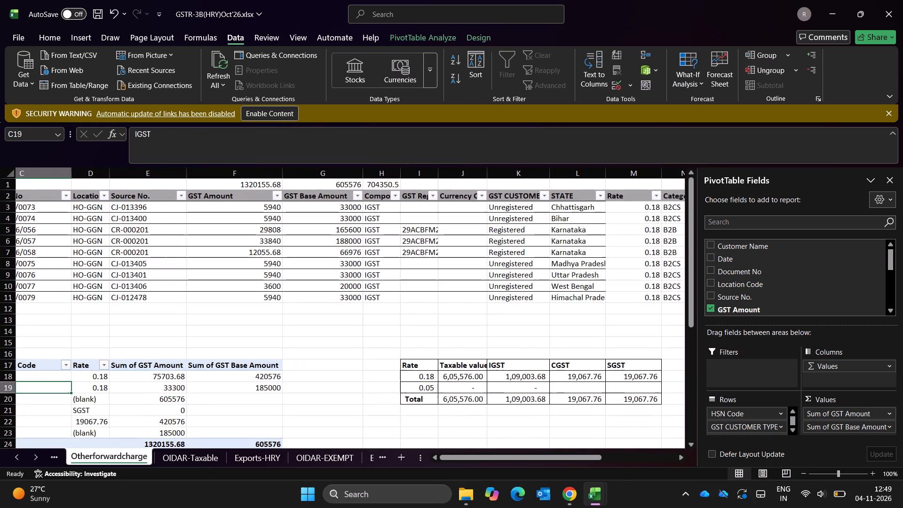
{"action": "scroll", "coordinate": [550, 322], "scroll_direction": "right", "scroll_amount": 2}
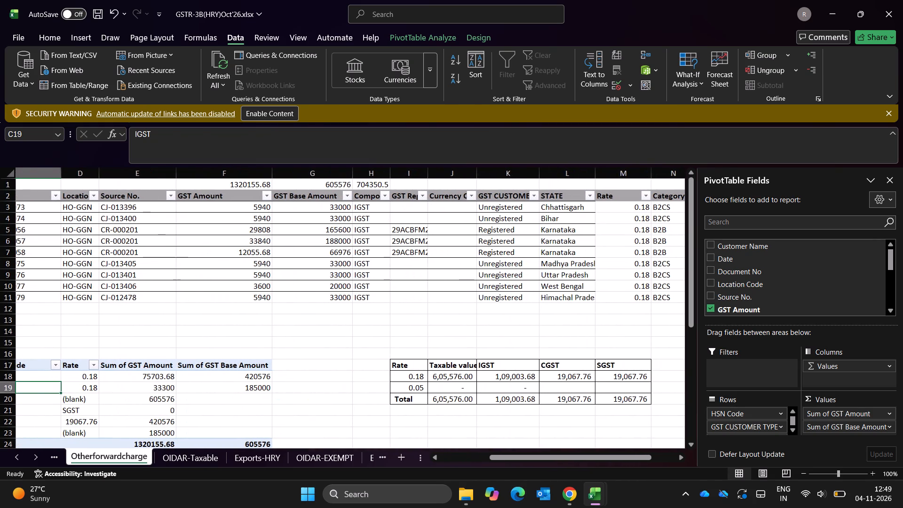
{"action": "scroll", "coordinate": [550, 322], "scroll_direction": "right", "scroll_amount": 1}
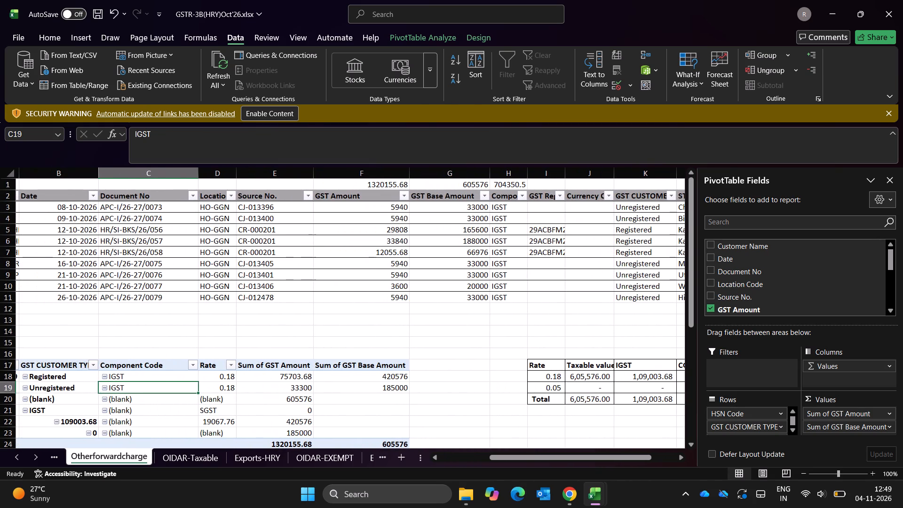
{"action": "scroll", "coordinate": [550, 322], "scroll_direction": "right", "scroll_amount": 1}
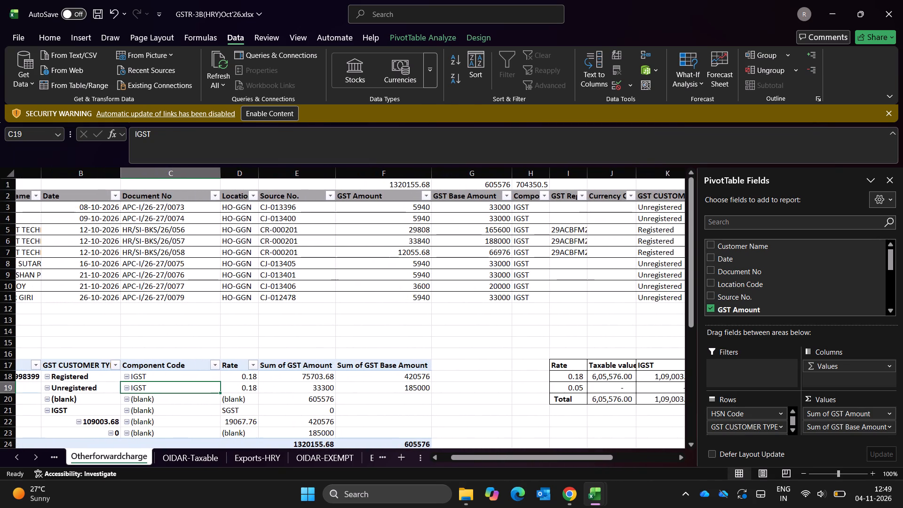
{"action": "scroll", "coordinate": [589, 369], "scroll_direction": "left", "scroll_amount": 1}
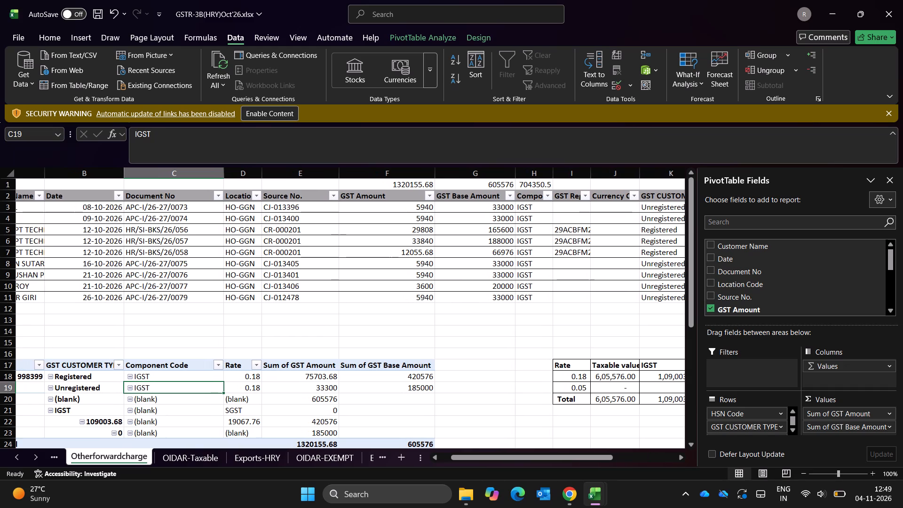
{"action": "scroll", "coordinate": [589, 369], "scroll_direction": "left", "scroll_amount": 1}
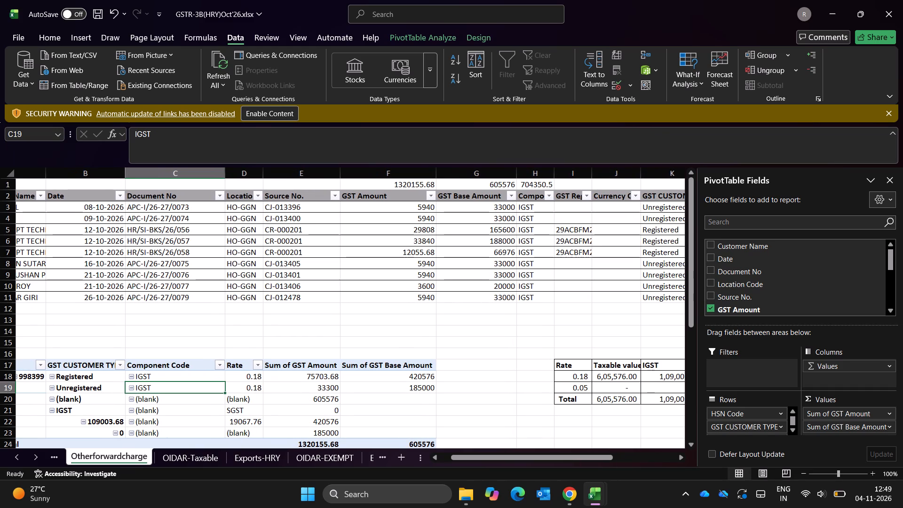
{"action": "scroll", "coordinate": [589, 369], "scroll_direction": "left", "scroll_amount": 2}
{"action": "scroll", "coordinate": [589, 369], "scroll_direction": "down", "scroll_amount": 1}
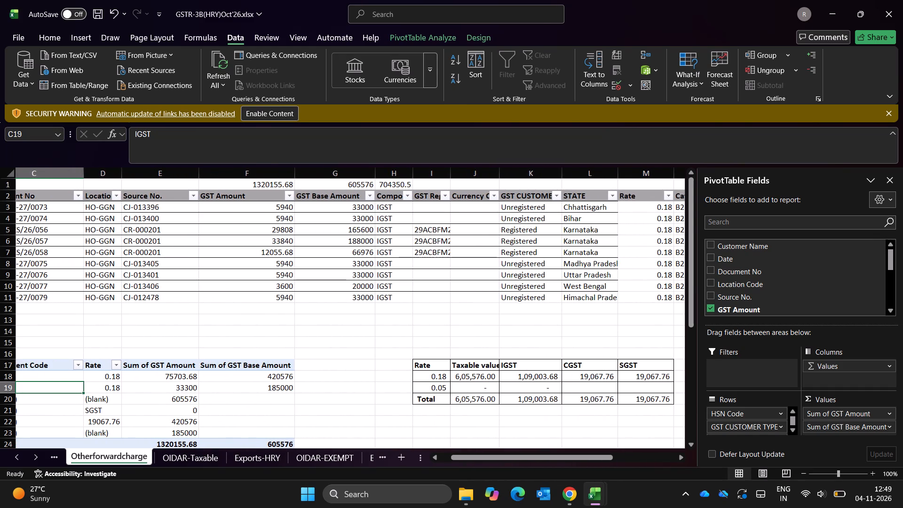
{"action": "scroll", "coordinate": [589, 369], "scroll_direction": "down", "scroll_amount": 2}
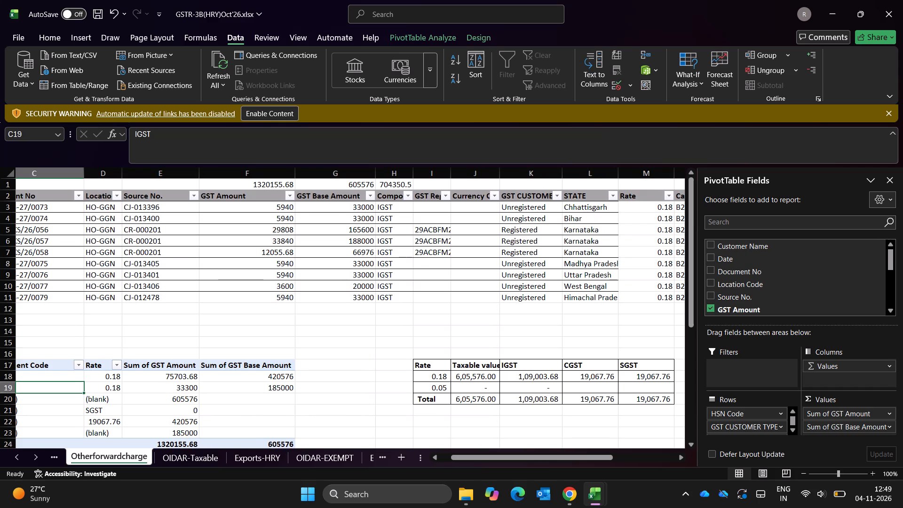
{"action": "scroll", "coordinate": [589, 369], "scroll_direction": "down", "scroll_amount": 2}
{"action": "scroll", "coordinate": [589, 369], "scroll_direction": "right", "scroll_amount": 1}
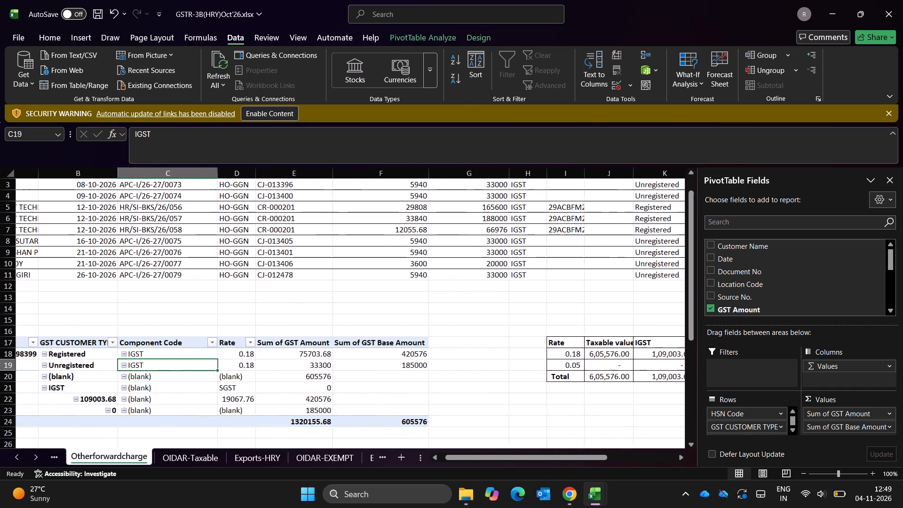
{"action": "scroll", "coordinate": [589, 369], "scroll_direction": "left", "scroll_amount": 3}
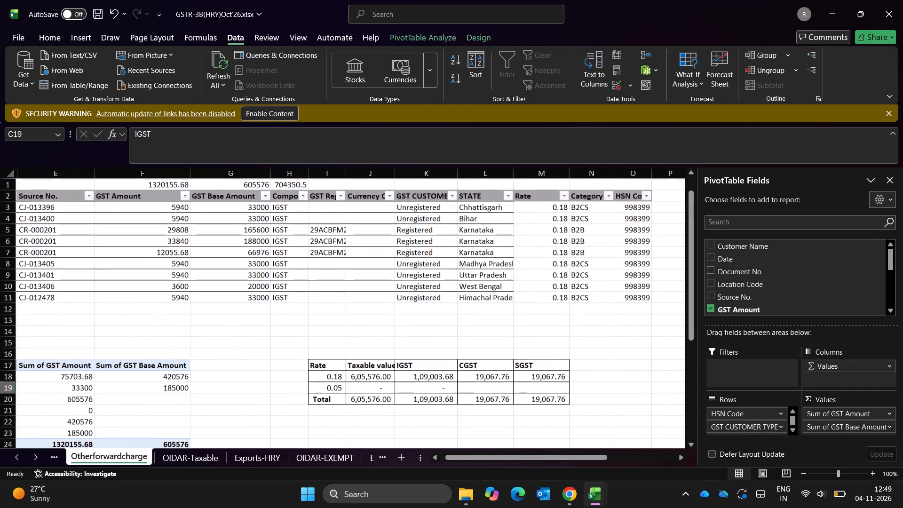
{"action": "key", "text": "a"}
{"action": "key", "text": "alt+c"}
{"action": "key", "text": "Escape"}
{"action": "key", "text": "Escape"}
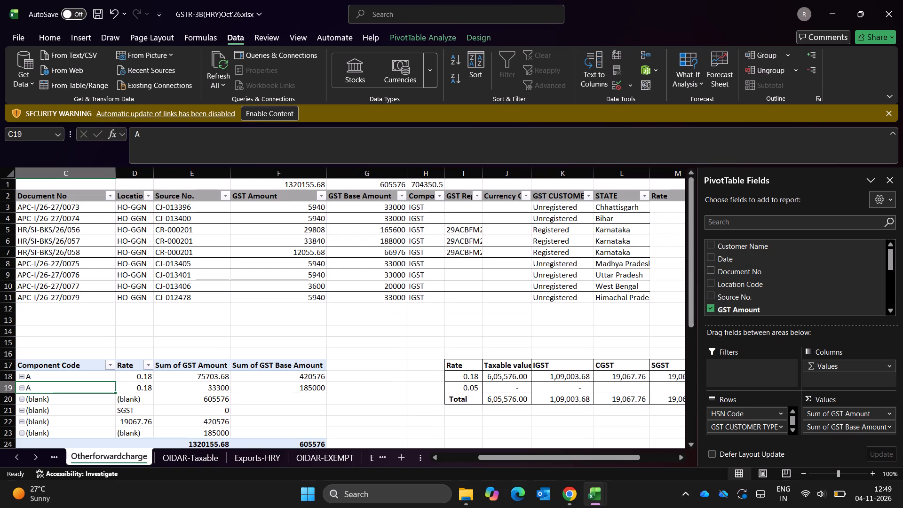
Change the PivotTable's data source to the Otherforwardcharge header and data rows only, range A2:O11.
{"action": "left_click", "coordinate": [170, 397]}
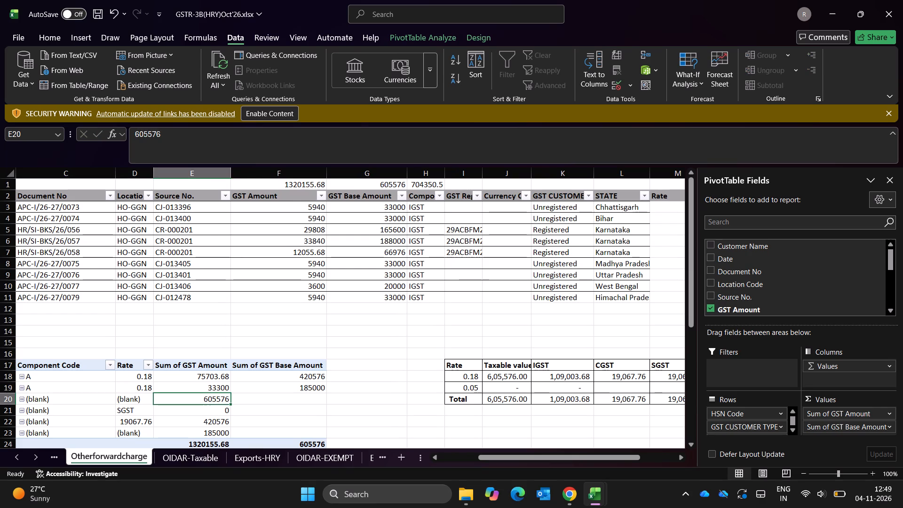
{"action": "key", "text": "ctrl+a"}
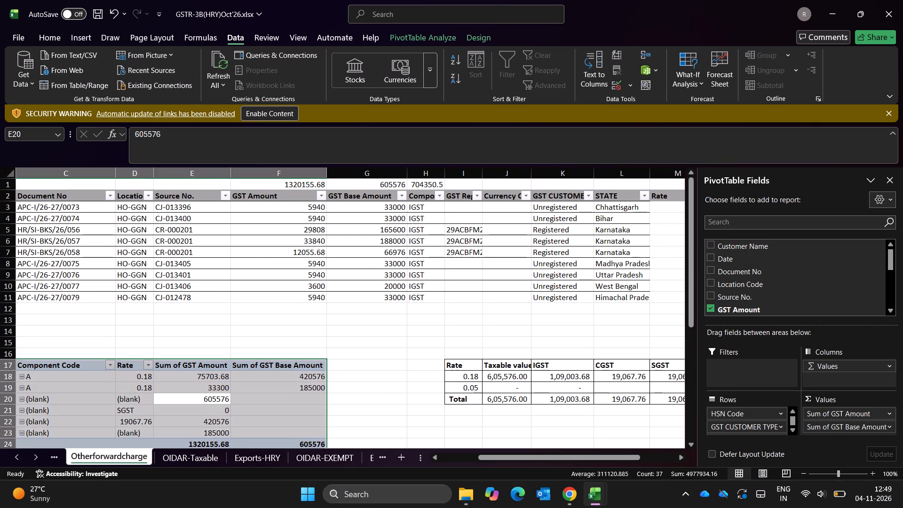
{"action": "left_click", "coordinate": [436, 41]}
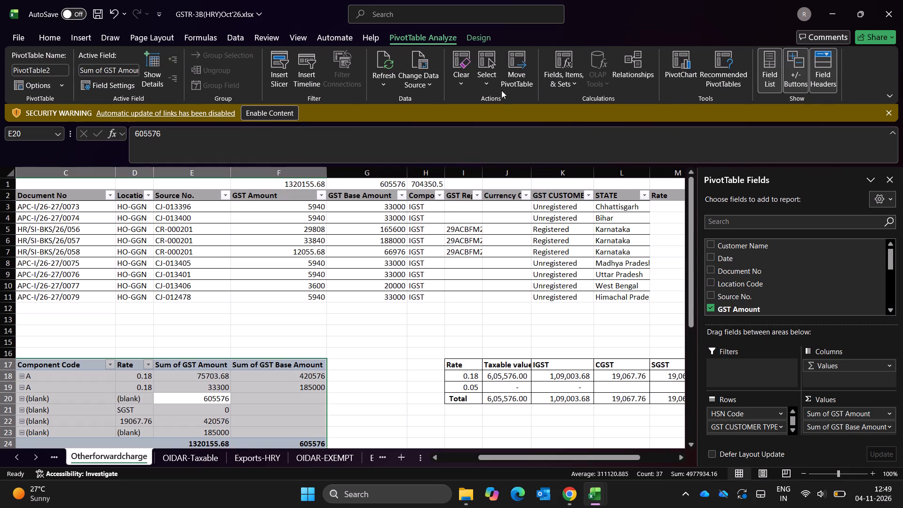
{"action": "left_click", "coordinate": [472, 38]}
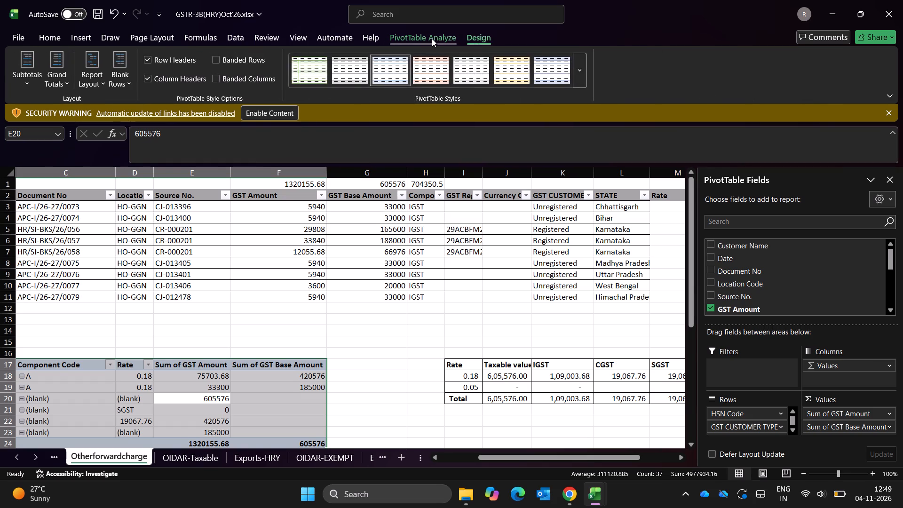
{"action": "left_click", "coordinate": [432, 40]}
{"action": "left_click", "coordinate": [424, 79]}
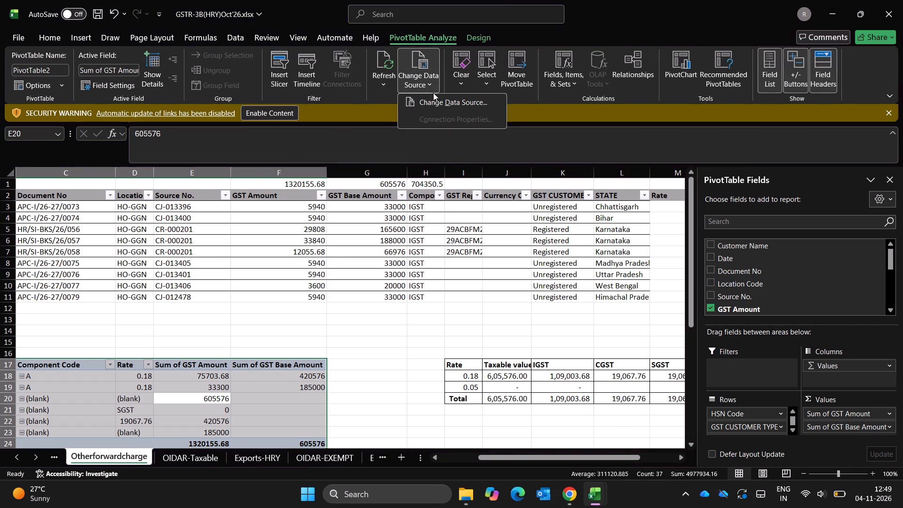
{"action": "left_click", "coordinate": [431, 98]}
{"action": "key", "text": "Down"}
{"action": "key", "text": "ctrl+Up"}
{"action": "key", "text": "ctrl+Up"}
{"action": "key", "text": "Down"}
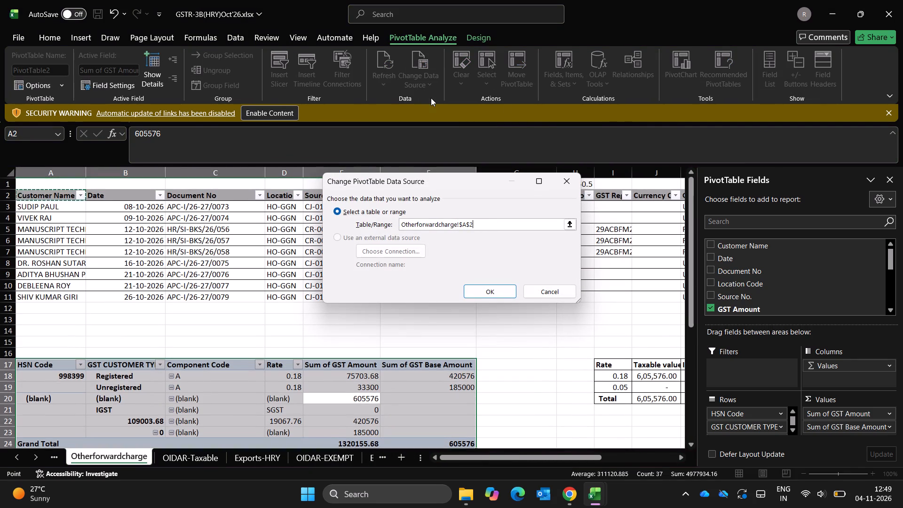
{"action": "key", "text": "ctrl+shift+Right"}
{"action": "key", "text": "ctrl+shift+Down"}
{"action": "key", "text": "Return"}
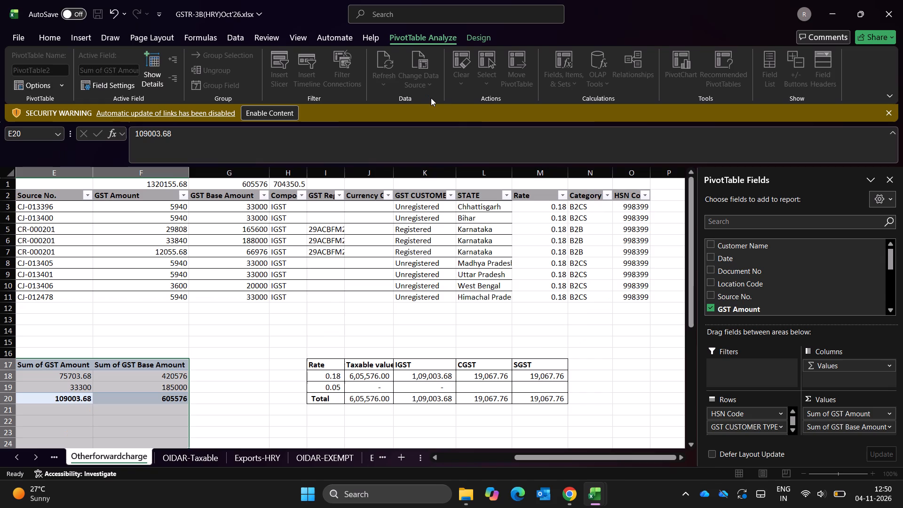
Remove the Component Code field from the Otherforwardcharge PivotTable's rows.
{"action": "scroll", "coordinate": [428, 180], "scroll_direction": "right", "scroll_amount": 3}
{"action": "left_click", "coordinate": [352, 294]}
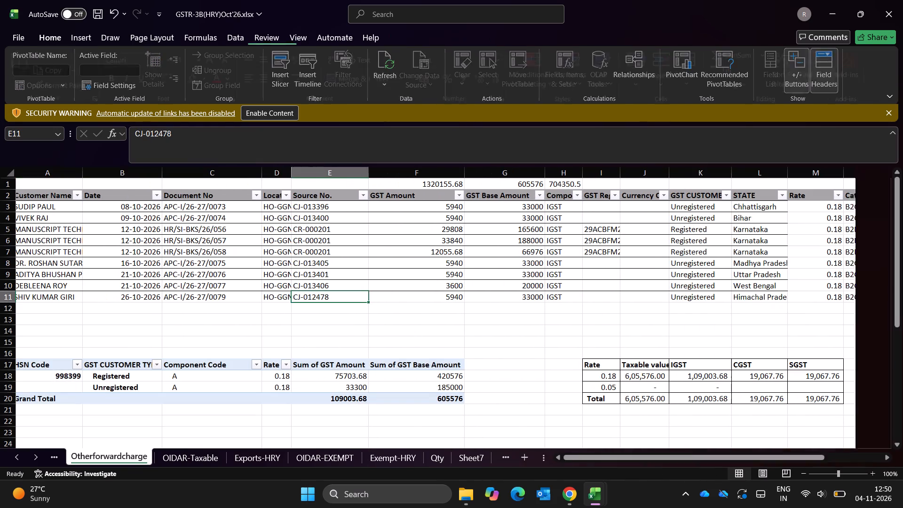
{"action": "left_click", "coordinate": [198, 367]}
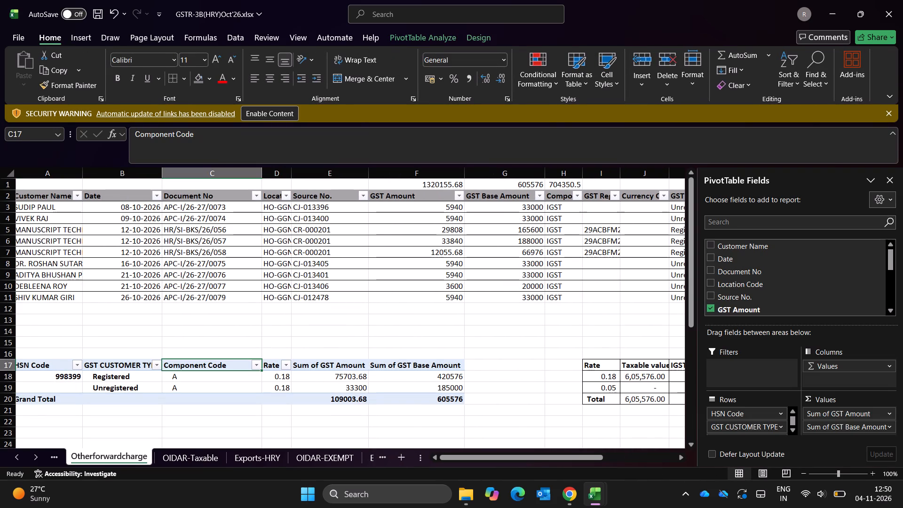
{"action": "scroll", "coordinate": [777, 422], "scroll_direction": "down", "scroll_amount": 5}
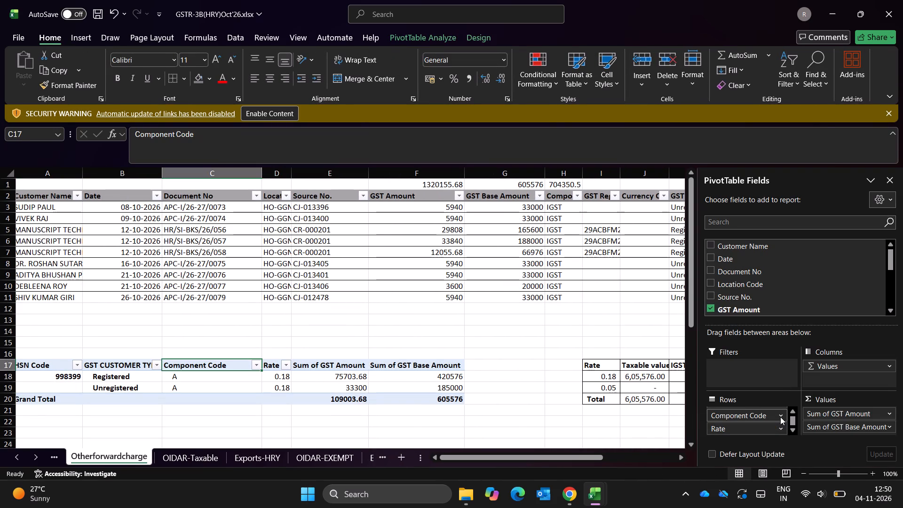
{"action": "left_click", "coordinate": [780, 418]}
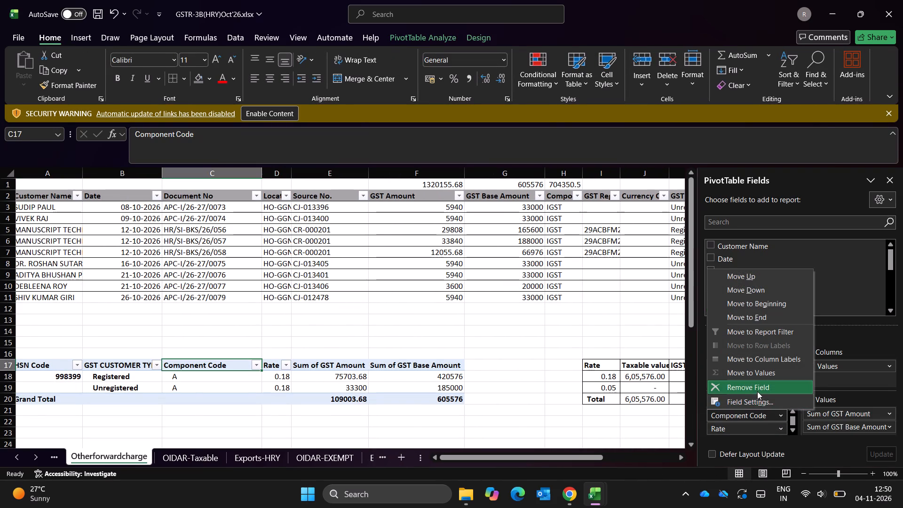
{"action": "left_click", "coordinate": [757, 391]}
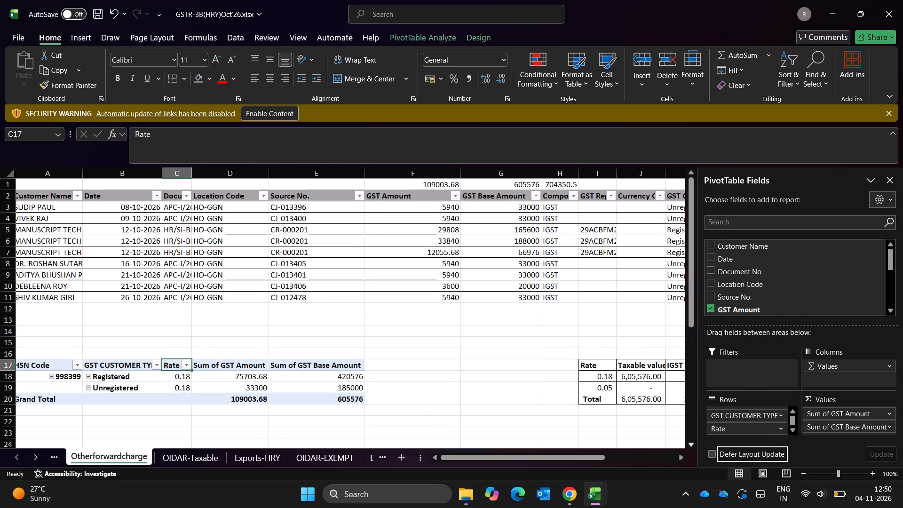
Check Otherforwardcharge's tax summary and PivotTable against the filtered GST Base Amount column in the GST3B_Oct '26 workbook.
{"action": "scroll", "coordinate": [566, 391], "scroll_direction": "left", "scroll_amount": 1}
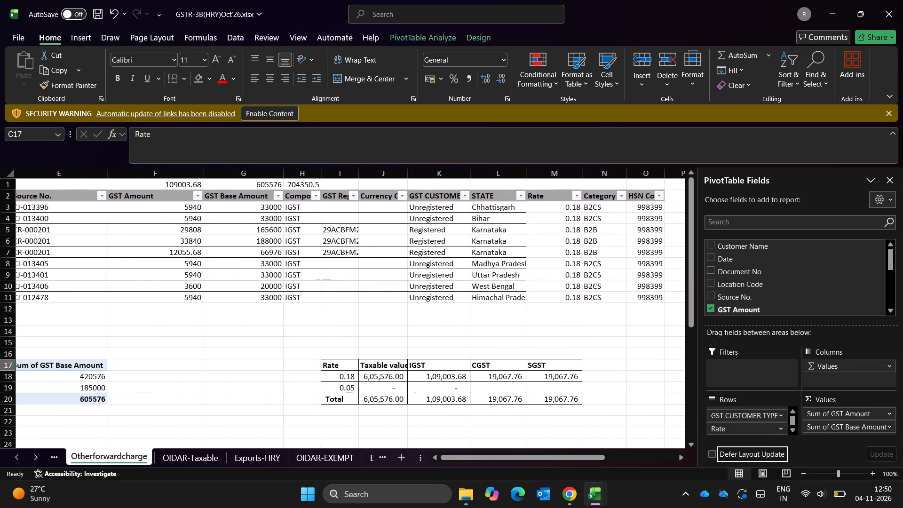
{"action": "scroll", "coordinate": [566, 391], "scroll_direction": "left", "scroll_amount": 2}
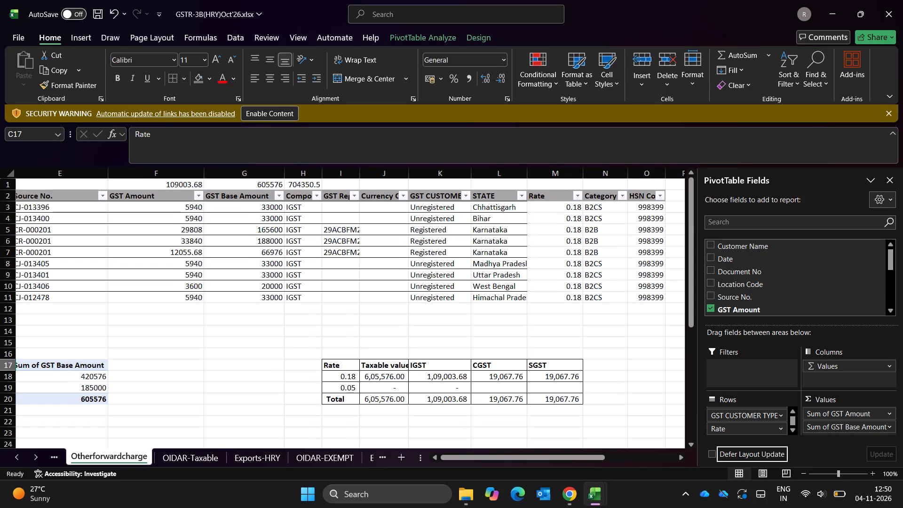
{"action": "scroll", "coordinate": [566, 391], "scroll_direction": "left", "scroll_amount": 1}
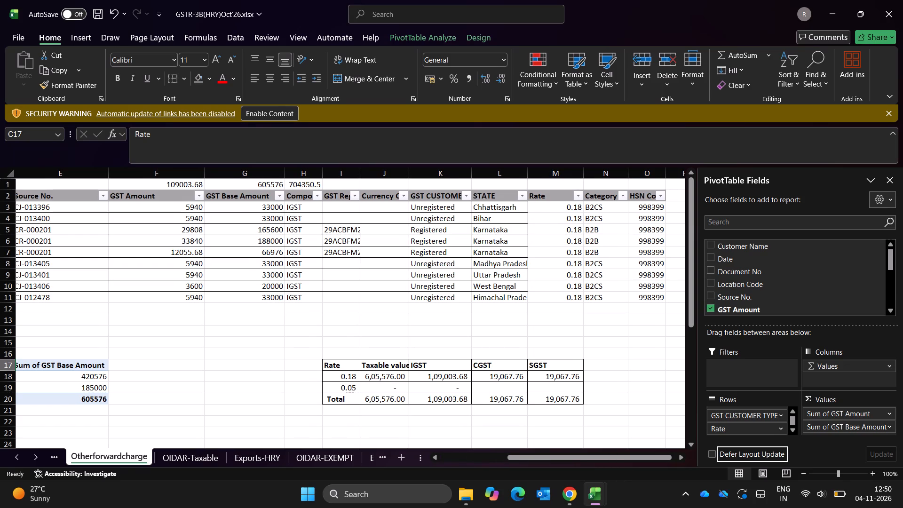
{"action": "key", "text": "alt+Tab"}
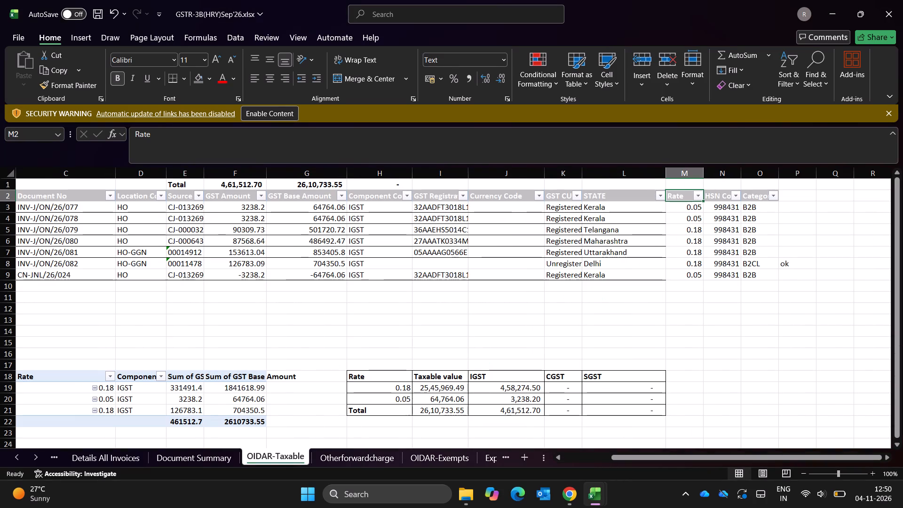
{"action": "key", "text": "alt+Tab"}
{"action": "key", "text": "alt+Tab"}
{"action": "key", "text": "alt+Tab"}
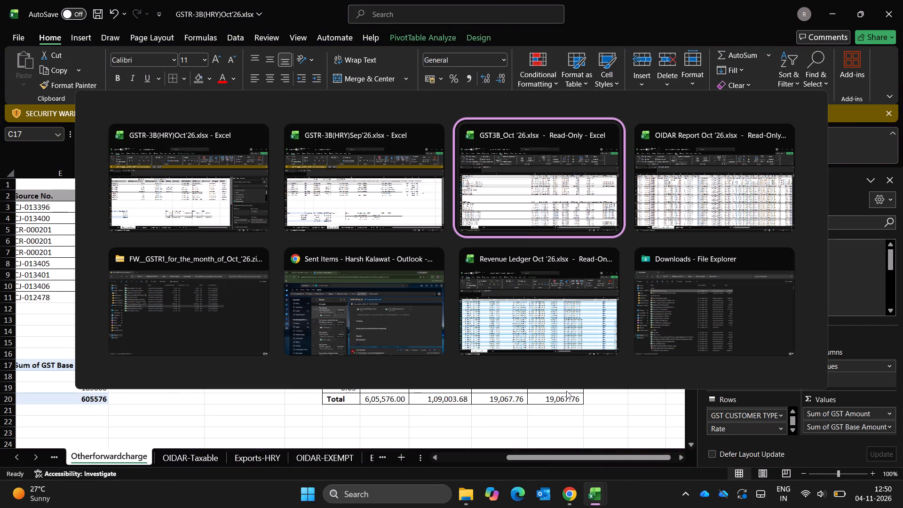
{"action": "key", "text": "Up"}
{"action": "key", "text": "Right"}
{"action": "key", "text": "Right"}
{"action": "key", "text": "ctrl+Right"}
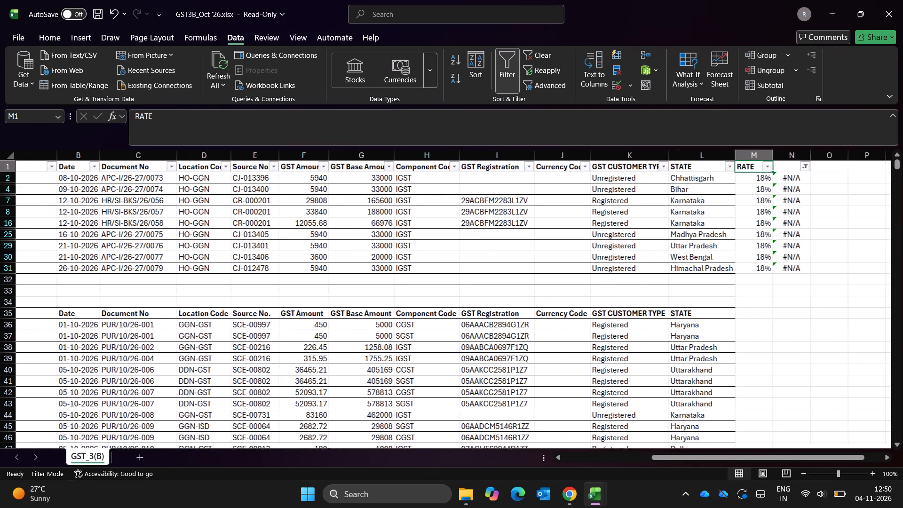
{"action": "key", "text": "Left"}
{"action": "key", "text": "Left"}
{"action": "key", "text": "Left"}
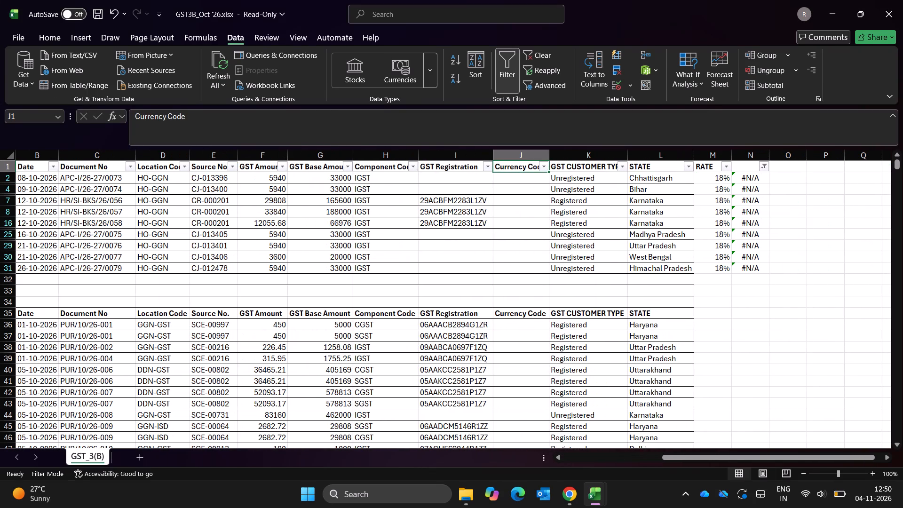
{"action": "key", "text": "Left"}
{"action": "key", "text": "Left"}
{"action": "key", "text": "Left"}
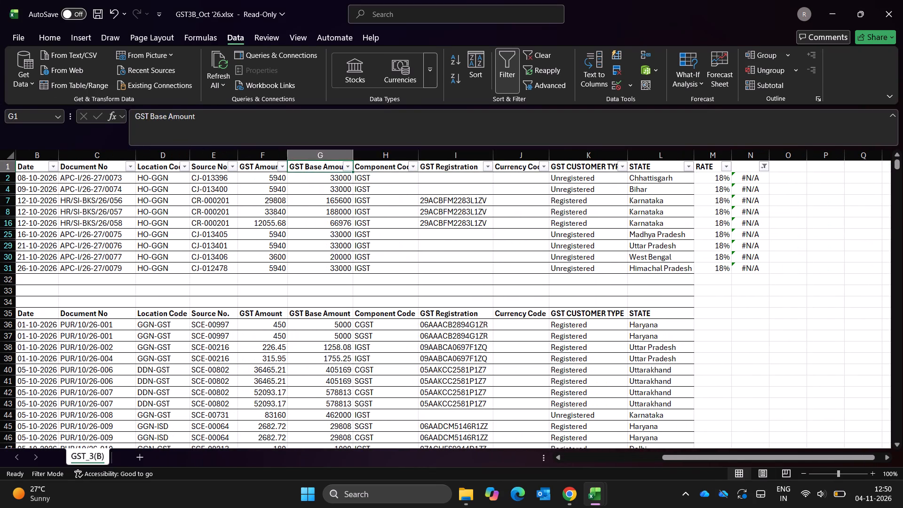
{"action": "key", "text": "Down"}
{"action": "key", "text": "ctrl+shift+Down"}
{"action": "key", "text": "alt+Tab"}
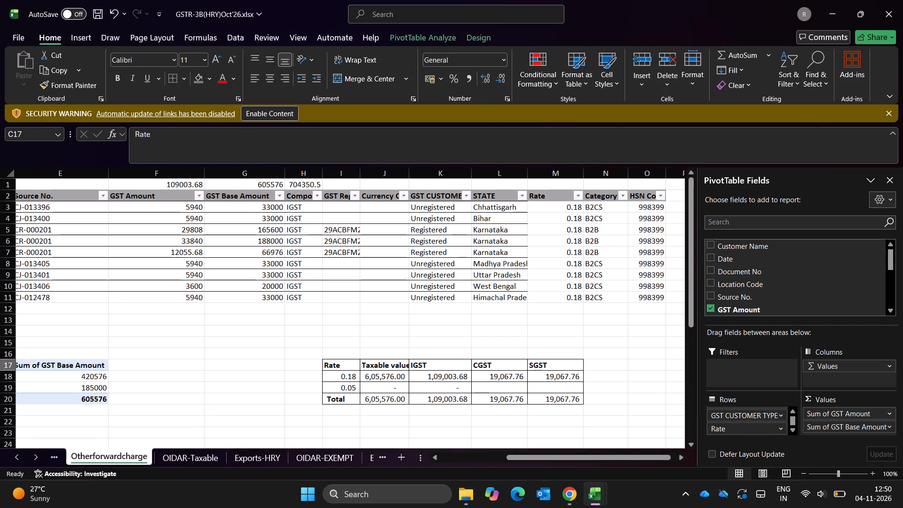
Delete the leftover value in H1, above the Component Code header on Otherforwardcharge.
{"action": "key", "text": "Up"}
{"action": "key", "text": "Up"}
{"action": "key", "text": "Up"}
{"action": "key", "text": "Up"}
{"action": "key", "text": "ctrl+Up"}
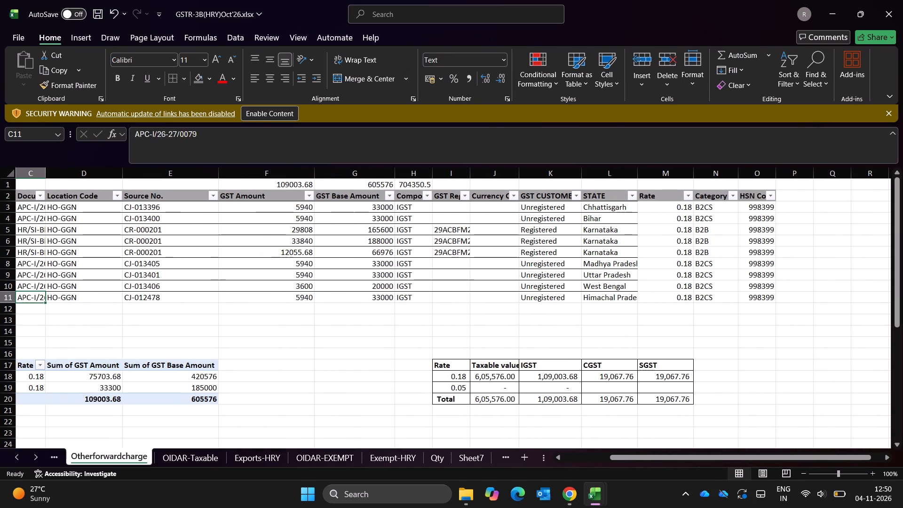
{"action": "key", "text": "Right"}
{"action": "key", "text": "Right"}
{"action": "key", "text": "Right"}
{"action": "key", "text": "Right"}
{"action": "key", "text": "ctrl+Up"}
{"action": "key", "text": "Up"}
{"action": "key", "text": "Right"}
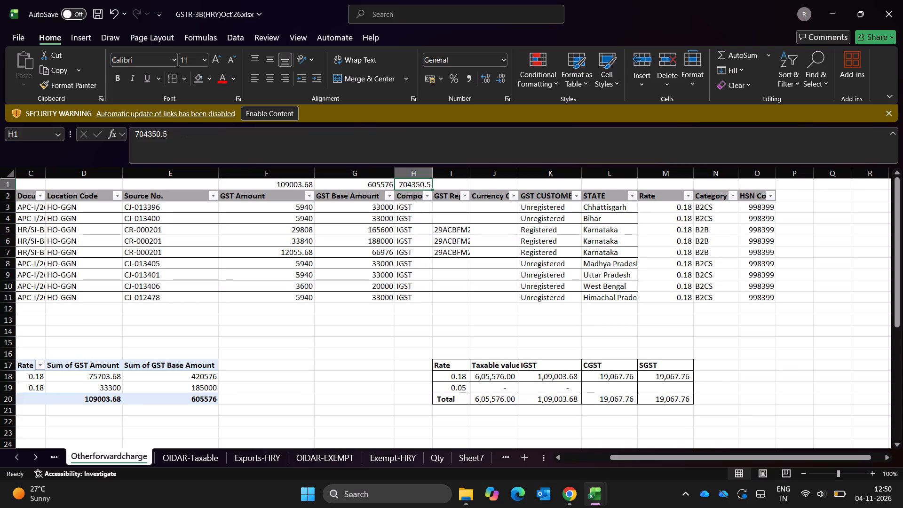
{"action": "key", "text": "Delete"}
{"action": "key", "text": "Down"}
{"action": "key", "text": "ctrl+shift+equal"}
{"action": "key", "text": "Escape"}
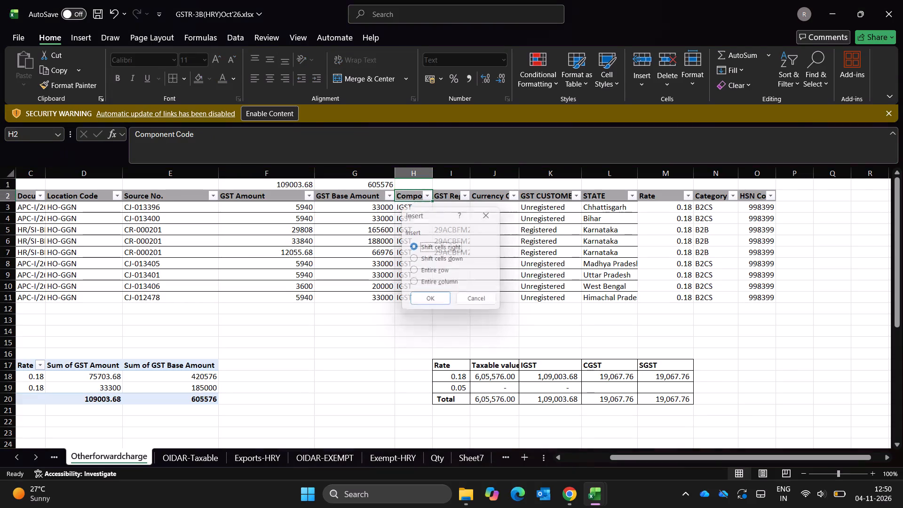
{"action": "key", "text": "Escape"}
Look across the OIDAR-Taxable sheet's header row, from Category back to the GST amount and Invoice value columns.
{"action": "key", "text": "ctrl+Page_Down"}
{"action": "key", "text": "Up"}
{"action": "key", "text": "Up"}
{"action": "key", "text": "Up"}
{"action": "key", "text": "Left"}
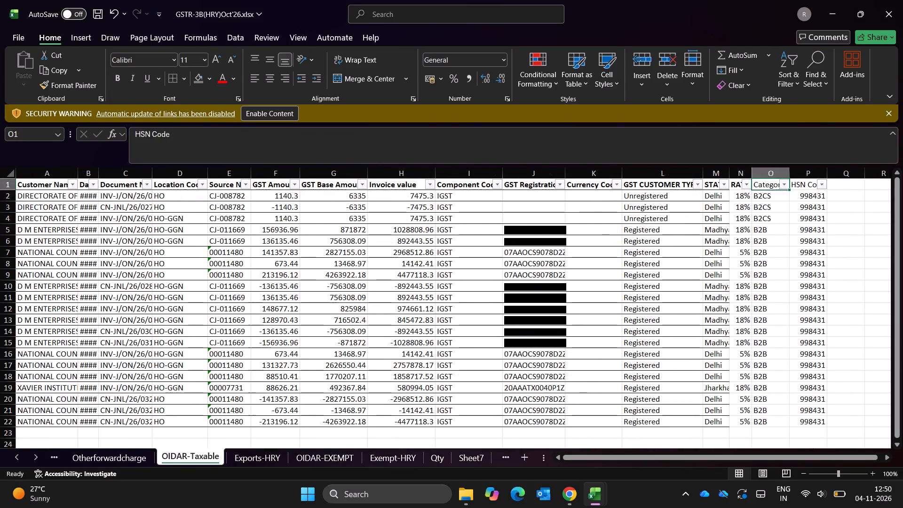
{"action": "key", "text": "Left"}
{"action": "key", "text": "Left"}
{"action": "key", "text": "Left"}
{"action": "key", "text": "Left"}
{"action": "key", "text": "Left"}
{"action": "key", "text": "Left"}
{"action": "key", "text": "Left"}
{"action": "key", "text": "Left"}
{"action": "key", "text": "Left"}
{"action": "key", "text": "Left"}
{"action": "key", "text": "Right"}
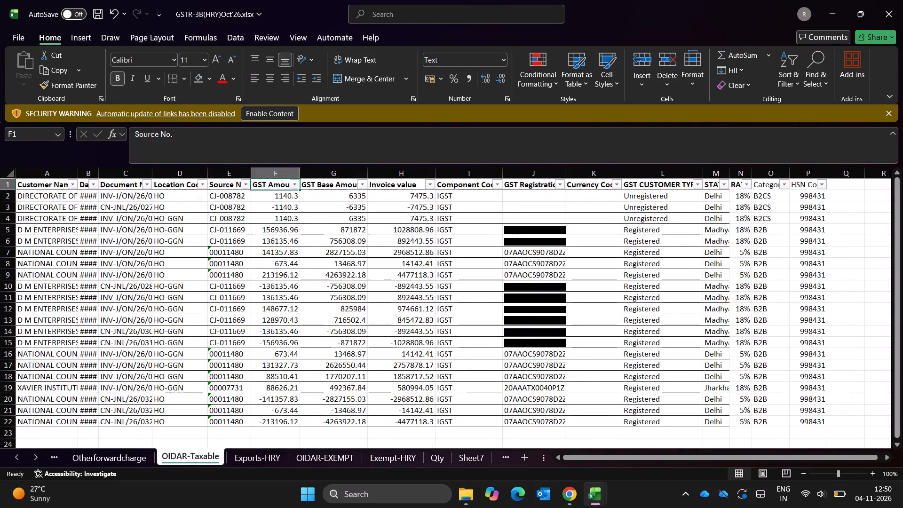
{"action": "key", "text": "Right"}
{"action": "key", "text": "Right"}
In the GST3B_Oct '26 workbook, filter column N to include 00007731, 00011480, CJ-008782 and CJ-011669 and exclude #N/A.
{"action": "key", "text": "alt+Tab"}
{"action": "key", "text": "Right"}
{"action": "key", "text": "Right"}
{"action": "key", "text": "ctrl+Up"}
{"action": "key", "text": "Right"}
{"action": "key", "text": "Right"}
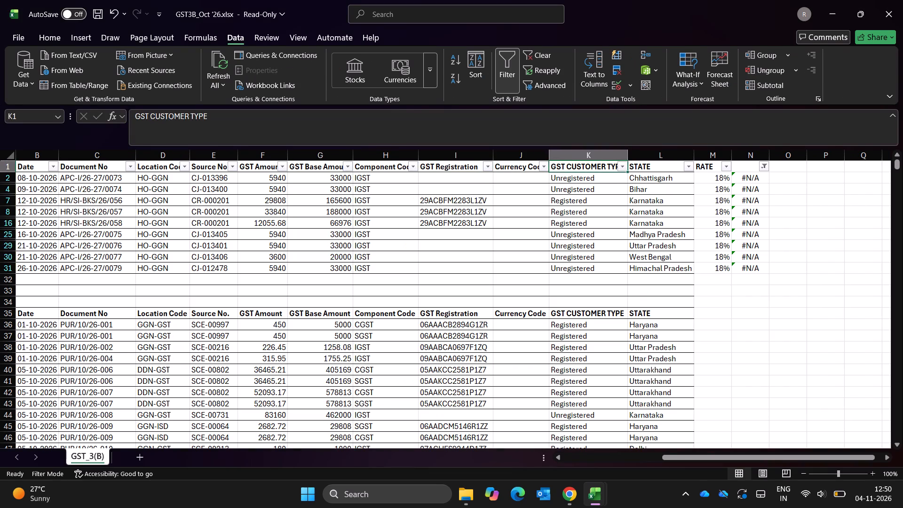
{"action": "key", "text": "Right"}
{"action": "key", "text": "Right"}
{"action": "key", "text": "Right"}
{"action": "key", "text": "alt+Down"}
{"action": "key", "text": "alt+Down"}
{"action": "key", "text": "alt+Down"}
{"action": "key", "text": "alt+Down"}
{"action": "key", "text": "alt+Down"}
{"action": "key", "text": "alt+Down"}
{"action": "key", "text": "alt+Down"}
{"action": "key", "text": "alt+Down"}
{"action": "key", "text": "alt+Down"}
{"action": "key", "text": "alt+Down"}
{"action": "key", "text": "Down"}
{"action": "key", "text": "Down"}
{"action": "key", "text": "Down"}
{"action": "key", "text": "Down"}
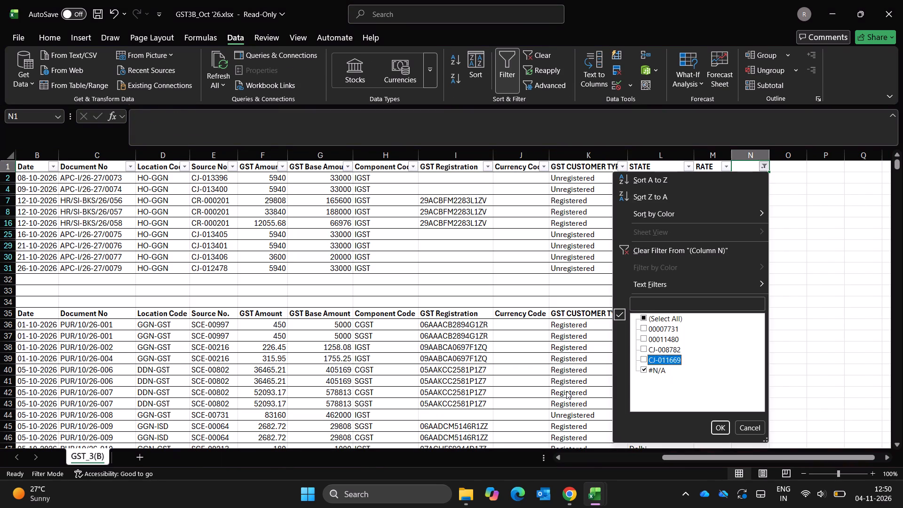
{"action": "key", "text": "Down"}
{"action": "key", "text": "space"}
{"action": "key", "text": "Up"}
{"action": "key", "text": "Up"}
{"action": "key", "text": "Up"}
{"action": "key", "text": "Up"}
{"action": "key", "text": "space"}
{"action": "key", "text": "Down"}
{"action": "key", "text": "space"}
{"action": "key", "text": "Down"}
{"action": "key", "text": "Down"}
{"action": "key", "text": "space"}
{"action": "key", "text": "Down"}
{"action": "key", "text": "space"}
{"action": "key", "text": "Up"}
{"action": "key", "text": "Up"}
{"action": "key", "text": "space"}
{"action": "key", "text": "Down"}
{"action": "key", "text": "Down"}
{"action": "key", "text": "space"}
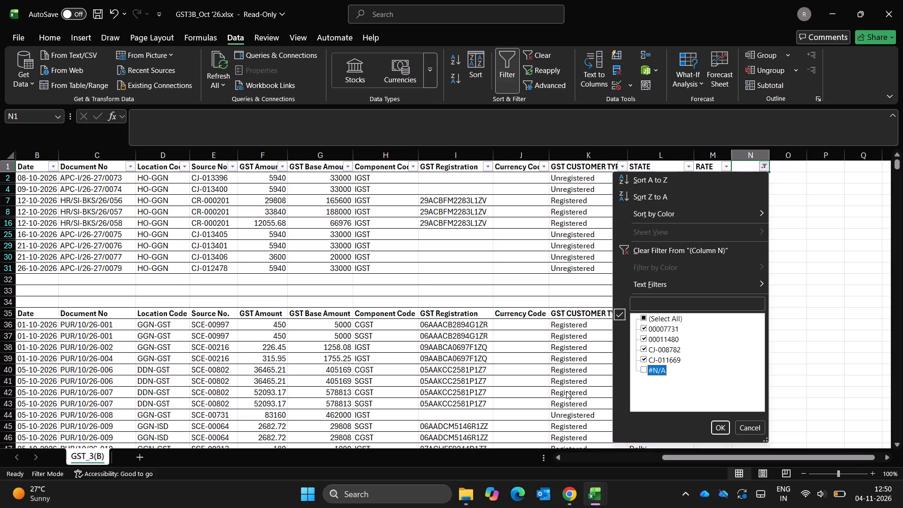
{"action": "key", "text": "Return"}
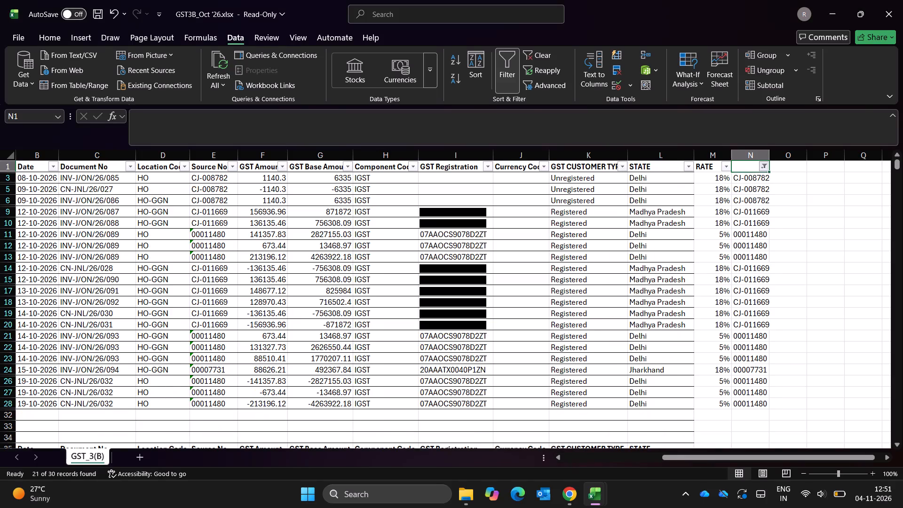
Look up invoice INV-J/ON/26/088 from GST3B_Oct '26 by filtering the OIDAR Report Oct '26 workbook's No. column, and clear that filter.
{"action": "key", "text": "ctrl+Left"}
{"action": "key", "text": "Left"}
{"action": "key", "text": "Left"}
{"action": "key", "text": "Left"}
{"action": "key", "text": "Left"}
{"action": "key", "text": "Left"}
{"action": "key", "text": "Left"}
{"action": "key", "text": "Left"}
{"action": "key", "text": "Left"}
{"action": "key", "text": "Left"}
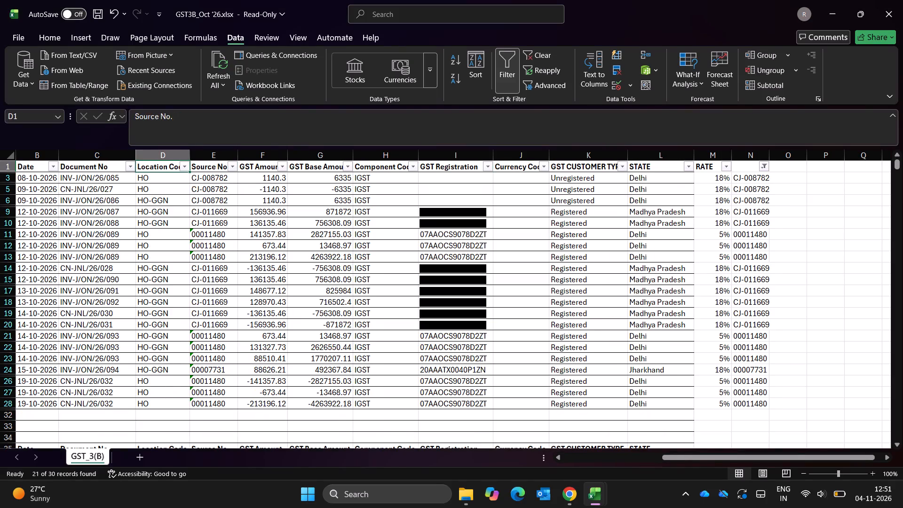
{"action": "key", "text": "Down"}
{"action": "key", "text": "Down"}
{"action": "key", "text": "Down"}
{"action": "key", "text": "Left"}
{"action": "key", "text": "Down"}
{"action": "key", "text": "Down"}
{"action": "key", "text": "ctrl+c"}
{"action": "key", "text": "alt+Tab"}
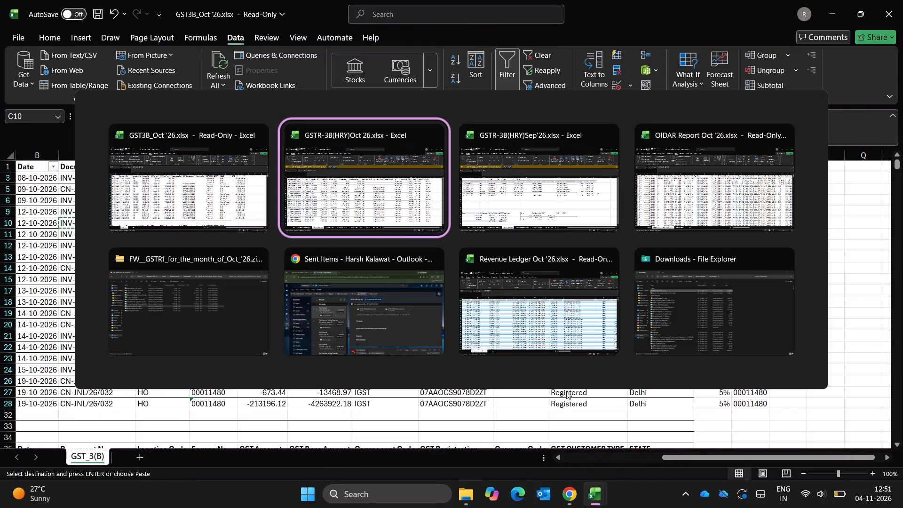
{"action": "key", "text": "alt+Right"}
{"action": "key", "text": "alt+Right"}
{"action": "key", "text": "Up"}
{"action": "key", "text": "Up"}
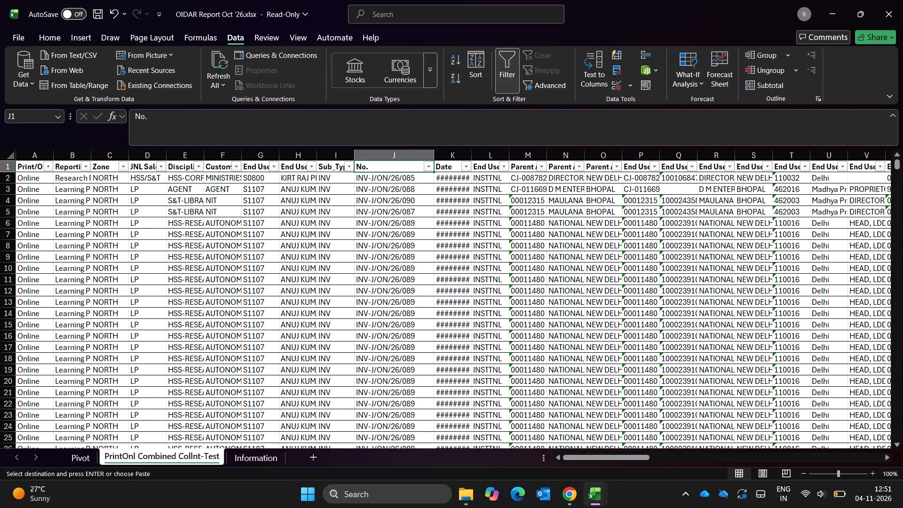
{"action": "key", "text": "Right"}
{"action": "key", "text": "Right"}
{"action": "key", "text": "Left"}
{"action": "key", "text": "Left"}
{"action": "key", "text": "alt+Down"}
{"action": "key", "text": "alt+Down"}
{"action": "key", "text": "alt+Down"}
{"action": "key", "text": "alt+Down"}
{"action": "key", "text": "alt+Down"}
{"action": "key", "text": "alt+Down"}
{"action": "key", "text": "alt+Down"}
{"action": "key", "text": "alt+Down"}
{"action": "key", "text": "Down"}
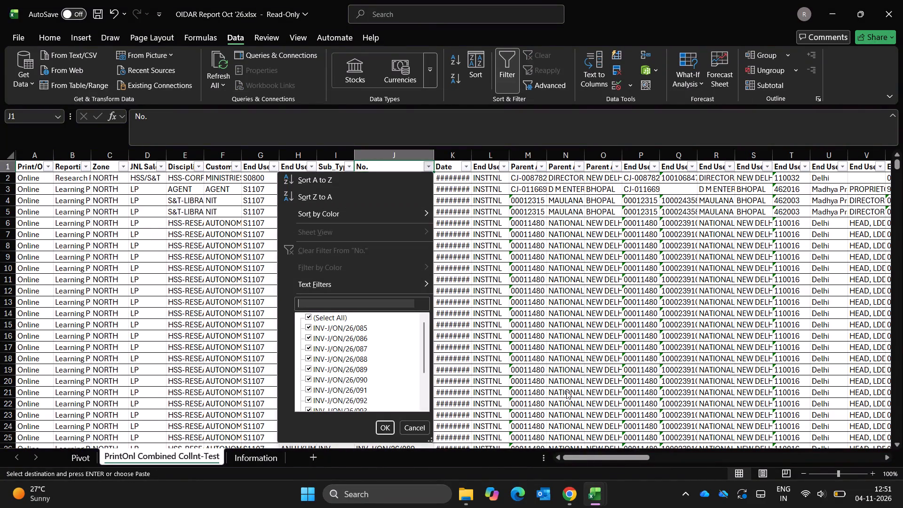
{"action": "key", "text": "ctrl+v"}
{"action": "key", "text": "Return"}
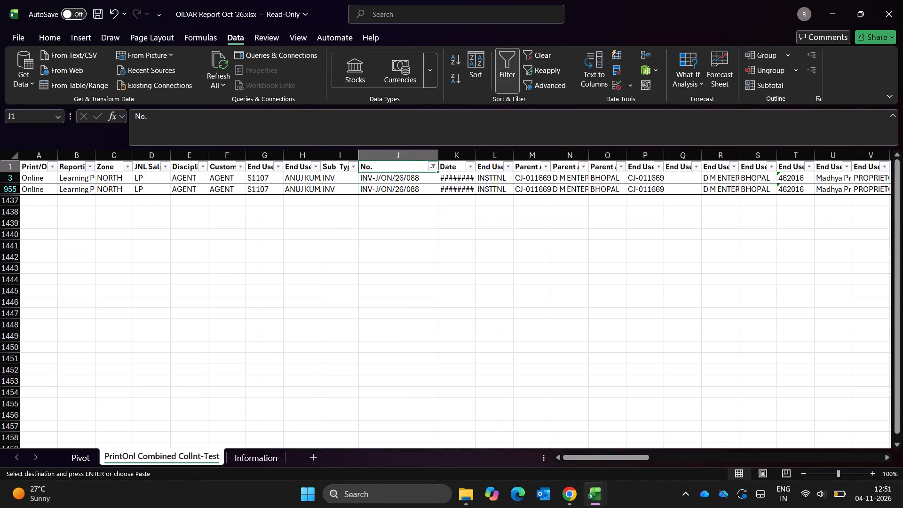
{"action": "key", "text": "alt+a"}
{"action": "key", "text": "alt+c"}
Look through the OIDAR-Taxable rows in GSTR-3B(HRY)Oct'26, from the header to the empty area below the data.
{"action": "key", "text": "alt+Tab"}
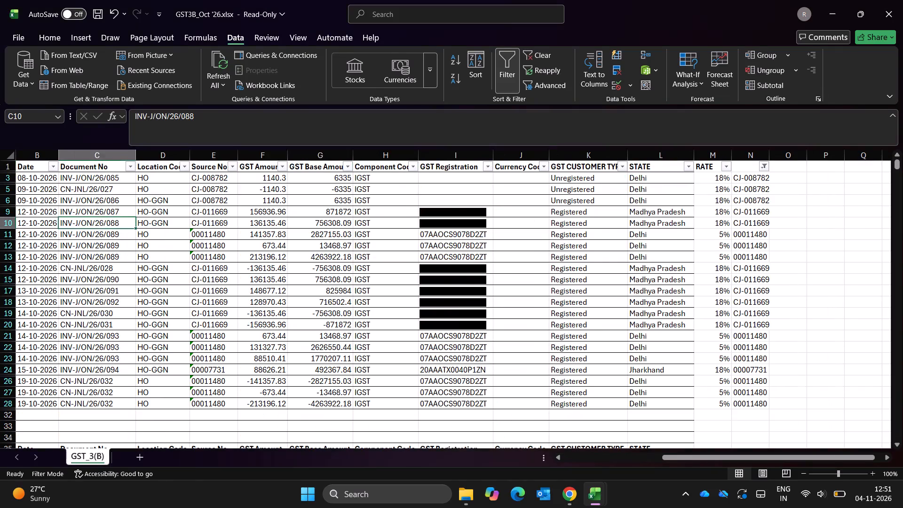
{"action": "key", "text": "Right"}
{"action": "key", "text": "alt+Tab"}
{"action": "key", "text": "alt+Tab"}
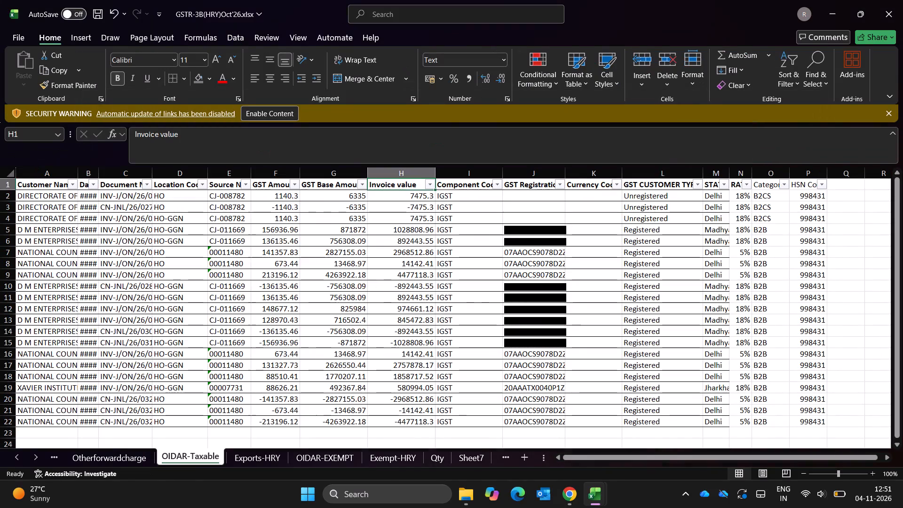
{"action": "key", "text": "Escape"}
{"action": "key", "text": "Up"}
{"action": "key", "text": "Right"}
{"action": "key", "text": "ctrl+Left"}
{"action": "key", "text": "Down"}
{"action": "key", "text": "Down"}
{"action": "key", "text": "ctrl+Down"}
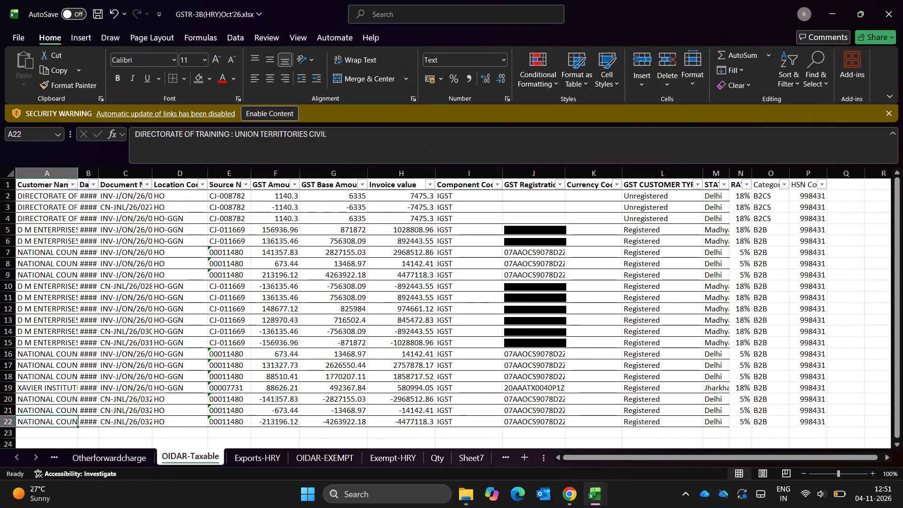
{"action": "key", "text": "Down"}
{"action": "key", "text": "Down"}
{"action": "key", "text": "Down"}
{"action": "key", "text": "Down"}
{"action": "key", "text": "Down"}
{"action": "key", "text": "Down"}
{"action": "key", "text": "Down"}
{"action": "key", "text": "Down"}
{"action": "key", "text": "Down"}
{"action": "key", "text": "Down"}
{"action": "key", "text": "Down"}
{"action": "key", "text": "Down"}
{"action": "key", "text": "Down"}
{"action": "key", "text": "Down"}
{"action": "key", "text": "Down"}
{"action": "key", "text": "Down"}
{"action": "key", "text": "Down"}
{"action": "key", "text": "ctrl+Up"}
{"action": "key", "text": "ctrl+Up"}
{"action": "key", "text": "ctrl+Up"}
{"action": "key", "text": "ctrl+Up"}
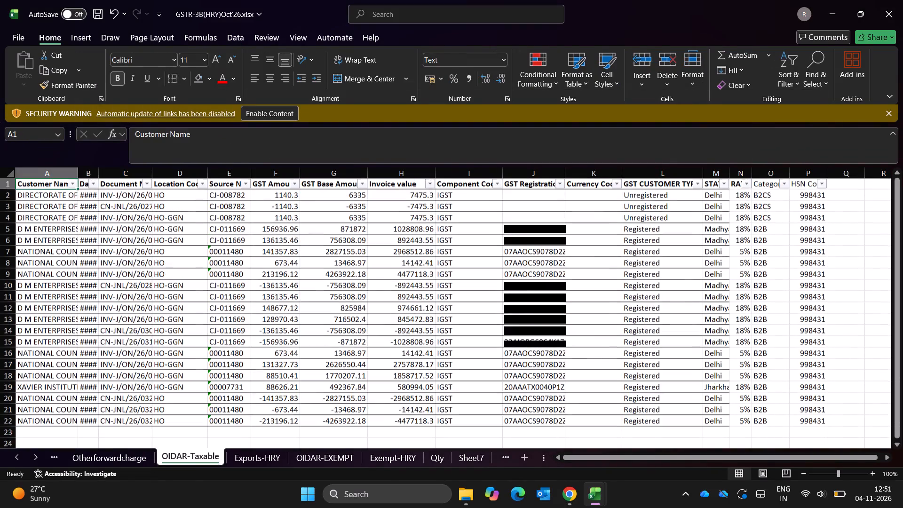
{"action": "key", "text": "ctrl+Up"}
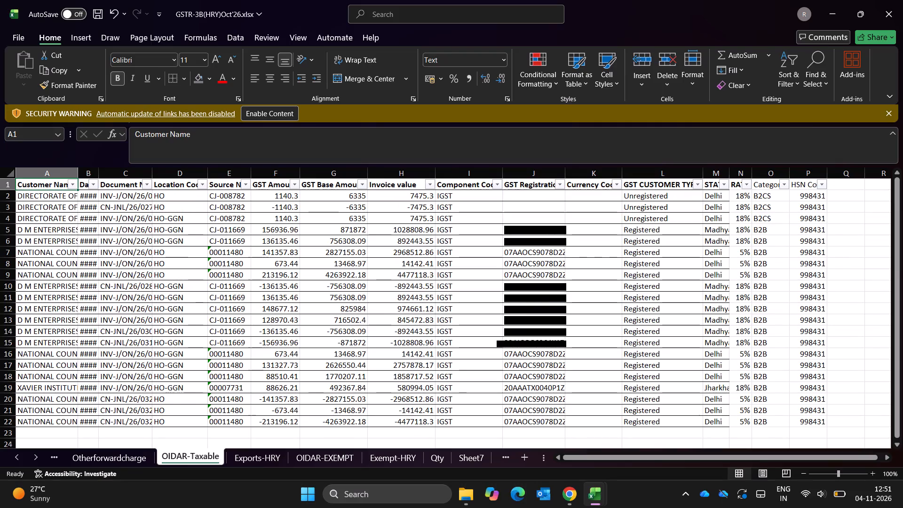
Insert a PivotTable from the OIDAR-Taxable range A1:P22, placed on the same sheet at A27.
{"action": "type", "text": "NV"}
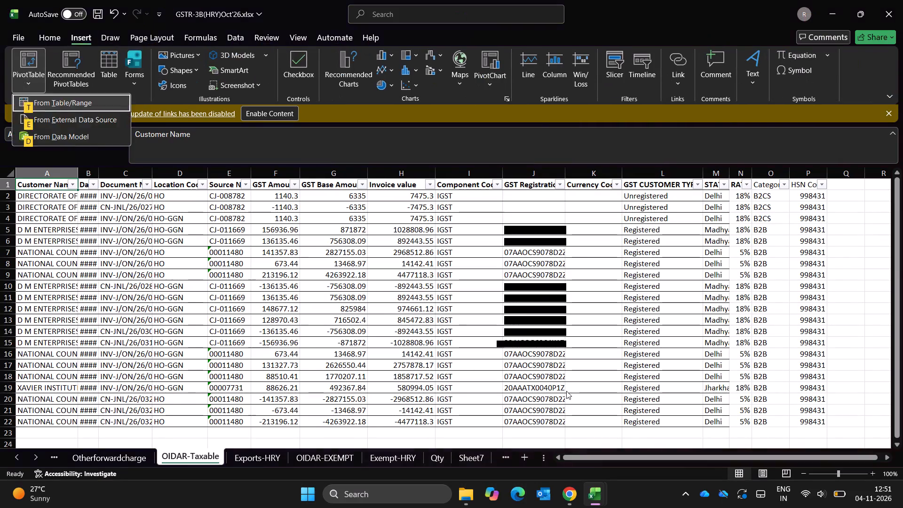
{"action": "key", "text": "Return"}
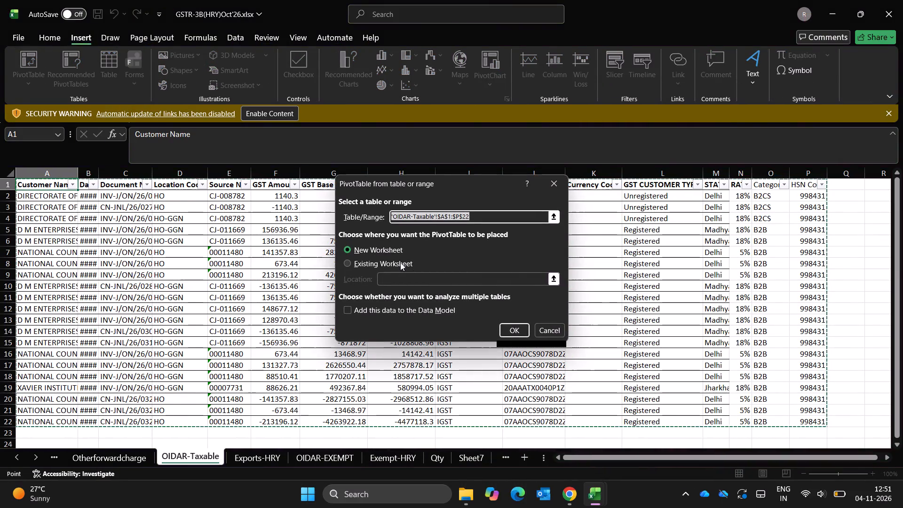
{"action": "left_click", "coordinate": [400, 262]}
{"action": "key", "text": "Down"}
{"action": "key", "text": "Down"}
{"action": "key", "text": "ctrl+Down"}
{"action": "key", "text": "Down"}
{"action": "key", "text": "Down"}
{"action": "key", "text": "Down"}
{"action": "key", "text": "Down"}
{"action": "key", "text": "Down"}
{"action": "key", "text": "Down"}
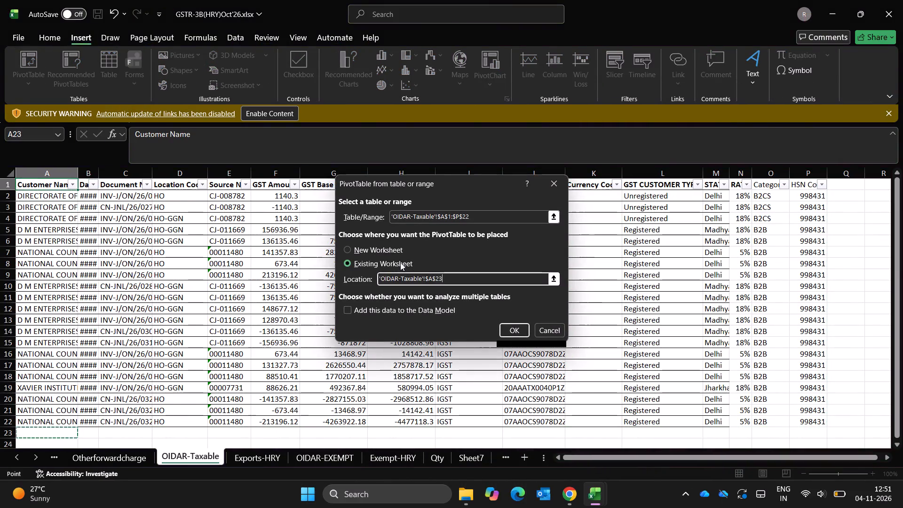
{"action": "left_click", "coordinate": [511, 333]}
Check which fields and layout the Otherforwardcharge PivotTable uses, as a reference for the OIDAR-Taxable one.
{"action": "key", "text": "ctrl+Page_Up"}
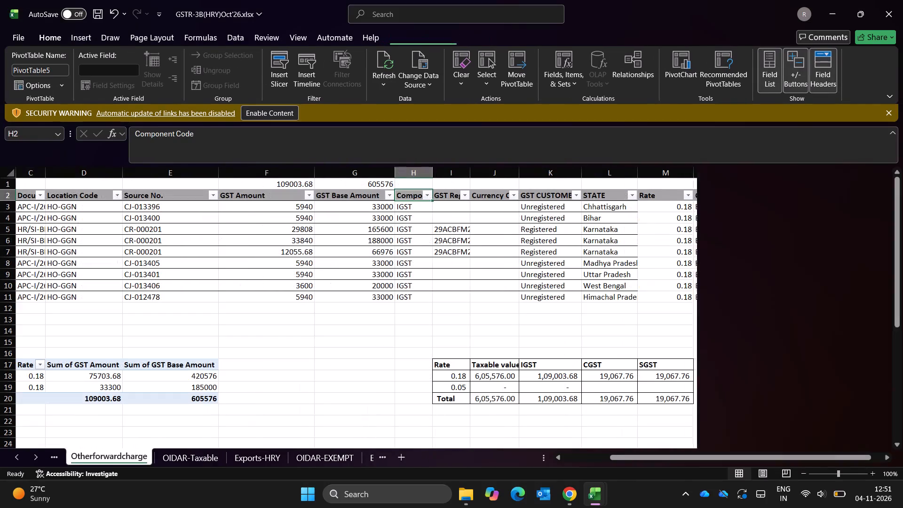
{"action": "key", "text": "ctrl+Left"}
{"action": "key", "text": "ctrl+Left"}
{"action": "key", "text": "ctrl+Left"}
{"action": "key", "text": "Down"}
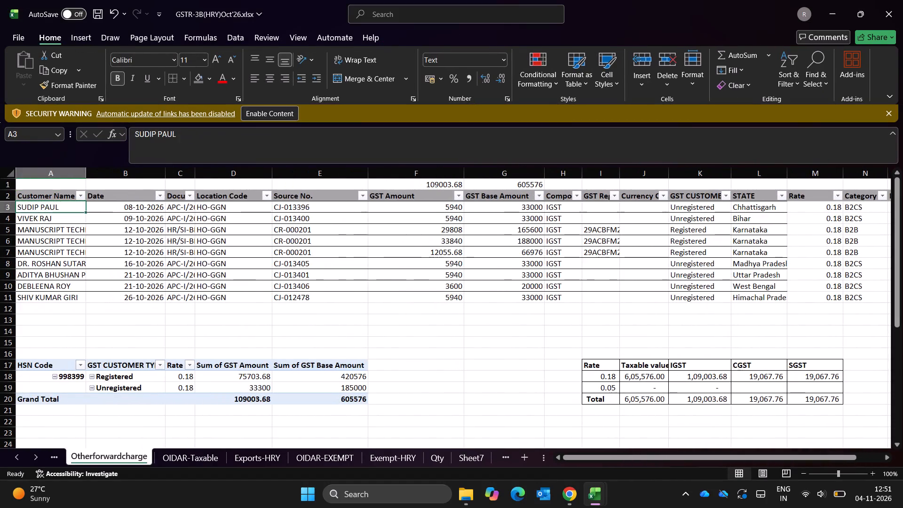
{"action": "key", "text": "Down"}
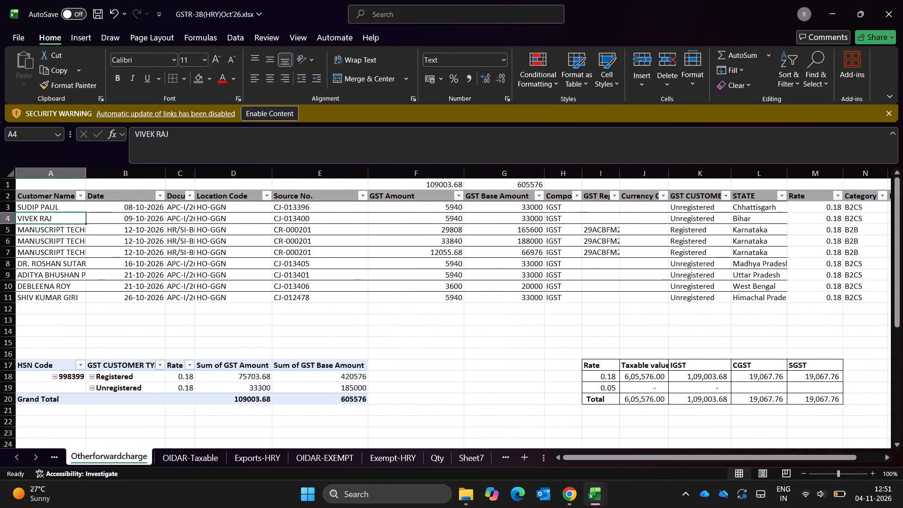
{"action": "left_click", "coordinate": [186, 386]}
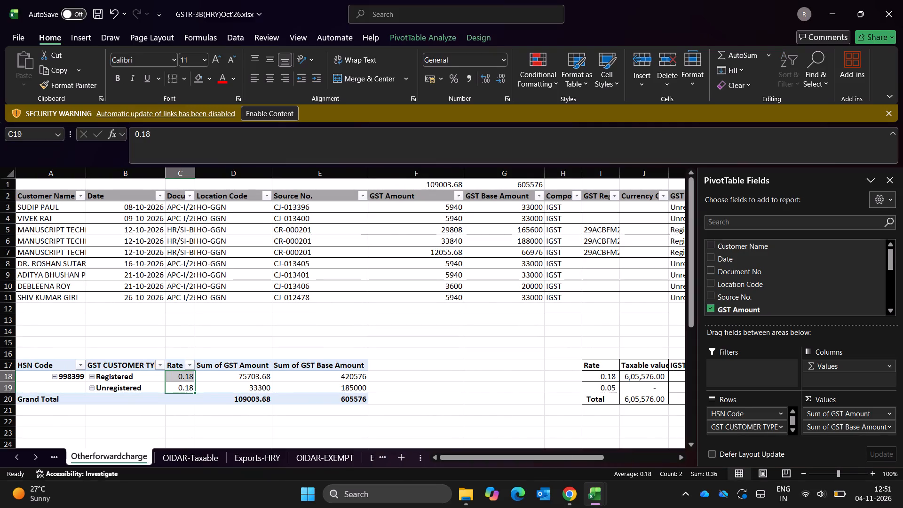
{"action": "left_click", "coordinate": [199, 461]}
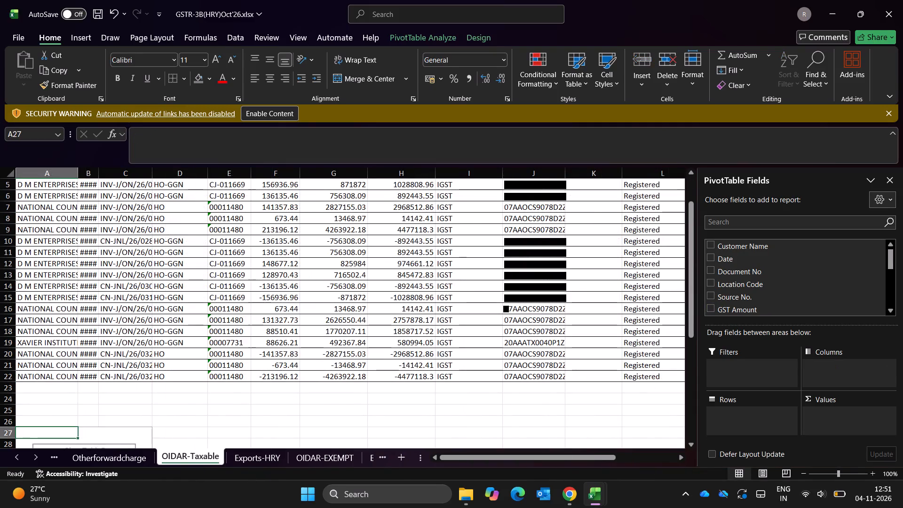
Add the HSN Code field to the new OIDAR-Taxable PivotTable.
{"action": "left_click", "coordinate": [745, 223]}
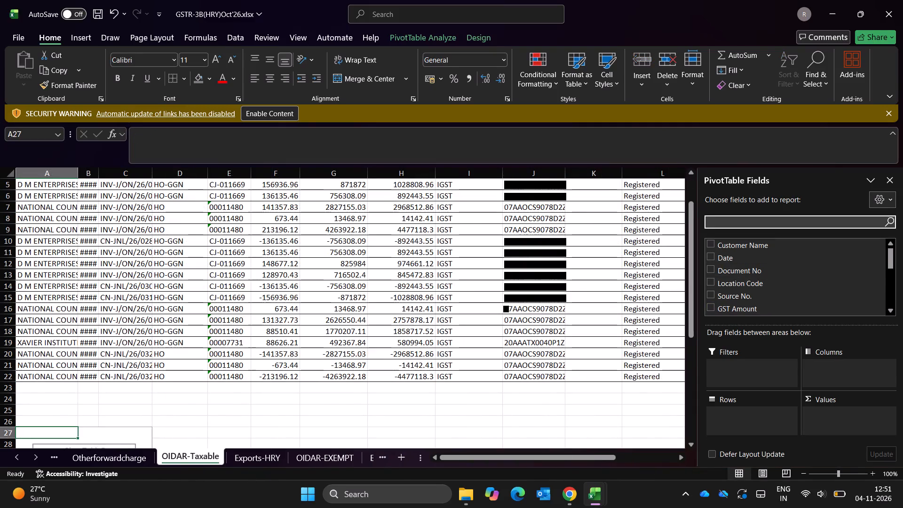
{"action": "type", "text": "HS"}
{"action": "left_click", "coordinate": [721, 245]}
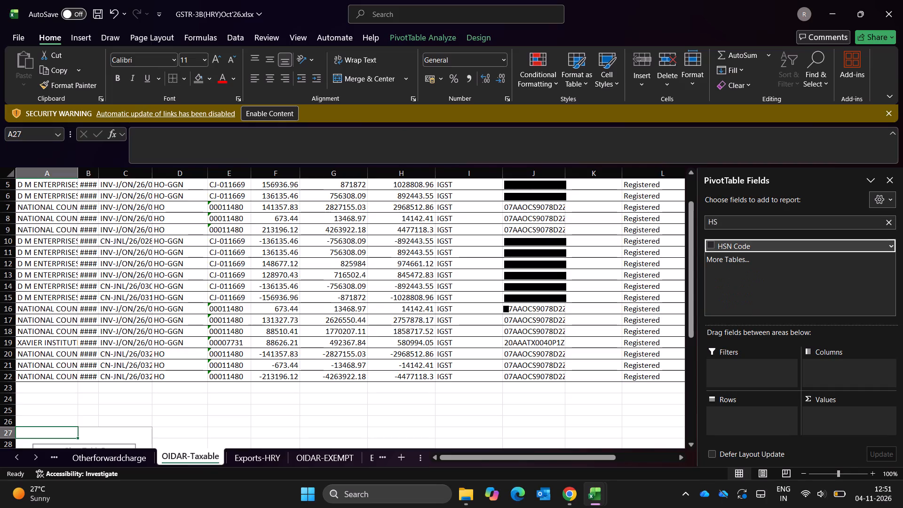
{"action": "left_click", "coordinate": [713, 244]}
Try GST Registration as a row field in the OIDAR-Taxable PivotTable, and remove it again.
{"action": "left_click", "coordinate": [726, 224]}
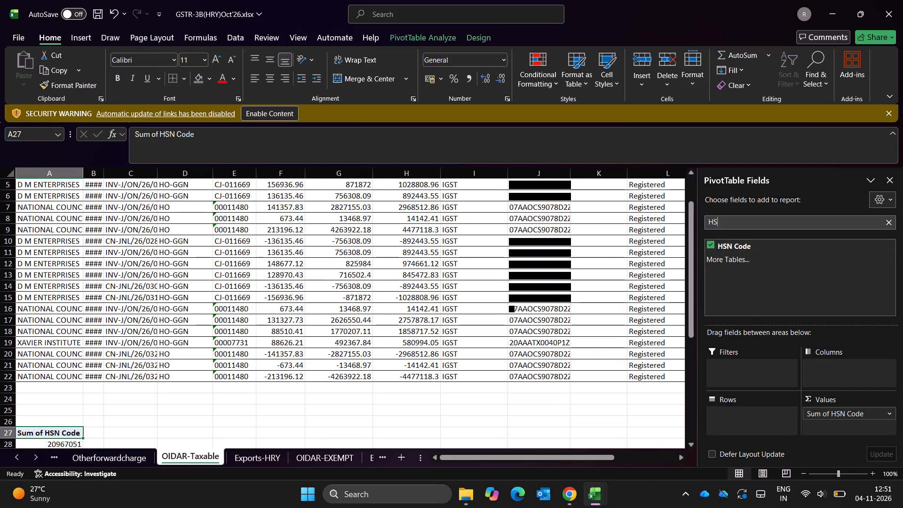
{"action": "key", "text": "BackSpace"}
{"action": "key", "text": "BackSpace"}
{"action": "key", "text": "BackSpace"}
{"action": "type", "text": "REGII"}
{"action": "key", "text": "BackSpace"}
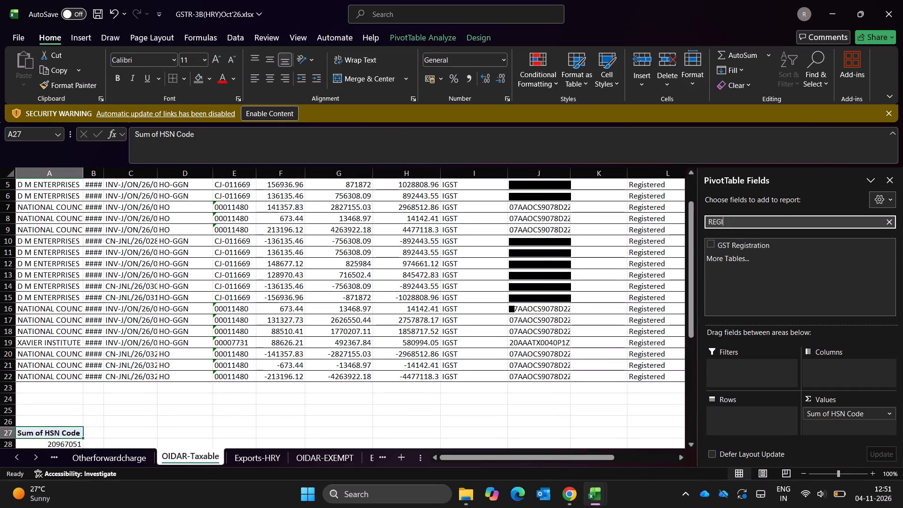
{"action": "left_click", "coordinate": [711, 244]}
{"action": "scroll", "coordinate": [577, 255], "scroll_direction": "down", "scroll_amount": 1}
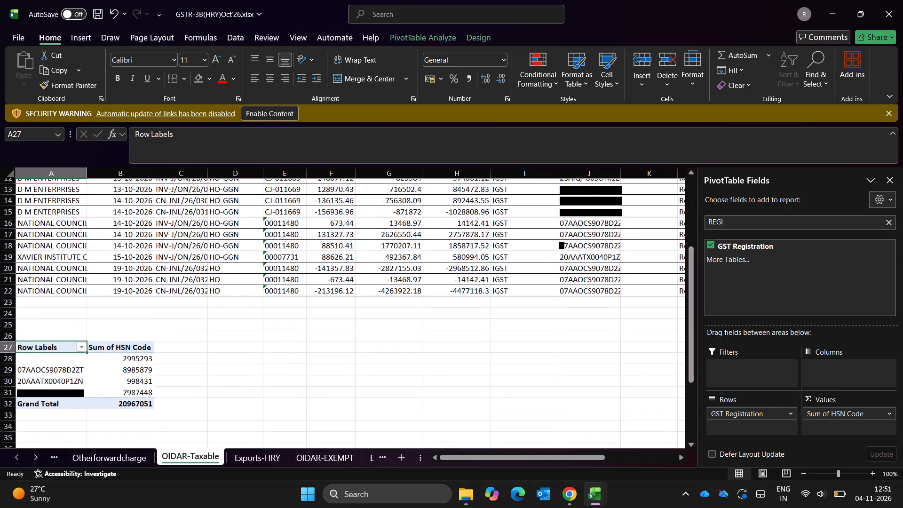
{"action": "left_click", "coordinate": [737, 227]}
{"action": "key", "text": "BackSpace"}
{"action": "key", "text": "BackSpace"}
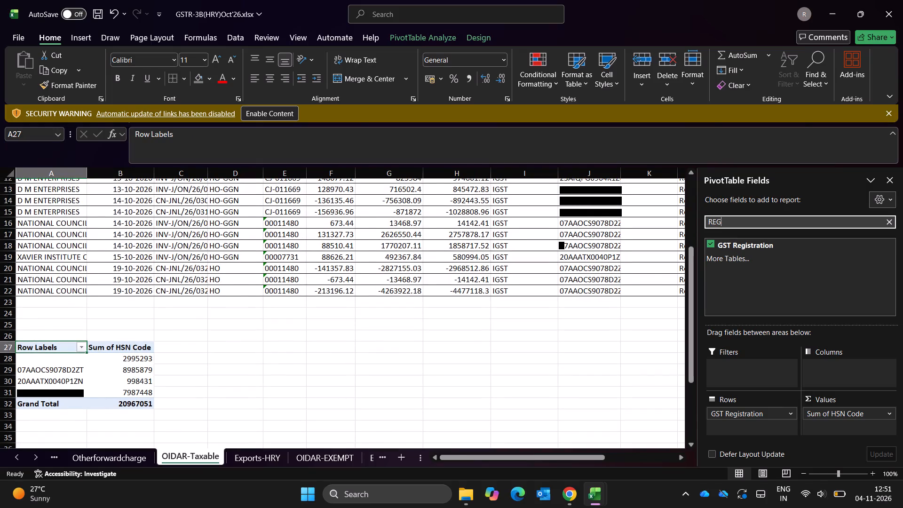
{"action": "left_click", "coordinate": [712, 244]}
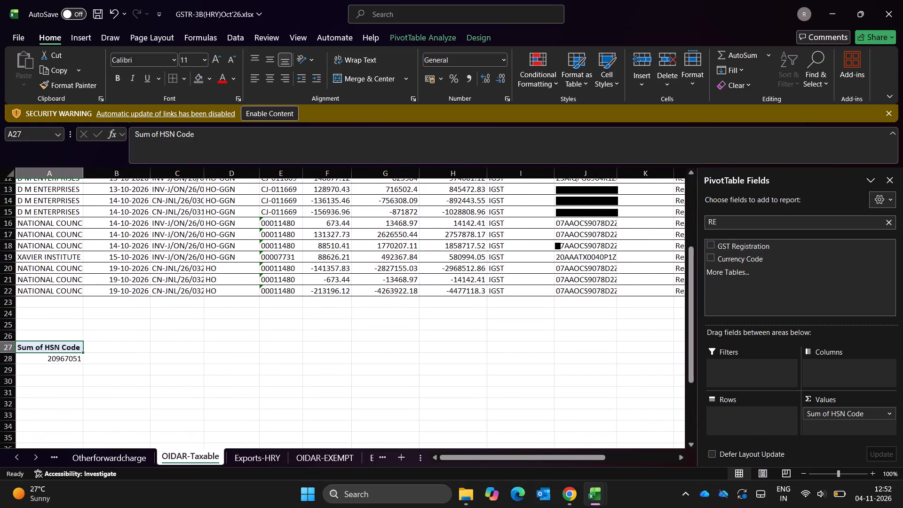
Add GST CUSTOMER TYPE as a row field in the OIDAR-Taxable PivotTable.
{"action": "scroll", "coordinate": [584, 282], "scroll_direction": "up", "scroll_amount": 4}
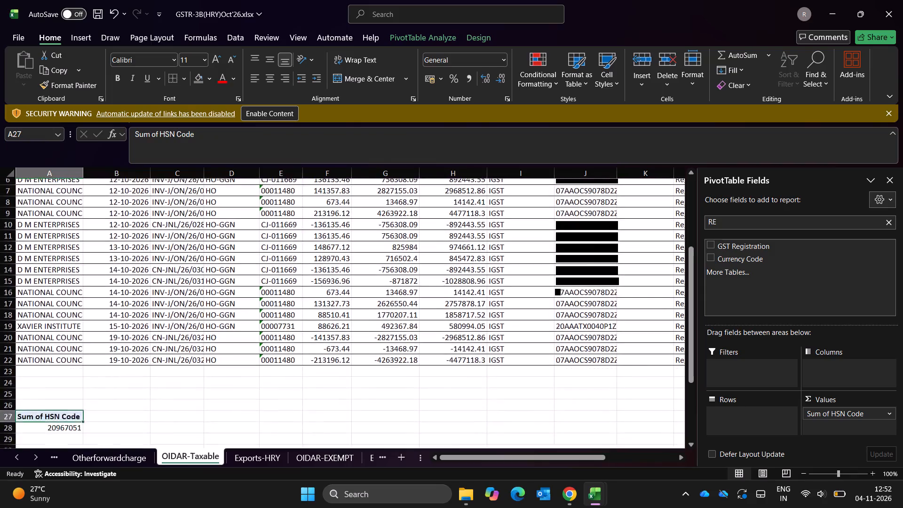
{"action": "scroll", "coordinate": [584, 282], "scroll_direction": "up", "scroll_amount": 2}
{"action": "scroll", "coordinate": [584, 282], "scroll_direction": "left", "scroll_amount": 3}
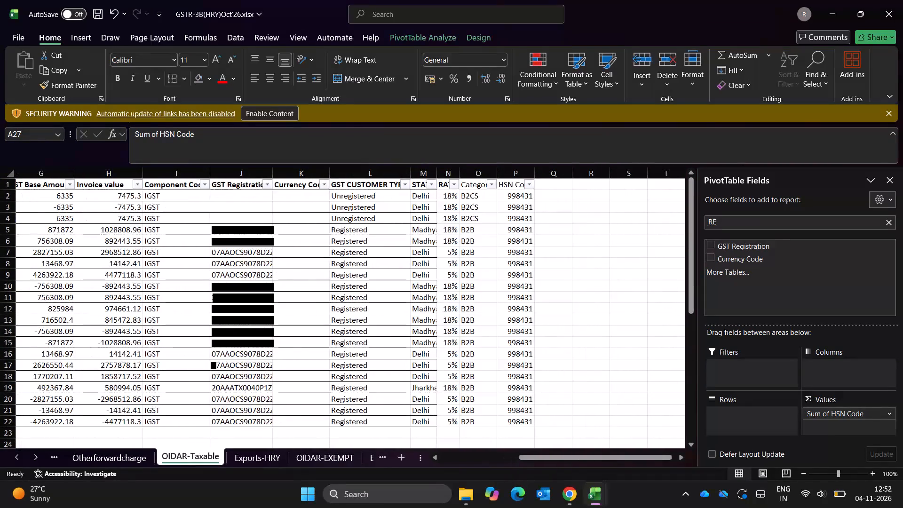
{"action": "left_click", "coordinate": [729, 220]}
{"action": "key", "text": "BackSpace"}
{"action": "key", "text": "BackSpace"}
{"action": "key", "text": "BackSpace"}
{"action": "type", "text": "GSY"}
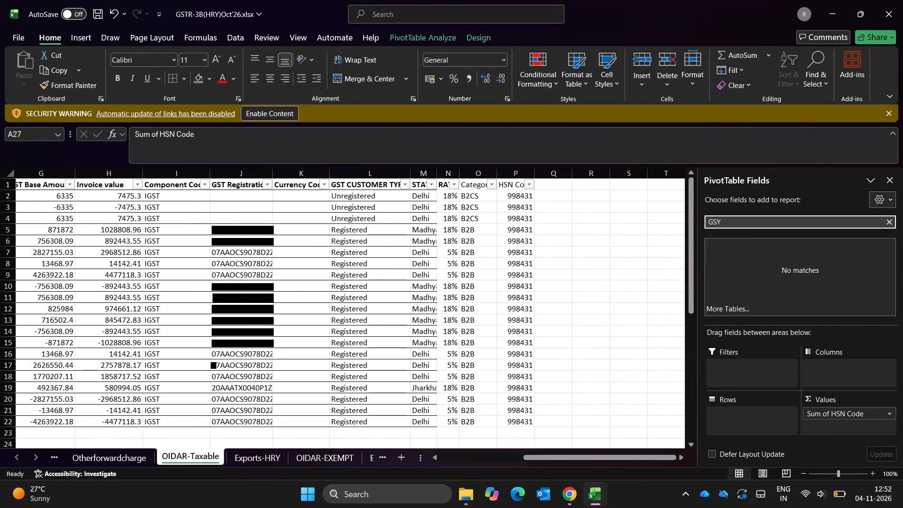
{"action": "key", "text": "BackSpace"}
{"action": "key", "text": "Down"}
{"action": "key", "text": "Down"}
{"action": "key", "text": "Down"}
{"action": "key", "text": "space"}
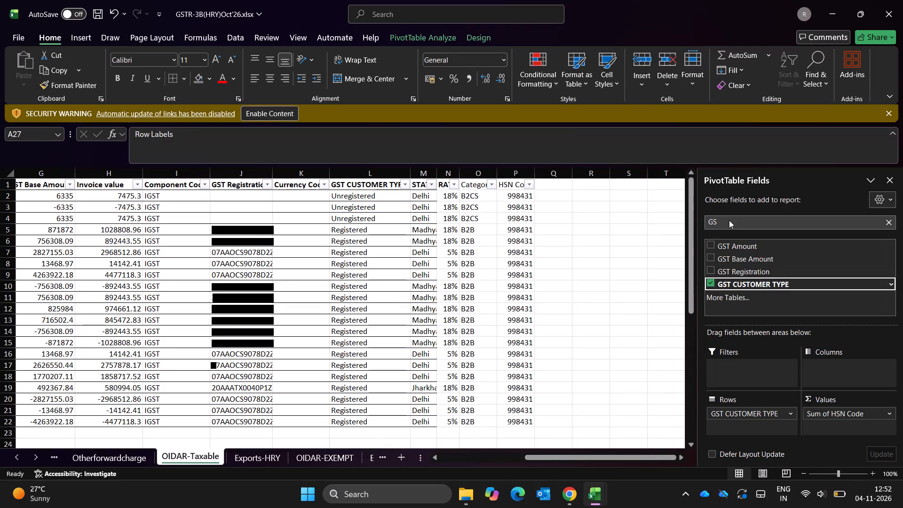
Move HSN Code from the PivotTable's values to its rows, above GST CUSTOMER TYPE.
{"action": "scroll", "coordinate": [557, 358], "scroll_direction": "down", "scroll_amount": 3}
{"action": "scroll", "coordinate": [557, 358], "scroll_direction": "up", "scroll_amount": 5}
{"action": "scroll", "coordinate": [557, 358], "scroll_direction": "right", "scroll_amount": 1}
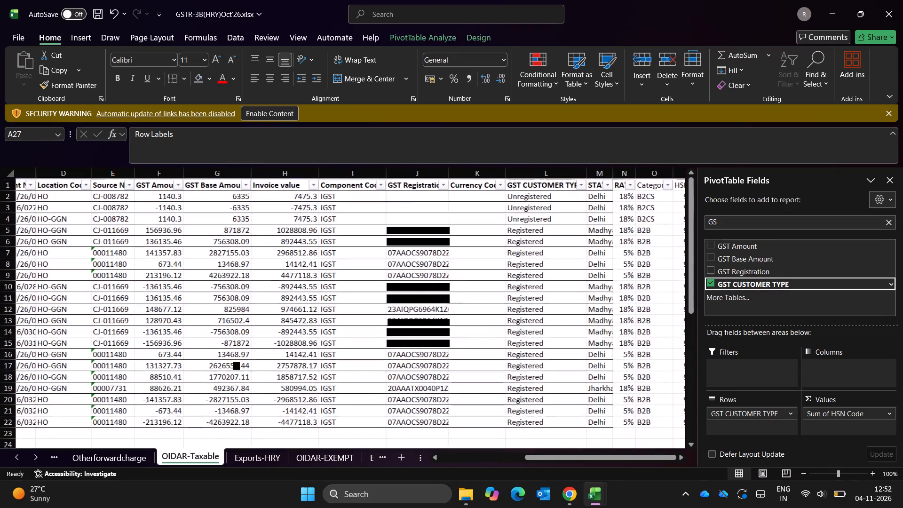
{"action": "scroll", "coordinate": [557, 358], "scroll_direction": "right", "scroll_amount": 2}
{"action": "scroll", "coordinate": [557, 358], "scroll_direction": "down", "scroll_amount": 1}
{"action": "scroll", "coordinate": [557, 358], "scroll_direction": "right", "scroll_amount": 1}
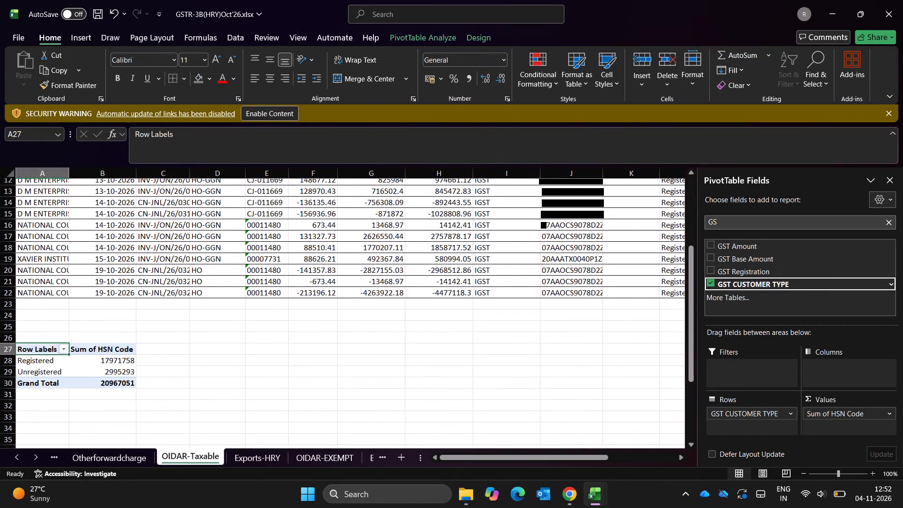
{"action": "left_click_drag", "start_coordinate": [849, 414], "coordinate": [739, 406]}
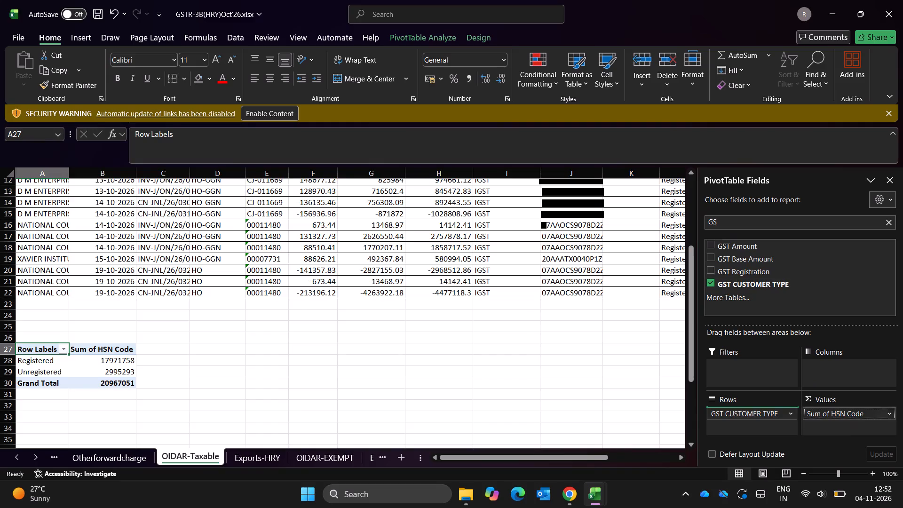
{"action": "left_click_drag", "start_coordinate": [739, 406], "coordinate": [733, 406]}
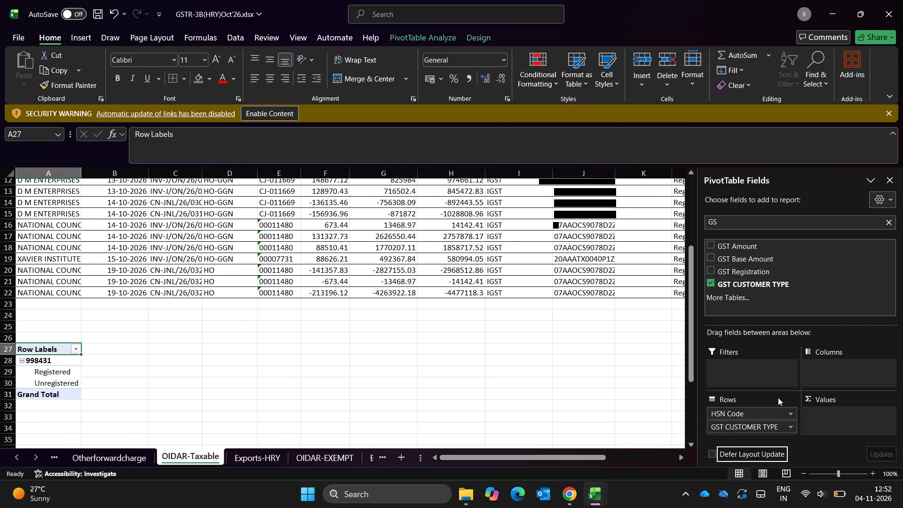
Add GST Amount and GST Base Amount as summed values in the OIDAR-Taxable PivotTable.
{"action": "left_click", "coordinate": [713, 245]}
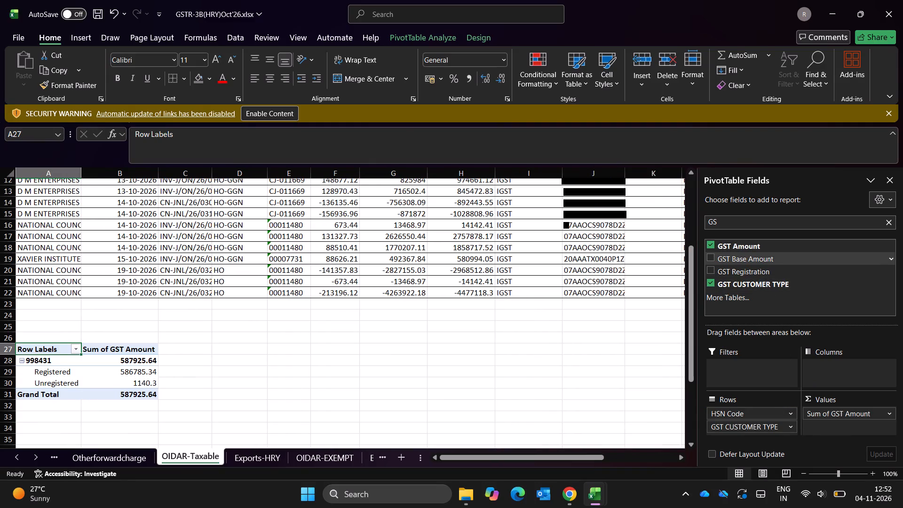
{"action": "left_click", "coordinate": [713, 261]}
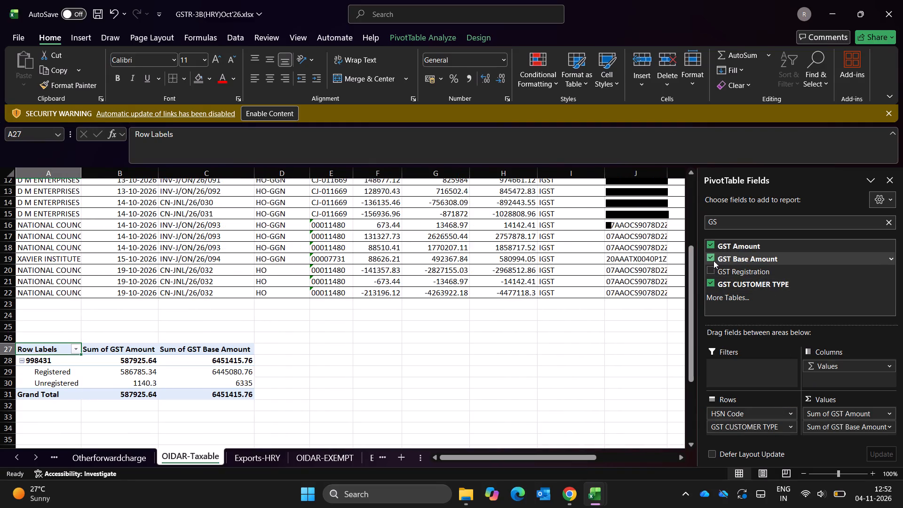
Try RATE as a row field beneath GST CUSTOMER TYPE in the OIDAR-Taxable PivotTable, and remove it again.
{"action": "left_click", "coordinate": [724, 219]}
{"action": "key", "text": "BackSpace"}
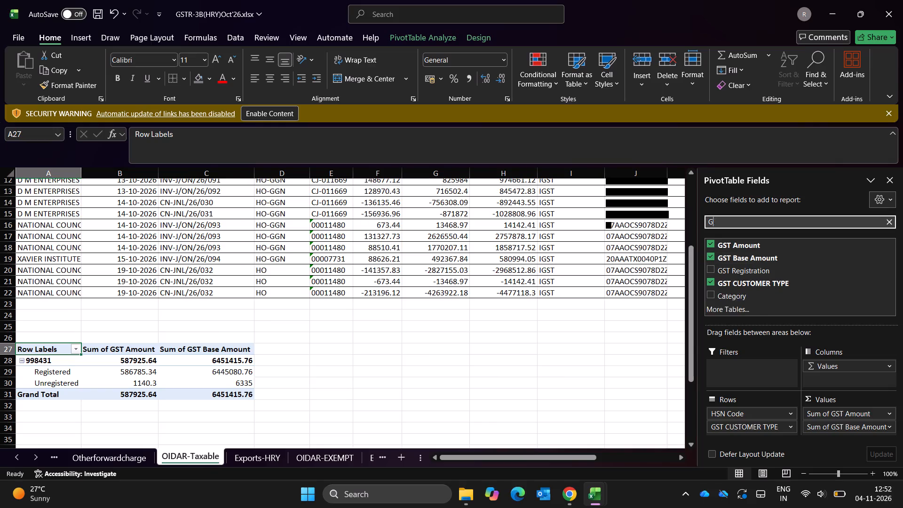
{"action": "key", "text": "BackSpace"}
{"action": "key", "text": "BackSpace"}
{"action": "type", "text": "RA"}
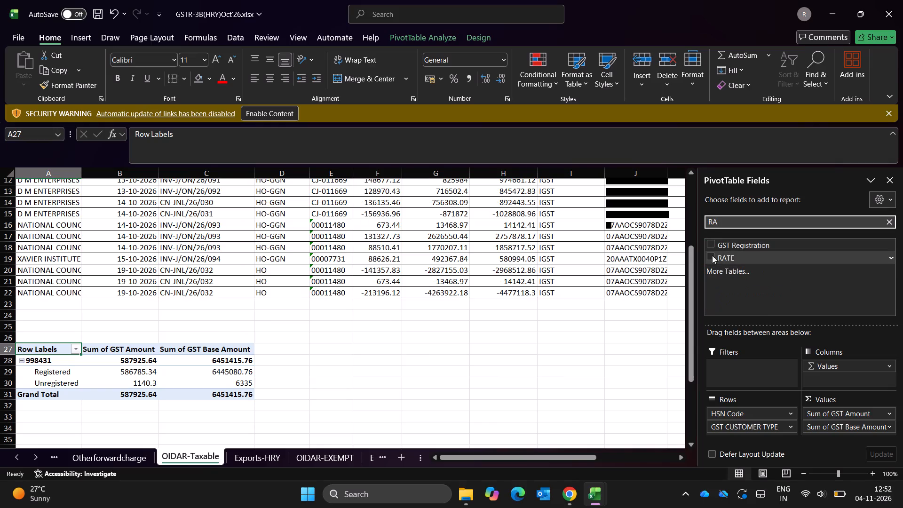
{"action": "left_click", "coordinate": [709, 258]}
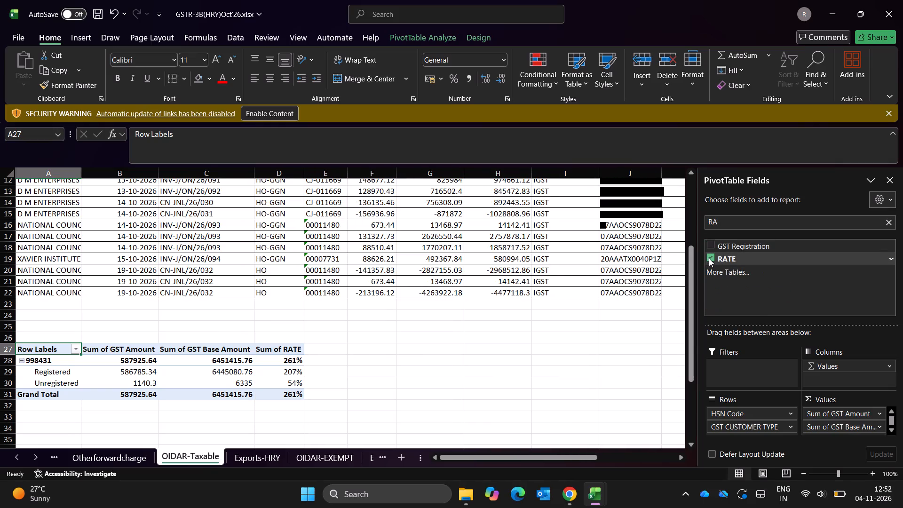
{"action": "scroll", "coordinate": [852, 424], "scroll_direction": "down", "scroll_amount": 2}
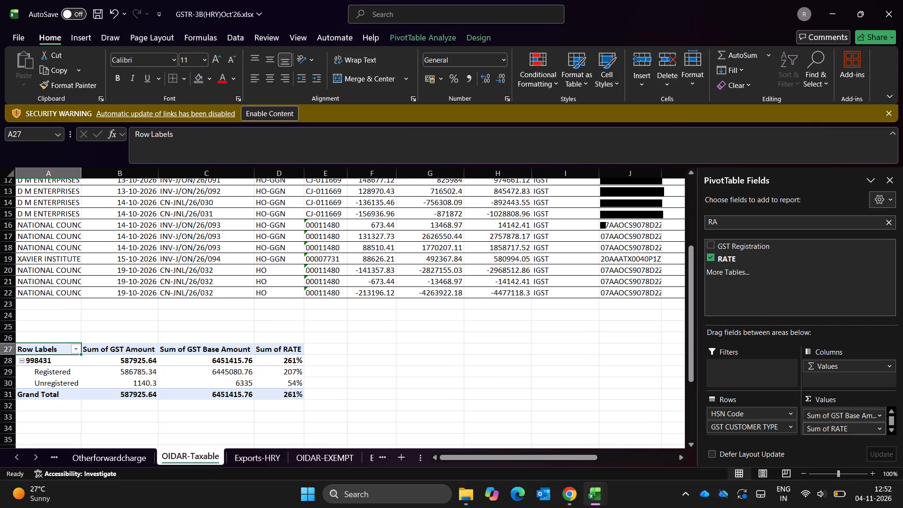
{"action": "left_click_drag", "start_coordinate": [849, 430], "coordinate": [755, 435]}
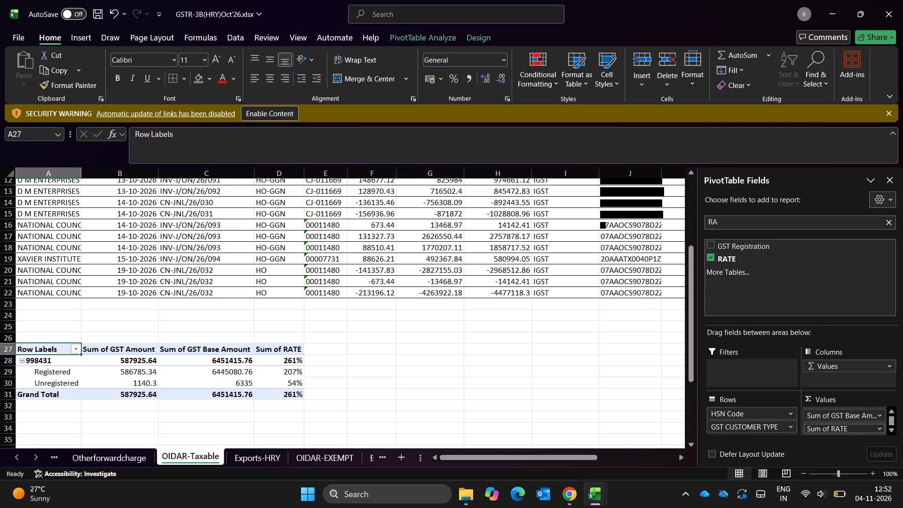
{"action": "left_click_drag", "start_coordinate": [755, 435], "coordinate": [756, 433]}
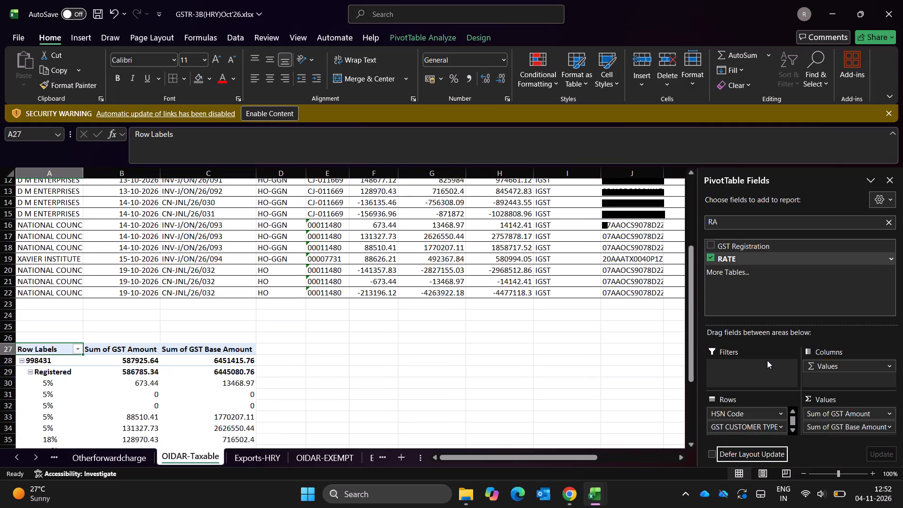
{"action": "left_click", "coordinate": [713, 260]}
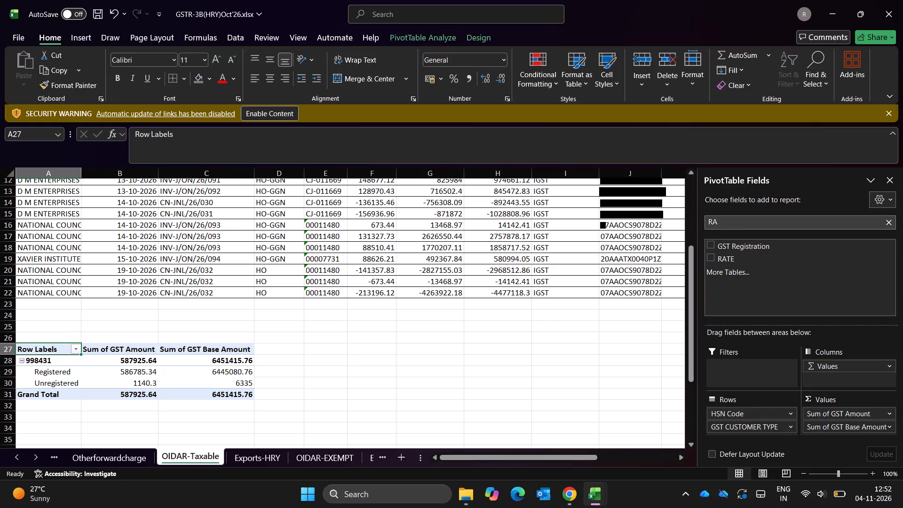
Find the RATE field again and add it to the OIDAR-Taxable PivotTable as a summed value.
{"action": "key", "text": "ctrl+Page_Up"}
{"action": "key", "text": "ctrl+Page_Up"}
{"action": "key", "text": "Escape"}
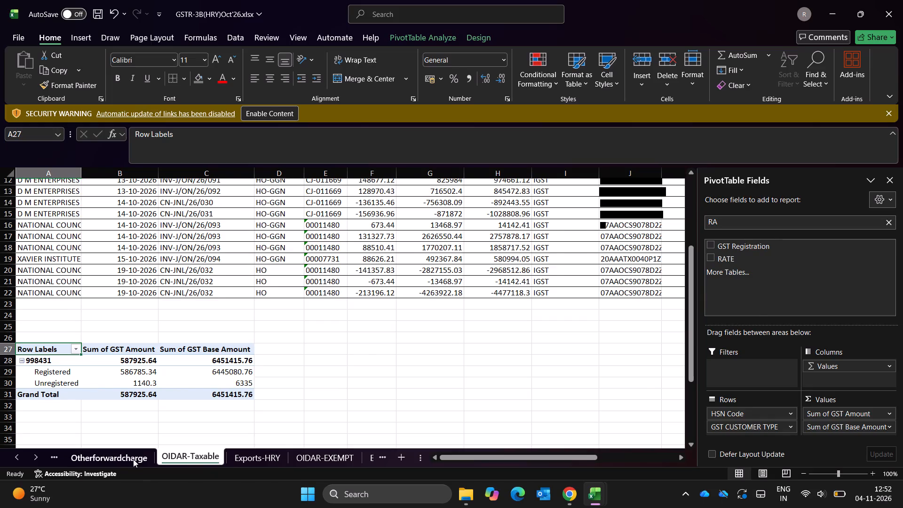
{"action": "left_click", "coordinate": [133, 459]}
{"action": "left_click", "coordinate": [182, 458]}
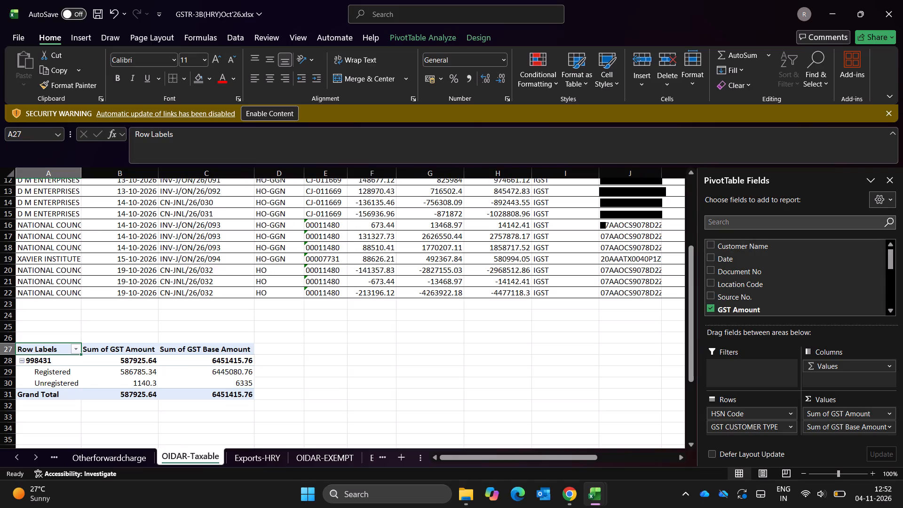
{"action": "left_click", "coordinate": [736, 221]}
{"action": "type", "text": "GST"}
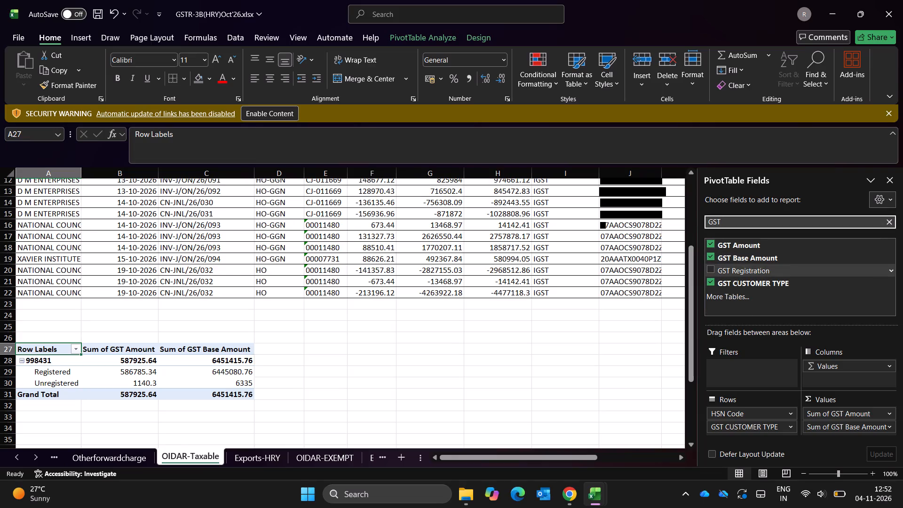
{"action": "key", "text": "BackSpace"}
{"action": "key", "text": "BackSpace"}
{"action": "key", "text": "BackSpace"}
{"action": "key", "text": "BackSpace"}
{"action": "type", "text": "RATE"}
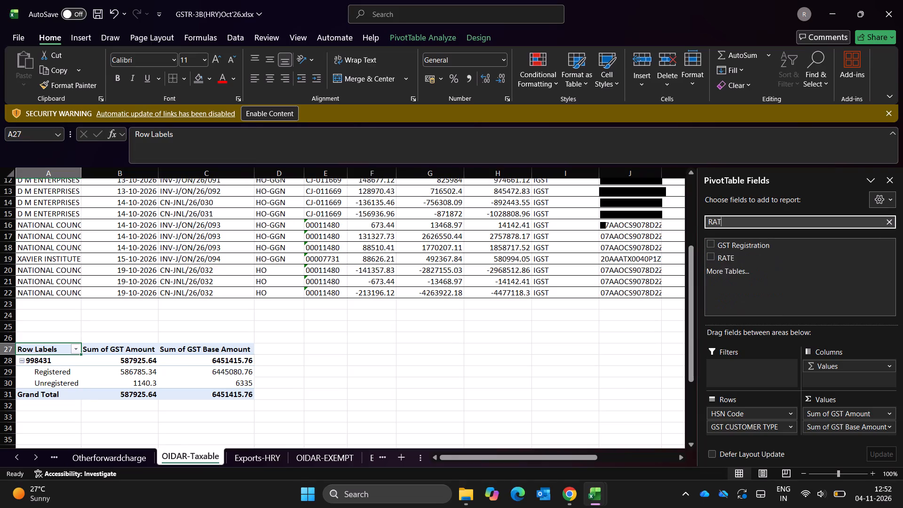
{"action": "left_click", "coordinate": [712, 246]}
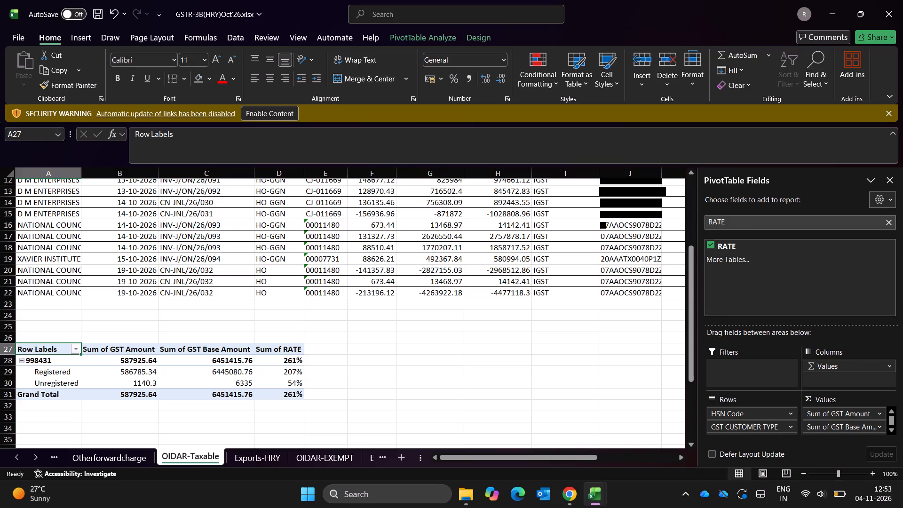
Move RATE from the PivotTable's values to its rows, below GST CUSTOMER TYPE.
{"action": "left_click", "coordinate": [749, 222]}
{"action": "key", "text": "BackSpace"}
{"action": "key", "text": "BackSpace"}
{"action": "key", "text": "BackSpace"}
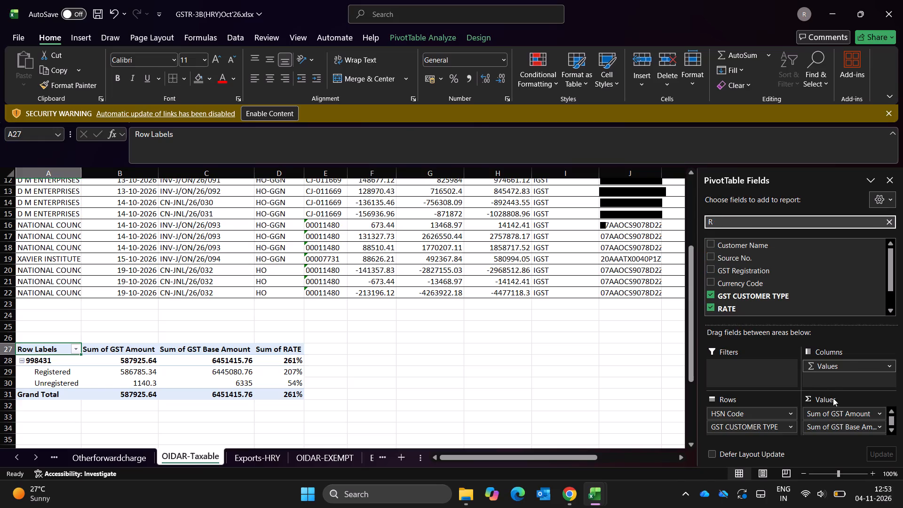
{"action": "scroll", "coordinate": [838, 419], "scroll_direction": "down", "scroll_amount": 8}
{"action": "left_click_drag", "start_coordinate": [839, 429], "coordinate": [738, 423]}
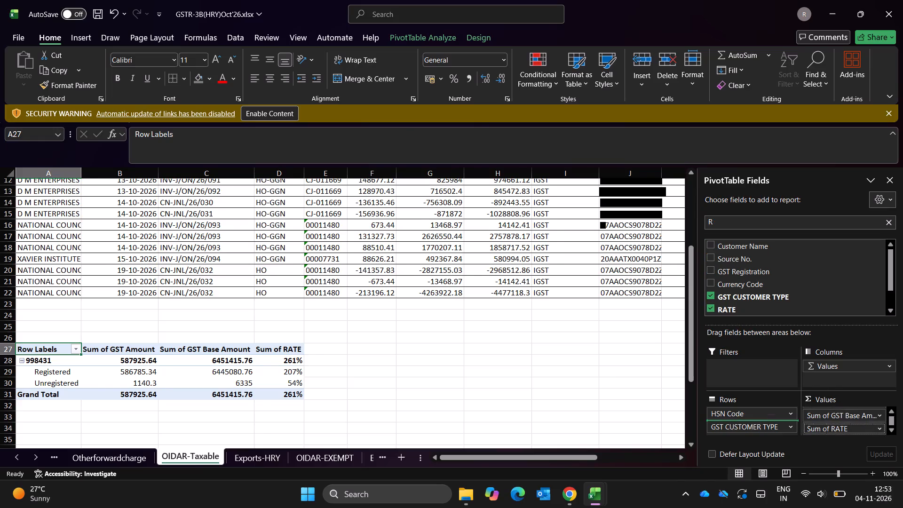
{"action": "left_click_drag", "start_coordinate": [738, 423], "coordinate": [738, 421]}
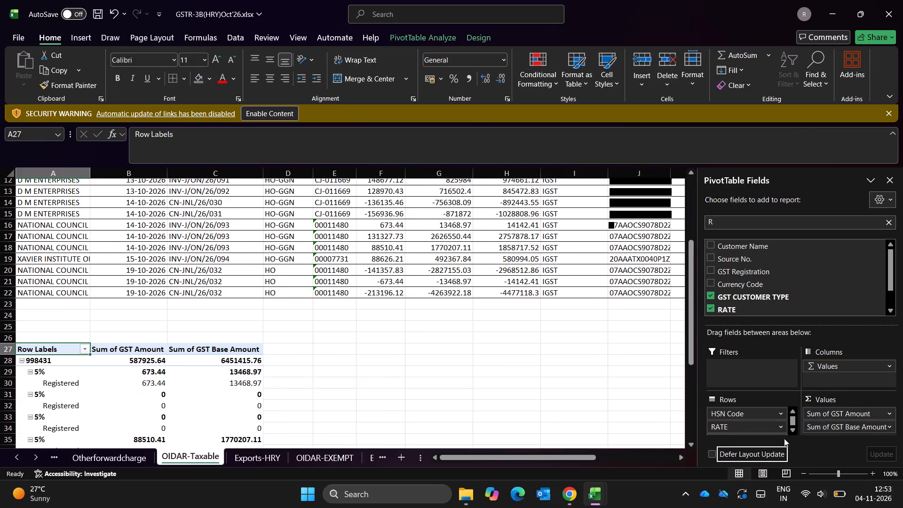
{"action": "left_click_drag", "start_coordinate": [748, 426], "coordinate": [758, 428]}
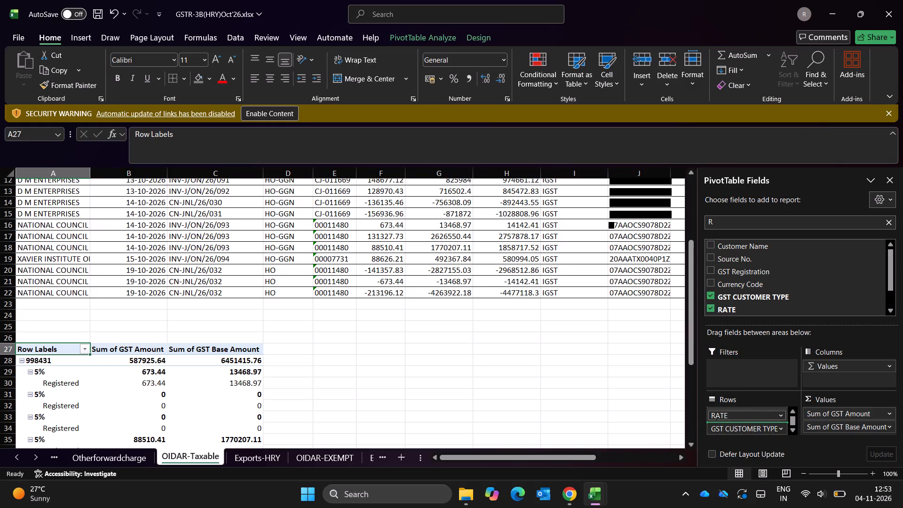
{"action": "left_click_drag", "start_coordinate": [758, 428], "coordinate": [756, 434]}
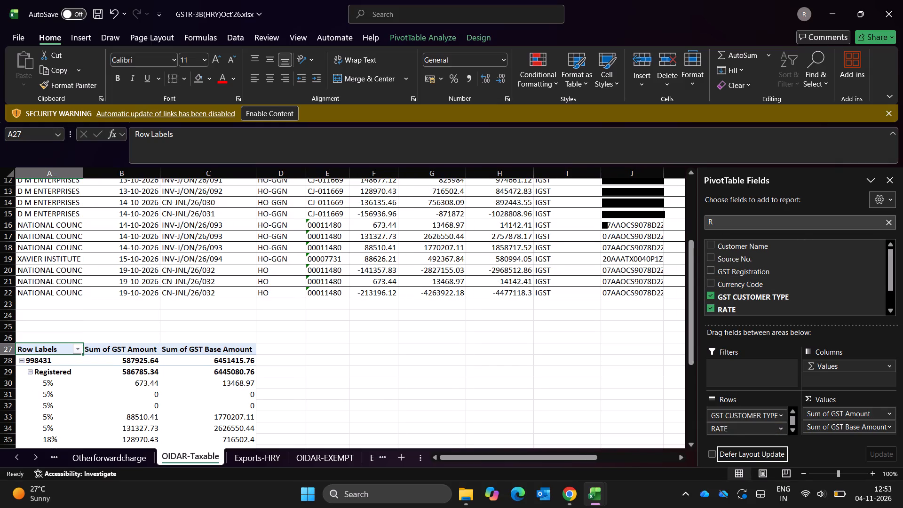
Add Component Code as a row field in the OIDAR-Taxable PivotTable.
{"action": "left_click", "coordinate": [765, 219]}
{"action": "key", "text": "BackSpace"}
{"action": "key", "text": "BackSpace"}
{"action": "key", "text": "BackSpace"}
{"action": "type", "text": "COM"}
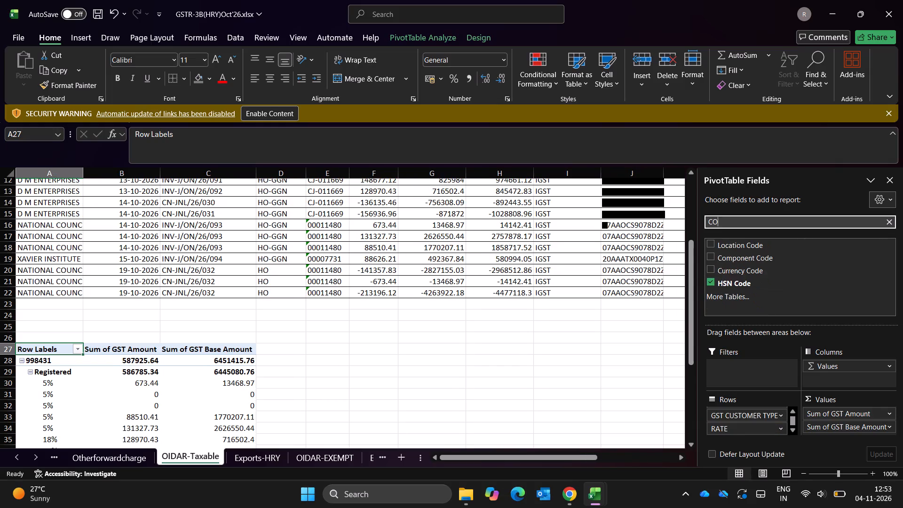
{"action": "left_click", "coordinate": [713, 242]}
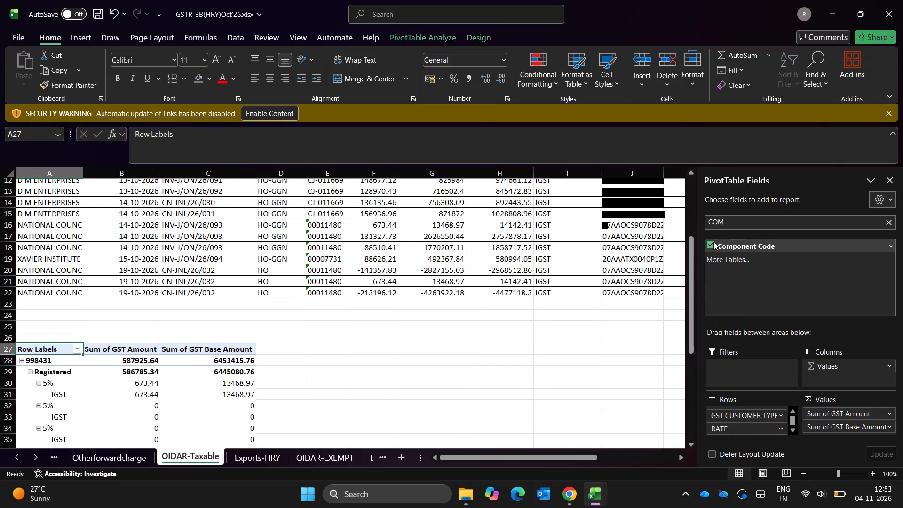
Move Component Code up in the PivotTable's rows, between HSN Code and GST CUSTOMER TYPE.
{"action": "scroll", "coordinate": [827, 424], "scroll_direction": "down", "scroll_amount": 9}
{"action": "scroll", "coordinate": [766, 429], "scroll_direction": "down", "scroll_amount": 5}
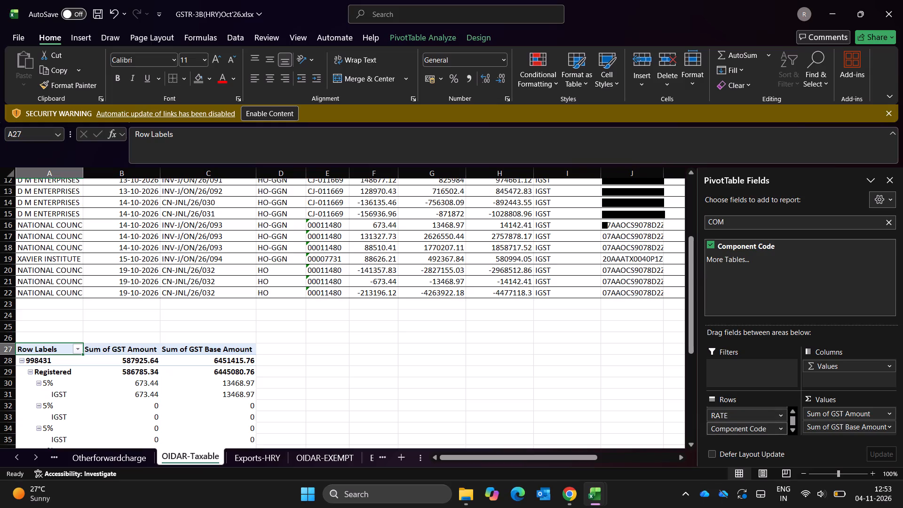
{"action": "left_click_drag", "start_coordinate": [757, 431], "coordinate": [748, 426]}
{"action": "left_click_drag", "start_coordinate": [748, 426], "coordinate": [747, 437]}
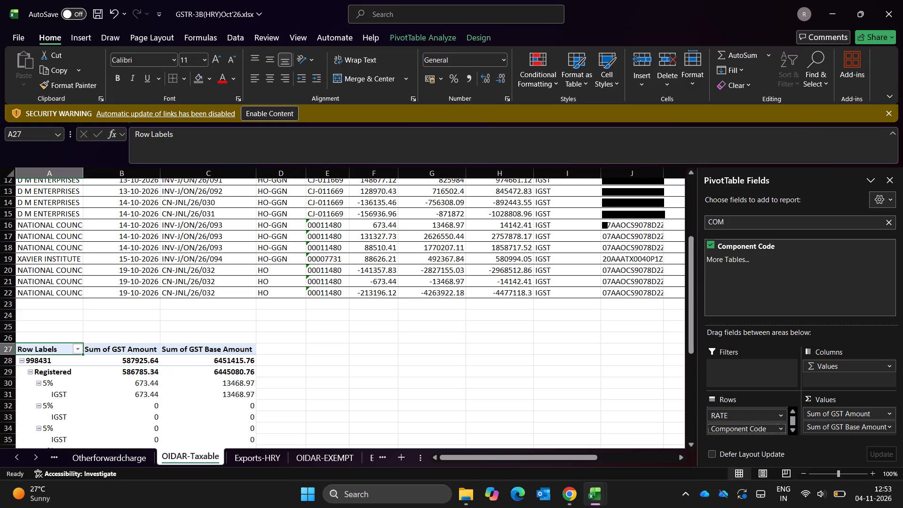
{"action": "left_click_drag", "start_coordinate": [747, 437], "coordinate": [779, 445]}
{"action": "left_click_drag", "start_coordinate": [779, 445], "coordinate": [763, 426]}
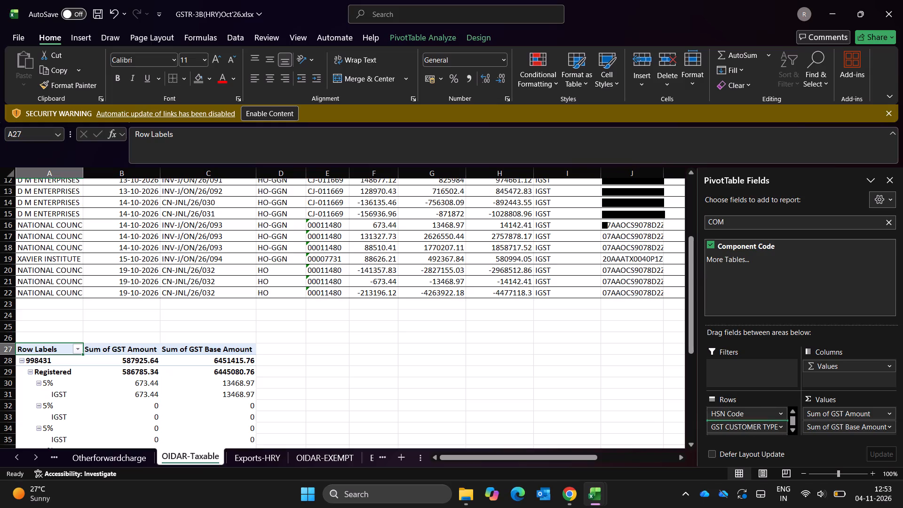
{"action": "left_click_drag", "start_coordinate": [763, 426], "coordinate": [762, 424]}
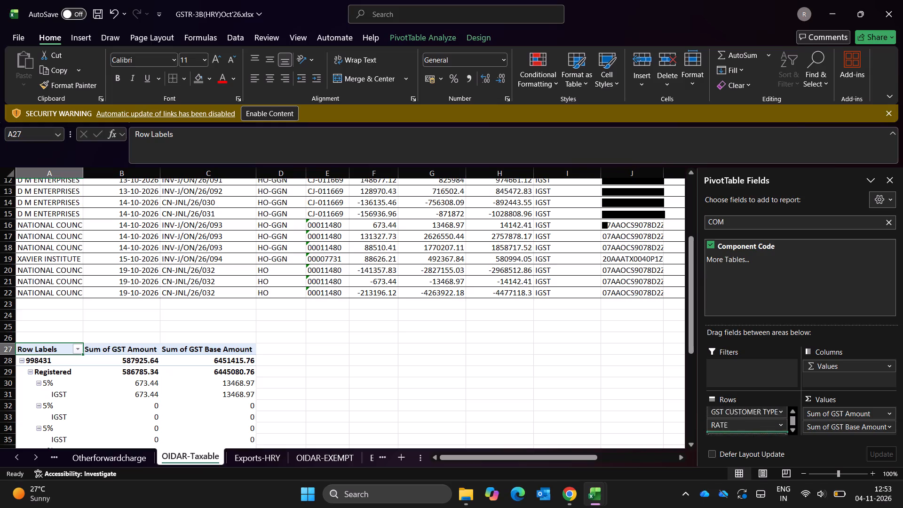
{"action": "left_click_drag", "start_coordinate": [762, 424], "coordinate": [762, 425]}
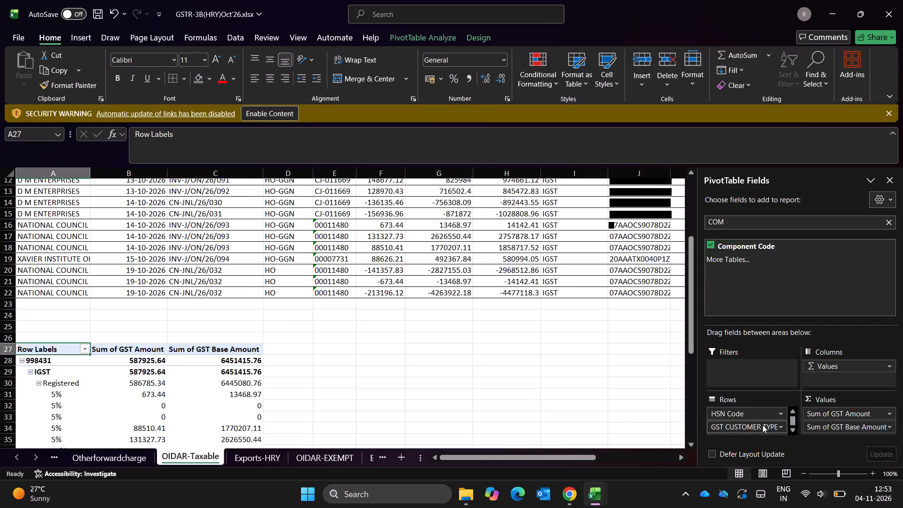
Switch to the GSTR-3B(HRY)Sep'26 workbook and examine the PivotTable layout and tax summary on its Otherforwardcharge sheet.
{"action": "key", "text": "alt+Tab"}
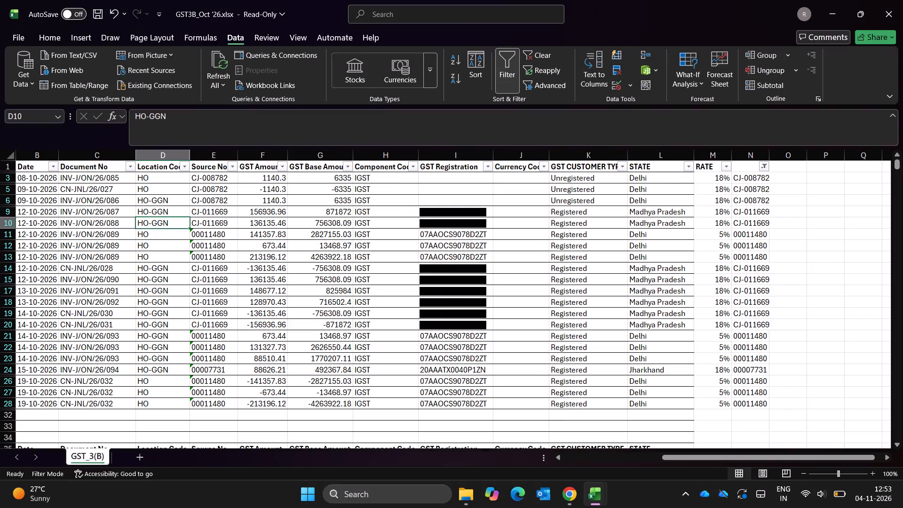
{"action": "key", "text": "alt+Tab"}
{"action": "key", "text": "alt+Tab"}
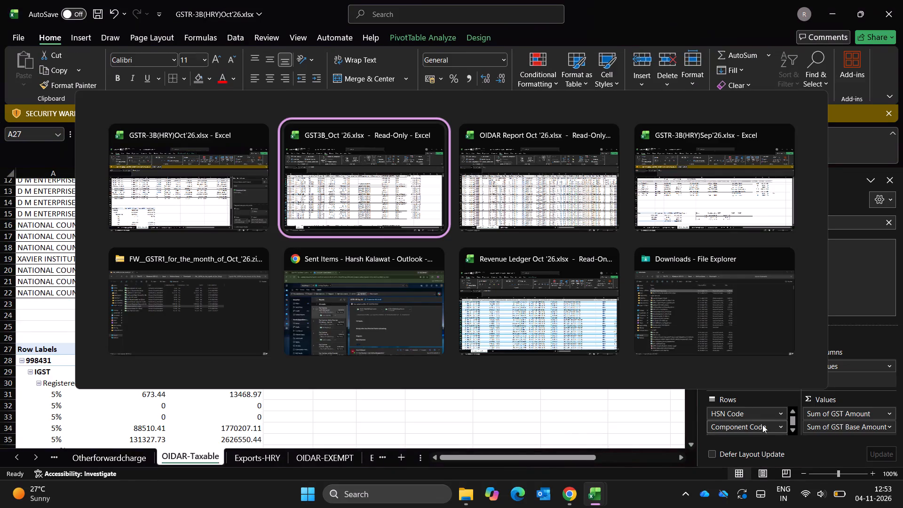
{"action": "key", "text": "alt+Tab"}
{"action": "key", "text": "alt+Tab"}
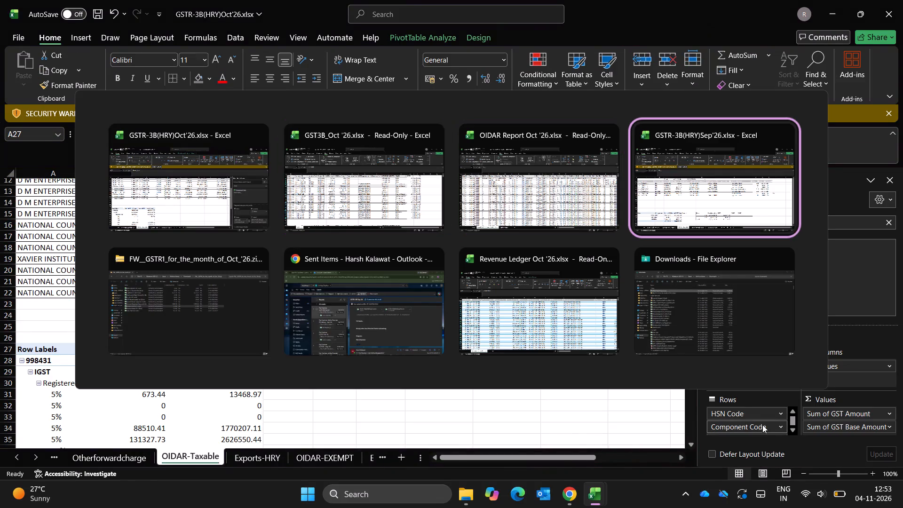
{"action": "key", "text": "ctrl+Left"}
{"action": "key", "text": "ctrl+Left"}
{"action": "key", "text": "ctrl+Page_Down"}
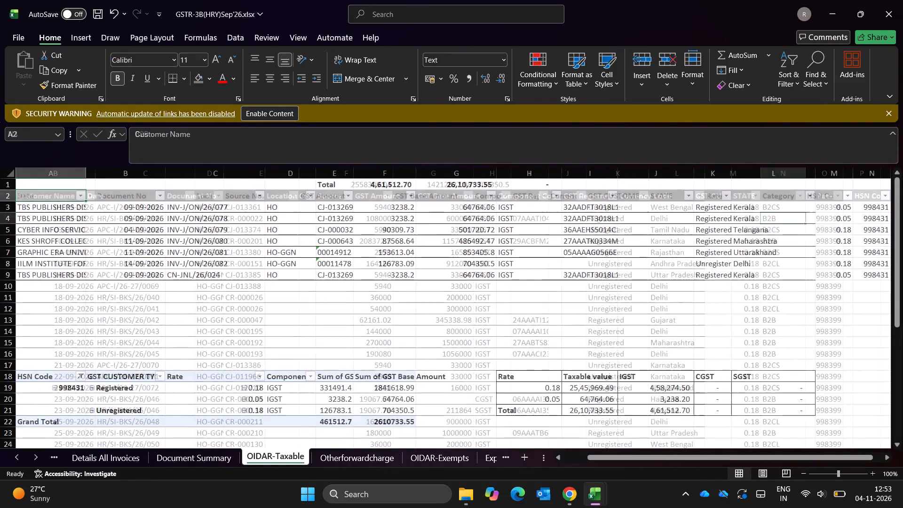
{"action": "key", "text": "ctrl+Left"}
{"action": "key", "text": "ctrl+Down"}
{"action": "key", "text": "ctrl+Down"}
{"action": "key", "text": "Down"}
{"action": "key", "text": "Down"}
{"action": "key", "text": "Down"}
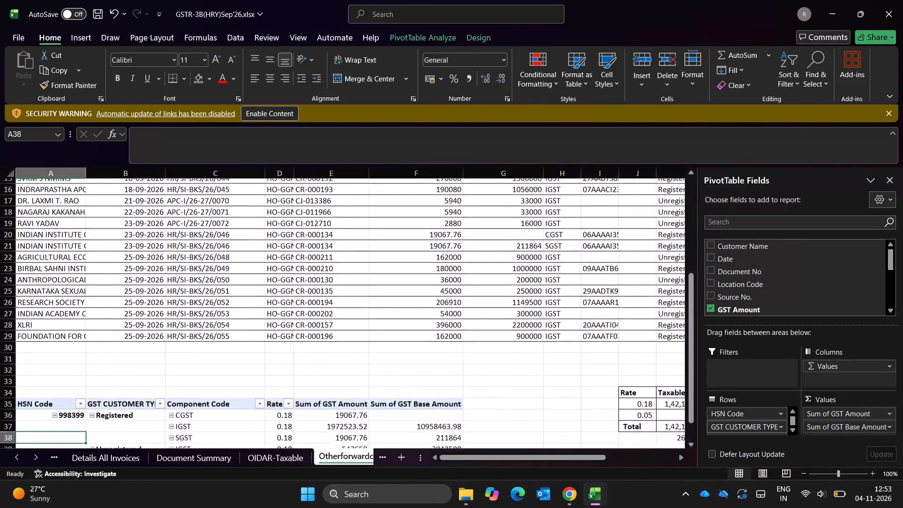
{"action": "key", "text": "Down"}
{"action": "key", "text": "Down"}
{"action": "key", "text": "Down"}
{"action": "key", "text": "Down"}
{"action": "key", "text": "Down"}
{"action": "key", "text": "Down"}
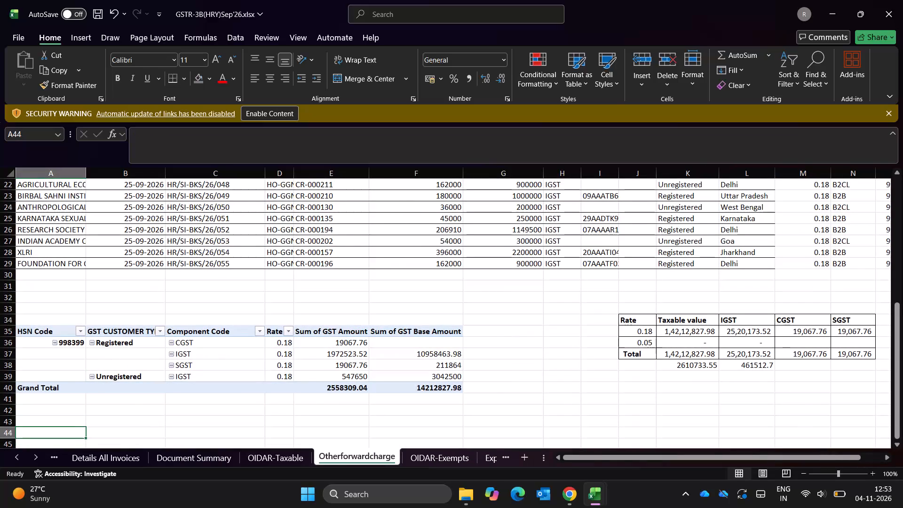
Compare the PivotTable and tax summary layouts on September's OIDAR-Taxable and Otherforwardcharge sheets.
{"action": "key", "text": "ctrl+Page_Up"}
{"action": "key", "text": "a"}
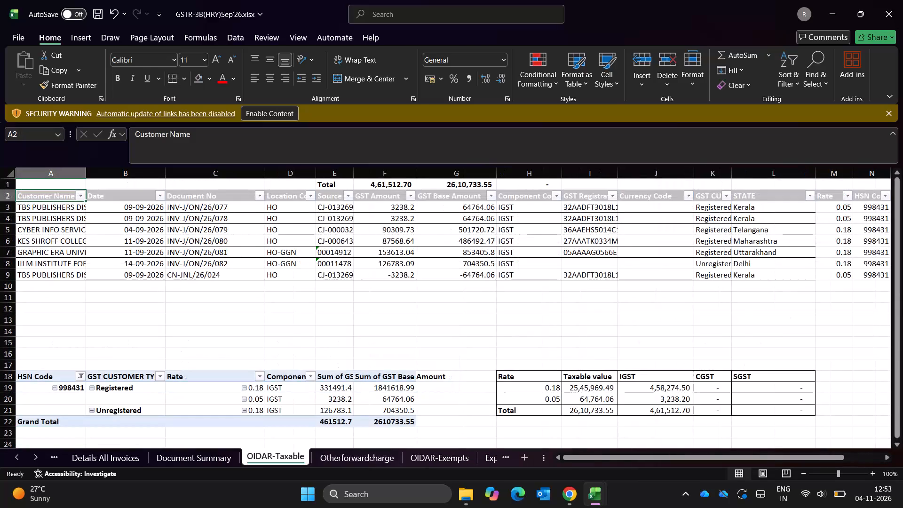
{"action": "key", "text": "alt+c"}
{"action": "key", "text": "Escape"}
{"action": "key", "text": "Escape"}
{"action": "key", "text": "Down"}
{"action": "key", "text": "Down"}
{"action": "key", "text": "alt+a"}
{"action": "key", "text": "alt+c"}
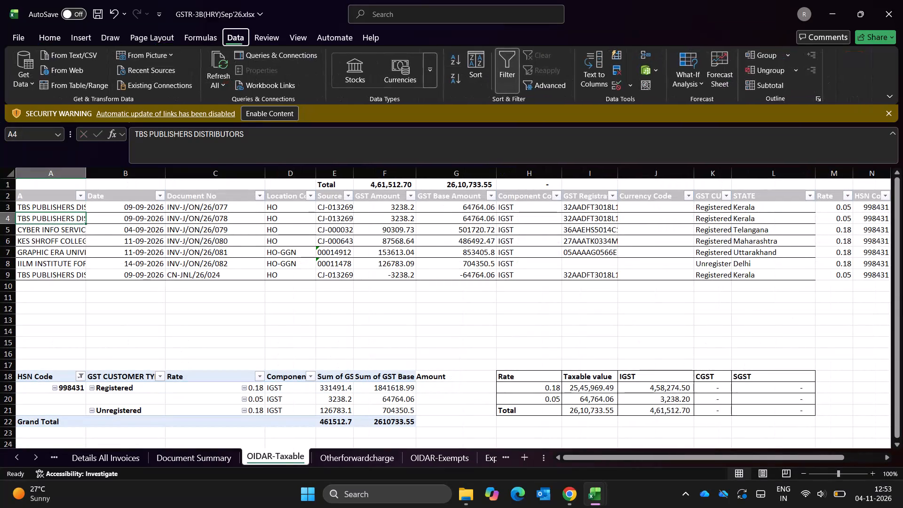
{"action": "key", "text": "Escape"}
{"action": "key", "text": "Escape"}
{"action": "key", "text": "ctrl+Page_Down"}
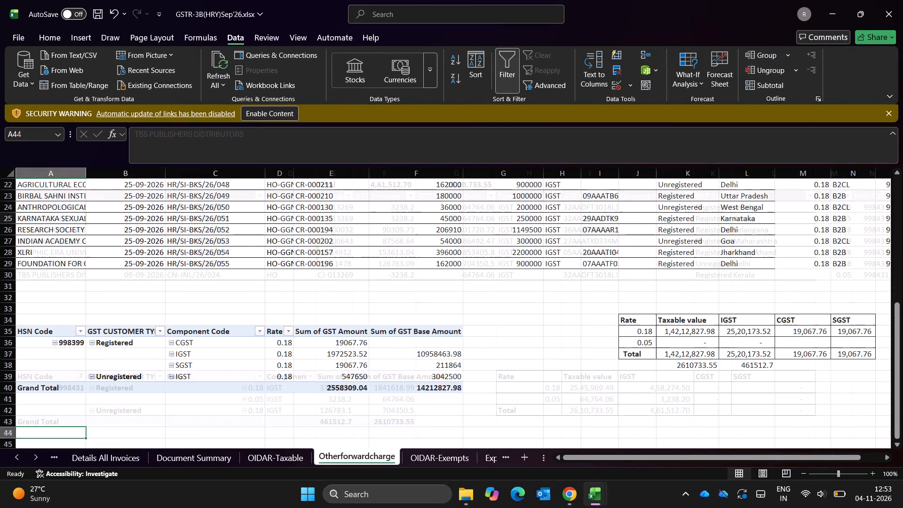
{"action": "key", "text": "Down"}
{"action": "key", "text": "Up"}
{"action": "key", "text": "Up"}
{"action": "key", "text": "Up"}
{"action": "key", "text": "Up"}
{"action": "key", "text": "Up"}
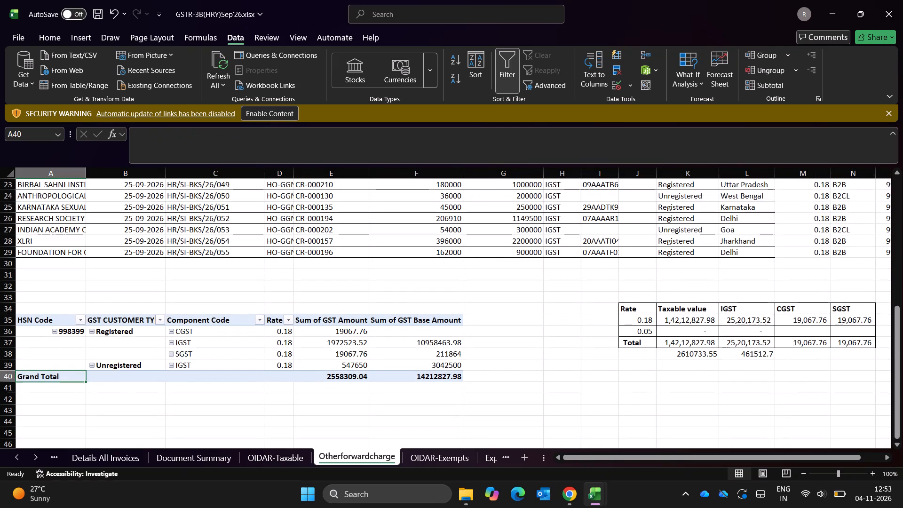
{"action": "key", "text": "Up"}
{"action": "key", "text": "alt+a"}
{"action": "key", "text": "alt+c"}
{"action": "key", "text": "Escape"}
{"action": "key", "text": "Up"}
{"action": "key", "text": "Up"}
Switch to the GSTR-3B(HRY)Oct'26 workbook and review the column headings of the OIDAR-Taxable invoice data.
{"action": "key", "text": "alt+Tab"}
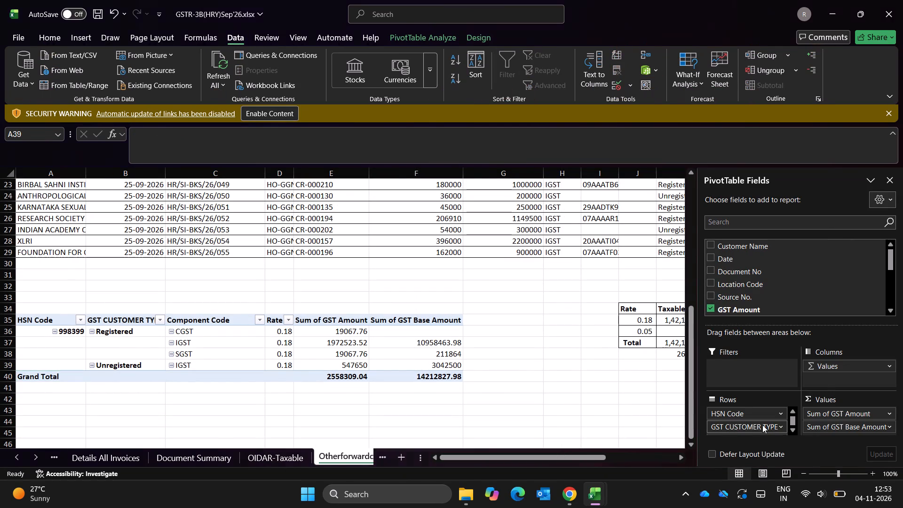
{"action": "key", "text": "Up"}
{"action": "key", "text": "Up"}
{"action": "key", "text": "Up"}
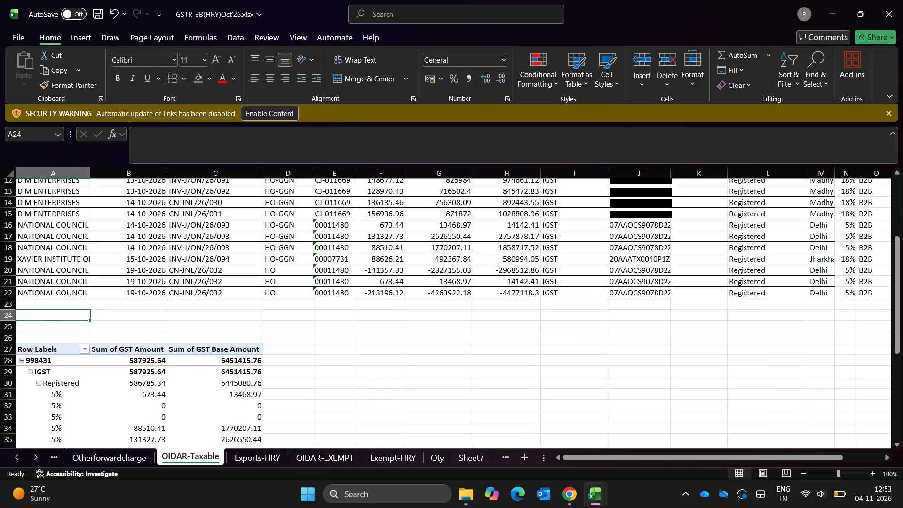
{"action": "key", "text": "ctrl+Up"}
{"action": "key", "text": "ctrl+Up"}
{"action": "key", "text": "ctrl+Up"}
{"action": "key", "text": "Right"}
{"action": "key", "text": "Right"}
{"action": "key", "text": "Right"}
{"action": "key", "text": "Right"}
{"action": "key", "text": "Right"}
{"action": "key", "text": "Right"}
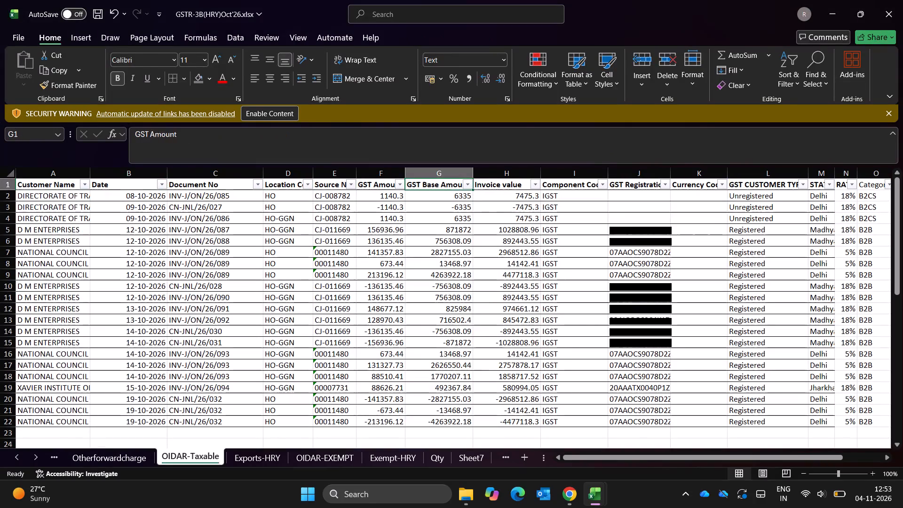
{"action": "key", "text": "Up"}
{"action": "key", "text": "Up"}
{"action": "key", "text": "Right"}
{"action": "key", "text": "Right"}
{"action": "key", "text": "Right"}
{"action": "key", "text": "Right"}
{"action": "key", "text": "Right"}
{"action": "key", "text": "ctrl+Left"}
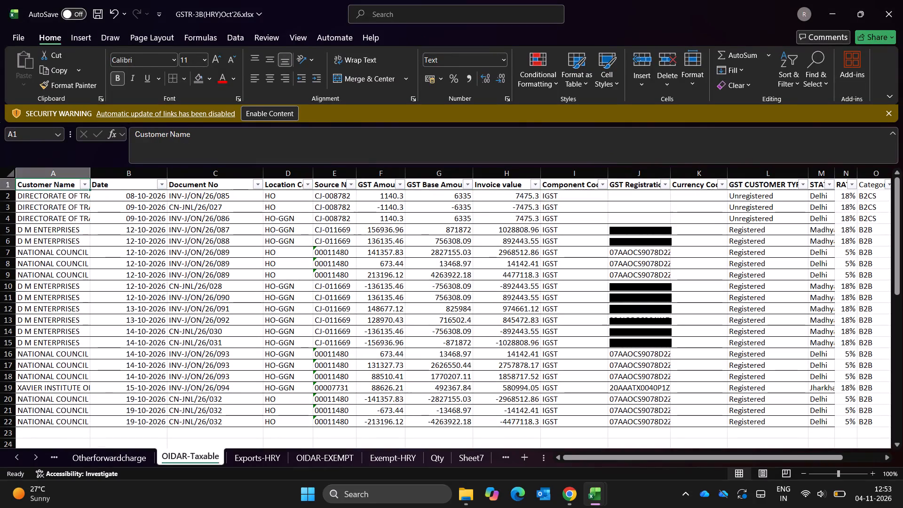
{"action": "scroll", "coordinate": [405, 365], "scroll_direction": "down", "scroll_amount": 2}
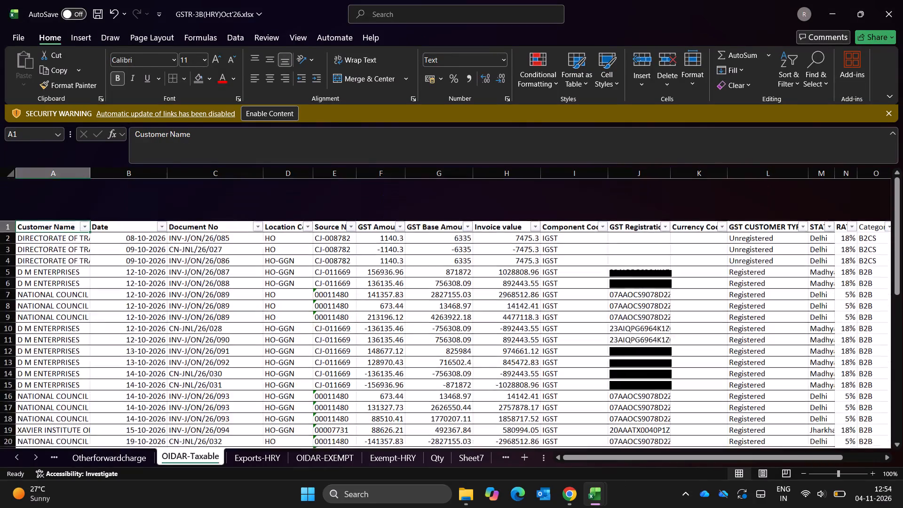
{"action": "scroll", "coordinate": [405, 365], "scroll_direction": "up", "scroll_amount": 1}
{"action": "scroll", "coordinate": [844, 238], "scroll_direction": "left", "scroll_amount": 1}
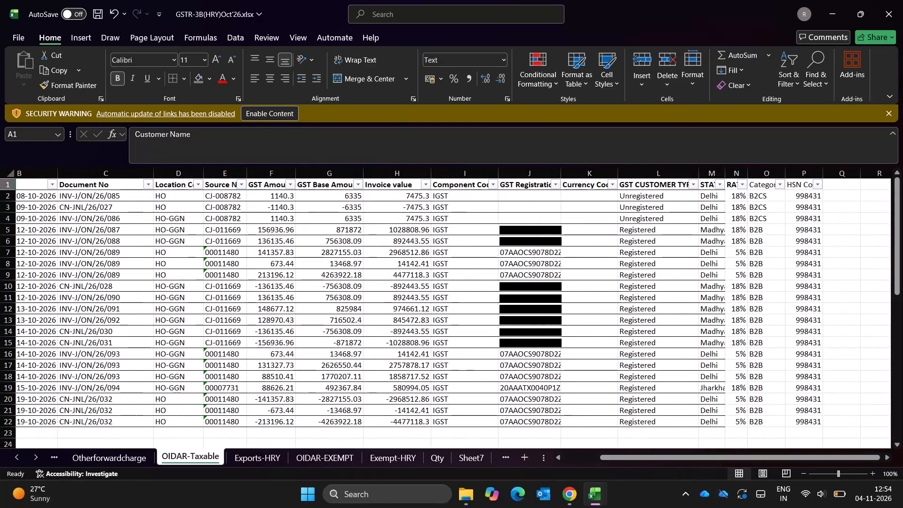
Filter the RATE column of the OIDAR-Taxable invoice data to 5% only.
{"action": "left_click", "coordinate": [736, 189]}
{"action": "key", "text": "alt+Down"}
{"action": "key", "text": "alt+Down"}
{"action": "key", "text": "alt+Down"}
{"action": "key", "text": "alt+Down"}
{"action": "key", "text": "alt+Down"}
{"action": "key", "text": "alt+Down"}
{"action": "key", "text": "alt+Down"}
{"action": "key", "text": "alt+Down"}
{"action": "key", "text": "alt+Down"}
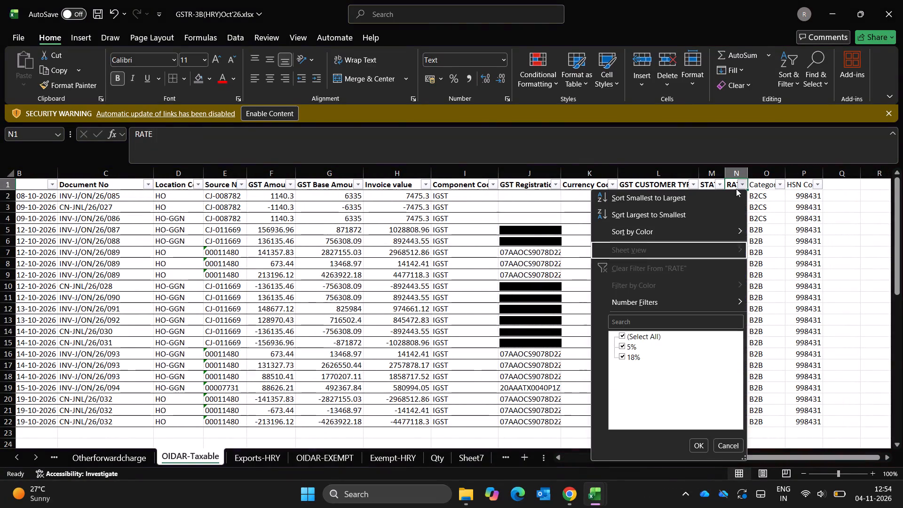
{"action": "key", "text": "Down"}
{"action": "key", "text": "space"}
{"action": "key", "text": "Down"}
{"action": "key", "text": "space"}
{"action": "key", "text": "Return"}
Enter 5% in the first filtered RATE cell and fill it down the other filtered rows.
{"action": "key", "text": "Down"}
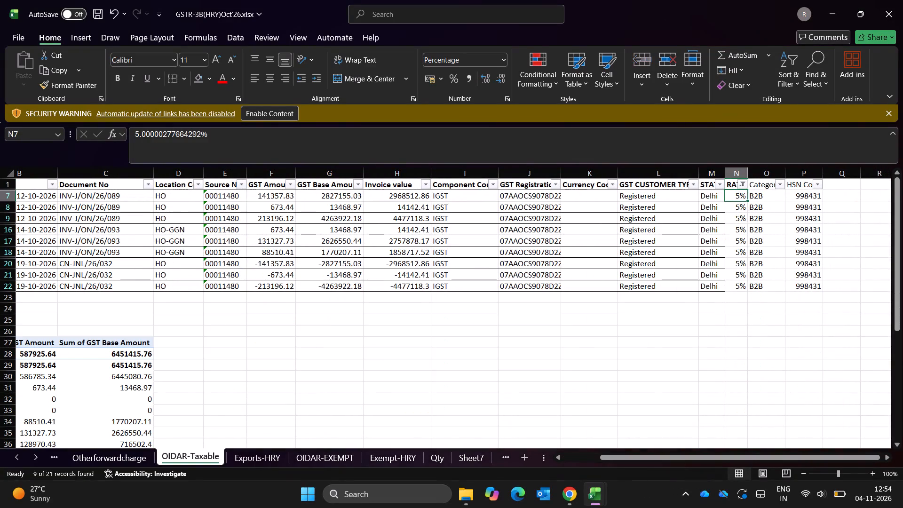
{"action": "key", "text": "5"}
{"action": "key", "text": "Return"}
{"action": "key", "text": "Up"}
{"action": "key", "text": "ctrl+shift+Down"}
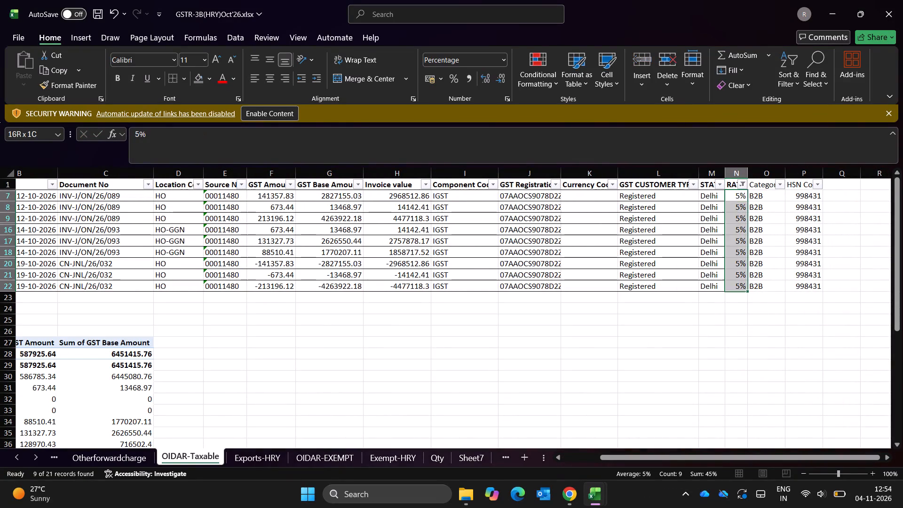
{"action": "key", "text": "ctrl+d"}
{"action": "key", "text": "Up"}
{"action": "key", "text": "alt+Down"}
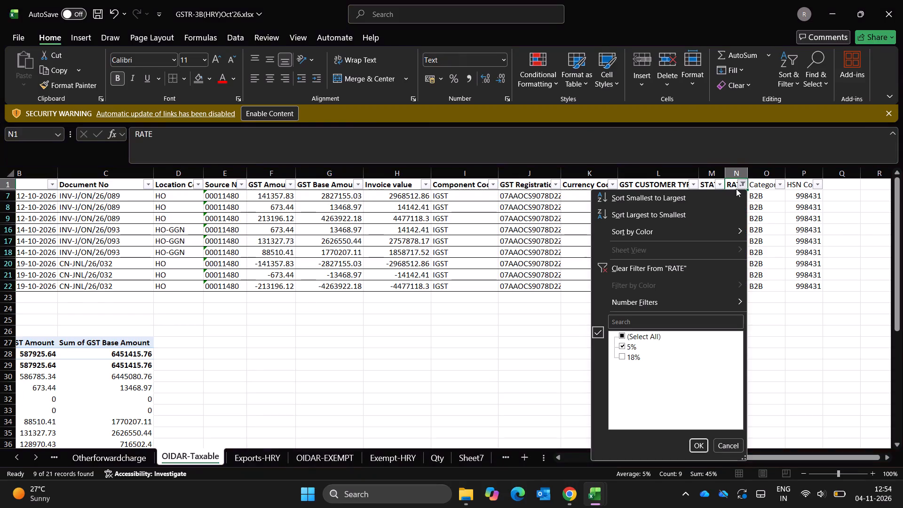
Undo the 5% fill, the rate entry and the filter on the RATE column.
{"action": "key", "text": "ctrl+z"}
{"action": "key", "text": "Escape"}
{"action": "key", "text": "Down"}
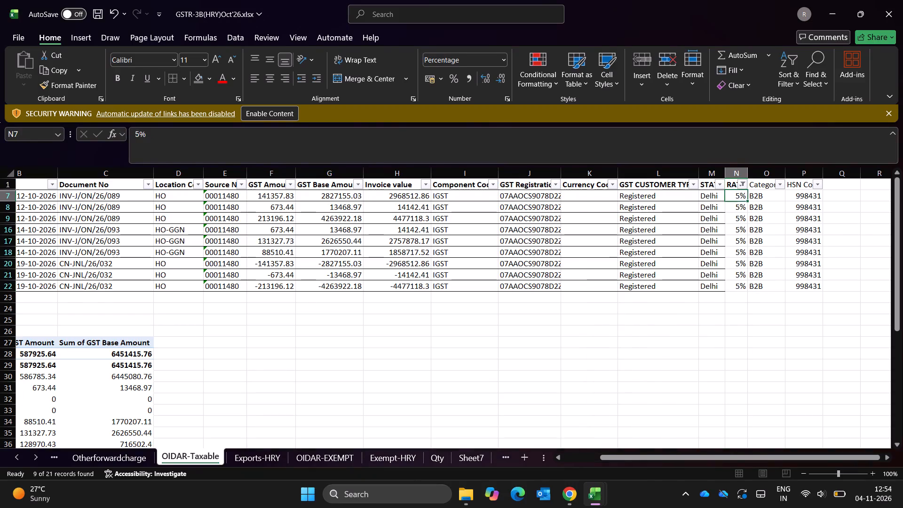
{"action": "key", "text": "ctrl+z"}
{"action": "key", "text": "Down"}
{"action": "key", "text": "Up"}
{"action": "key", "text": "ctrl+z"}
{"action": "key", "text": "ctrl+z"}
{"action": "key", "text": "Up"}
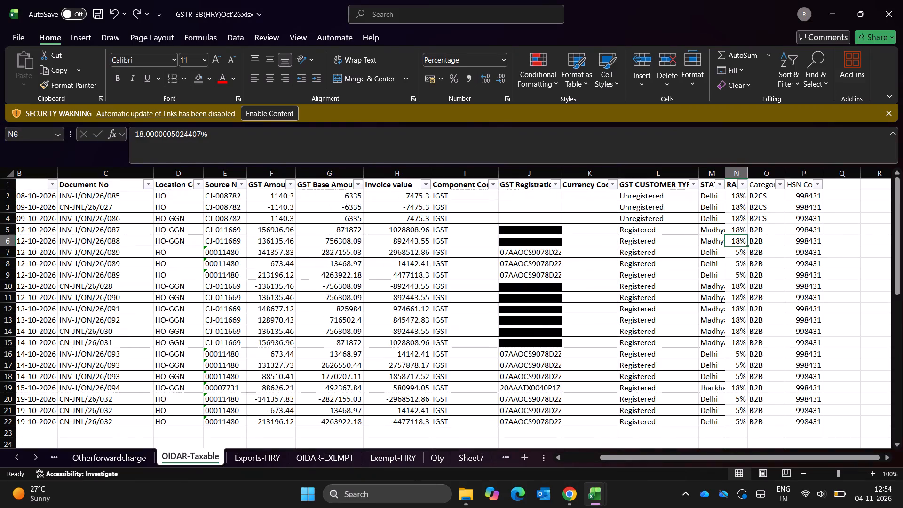
Filter the OIDAR-Taxable invoice data to show only the rows with a 5% RATE.
{"action": "key", "text": "Up"}
{"action": "key", "text": "Up"}
{"action": "key", "text": "Up"}
{"action": "key", "text": "Up"}
{"action": "key", "text": "Up"}
{"action": "key", "text": "Up"}
{"action": "key", "text": "alt+Down"}
{"action": "key", "text": "alt+Down"}
{"action": "key", "text": "alt+Down"}
{"action": "key", "text": "alt+Down"}
{"action": "key", "text": "alt+Down"}
{"action": "key", "text": "alt+Down"}
{"action": "key", "text": "alt+Down"}
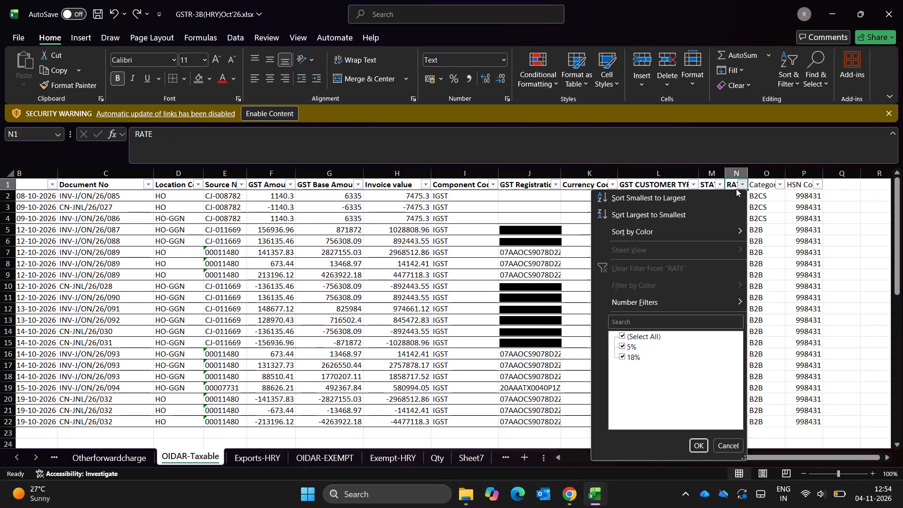
{"action": "key", "text": "Down"}
{"action": "key", "text": "Down"}
{"action": "key", "text": "Down"}
{"action": "key", "text": "space"}
{"action": "key", "text": "Down"}
{"action": "key", "text": "space"}
{"action": "key", "text": "Return"}
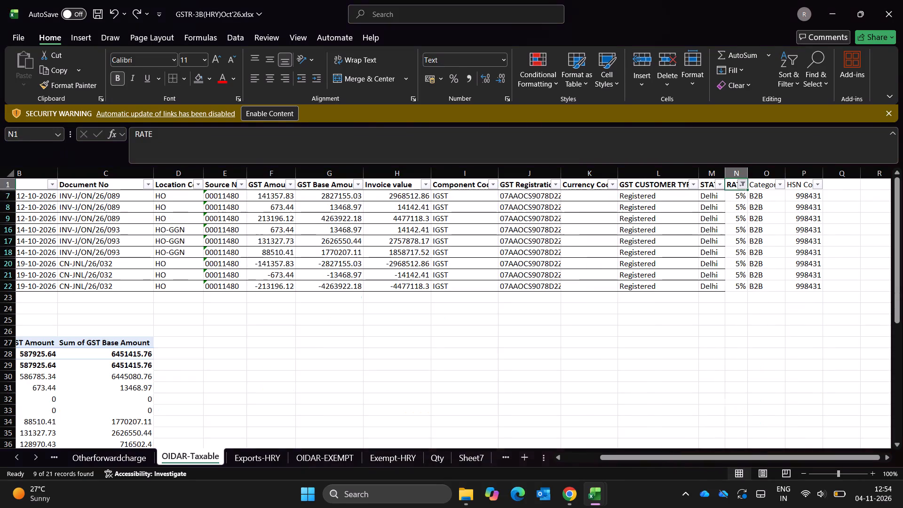
Overwrite the RATE values in the filtered rows with exactly 5%, filling visible cells only.
{"action": "key", "text": "Down"}
{"action": "key", "text": "5"}
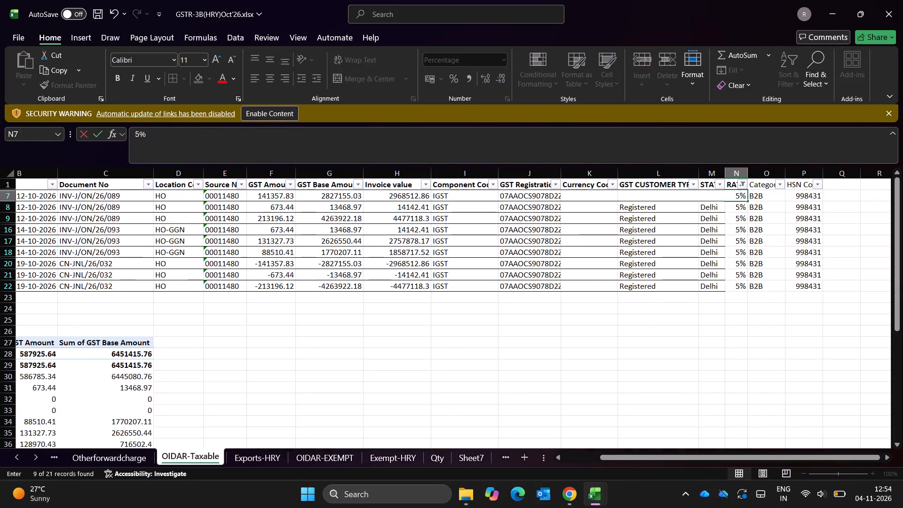
{"action": "key", "text": "Return"}
{"action": "key", "text": "Up"}
{"action": "key", "text": "ctrl+shift+Down"}
{"action": "key", "text": "alt+semicolon"}
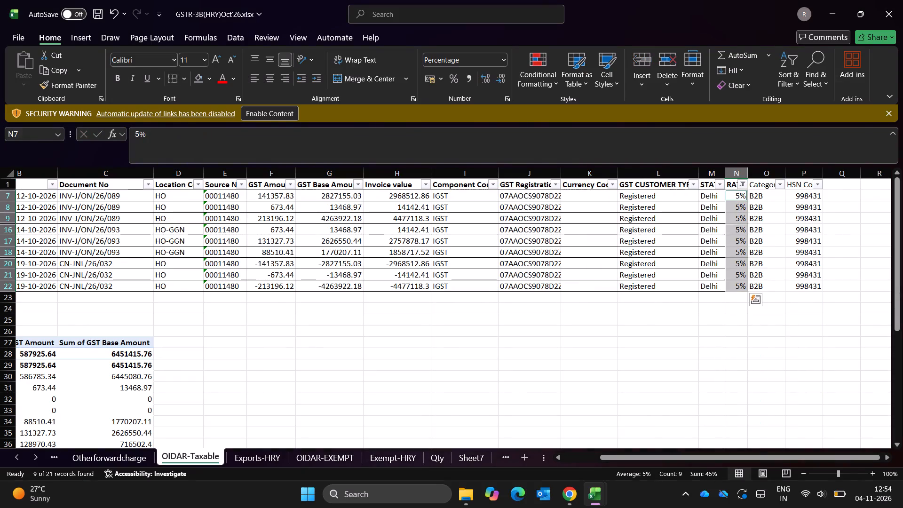
{"action": "key", "text": "ctrl+d"}
Change the RATE filter to show only the 18% rows.
{"action": "key", "text": "Up"}
{"action": "key", "text": "alt+Down"}
{"action": "key", "text": "alt+Down"}
{"action": "key", "text": "alt+Down"}
{"action": "key", "text": "alt+Down"}
{"action": "key", "text": "alt+Down"}
{"action": "key", "text": "alt+Down"}
{"action": "key", "text": "alt+Down"}
{"action": "key", "text": "alt+Down"}
{"action": "key", "text": "alt+Down"}
{"action": "key", "text": "alt+Down"}
{"action": "key", "text": "Down"}
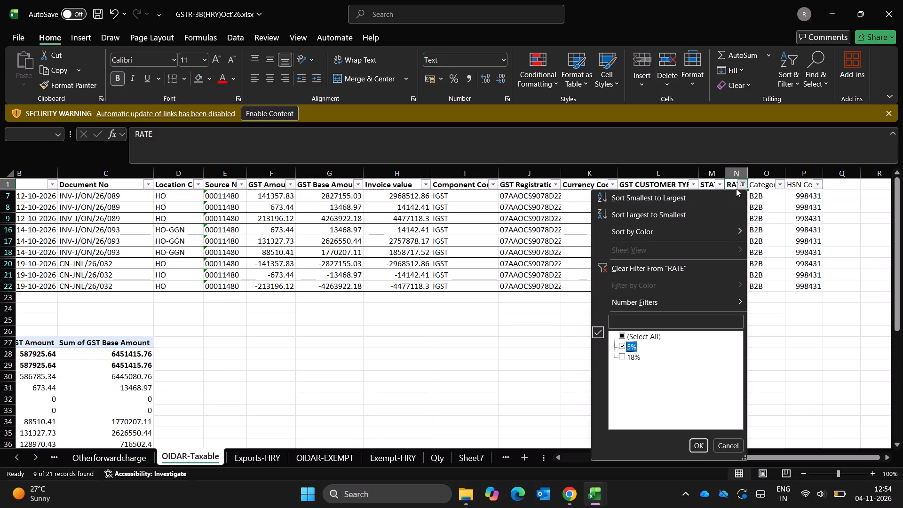
{"action": "key", "text": "space"}
{"action": "key", "text": "Down"}
{"action": "key", "text": "space"}
{"action": "key", "text": "Return"}
Overwrite the RATE values in the filtered rows with exactly 18%, filling visible cells only.
{"action": "key", "text": "Down"}
{"action": "type", "text": "18"}
{"action": "key", "text": "Return"}
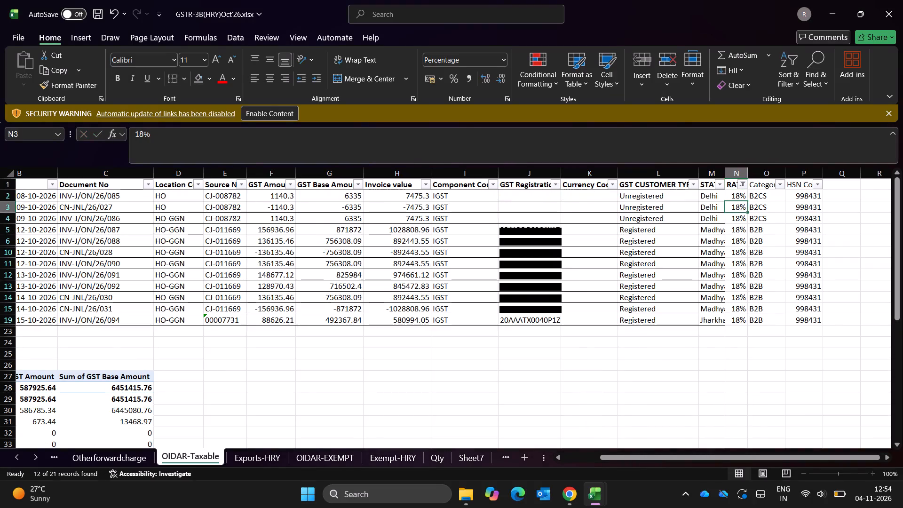
{"action": "key", "text": "Up"}
{"action": "key", "text": "ctrl+shift+Down"}
{"action": "key", "text": "alt+semicolon"}
{"action": "key", "text": "ctrl+d"}
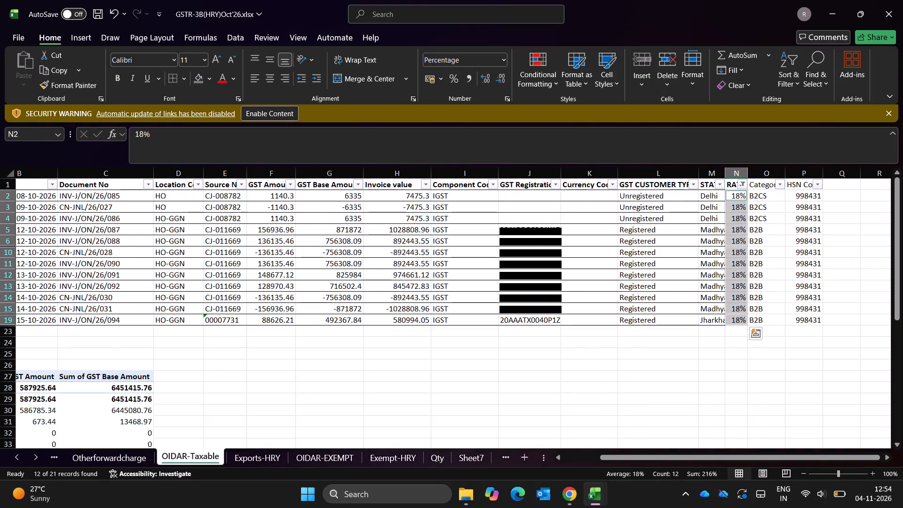
Reset the RATE filter to select all rates so every OIDAR-Taxable invoice row is shown.
{"action": "key", "text": "ctrl+Up"}
{"action": "key", "text": "ctrl+Up"}
{"action": "key", "text": "alt+Down"}
{"action": "key", "text": "alt+Down"}
{"action": "key", "text": "alt+Down"}
{"action": "key", "text": "alt+Down"}
{"action": "key", "text": "alt+Down"}
{"action": "key", "text": "alt+Down"}
{"action": "key", "text": "alt+Down"}
{"action": "key", "text": "alt+Down"}
{"action": "key", "text": "alt+Down"}
{"action": "key", "text": "Down"}
{"action": "key", "text": "space"}
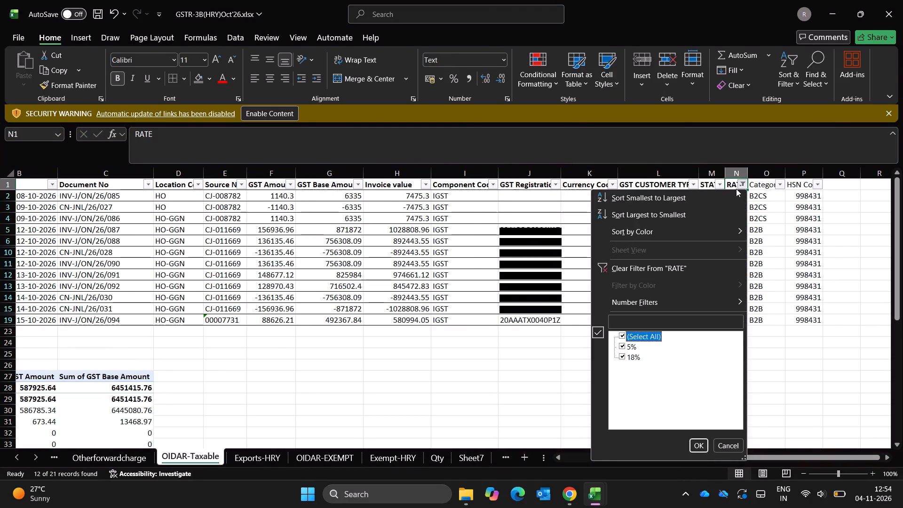
{"action": "key", "text": "Return"}
Refresh the OIDAR-Taxable PivotTable below the invoice data to pick up the corrected rates.
{"action": "key", "text": "ctrl+Left"}
{"action": "scroll", "coordinate": [667, 208], "scroll_direction": "down", "scroll_amount": 2}
{"action": "scroll", "coordinate": [667, 208], "scroll_direction": "up", "scroll_amount": 1}
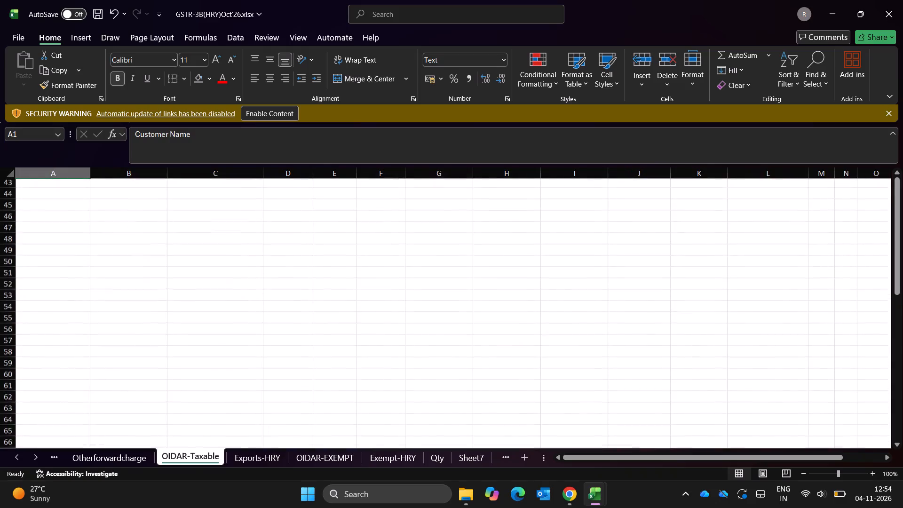
{"action": "scroll", "coordinate": [667, 208], "scroll_direction": "up", "scroll_amount": 1}
{"action": "scroll", "coordinate": [667, 208], "scroll_direction": "down", "scroll_amount": 2}
{"action": "scroll", "coordinate": [282, 316], "scroll_direction": "down", "scroll_amount": 1}
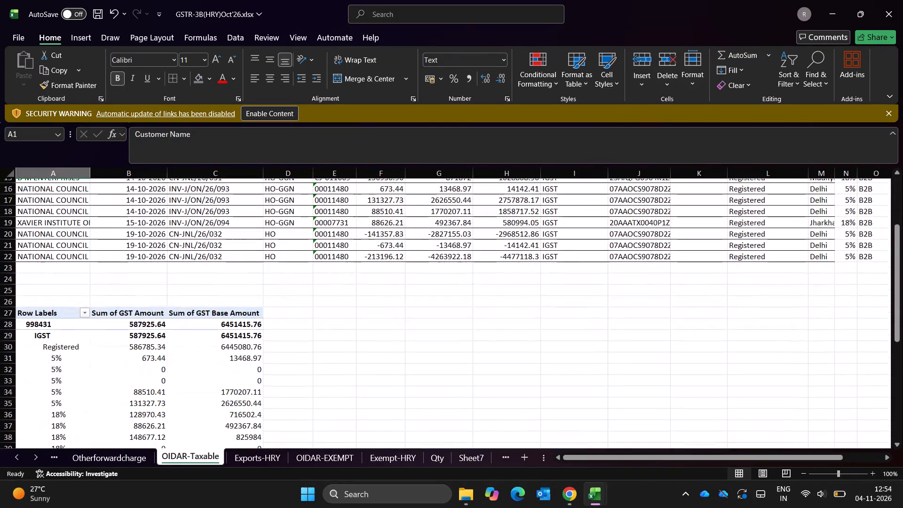
{"action": "scroll", "coordinate": [282, 316], "scroll_direction": "down", "scroll_amount": 1}
{"action": "left_click", "coordinate": [81, 350]}
{"action": "right_click", "coordinate": [81, 350]}
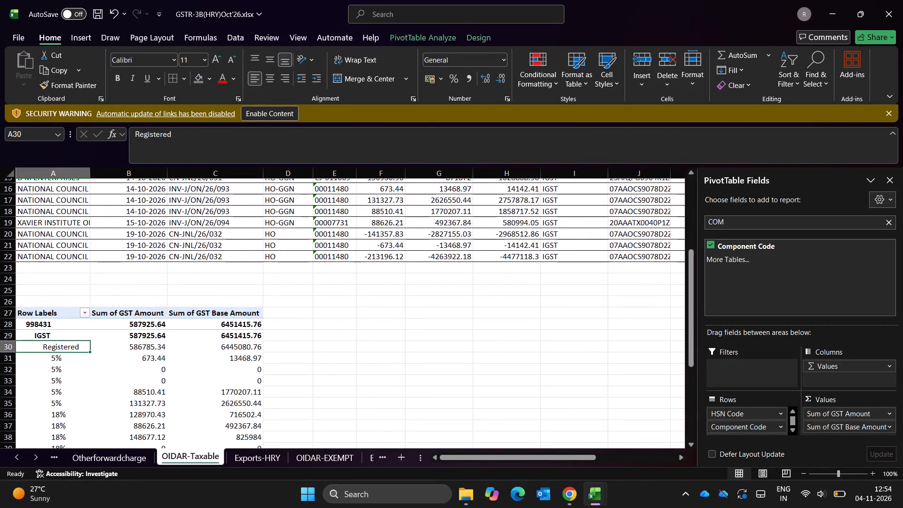
{"action": "right_click", "coordinate": [122, 345]}
{"action": "left_click", "coordinate": [163, 181]}
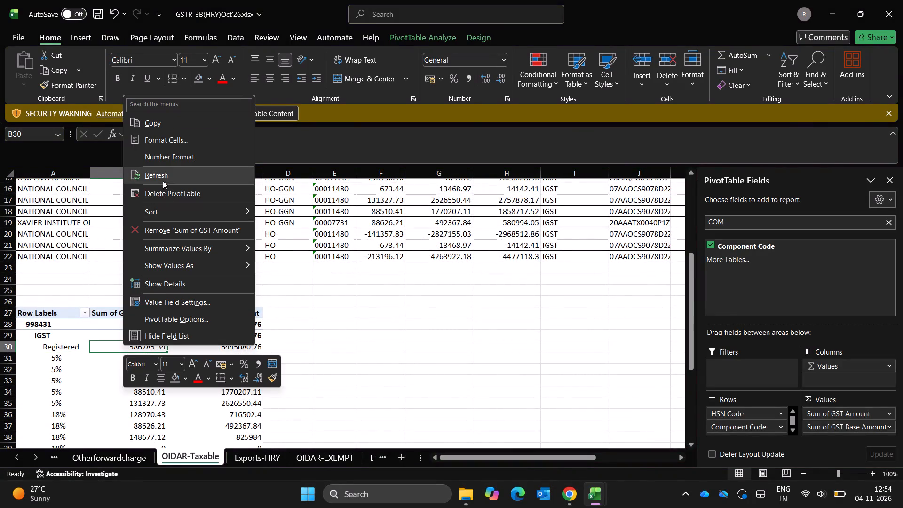
{"action": "scroll", "coordinate": [272, 268], "scroll_direction": "down", "scroll_amount": 1}
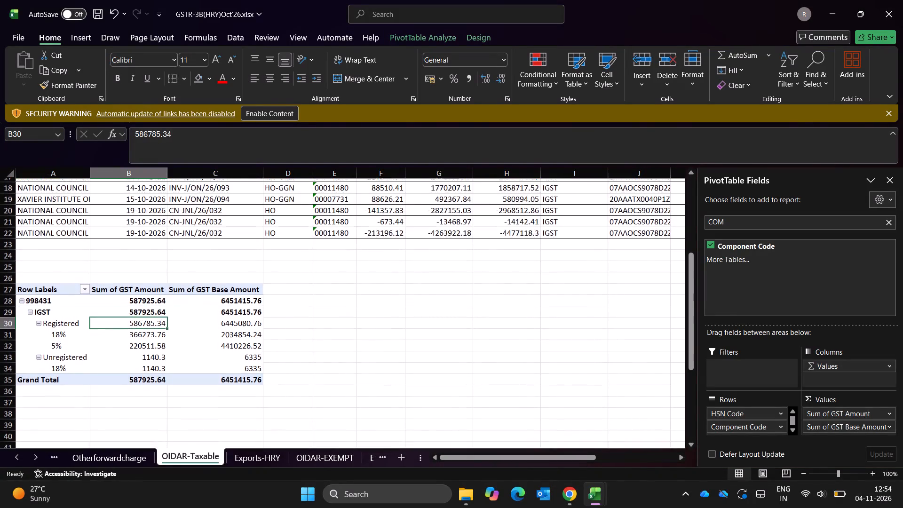
{"action": "scroll", "coordinate": [272, 268], "scroll_direction": "down", "scroll_amount": 1}
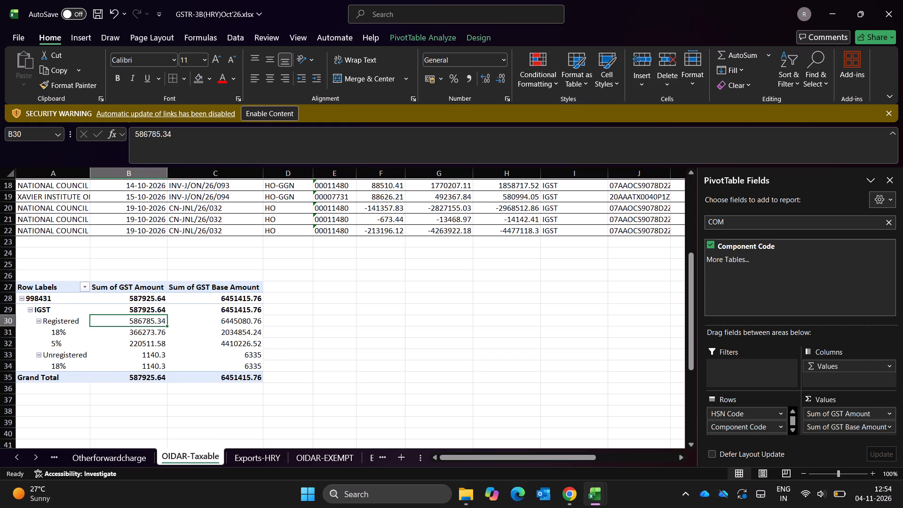
{"action": "scroll", "coordinate": [272, 268], "scroll_direction": "down", "scroll_amount": 2}
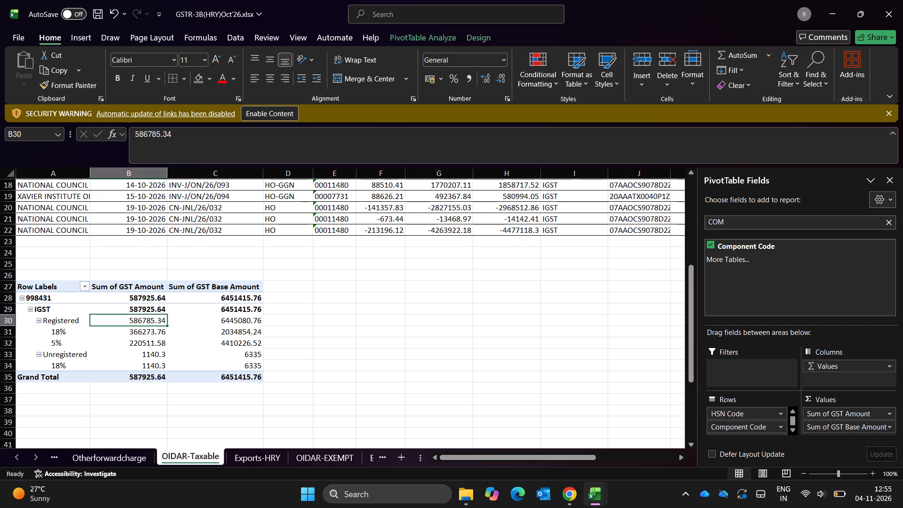
Copy the tax summary table H18:L21 from the OIDAR-Taxable sheet of September's GSTR-3B workbook.
{"action": "scroll", "coordinate": [337, 297], "scroll_direction": "left", "scroll_amount": 1}
{"action": "key", "text": "alt+Tab"}
{"action": "key", "text": "Right"}
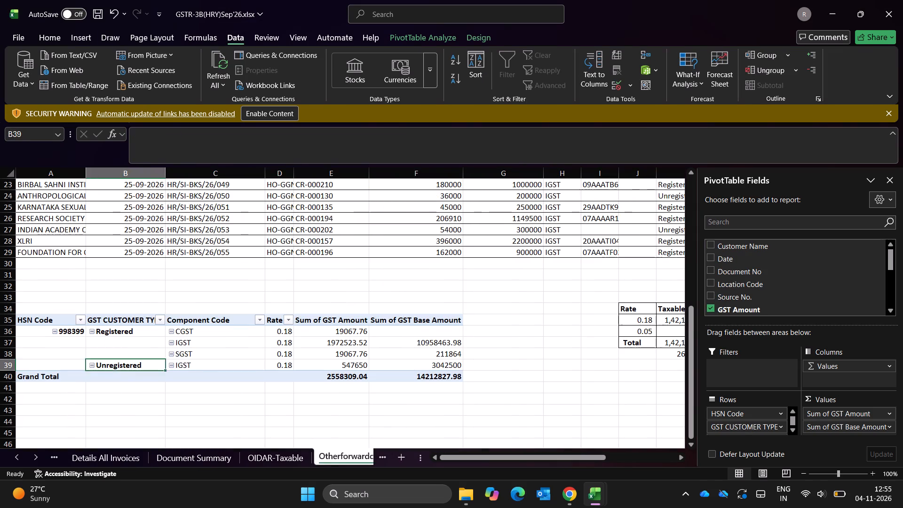
{"action": "key", "text": "Right"}
{"action": "key", "text": "Right"}
{"action": "key", "text": "Right"}
{"action": "key", "text": "Right"}
{"action": "key", "text": "ctrl+Page_Up"}
{"action": "key", "text": "Right"}
{"action": "key", "text": "Right"}
{"action": "key", "text": "Right"}
{"action": "key", "text": "Right"}
{"action": "key", "text": "Right"}
{"action": "key", "text": "Right"}
{"action": "key", "text": "Right"}
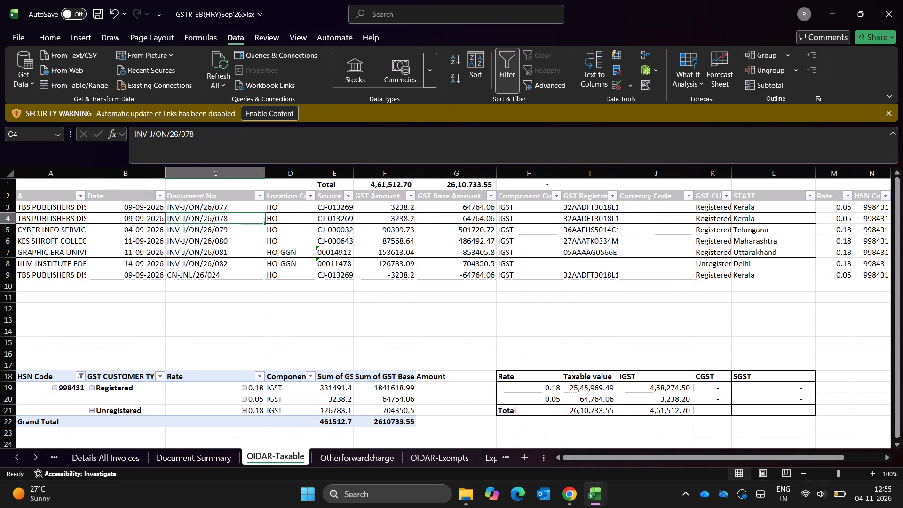
{"action": "key", "text": "Down"}
{"action": "key", "text": "Down"}
{"action": "key", "text": "Down"}
{"action": "key", "text": "Down"}
{"action": "key", "text": "Down"}
{"action": "key", "text": "Down"}
{"action": "key", "text": "Down"}
{"action": "key", "text": "Down"}
{"action": "key", "text": "Down"}
{"action": "key", "text": "Down"}
{"action": "key", "text": "Down"}
{"action": "key", "text": "Down"}
{"action": "key", "text": "Down"}
{"action": "key", "text": "Down"}
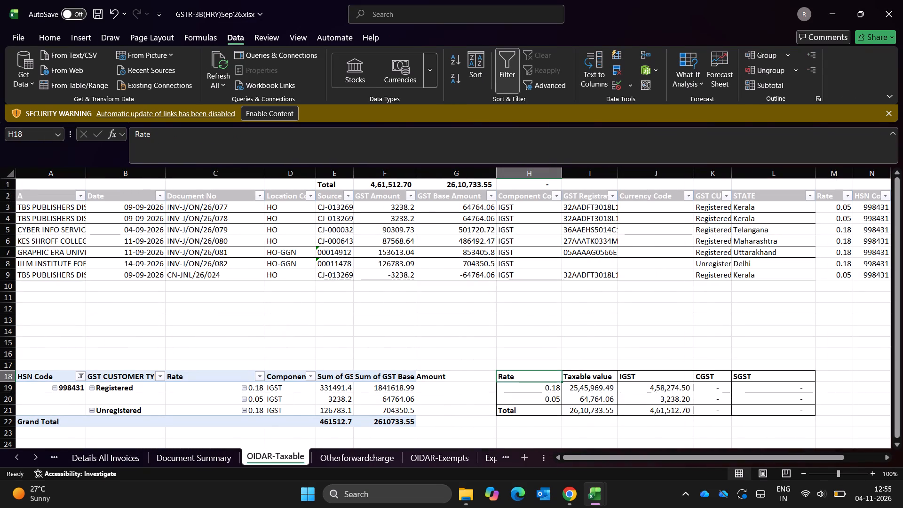
{"action": "key", "text": "shift+Right"}
{"action": "key", "text": "shift+Right"}
{"action": "key", "text": "shift+Right"}
{"action": "key", "text": "shift+Right"}
{"action": "key", "text": "shift+Down"}
{"action": "key", "text": "shift+Down"}
{"action": "key", "text": "shift+Down"}
{"action": "key", "text": "ctrl+c"}
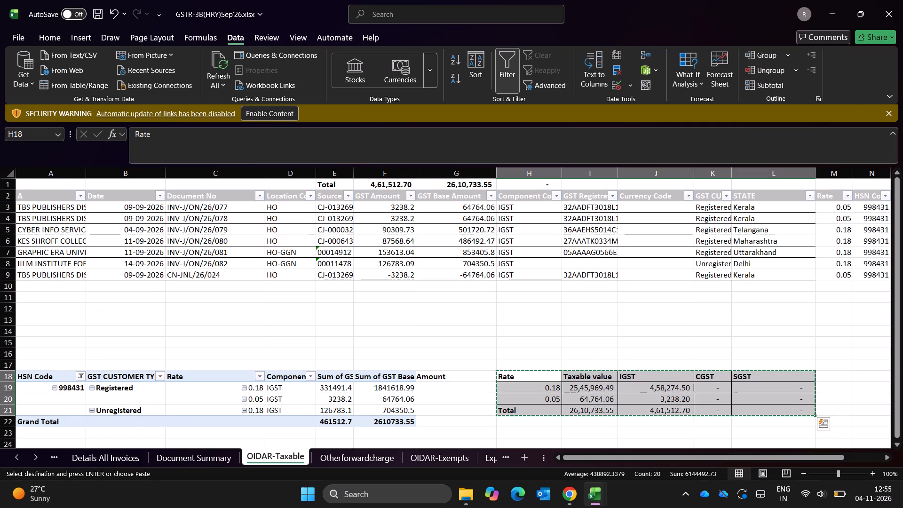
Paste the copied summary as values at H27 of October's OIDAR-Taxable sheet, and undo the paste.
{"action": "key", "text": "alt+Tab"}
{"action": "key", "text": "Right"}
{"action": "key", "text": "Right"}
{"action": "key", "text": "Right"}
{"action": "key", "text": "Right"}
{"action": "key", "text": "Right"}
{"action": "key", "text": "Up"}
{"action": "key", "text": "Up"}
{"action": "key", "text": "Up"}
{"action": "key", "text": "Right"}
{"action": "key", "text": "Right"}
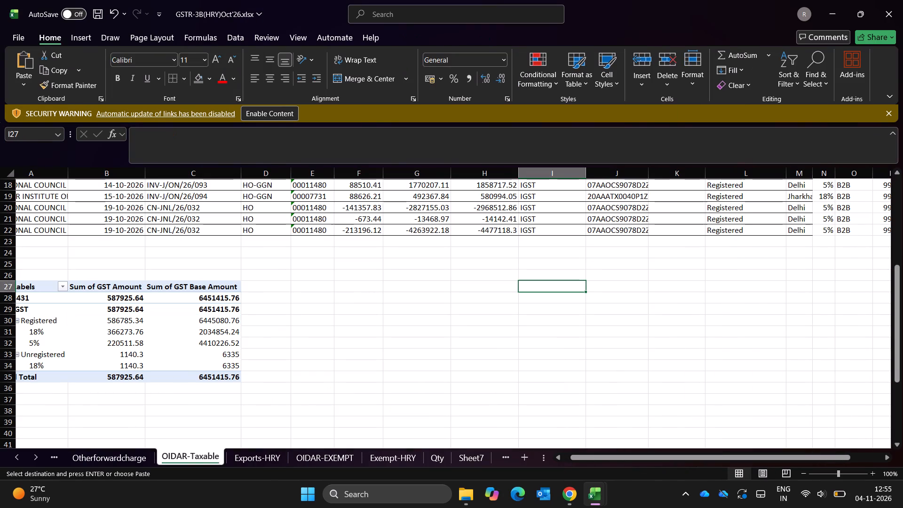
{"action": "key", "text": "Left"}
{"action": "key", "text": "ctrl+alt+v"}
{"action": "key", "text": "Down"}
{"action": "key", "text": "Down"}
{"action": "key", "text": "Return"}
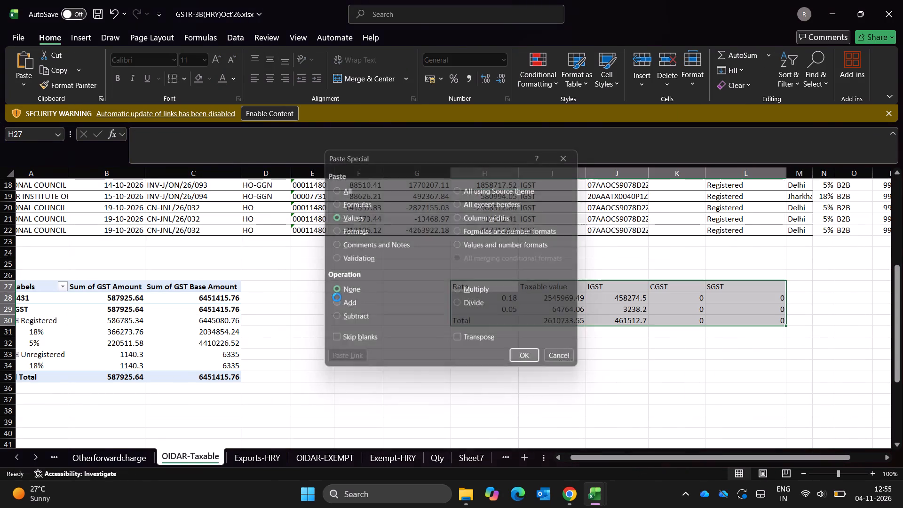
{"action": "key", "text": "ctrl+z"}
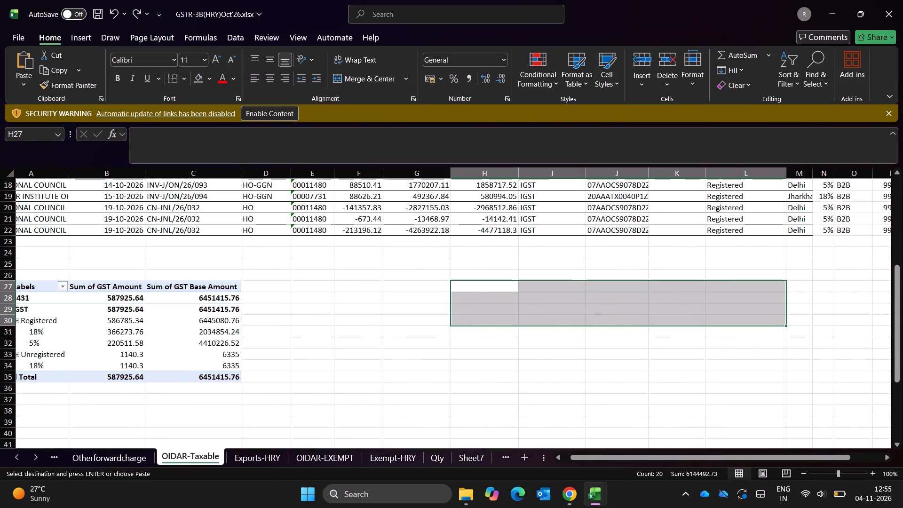
Paste only the formats of the copied September summary at H27 of October's OIDAR-Taxable sheet.
{"action": "key", "text": "ctrl+alt+v"}
{"action": "key", "text": "Down"}
{"action": "key", "text": "Down"}
{"action": "key", "text": "Down"}
{"action": "key", "text": "Return"}
{"action": "key", "text": "Escape"}
{"action": "key", "text": "Down"}
{"action": "key", "text": "Up"}
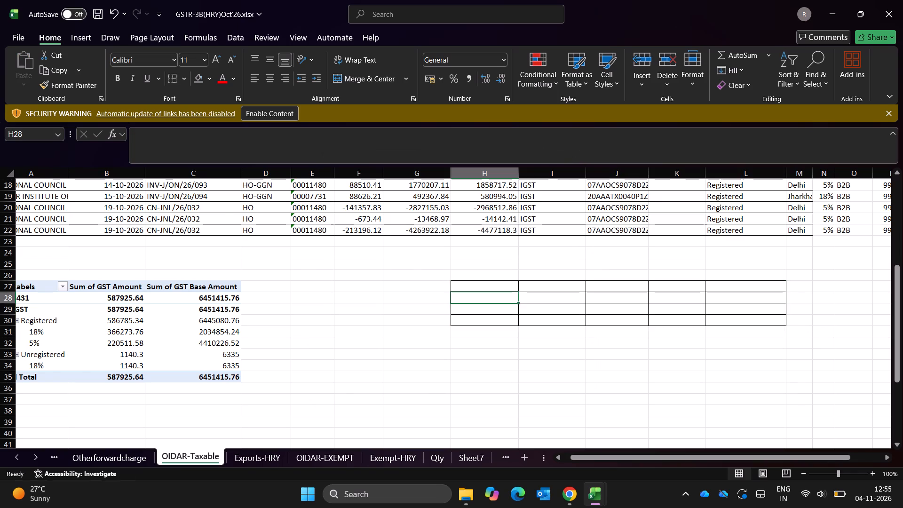
Examine how September's OIDAR-Taxable summary is filled in and compare it with October's bordered grid.
{"action": "key", "text": "alt+Tab"}
{"action": "key", "text": "Right"}
{"action": "key", "text": "Right"}
{"action": "key", "text": "Down"}
{"action": "key", "text": "Left"}
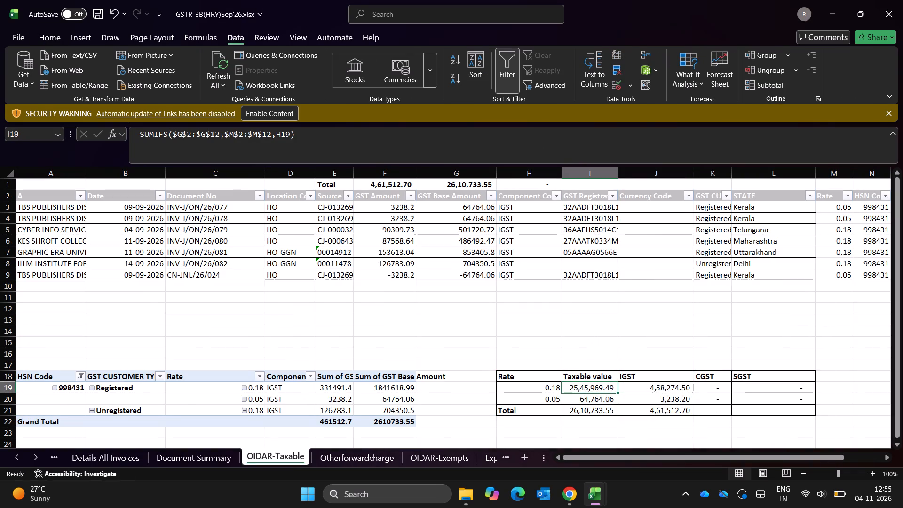
{"action": "key", "text": "Left"}
{"action": "key", "text": "Up"}
{"action": "key", "text": "alt+Tab"}
{"action": "key", "text": "Down"}
{"action": "key", "text": "Up"}
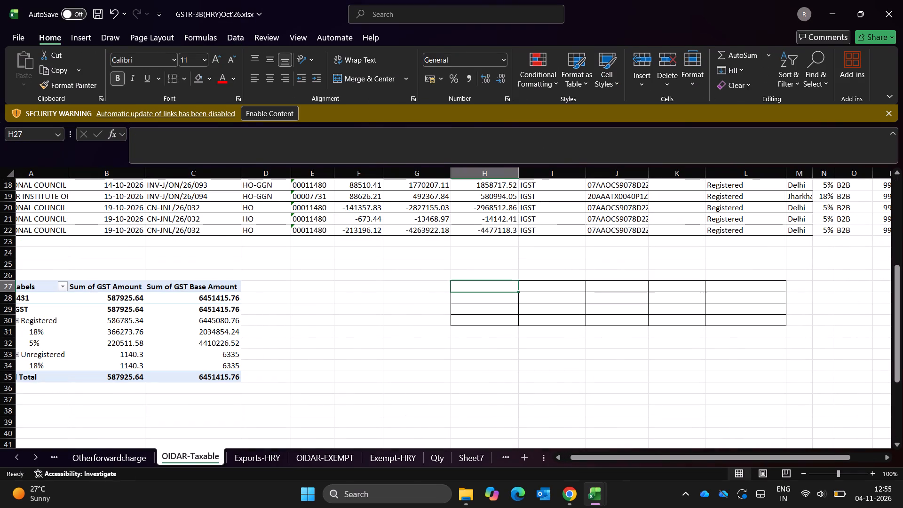
{"action": "key", "text": "Right"}
{"action": "key", "text": "Right"}
{"action": "key", "text": "Right"}
{"action": "key", "text": "Left"}
{"action": "key", "text": "Left"}
{"action": "key", "text": "Left"}
Copy September's OIDAR-Taxable summary table H18:L21 again for October's sheet.
{"action": "key", "text": "alt+Tab"}
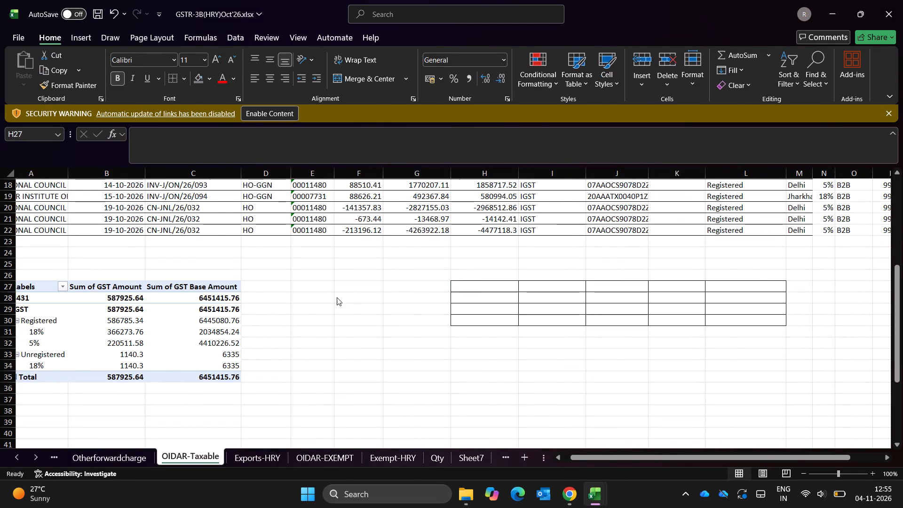
{"action": "key", "text": "Down"}
{"action": "key", "text": "Up"}
{"action": "key", "text": "shift+Right"}
{"action": "key", "text": "shift+Right"}
{"action": "key", "text": "shift+Down"}
{"action": "key", "text": "shift+Down"}
{"action": "key", "text": "shift+Down"}
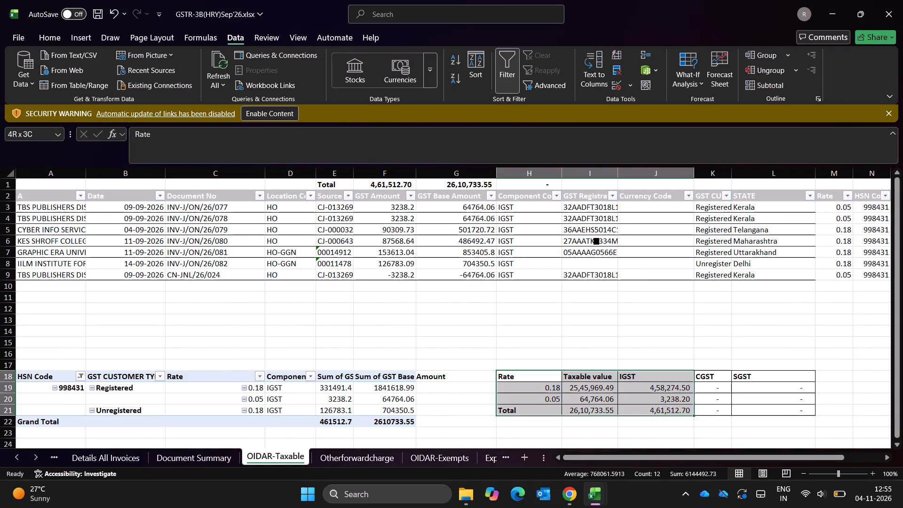
{"action": "key", "text": "shift+Right"}
{"action": "key", "text": "shift+Right"}
{"action": "key", "text": "ctrl+c"}
{"action": "key", "text": "alt+Tab"}
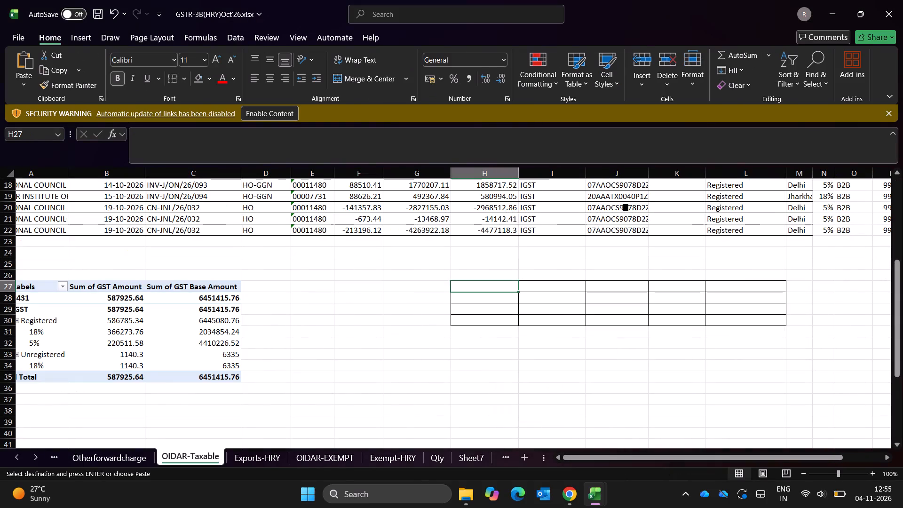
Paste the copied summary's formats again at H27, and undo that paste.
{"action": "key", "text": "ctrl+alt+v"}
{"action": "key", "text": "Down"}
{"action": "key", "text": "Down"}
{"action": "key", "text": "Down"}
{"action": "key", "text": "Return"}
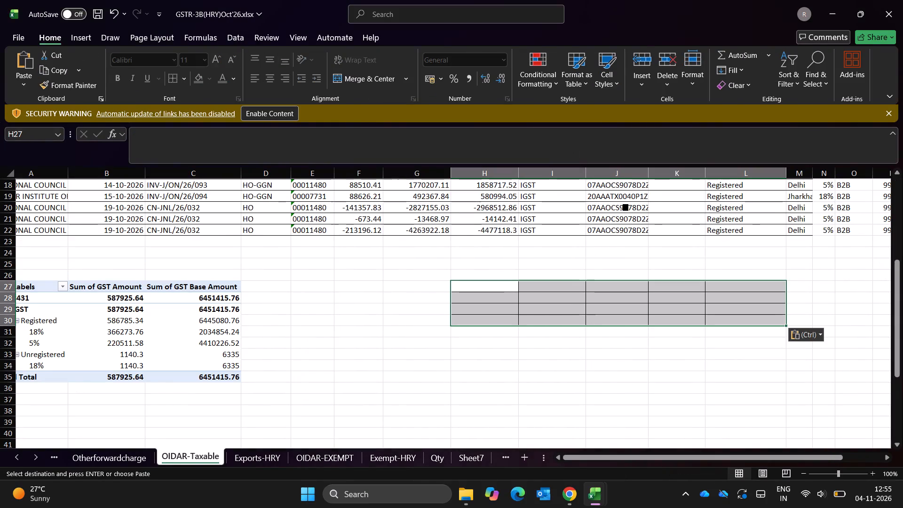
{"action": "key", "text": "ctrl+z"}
Paste the copied September summary as values into the bordered grid at H27 of October's sheet.
{"action": "key", "text": "ctrl+alt+v"}
{"action": "key", "text": "Down"}
{"action": "key", "text": "Down"}
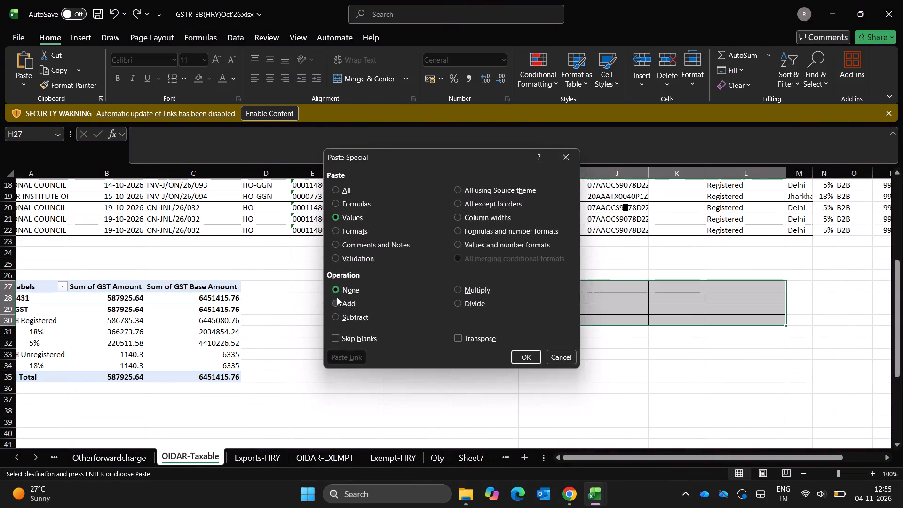
{"action": "key", "text": "Return"}
{"action": "key", "text": "Escape"}
Clear September's Taxable value and IGST figures, including their totals, from I28:J30 of October's summary.
{"action": "key", "text": "Down"}
{"action": "key", "text": "Right"}
{"action": "key", "text": "shift+Down"}
{"action": "key", "text": "shift+Right"}
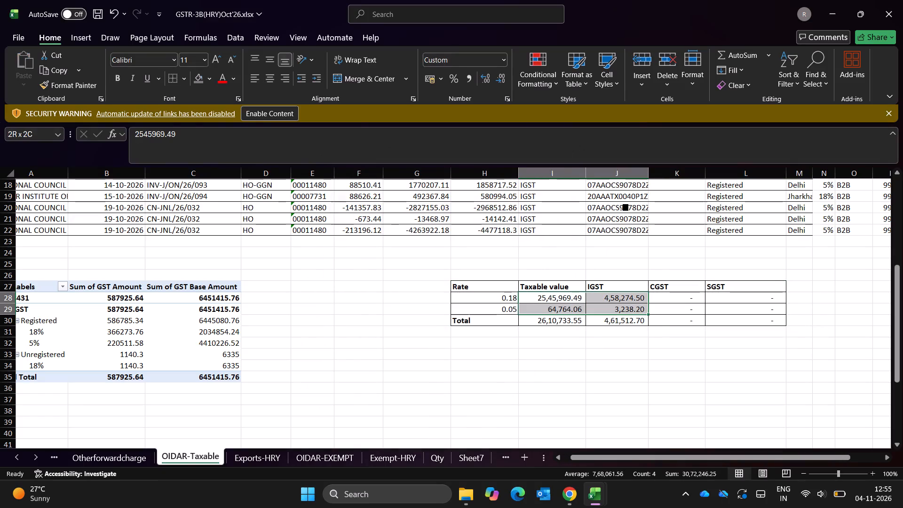
{"action": "key", "text": "shift+Down"}
{"action": "key", "text": "shift+Up"}
{"action": "key", "text": "Delete"}
{"action": "key", "text": "Down"}
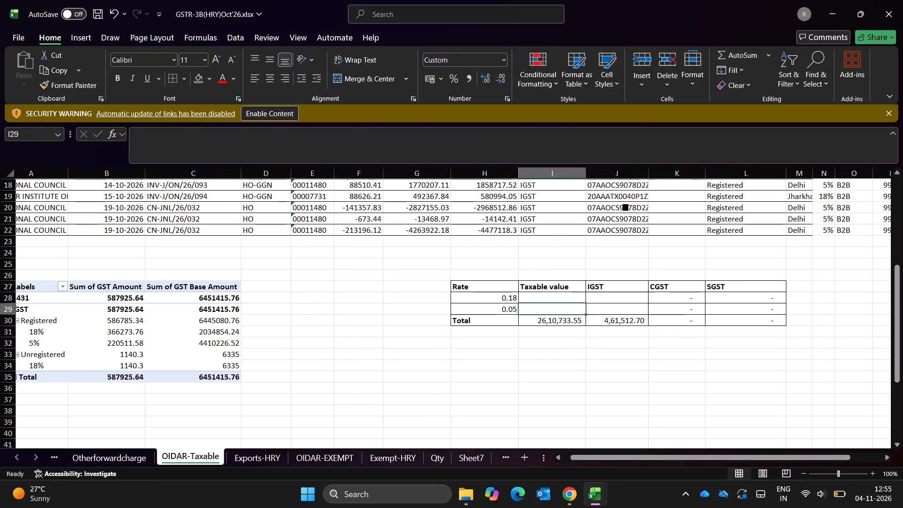
{"action": "key", "text": "Down"}
{"action": "key", "text": "shift+Right"}
{"action": "key", "text": "BackSpace"}
{"action": "key", "text": "Delete"}
{"action": "key", "text": "Escape"}
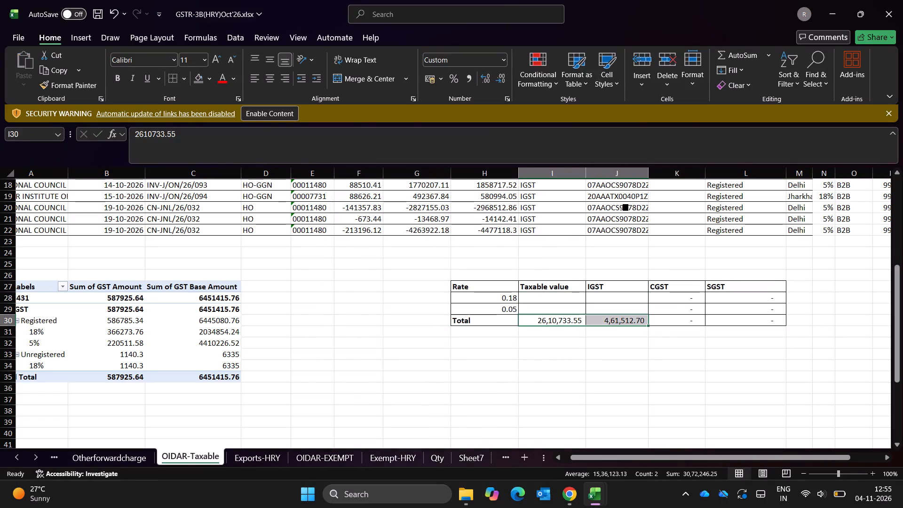
{"action": "key", "text": "Delete"}
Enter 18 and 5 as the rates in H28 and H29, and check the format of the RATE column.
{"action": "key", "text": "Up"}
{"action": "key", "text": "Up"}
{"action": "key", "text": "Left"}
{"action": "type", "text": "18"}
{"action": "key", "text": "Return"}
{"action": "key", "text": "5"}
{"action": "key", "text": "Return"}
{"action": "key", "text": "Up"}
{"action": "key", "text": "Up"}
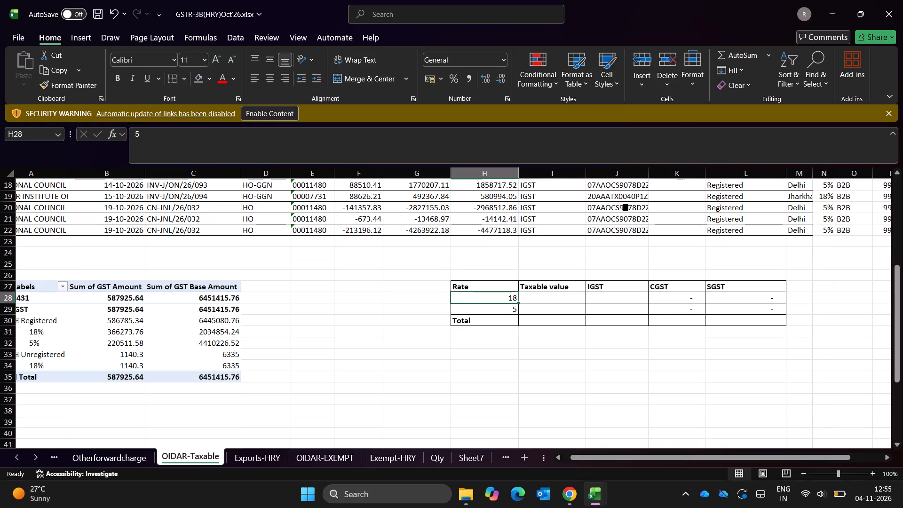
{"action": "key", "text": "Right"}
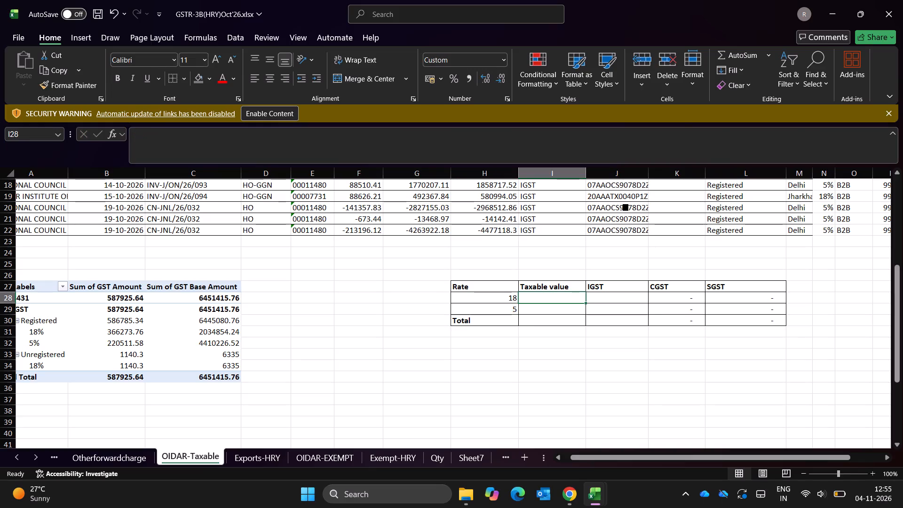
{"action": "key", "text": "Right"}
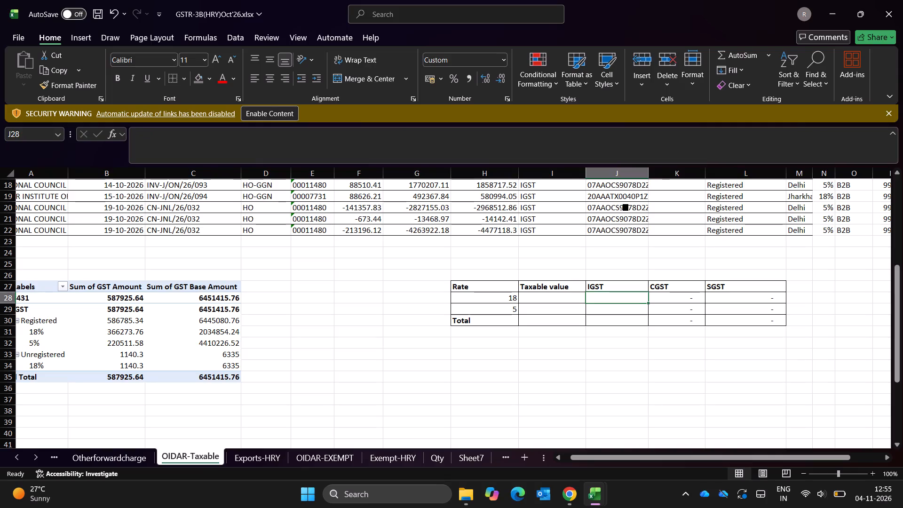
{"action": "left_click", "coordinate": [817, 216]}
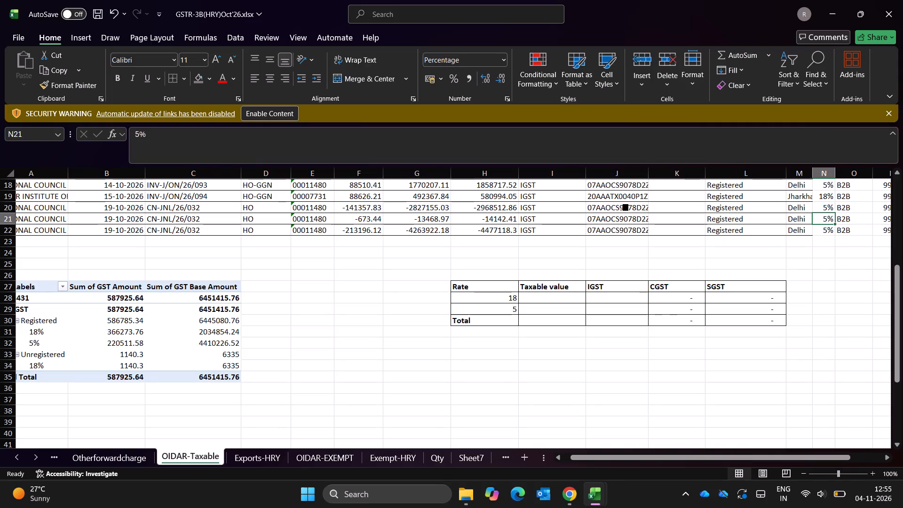
Set the summary's rates to .18 in H28 and .05 in H29.
{"action": "left_click", "coordinate": [505, 299]}
{"action": "type", "text": ".18"}
{"action": "key", "text": "Return"}
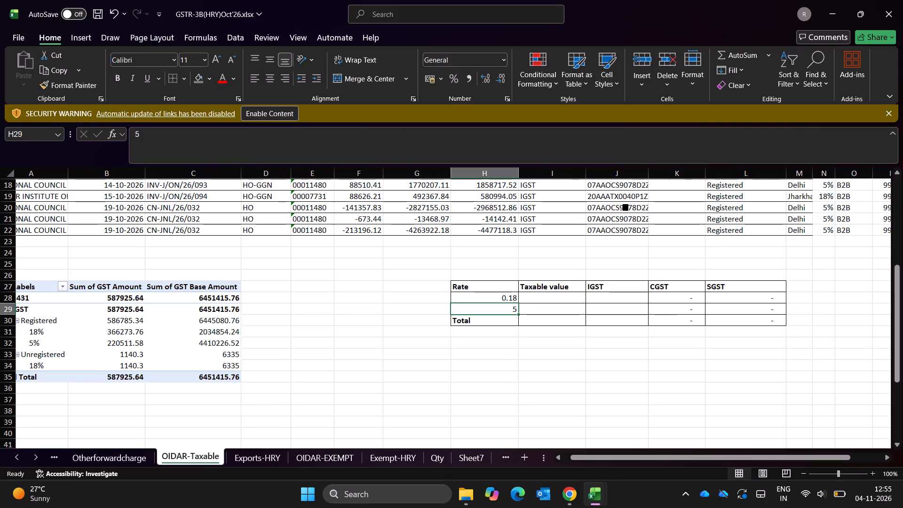
{"action": "type", "text": ".05"}
{"action": "key", "text": "Return"}
Enter =SUMIFS(G:G,N:N,H28) in I28 to calculate the 0.18 rate's taxable value from the GST base amounts.
{"action": "key", "text": "Up"}
{"action": "key", "text": "Up"}
{"action": "key", "text": "Right"}
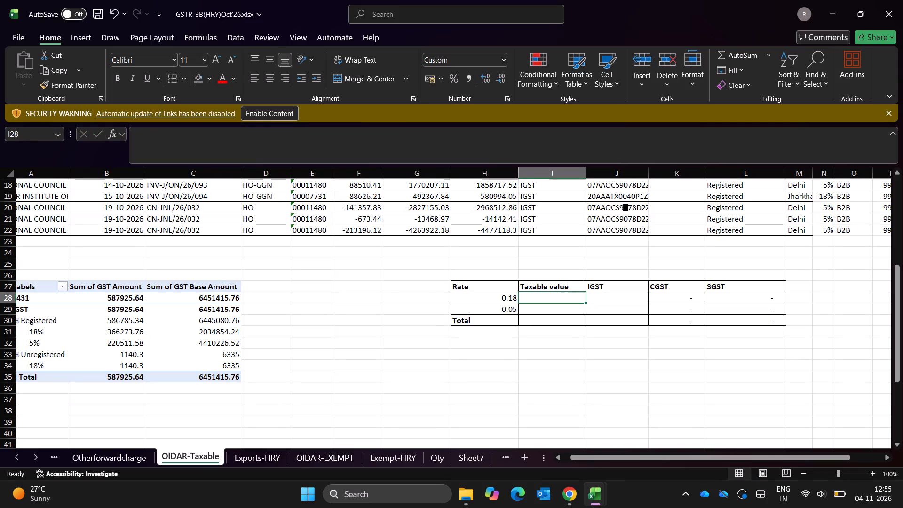
{"action": "type", "text": "=SUMOFS"}
{"action": "key", "text": "BackSpace"}
{"action": "key", "text": "BackSpace"}
{"action": "key", "text": "BackSpace"}
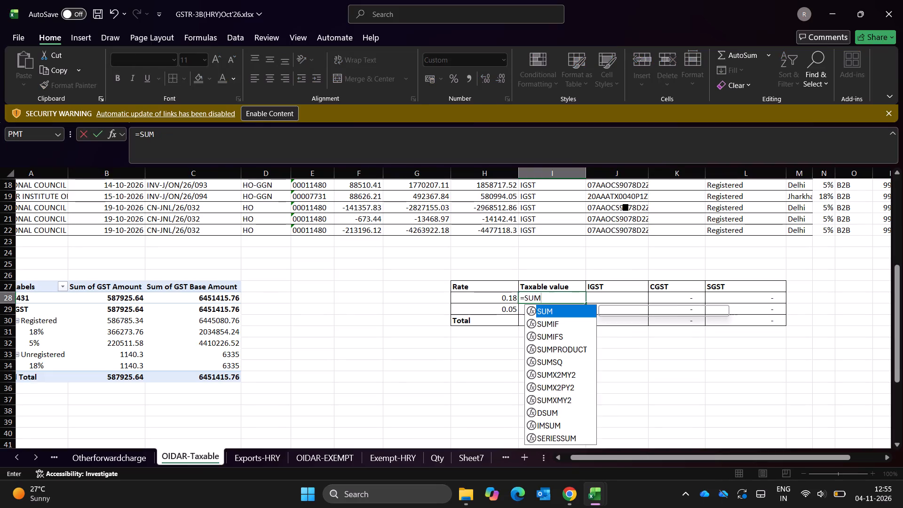
{"action": "type", "text": "IFS"}
{"action": "key", "text": "Tab"}
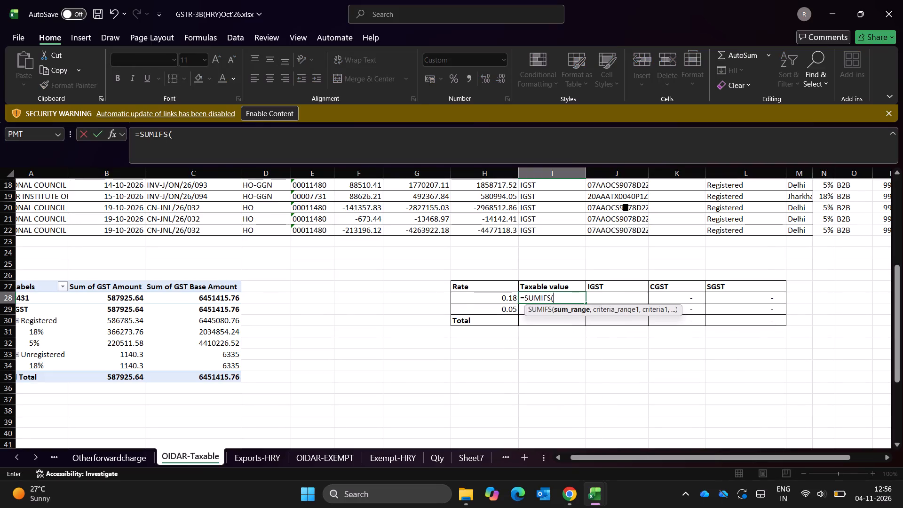
{"action": "key", "text": "Left"}
{"action": "key", "text": "Up"}
{"action": "key", "text": "Up"}
{"action": "key", "text": "ctrl+Up"}
{"action": "key", "text": "ctrl+Up"}
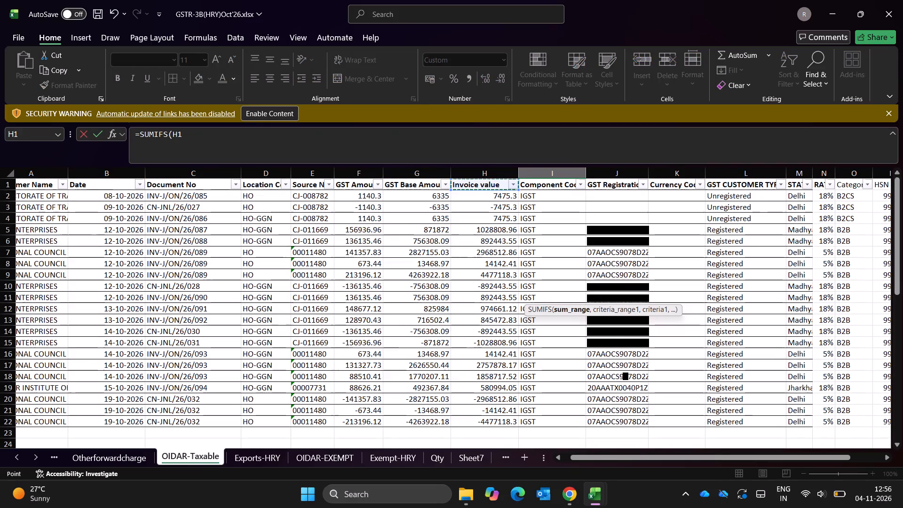
{"action": "left_click", "coordinate": [426, 174]}
{"action": "key", "text": "comma"}
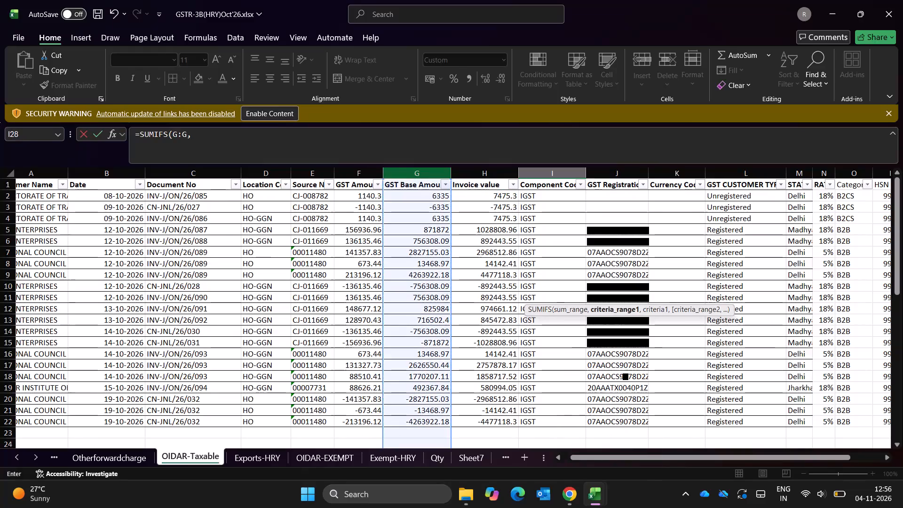
{"action": "key", "text": "Down"}
{"action": "key", "text": "Down"}
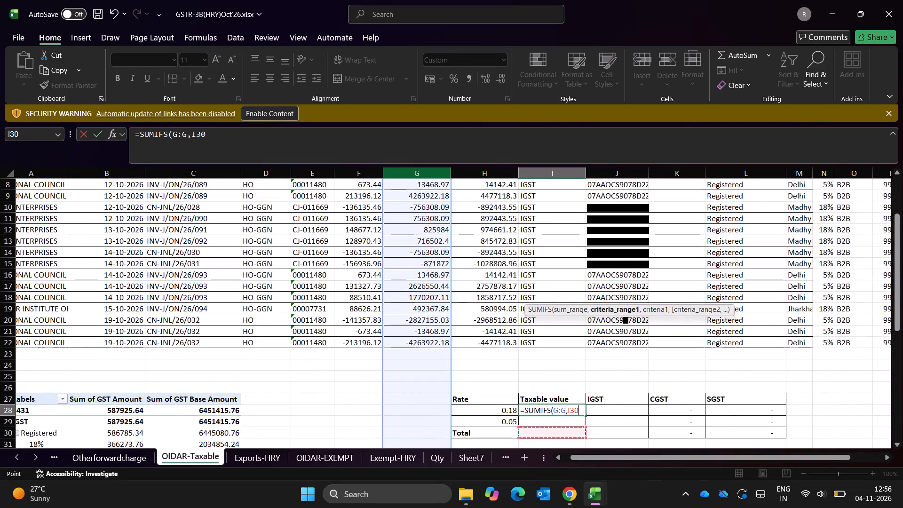
{"action": "left_click", "coordinate": [824, 176]}
{"action": "key", "text": "comma"}
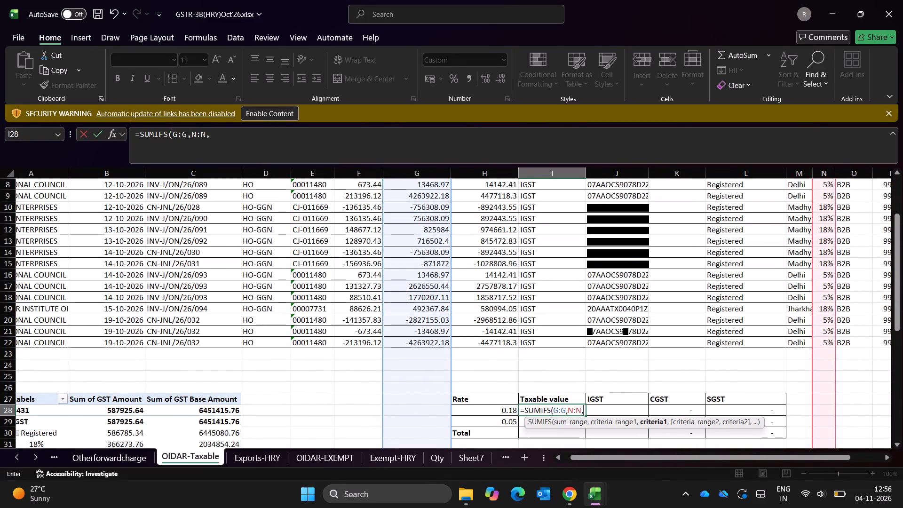
{"action": "left_click", "coordinate": [495, 411]}
{"action": "key", "text": "Return"}
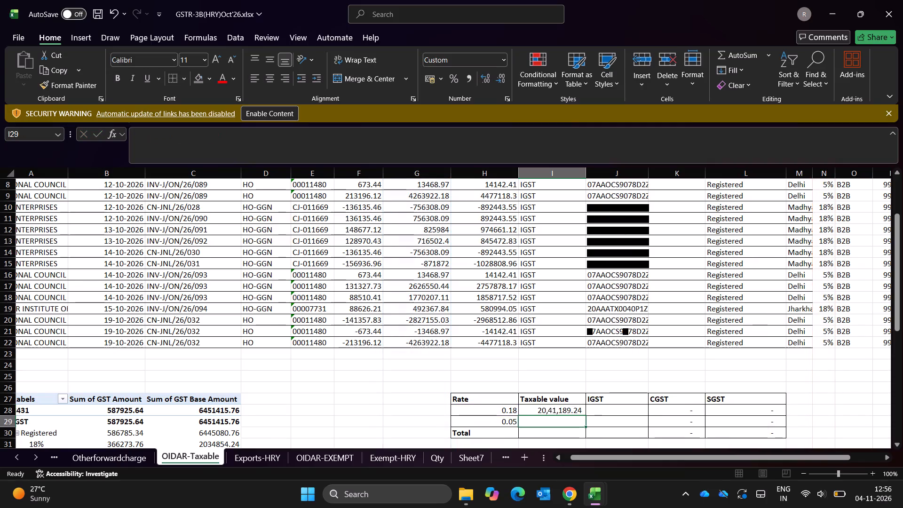
Fill the taxable value formula down from I28 to I29 for the 0.05 rate.
{"action": "key", "text": "Up"}
{"action": "key", "text": "shift+Down"}
{"action": "key", "text": "ctrl+d"}
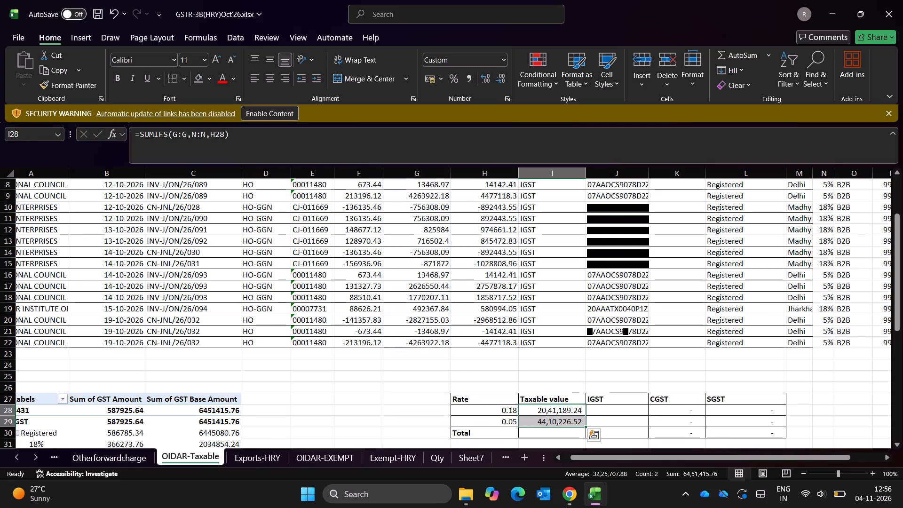
Total the 0.18 and 0.05 taxable values in I30 of the rate summary using AutoSum.
{"action": "key", "text": "shift+Down"}
{"action": "key", "text": "alt+equal"}
{"action": "key", "text": "Escape"}
{"action": "key", "text": "Down"}
{"action": "key", "text": "Up"}
{"action": "key", "text": "Up"}
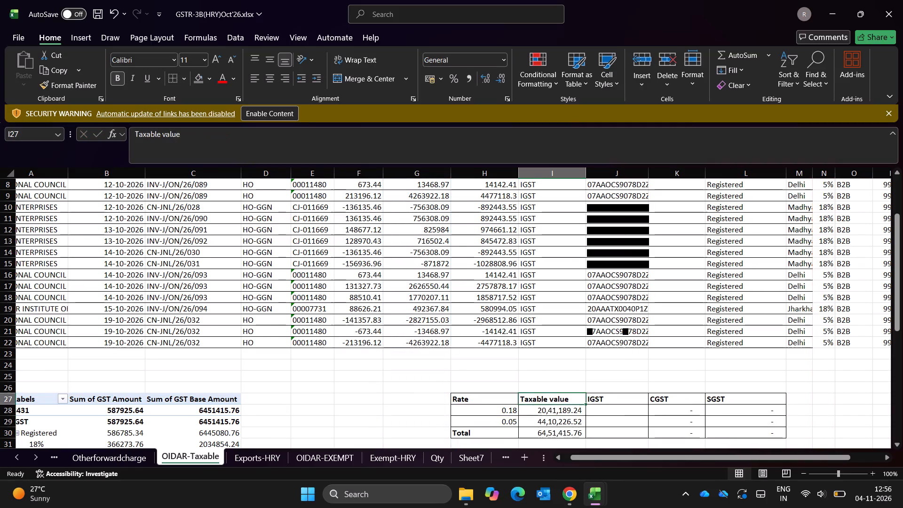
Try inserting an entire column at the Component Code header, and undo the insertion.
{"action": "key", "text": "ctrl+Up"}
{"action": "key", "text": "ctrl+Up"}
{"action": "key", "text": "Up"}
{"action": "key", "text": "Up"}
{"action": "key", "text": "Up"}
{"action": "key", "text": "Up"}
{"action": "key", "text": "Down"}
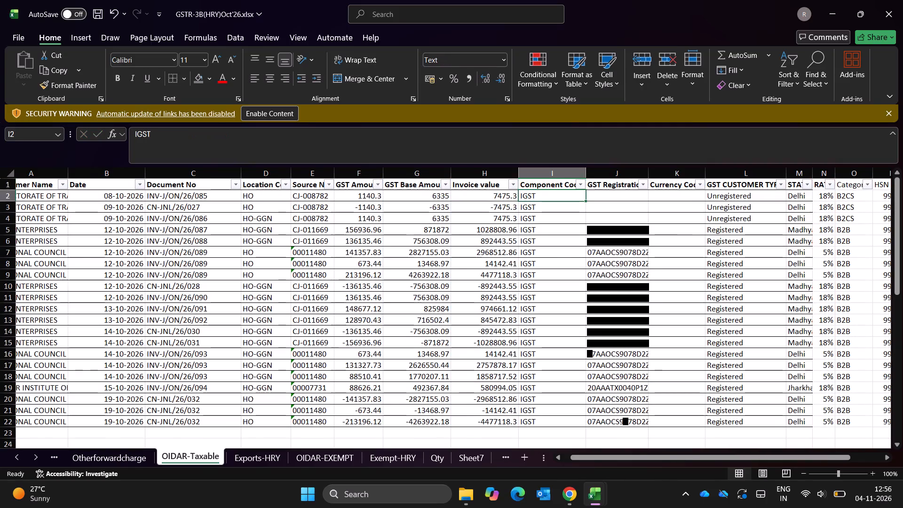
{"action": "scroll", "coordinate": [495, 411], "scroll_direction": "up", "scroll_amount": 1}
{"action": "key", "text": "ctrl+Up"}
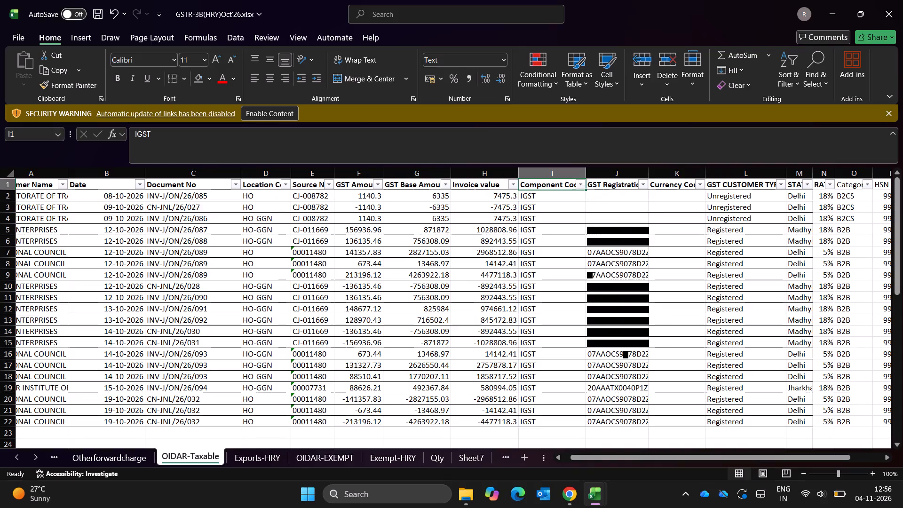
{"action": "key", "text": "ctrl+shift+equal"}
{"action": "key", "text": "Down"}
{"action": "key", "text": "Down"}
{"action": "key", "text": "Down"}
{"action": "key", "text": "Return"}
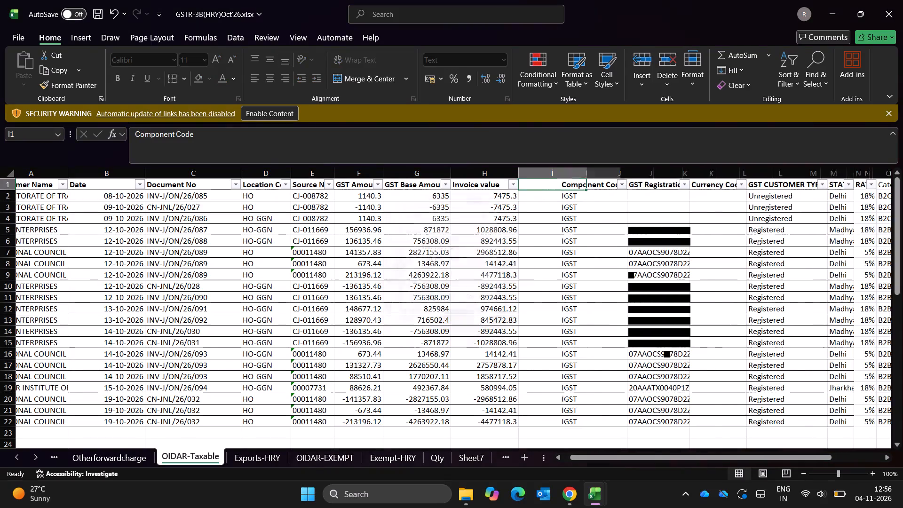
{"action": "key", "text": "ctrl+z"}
Insert an entire row above the data's header row.
{"action": "key", "text": "ctrl+shift+equal"}
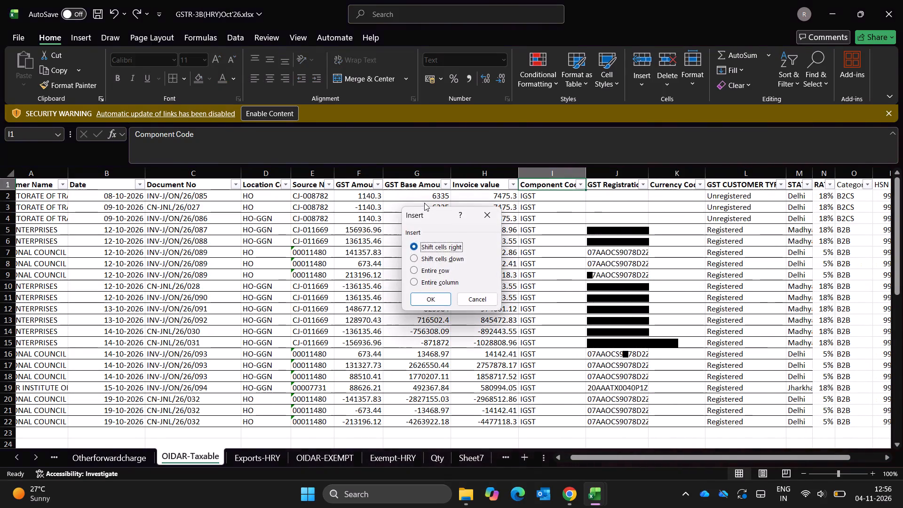
{"action": "key", "text": "Down"}
{"action": "key", "text": "Down"}
{"action": "key", "text": "Return"}
Enter =SUBTOTAL(9,F3:F23) in F1 above the GST Amount header.
{"action": "key", "text": "Left"}
{"action": "key", "text": "Left"}
{"action": "key", "text": "Left"}
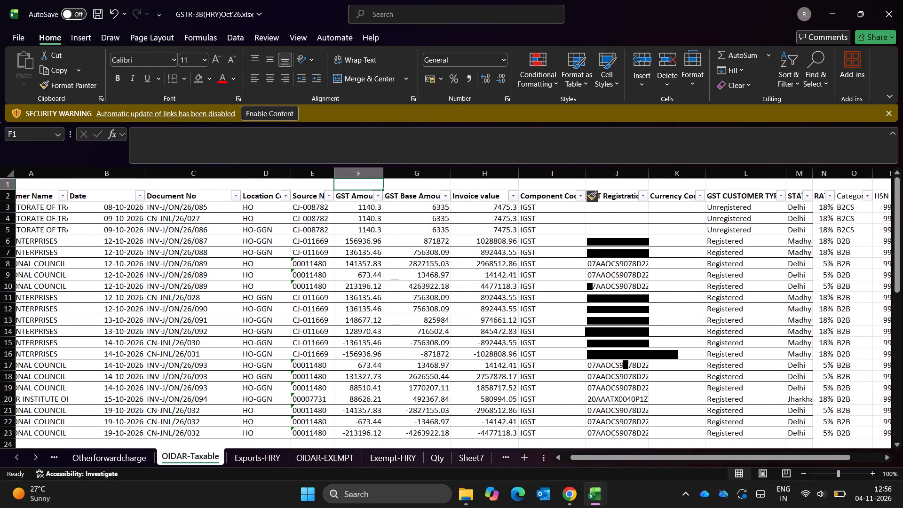
{"action": "type", "text": "=SUBTO"}
{"action": "key", "text": "Tab"}
{"action": "type", "text": "9,"}
{"action": "key", "text": "Down"}
{"action": "key", "text": "Down"}
{"action": "key", "text": "ctrl+shift+Down"}
{"action": "key", "text": "Return"}
{"action": "key", "text": "Up"}
{"action": "key", "text": "Up"}
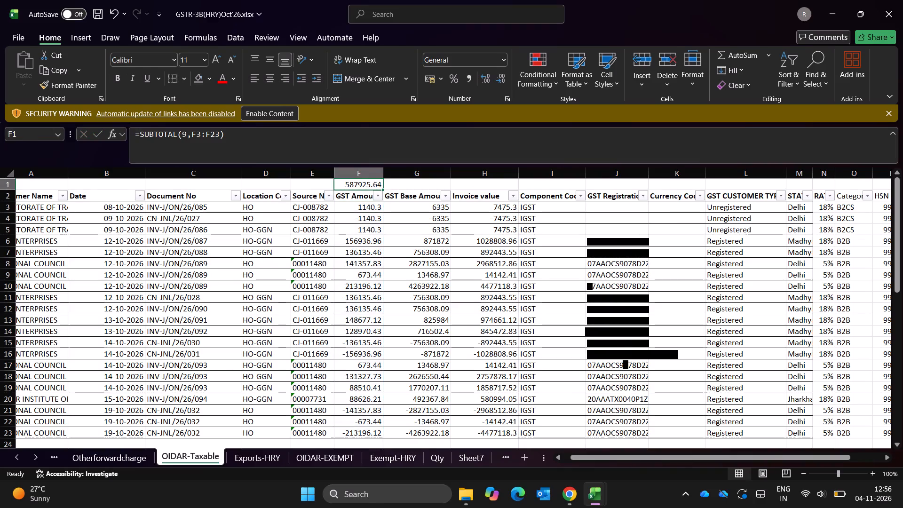
Fill the subtotal formula from F1 across to G1 and H1 for GST Base Amount and Invoice value.
{"action": "key", "text": "shift+Right"}
{"action": "key", "text": "shift+Right"}
{"action": "key", "text": "ctrl+r"}
Enter =SUBTOTAL(9,F:F,N:N,H29) in J29 as the IGST formula for the 0.18 rate.
{"action": "key", "text": "Down"}
{"action": "key", "text": "Down"}
{"action": "key", "text": "Down"}
{"action": "key", "text": "Down"}
{"action": "key", "text": "Right"}
{"action": "key", "text": "ctrl+Down"}
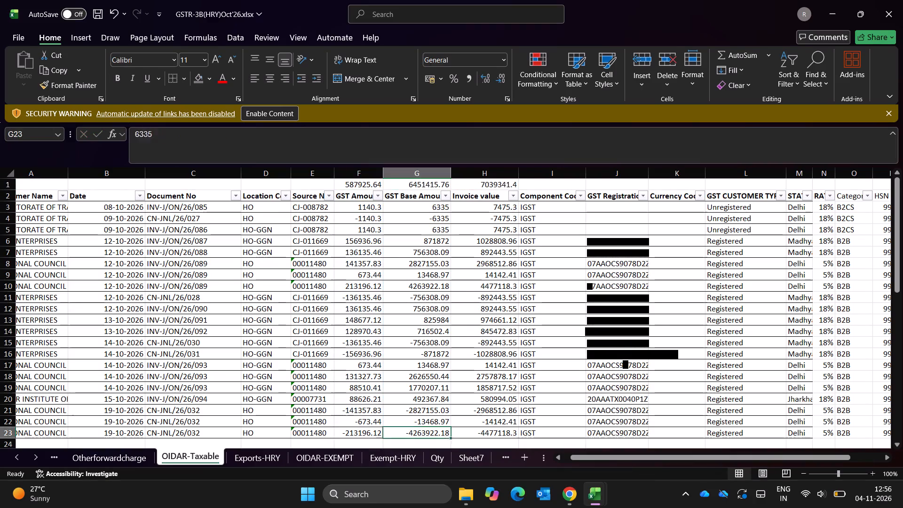
{"action": "key", "text": "Down"}
{"action": "key", "text": "Down"}
{"action": "key", "text": "Down"}
{"action": "key", "text": "Down"}
{"action": "key", "text": "Down"}
{"action": "key", "text": "Down"}
{"action": "key", "text": "Down"}
{"action": "key", "text": "Down"}
{"action": "key", "text": "Down"}
{"action": "key", "text": "Down"}
{"action": "key", "text": "Down"}
{"action": "key", "text": "Right"}
{"action": "key", "text": "Right"}
{"action": "key", "text": "Up"}
{"action": "key", "text": "Up"}
{"action": "key", "text": "Right"}
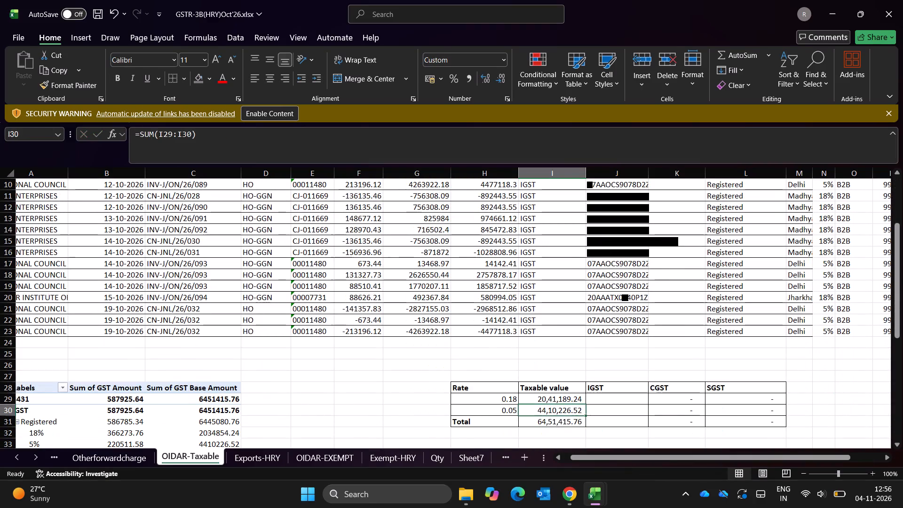
{"action": "key", "text": "Up"}
{"action": "type", "text": "=SUBTO"}
{"action": "key", "text": "Tab"}
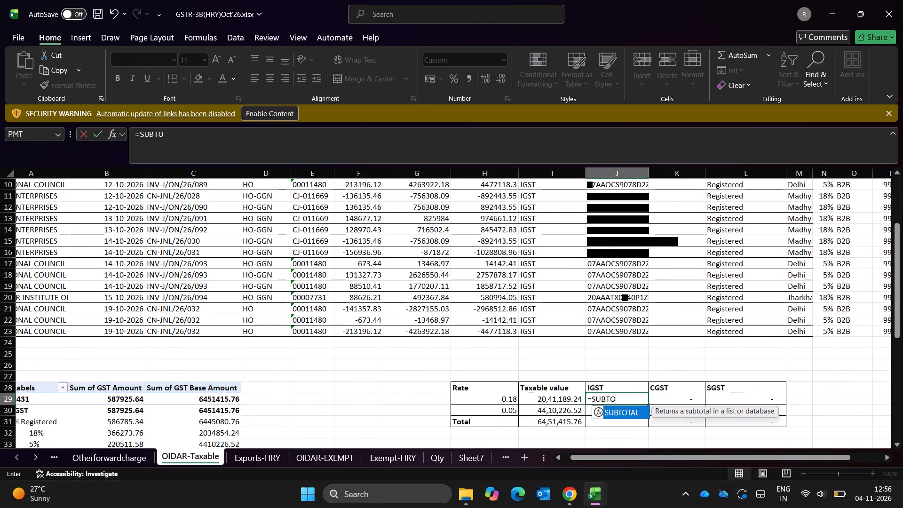
{"action": "type", "text": "9,"}
{"action": "key", "text": "ctrl+Up"}
{"action": "key", "text": "ctrl+Up"}
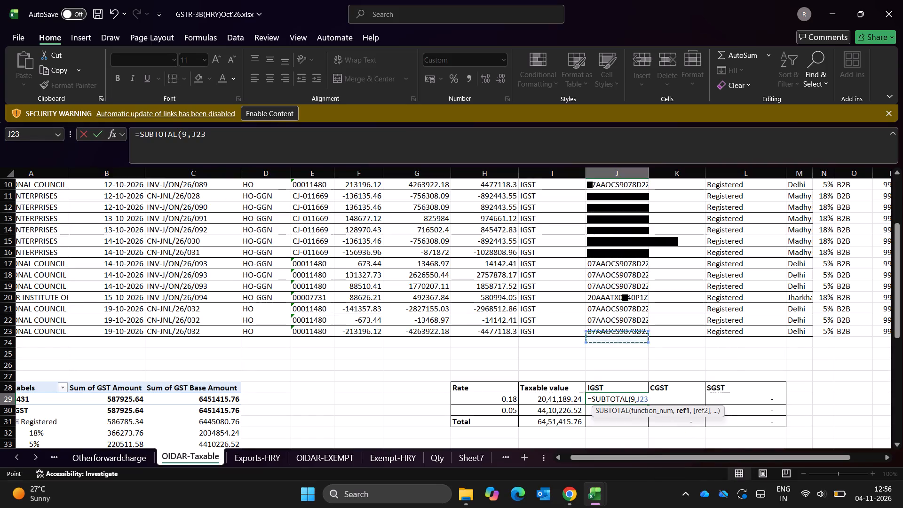
{"action": "key", "text": "ctrl+Up"}
{"action": "key", "text": "ctrl+Up"}
{"action": "key", "text": "ctrl+Up"}
{"action": "left_click", "coordinate": [354, 169]}
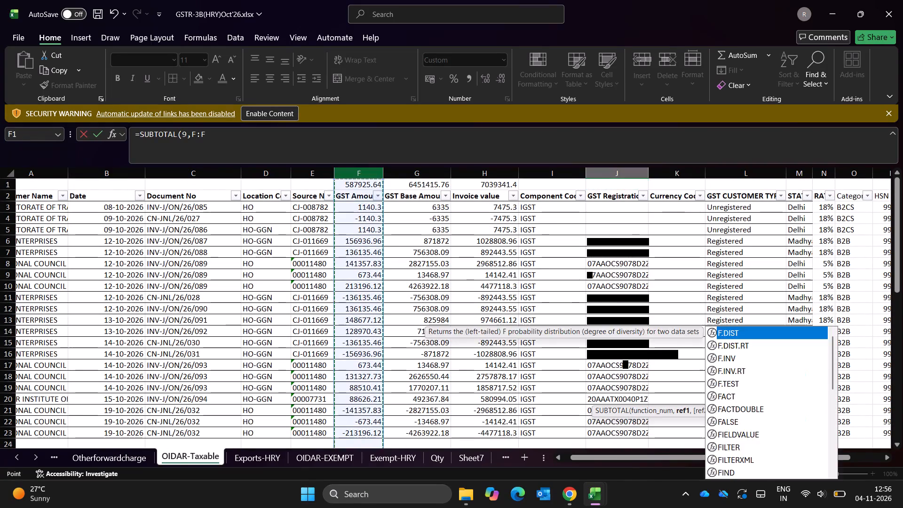
{"action": "key", "text": "comma"}
{"action": "key", "text": "Down"}
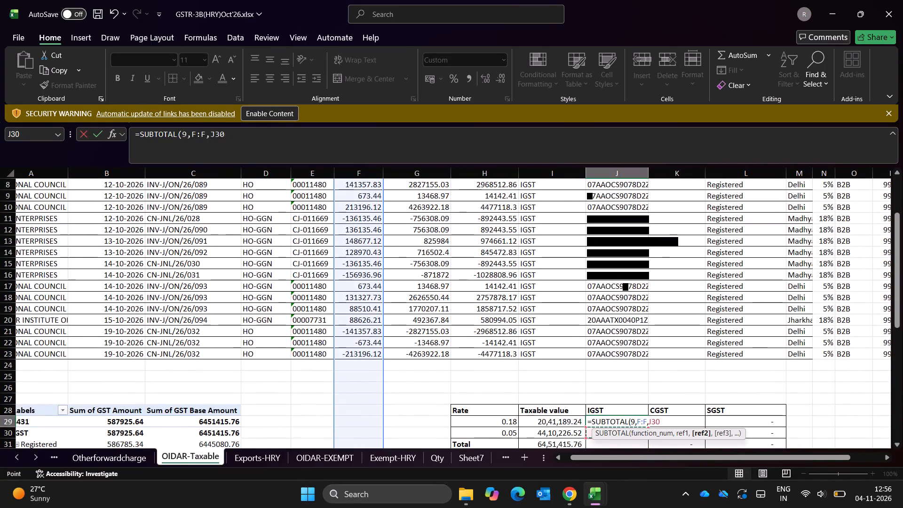
{"action": "left_click", "coordinate": [827, 171]}
{"action": "key", "text": "comma"}
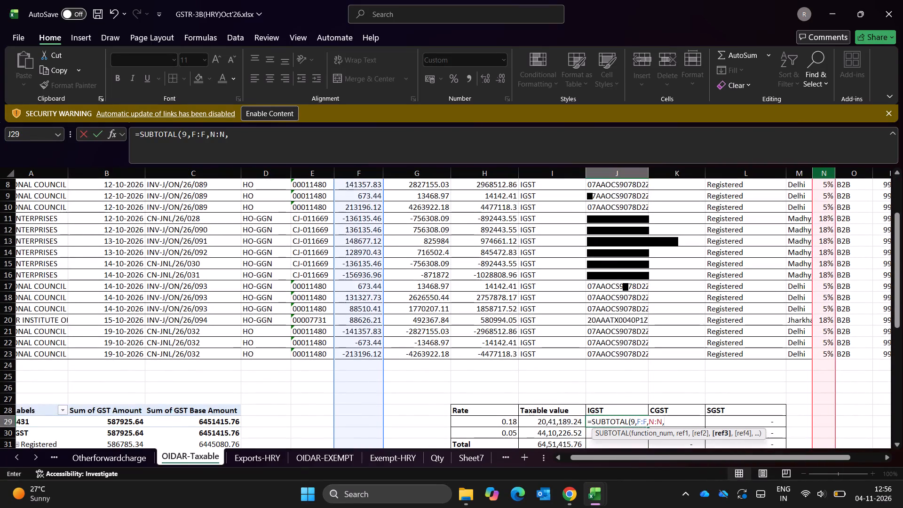
{"action": "scroll", "coordinate": [737, 234], "scroll_direction": "down", "scroll_amount": 1}
{"action": "scroll", "coordinate": [496, 238], "scroll_direction": "up", "scroll_amount": 1}
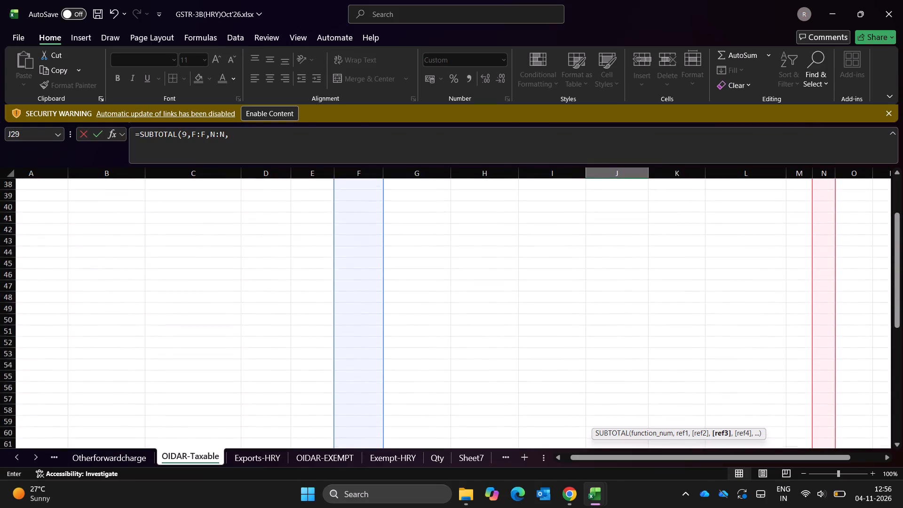
{"action": "scroll", "coordinate": [496, 238], "scroll_direction": "up", "scroll_amount": 1}
{"action": "left_click", "coordinate": [491, 302]}
{"action": "key", "text": "Return"}
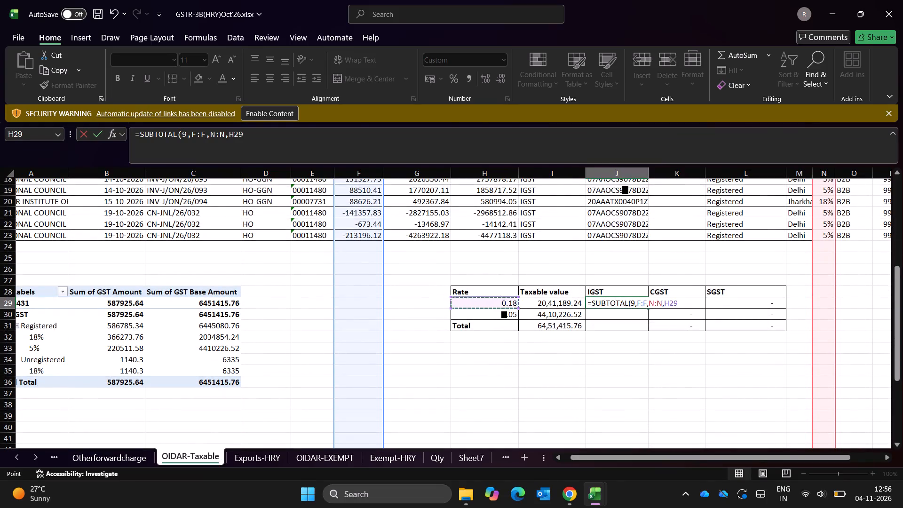
Fill the IGST formula down from J29 to J30 for the 0.05 rate.
{"action": "key", "text": "Up"}
{"action": "key", "text": "shift+Down"}
{"action": "key", "text": "ctrl+r"}
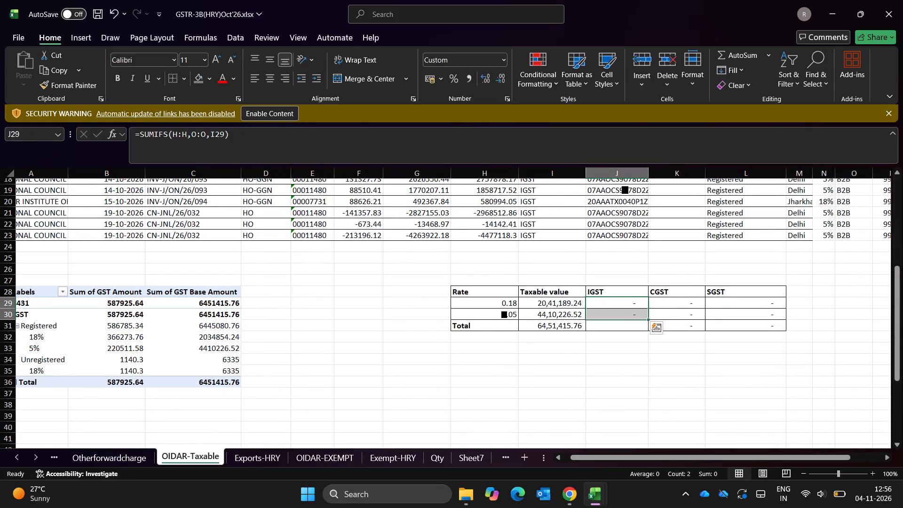
{"action": "key", "text": "ctrl+z"}
{"action": "key", "text": "ctrl+d"}
{"action": "key", "text": "Escape"}
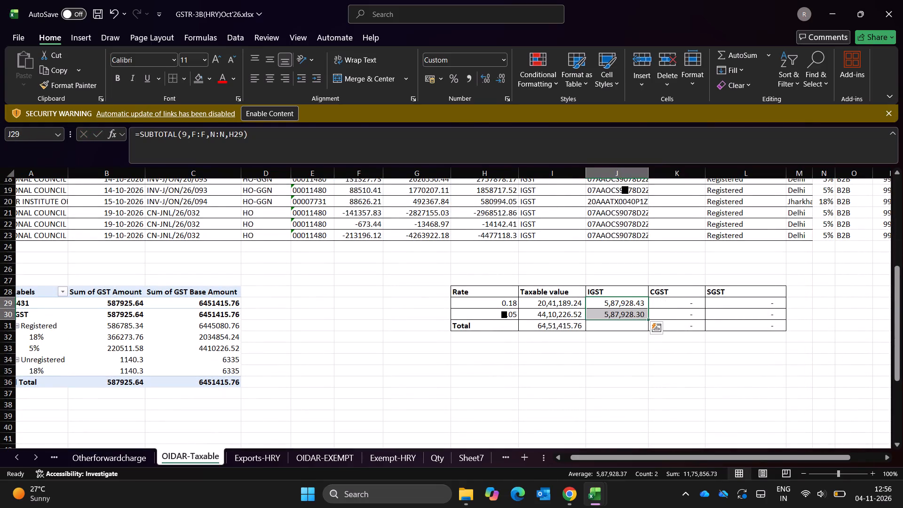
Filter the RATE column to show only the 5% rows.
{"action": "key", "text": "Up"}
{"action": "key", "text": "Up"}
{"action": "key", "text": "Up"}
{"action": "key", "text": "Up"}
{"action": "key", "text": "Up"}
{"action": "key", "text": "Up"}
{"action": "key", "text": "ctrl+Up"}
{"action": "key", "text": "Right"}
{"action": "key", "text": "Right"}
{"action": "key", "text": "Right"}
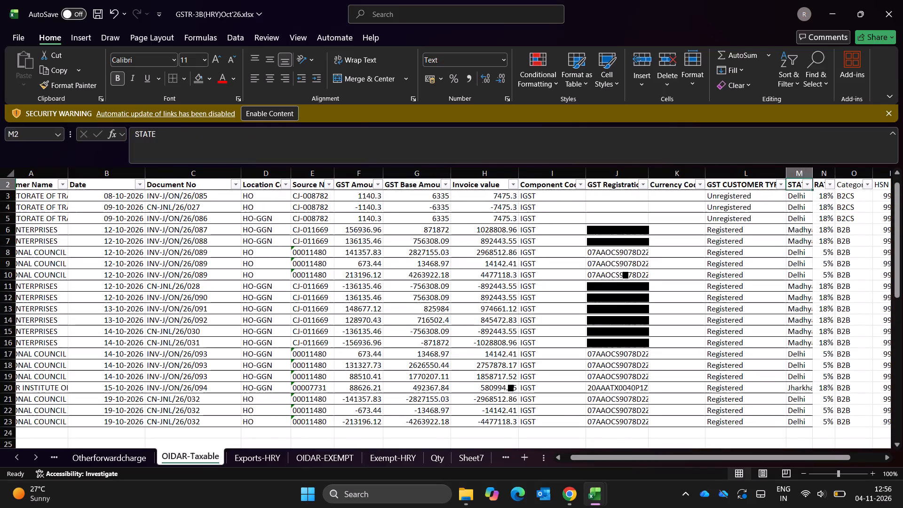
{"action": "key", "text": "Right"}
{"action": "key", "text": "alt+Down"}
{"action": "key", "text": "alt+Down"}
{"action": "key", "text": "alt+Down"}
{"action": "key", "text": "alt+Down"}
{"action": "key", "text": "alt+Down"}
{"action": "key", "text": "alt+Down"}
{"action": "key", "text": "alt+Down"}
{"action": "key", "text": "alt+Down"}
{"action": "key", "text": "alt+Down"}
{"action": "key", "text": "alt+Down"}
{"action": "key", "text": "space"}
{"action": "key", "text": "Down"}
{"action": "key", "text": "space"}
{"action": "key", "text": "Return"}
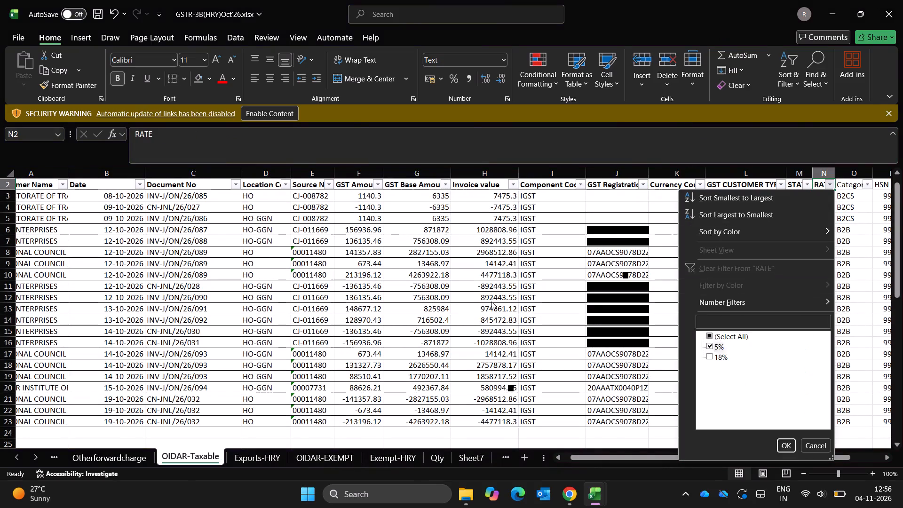
Select the GST Amount values of the filtered 5% rows to check their sum against the IGST summary.
{"action": "key", "text": "Left"}
{"action": "key", "text": "Left"}
{"action": "key", "text": "ctrl+Up"}
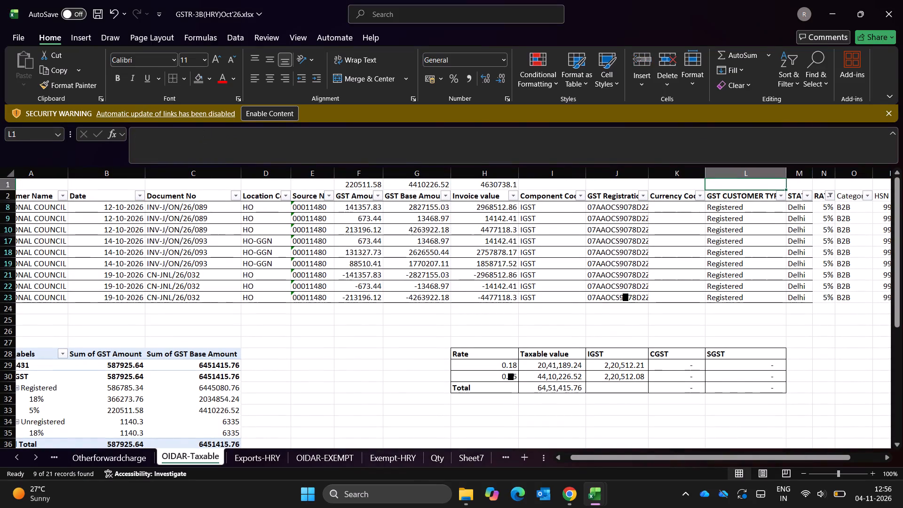
{"action": "key", "text": "Down"}
{"action": "key", "text": "Down"}
{"action": "key", "text": "Left"}
{"action": "key", "text": "Left"}
{"action": "key", "text": "Left"}
{"action": "key", "text": "Left"}
{"action": "key", "text": "Left"}
{"action": "key", "text": "Left"}
{"action": "key", "text": "Left"}
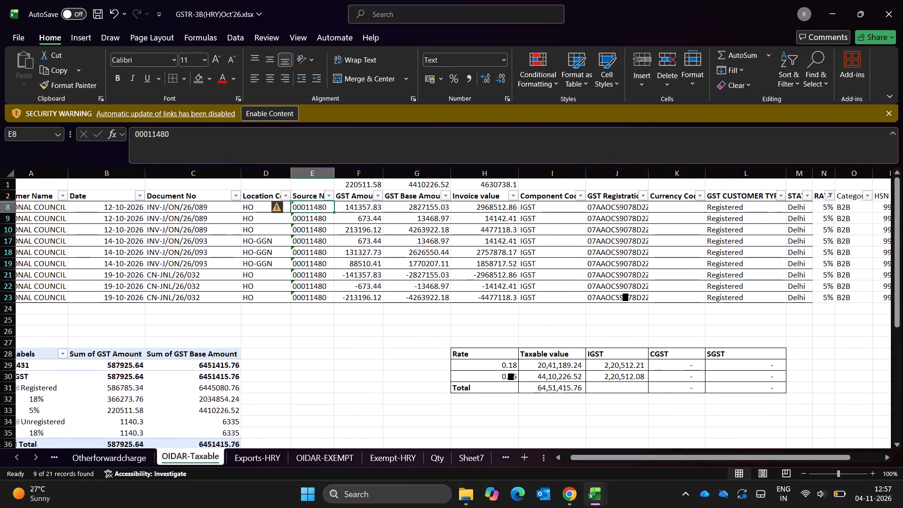
{"action": "key", "text": "Right"}
{"action": "key", "text": "ctrl+shift+Down"}
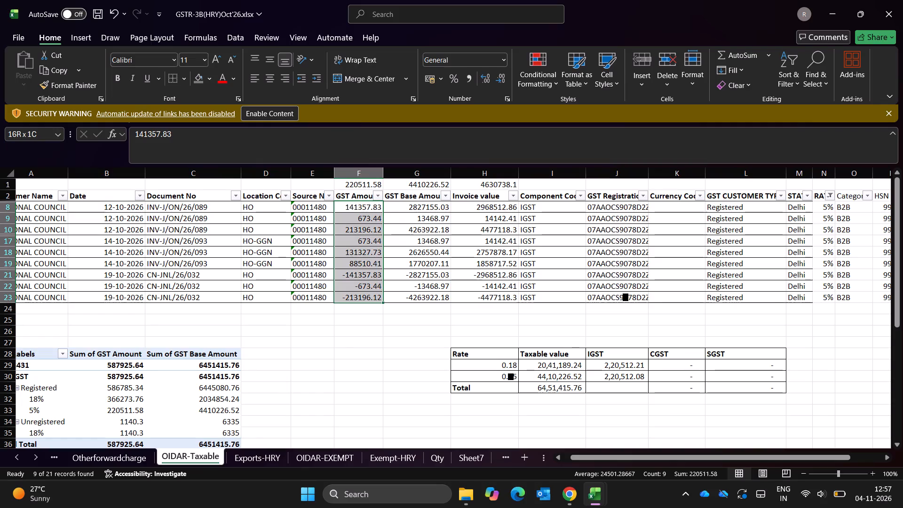
Change the RATE column filter to show only the 18% rows.
{"action": "key", "text": "Up"}
{"action": "key", "text": "Right"}
{"action": "key", "text": "Right"}
{"action": "key", "text": "Right"}
{"action": "key", "text": "Right"}
{"action": "key", "text": "Right"}
{"action": "key", "text": "Right"}
{"action": "key", "text": "Right"}
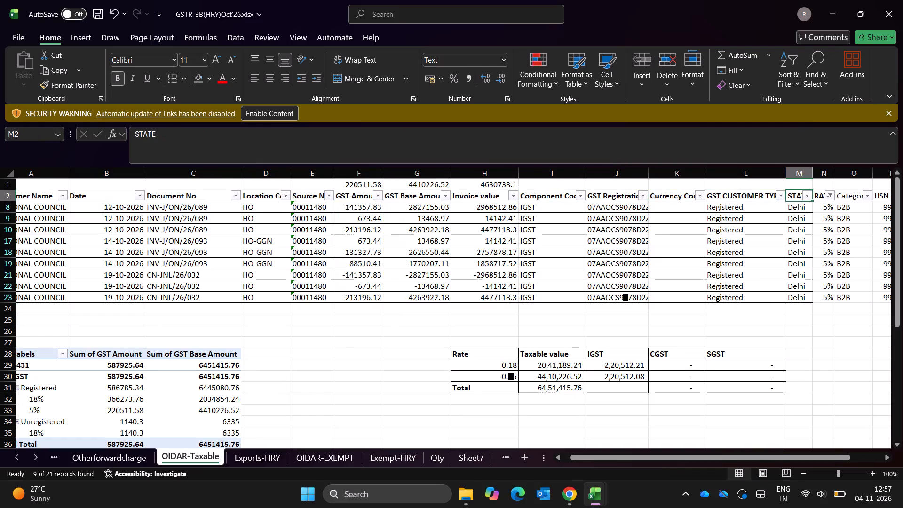
{"action": "key", "text": "Right"}
{"action": "key", "text": "alt+Down"}
{"action": "key", "text": "alt+Down"}
{"action": "key", "text": "alt+Down"}
{"action": "key", "text": "alt+Down"}
{"action": "key", "text": "alt+Down"}
{"action": "key", "text": "alt+Down"}
{"action": "key", "text": "alt+Down"}
{"action": "key", "text": "alt+Down"}
{"action": "key", "text": "alt+Down"}
{"action": "key", "text": "alt+Down"}
{"action": "key", "text": "alt+Down"}
{"action": "key", "text": "space"}
{"action": "key", "text": "Down"}
{"action": "key", "text": "space"}
{"action": "key", "text": "Return"}
{"action": "key", "text": "Left"}
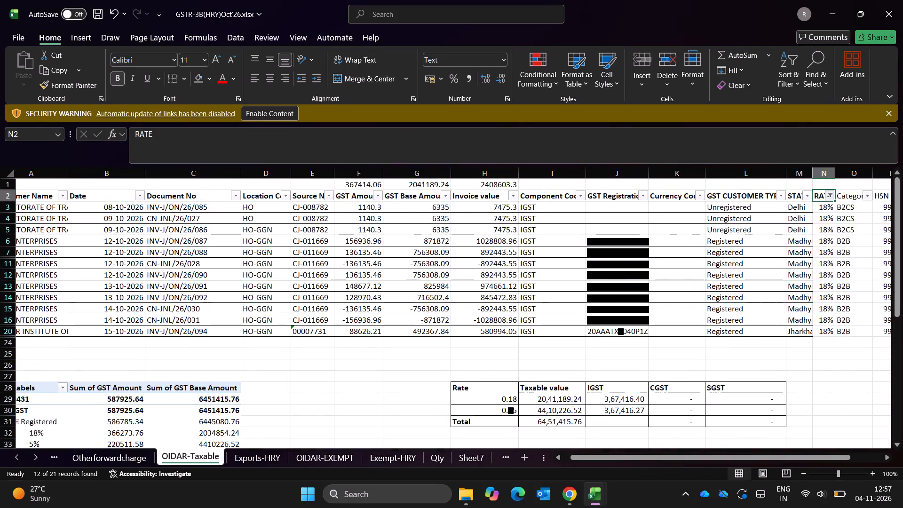
Reset the RATE column filter to include both the 5% and 18% rows.
{"action": "key", "text": "Left"}
{"action": "key", "text": "Left"}
{"action": "key", "text": "Left"}
{"action": "key", "text": "Left"}
{"action": "key", "text": "Left"}
{"action": "key", "text": "Left"}
{"action": "key", "text": "Right"}
{"action": "key", "text": "Right"}
{"action": "key", "text": "Right"}
{"action": "key", "text": "Right"}
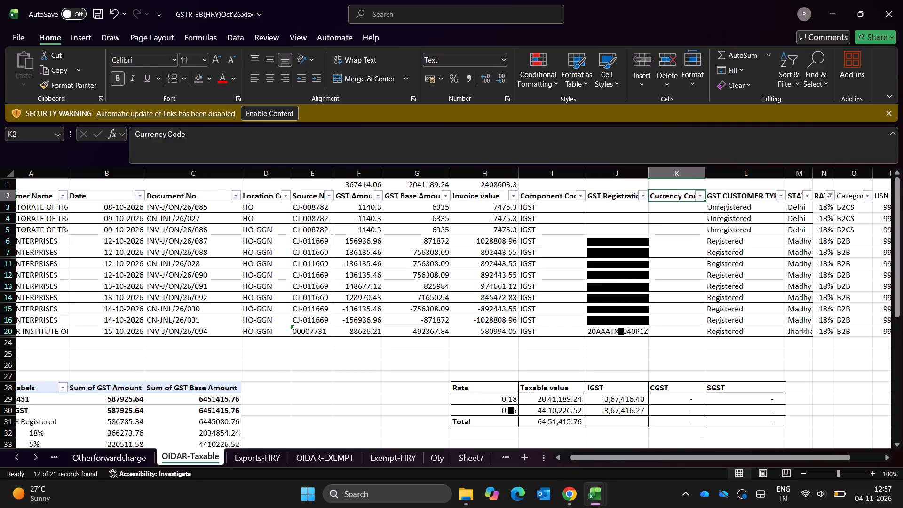
{"action": "key", "text": "Right"}
{"action": "key", "text": "Right"}
{"action": "key", "text": "Right"}
{"action": "key", "text": "alt+Down"}
{"action": "key", "text": "alt+Down"}
{"action": "key", "text": "alt+Down"}
{"action": "key", "text": "alt+Down"}
{"action": "key", "text": "alt+Down"}
{"action": "key", "text": "alt+Down"}
{"action": "key", "text": "alt+Down"}
{"action": "key", "text": "alt+Down"}
{"action": "key", "text": "alt+Down"}
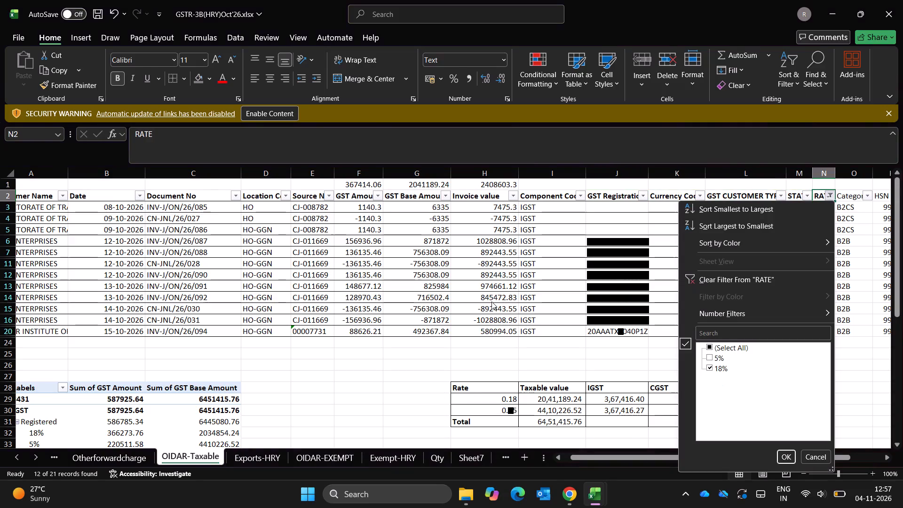
{"action": "key", "text": "Down"}
{"action": "key", "text": "space"}
{"action": "key", "text": "Return"}
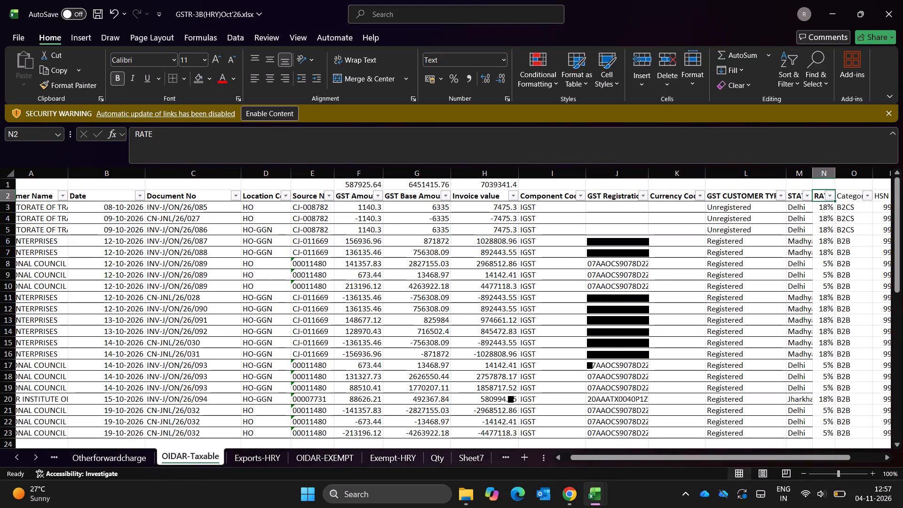
Clear the SUBTOTAL formulas from IGST cells J29:J30 in the rate-wise summary.
{"action": "key", "text": "ctrl+Down"}
{"action": "key", "text": "Down"}
{"action": "key", "text": "Down"}
{"action": "key", "text": "Down"}
{"action": "key", "text": "Down"}
{"action": "key", "text": "Down"}
{"action": "key", "text": "Down"}
{"action": "key", "text": "Down"}
{"action": "key", "text": "Down"}
{"action": "key", "text": "Down"}
{"action": "key", "text": "Down"}
{"action": "key", "text": "Down"}
{"action": "key", "text": "Left"}
{"action": "key", "text": "Left"}
{"action": "key", "text": "Left"}
{"action": "key", "text": "Left"}
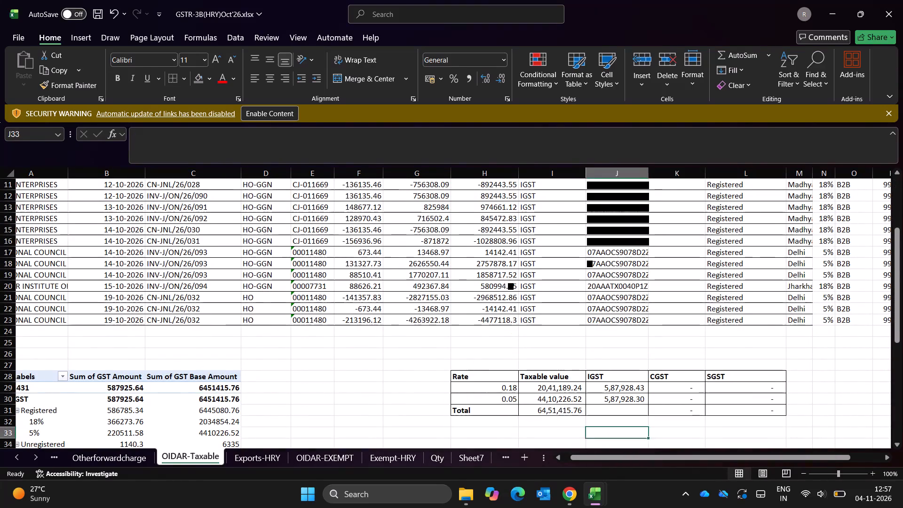
{"action": "key", "text": "Left"}
{"action": "key", "text": "Left"}
{"action": "key", "text": "Up"}
{"action": "key", "text": "Up"}
{"action": "key", "text": "Up"}
{"action": "key", "text": "Up"}
{"action": "key", "text": "Up"}
{"action": "key", "text": "Up"}
{"action": "key", "text": "Up"}
{"action": "key", "text": "Down"}
{"action": "key", "text": "Down"}
{"action": "key", "text": "Down"}
{"action": "key", "text": "Right"}
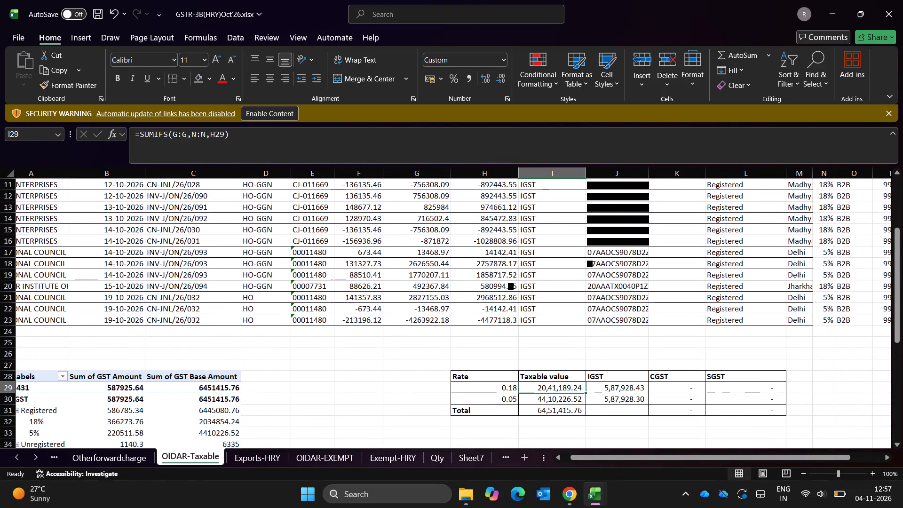
{"action": "key", "text": "Right"}
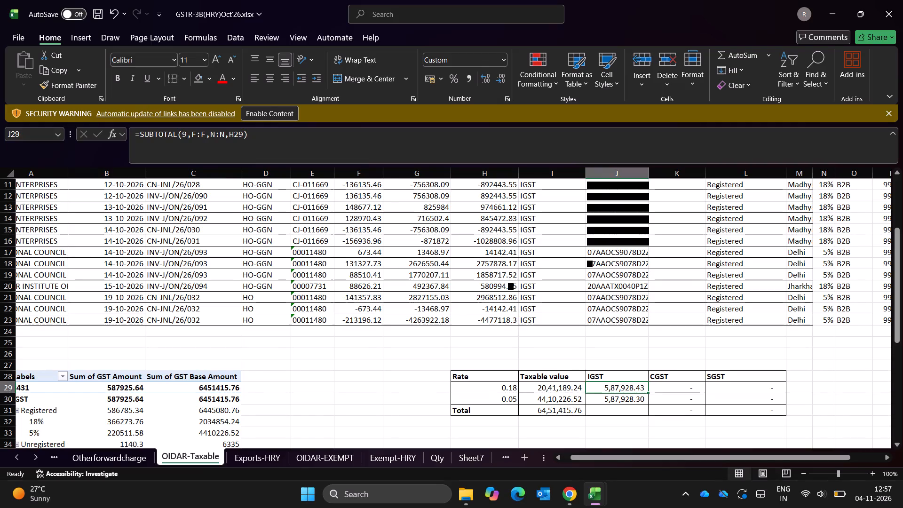
{"action": "key", "text": "shift+Down"}
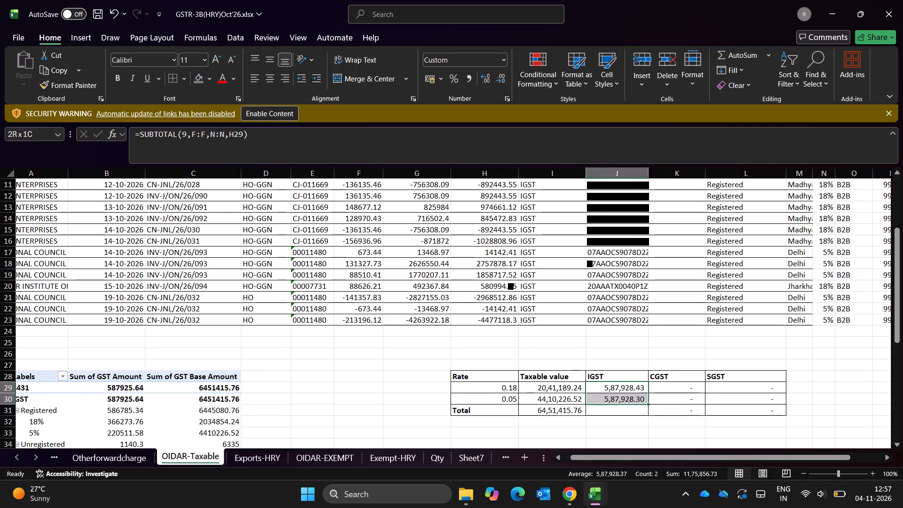
{"action": "key", "text": "Delete"}
Enter =SUMIFS(F:F,N:N,H29) in J29 to calculate IGST for the 0.18 rate.
{"action": "key", "text": "Left"}
{"action": "key", "text": "Up"}
{"action": "key", "text": "Right"}
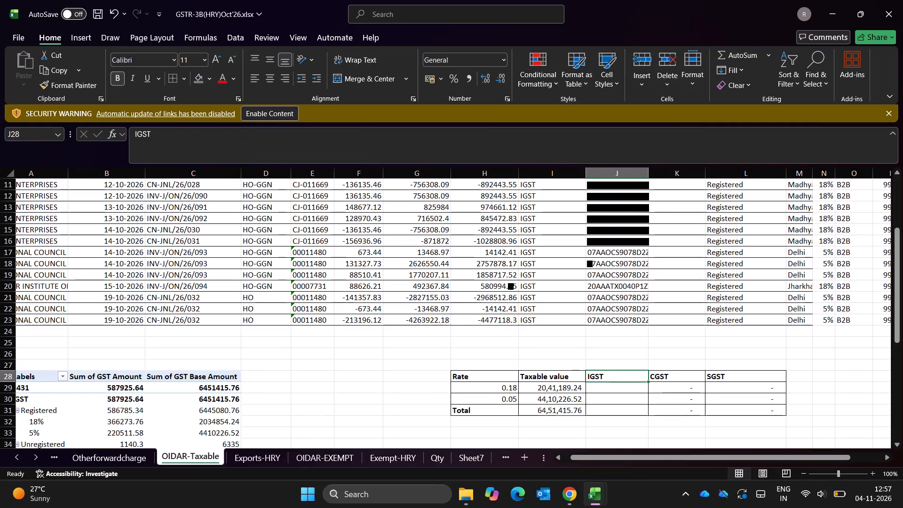
{"action": "key", "text": "Down"}
{"action": "type", "text": "=SUMIFS"}
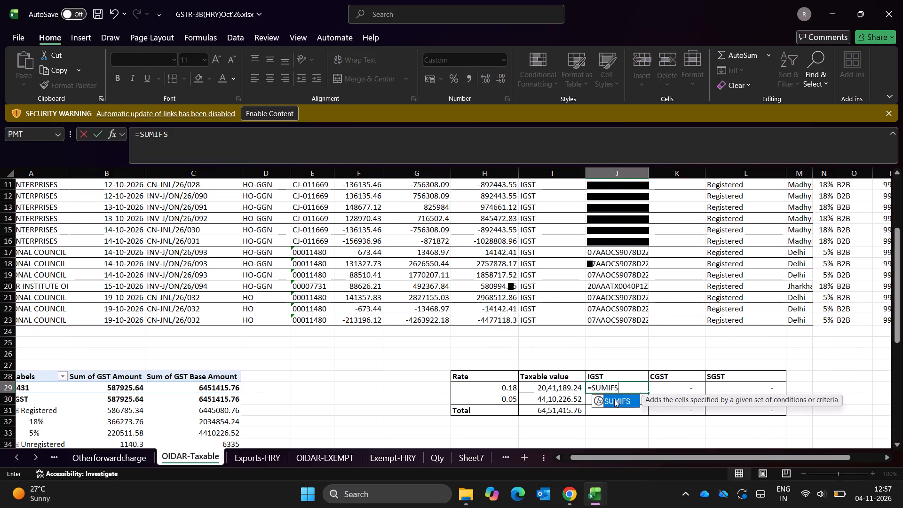
{"action": "key", "text": "Tab"}
{"action": "key", "text": "ctrl+Up"}
{"action": "key", "text": "ctrl+Up"}
{"action": "key", "text": "ctrl+Up"}
{"action": "key", "text": "ctrl+Up"}
{"action": "key", "text": "ctrl+Up"}
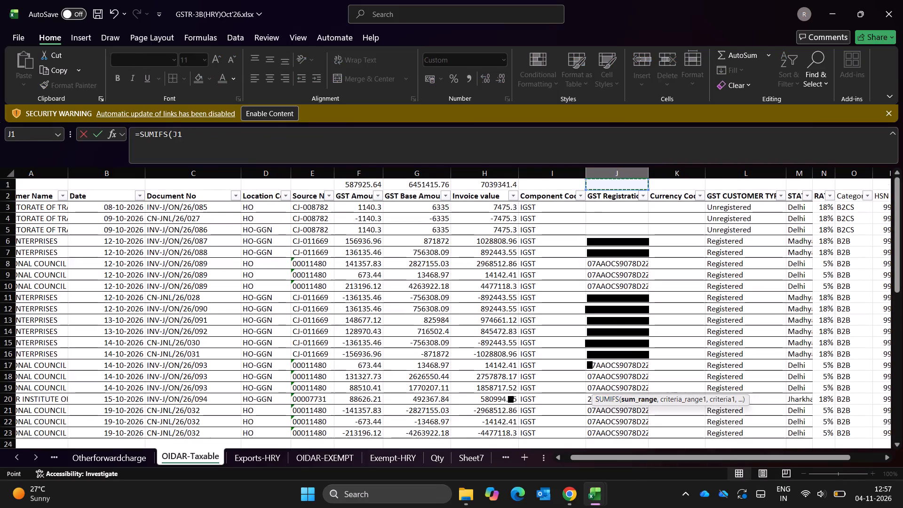
{"action": "left_click", "coordinate": [365, 174]}
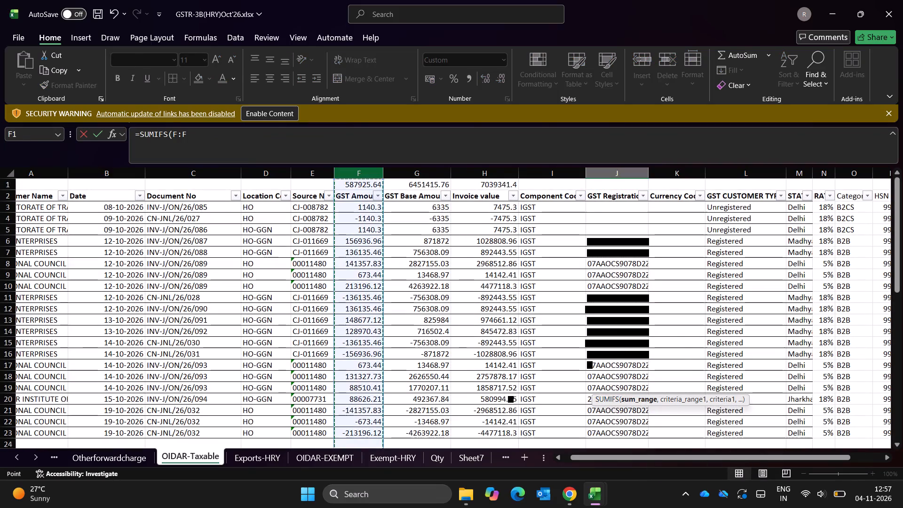
{"action": "key", "text": "comma"}
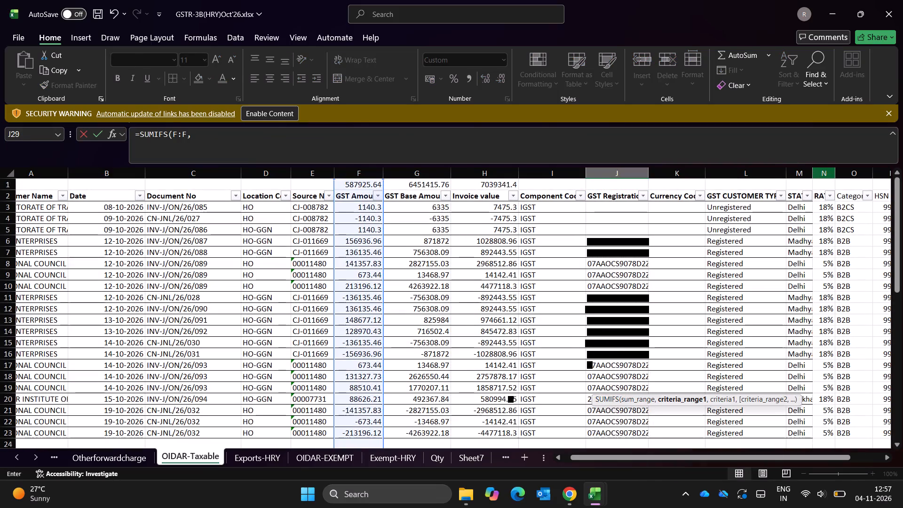
{"action": "left_click", "coordinate": [826, 175]}
{"action": "key", "text": "comma"}
{"action": "key", "text": "Down"}
{"action": "key", "text": "Down"}
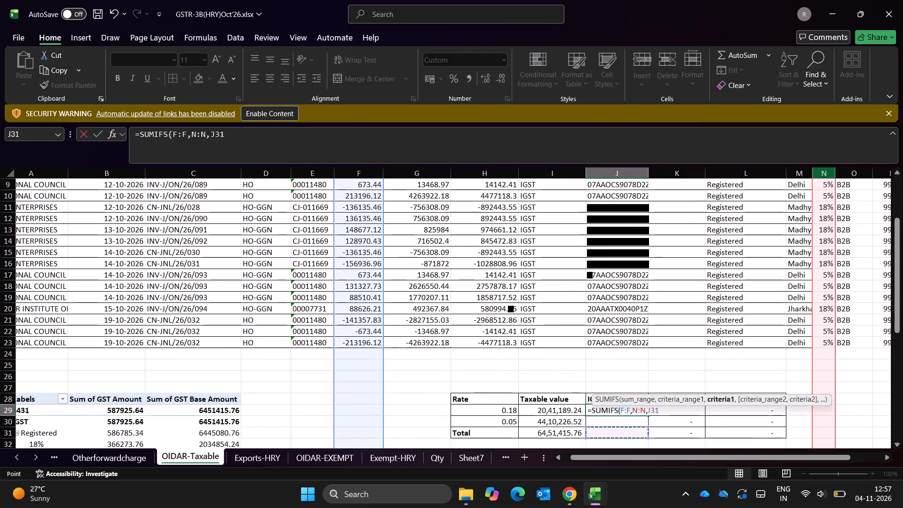
{"action": "key", "text": "Left"}
{"action": "key", "text": "Left"}
{"action": "key", "text": "Left"}
{"action": "key", "text": "Up"}
{"action": "key", "text": "Right"}
{"action": "key", "text": "Up"}
{"action": "key", "text": "Return"}
{"action": "key", "text": "Up"}
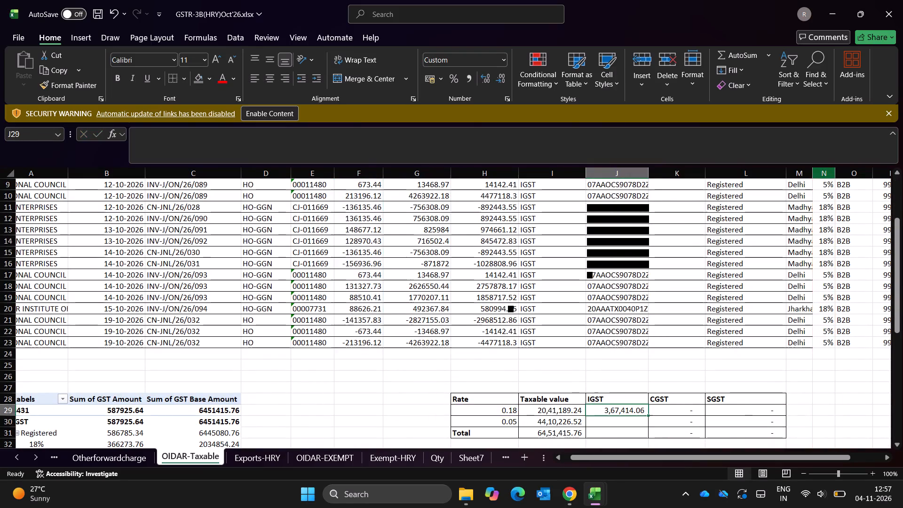
Fill the IGST SUMIFS formula down from J29 to J30 for the 0.05 rate.
{"action": "key", "text": "shift+Down"}
{"action": "key", "text": "ctrl+d"}
AutoSum the two IGST amounts into J31 in the summary's Total row.
{"action": "key", "text": "Up"}
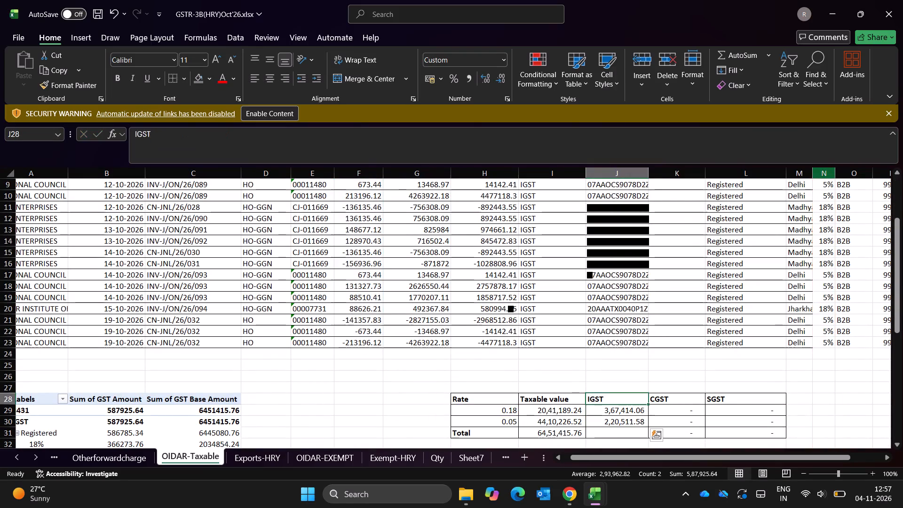
{"action": "key", "text": "Up"}
{"action": "key", "text": "Up"}
{"action": "key", "text": "Up"}
{"action": "key", "text": "Down"}
{"action": "key", "text": "Down"}
{"action": "key", "text": "Down"}
{"action": "key", "text": "Down"}
{"action": "key", "text": "shift+Down"}
{"action": "key", "text": "shift+Down"}
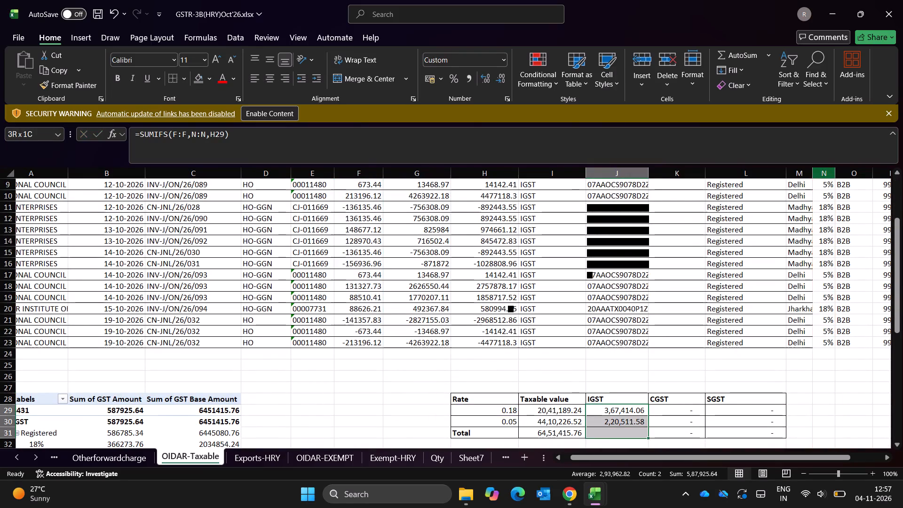
{"action": "key", "text": "alt+equal"}
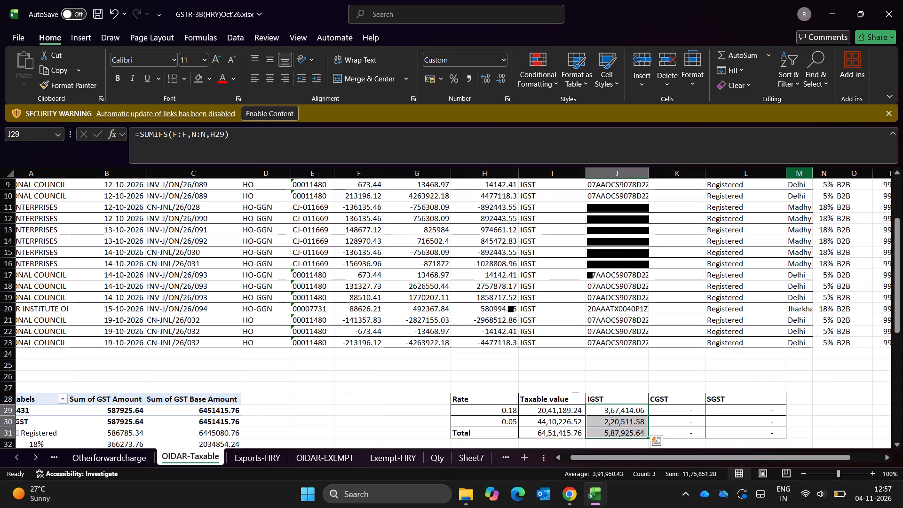
Review the finished OIDAR-Taxable summary and the amount pivot beneath the Exports-HRY data.
{"action": "left_click", "coordinate": [643, 366]}
{"action": "scroll", "coordinate": [643, 366], "scroll_direction": "down", "scroll_amount": 1}
{"action": "scroll", "coordinate": [643, 366], "scroll_direction": "right", "scroll_amount": 1}
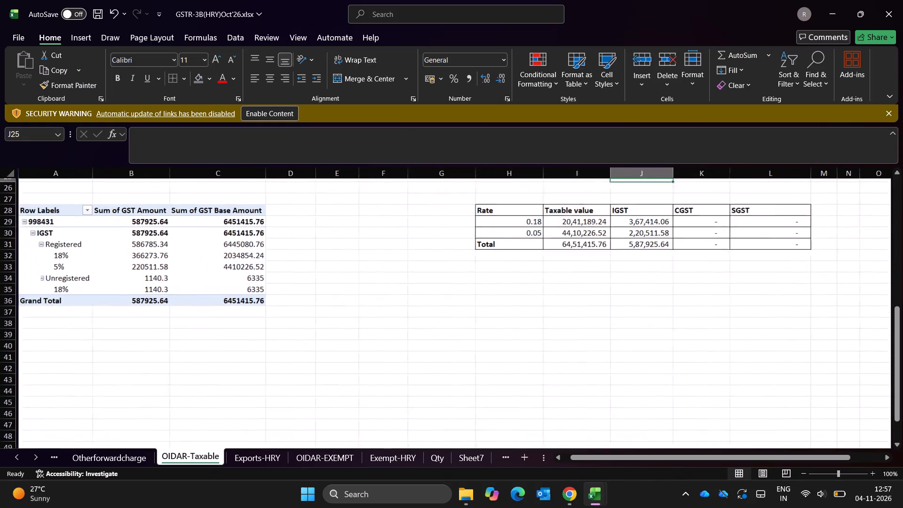
{"action": "scroll", "coordinate": [643, 366], "scroll_direction": "right", "scroll_amount": 1}
{"action": "left_click", "coordinate": [263, 463]}
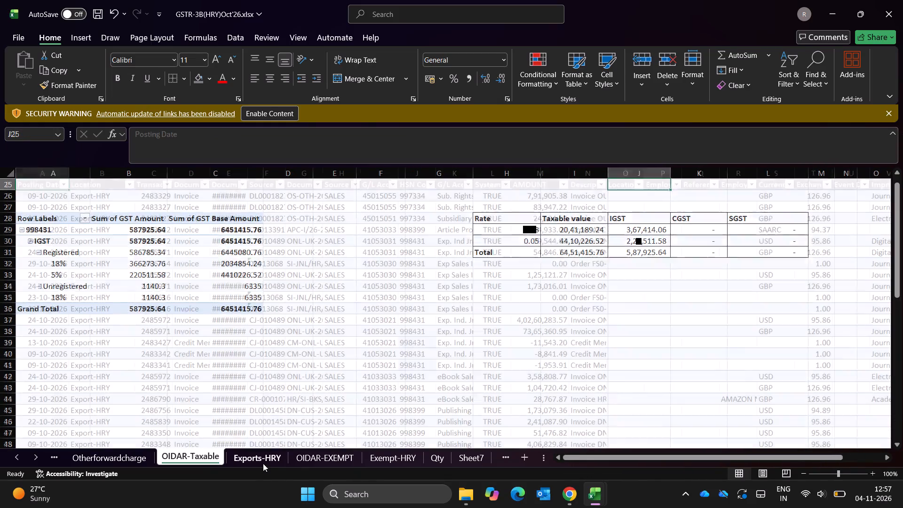
{"action": "scroll", "coordinate": [284, 396], "scroll_direction": "down", "scroll_amount": 7}
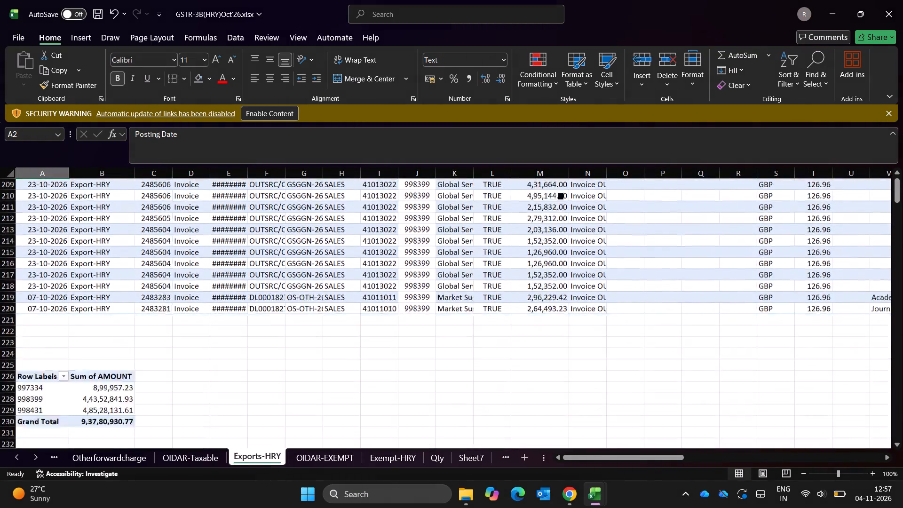
{"action": "scroll", "coordinate": [284, 396], "scroll_direction": "down", "scroll_amount": 1}
{"action": "scroll", "coordinate": [284, 396], "scroll_direction": "up", "scroll_amount": 3}
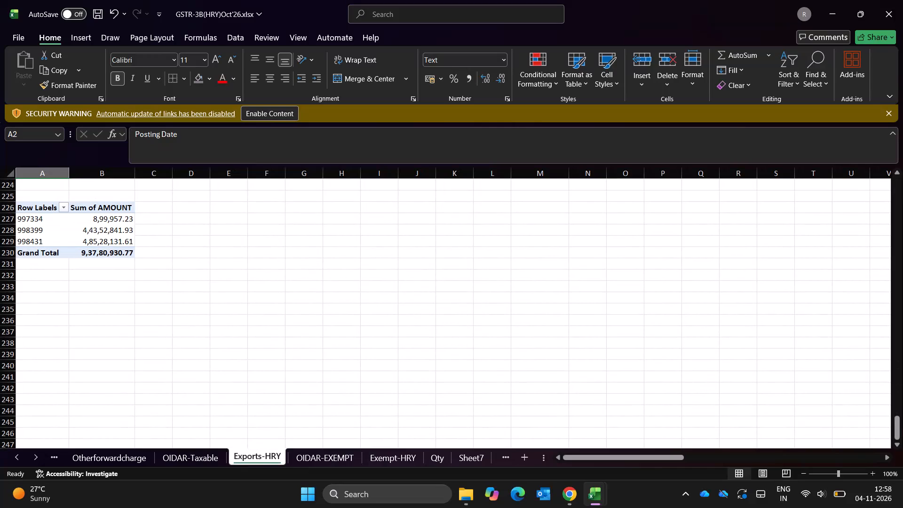
On the Otherforwardcharge sheet, enter .18 in M3, the first data row of the Rate column.
{"action": "key", "text": "ctrl+Page_Up"}
{"action": "key", "text": "ctrl+Page_Up"}
{"action": "key", "text": "ctrl+Page_Up"}
{"action": "key", "text": "ctrl+Page_Down"}
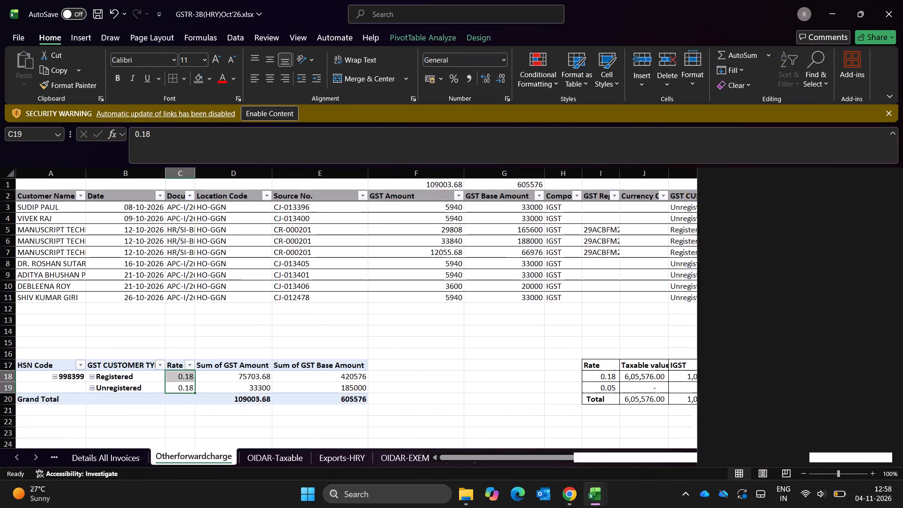
{"action": "key", "text": "Up"}
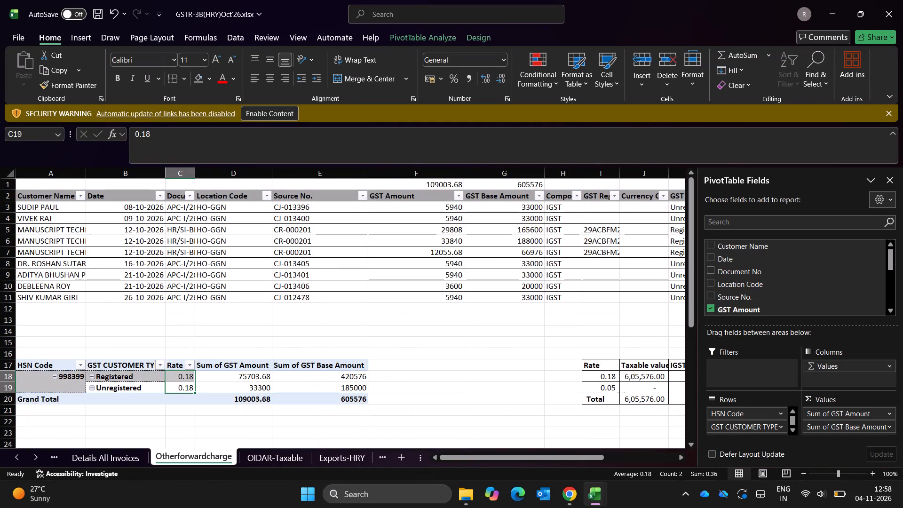
{"action": "key", "text": "ctrl+Up"}
{"action": "key", "text": "ctrl+Up"}
{"action": "key", "text": "Up"}
{"action": "key", "text": "Up"}
{"action": "key", "text": "ctrl+Up"}
{"action": "key", "text": "Right"}
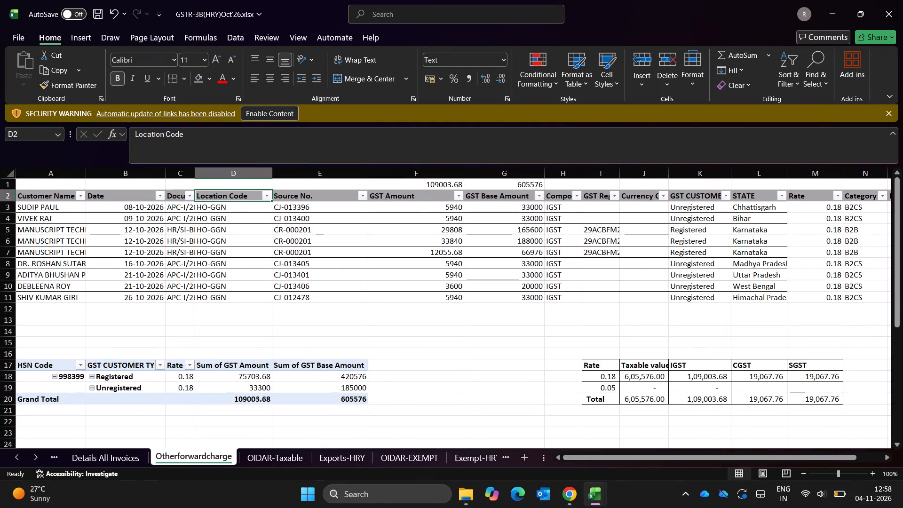
{"action": "key", "text": "ctrl+Right"}
{"action": "key", "text": "Left"}
{"action": "key", "text": "Down"}
{"action": "key", "text": "Down"}
{"action": "key", "text": "Left"}
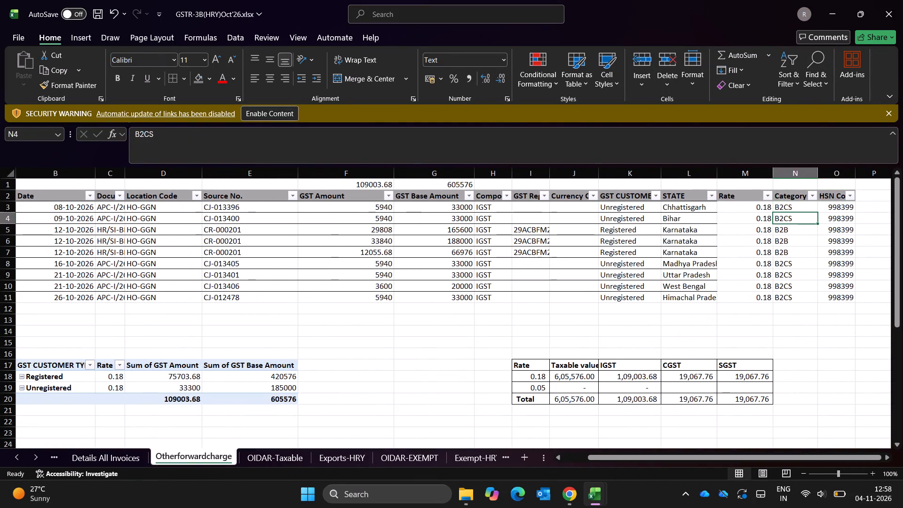
{"action": "key", "text": "Up"}
{"action": "type", "text": "18"}
{"action": "key", "text": "Return"}
{"action": "key", "text": "Up"}
{"action": "type", "text": ".18"}
{"action": "key", "text": "Return"}
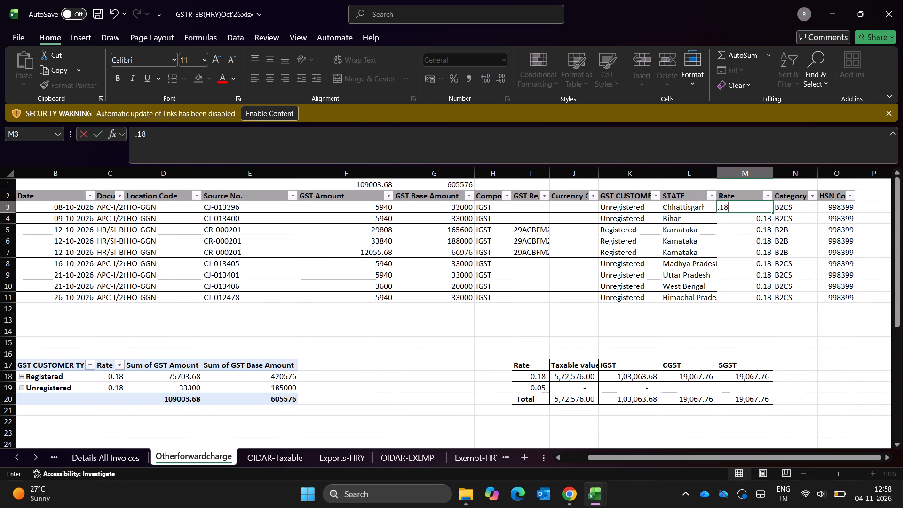
Fill the rate from M3 down through M11 on the Otherforwardcharge sheet.
{"action": "key", "text": "Up"}
{"action": "key", "text": "ctrl+shift+Down"}
{"action": "key", "text": "alt+semicolon"}
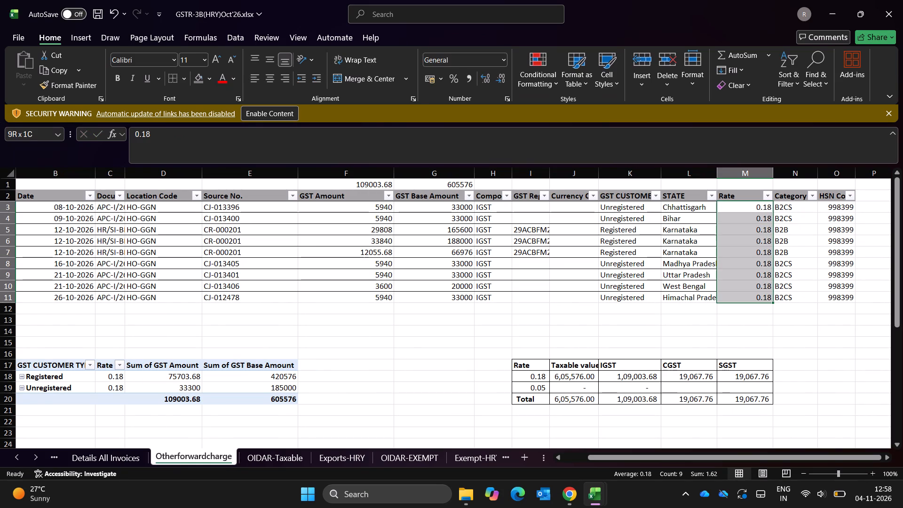
{"action": "key", "text": "ctrl+d"}
{"action": "key", "text": "ctrl+Left"}
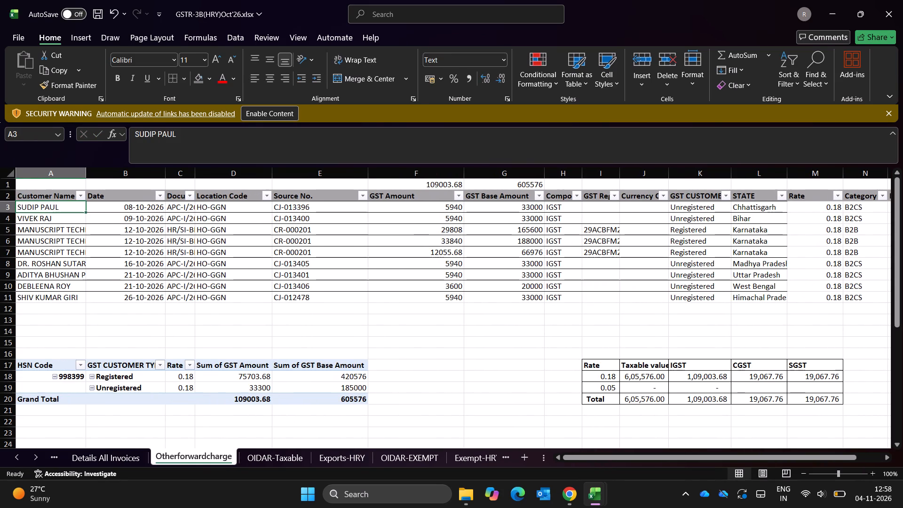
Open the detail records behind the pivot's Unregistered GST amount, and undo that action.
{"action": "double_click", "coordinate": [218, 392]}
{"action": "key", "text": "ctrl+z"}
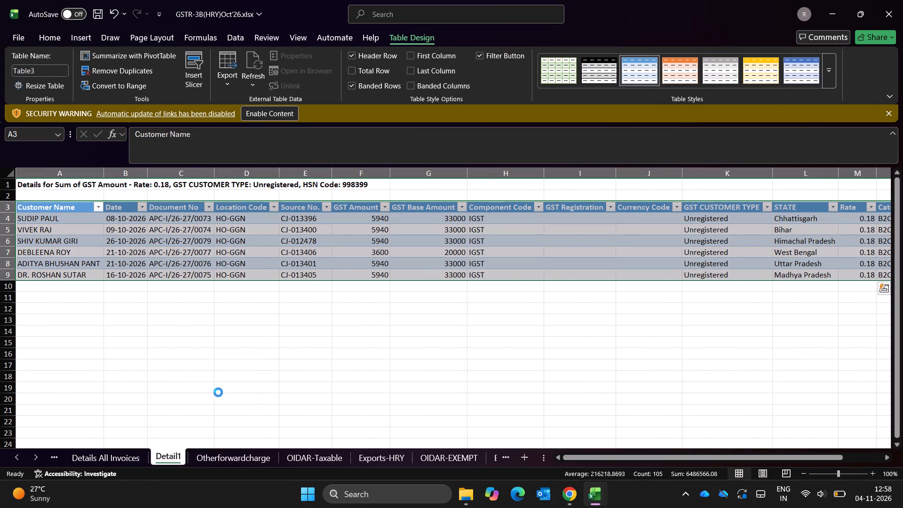
Refresh the pivot table on the Otherforwardcharge sheet to pick up the re-entered rates.
{"action": "right_click", "coordinate": [215, 384]}
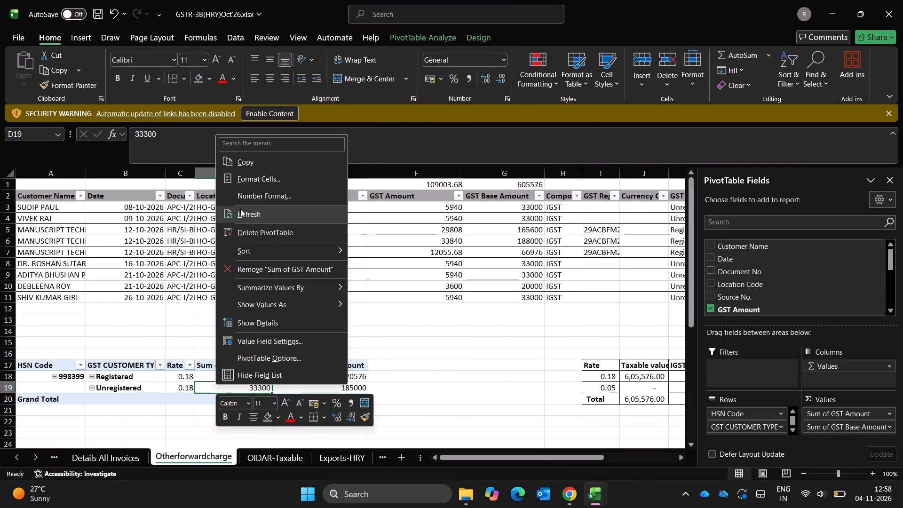
{"action": "left_click", "coordinate": [240, 210]}
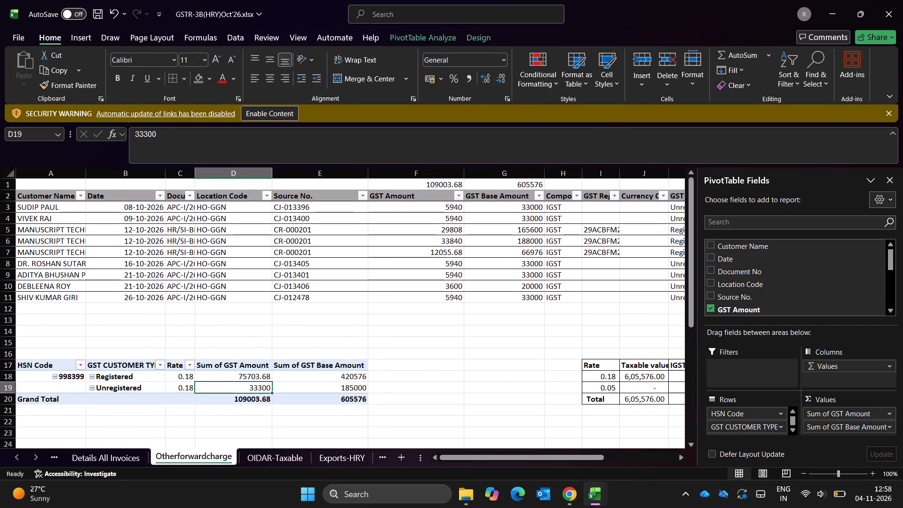
{"action": "left_click", "coordinate": [204, 374]}
{"action": "right_click", "coordinate": [174, 378]}
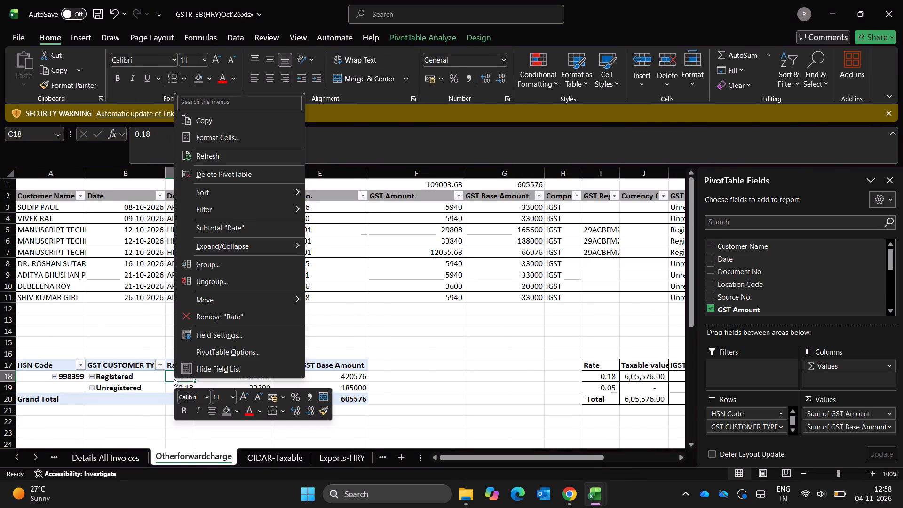
{"action": "left_click", "coordinate": [202, 161]}
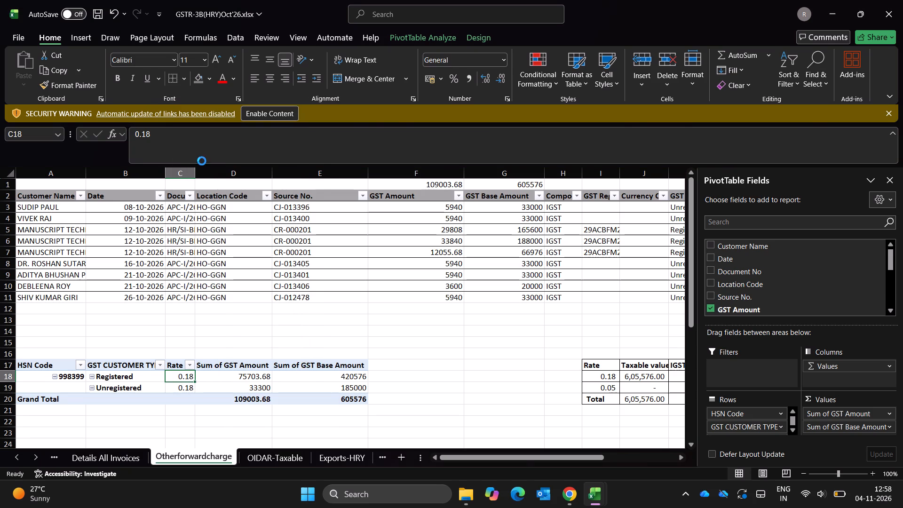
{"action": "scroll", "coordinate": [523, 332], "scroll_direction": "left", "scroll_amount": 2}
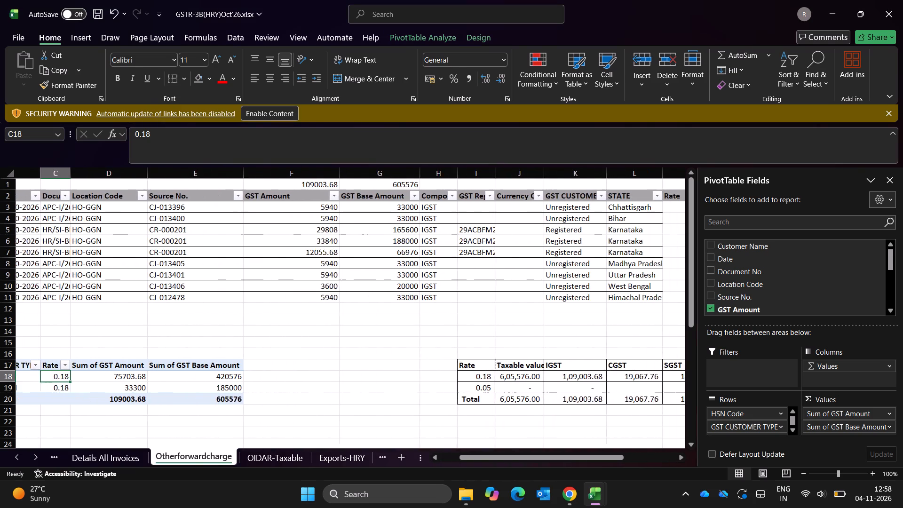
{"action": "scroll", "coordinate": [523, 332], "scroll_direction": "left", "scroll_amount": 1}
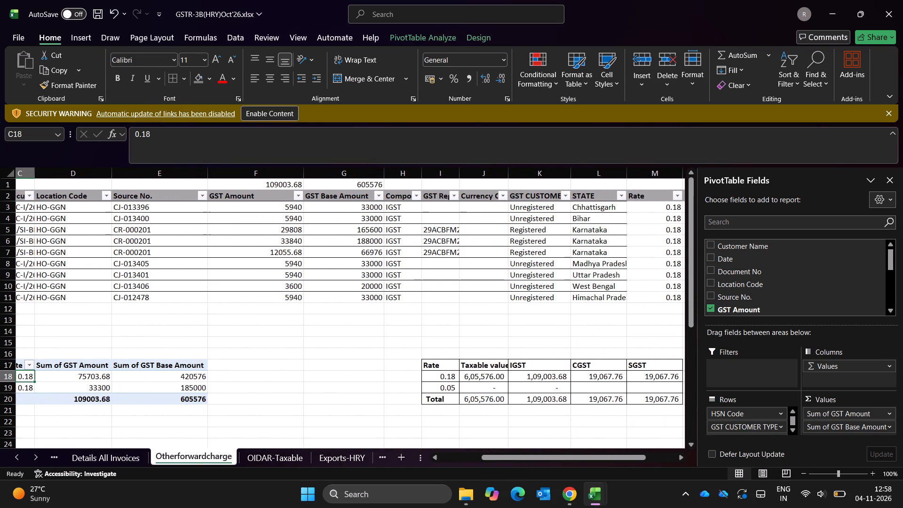
Look over the OIDAR-Taxable and Exports-HRY sheets, and scan across the columns of the OIDAR-EXEMPT sheet.
{"action": "scroll", "coordinate": [523, 332], "scroll_direction": "right", "scroll_amount": 1}
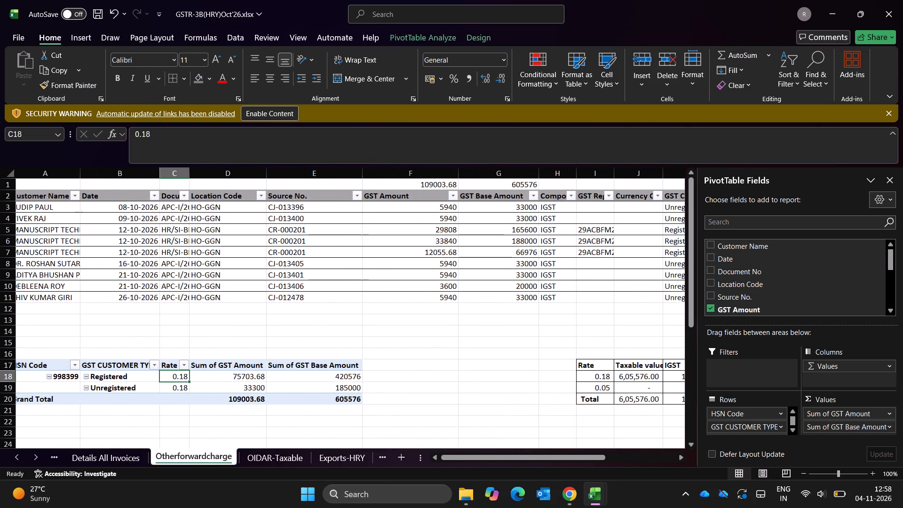
{"action": "left_click", "coordinate": [267, 459]}
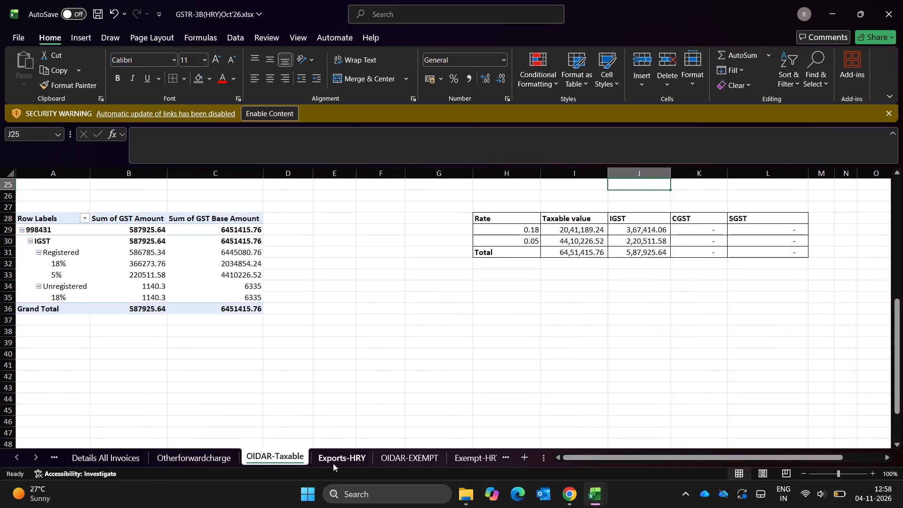
{"action": "left_click", "coordinate": [333, 463]}
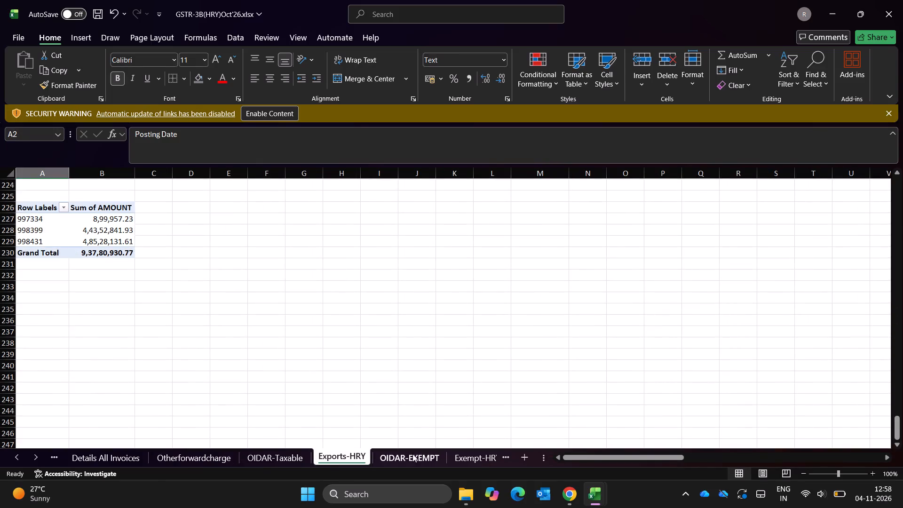
{"action": "left_click", "coordinate": [412, 454]}
{"action": "scroll", "coordinate": [349, 397], "scroll_direction": "right", "scroll_amount": 3}
{"action": "scroll", "coordinate": [349, 397], "scroll_direction": "left", "scroll_amount": 1}
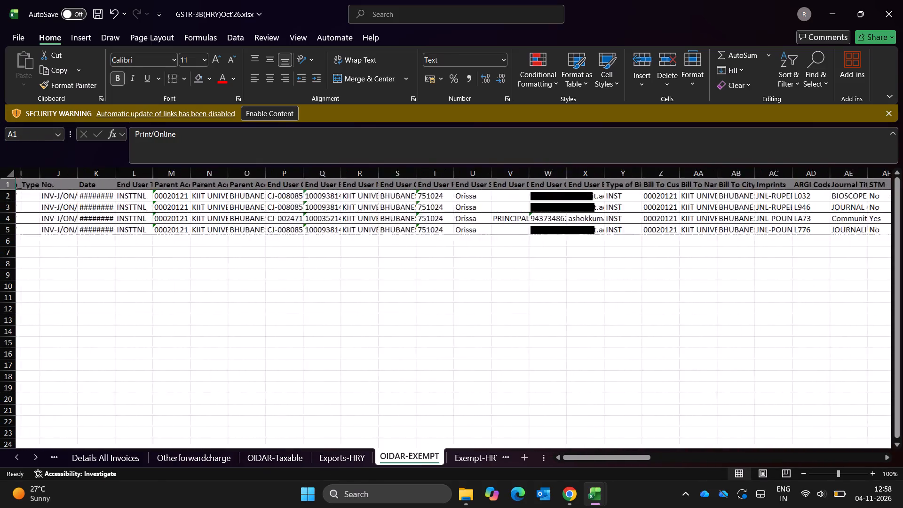
{"action": "scroll", "coordinate": [349, 397], "scroll_direction": "left", "scroll_amount": 2}
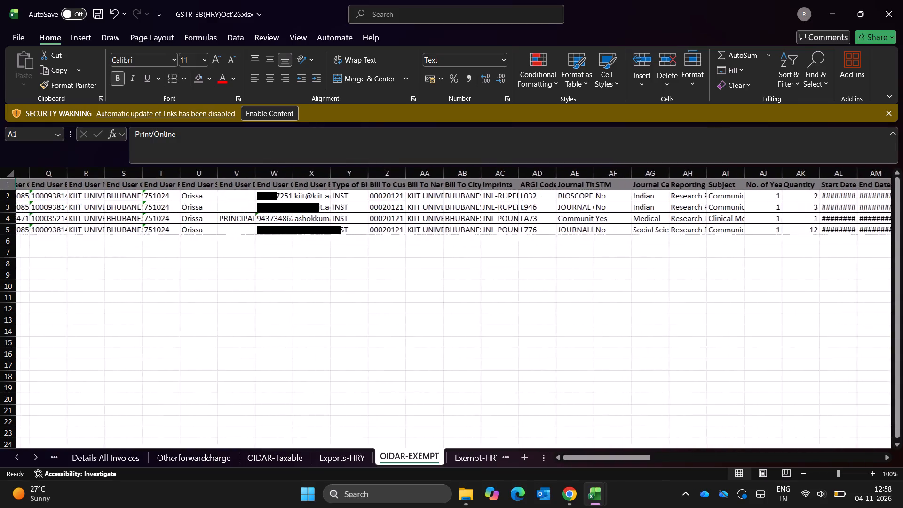
{"action": "scroll", "coordinate": [349, 397], "scroll_direction": "left", "scroll_amount": 6}
{"action": "scroll", "coordinate": [349, 397], "scroll_direction": "right", "scroll_amount": 7}
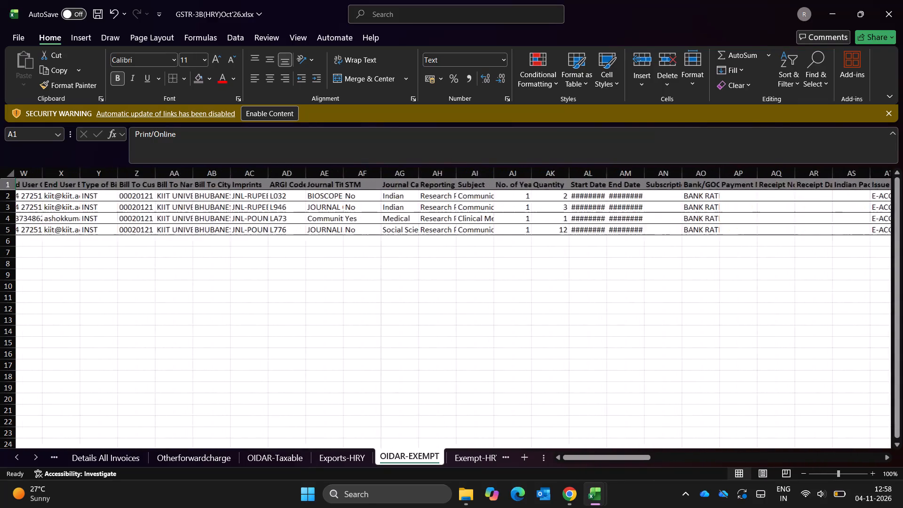
{"action": "scroll", "coordinate": [349, 397], "scroll_direction": "left", "scroll_amount": 8}
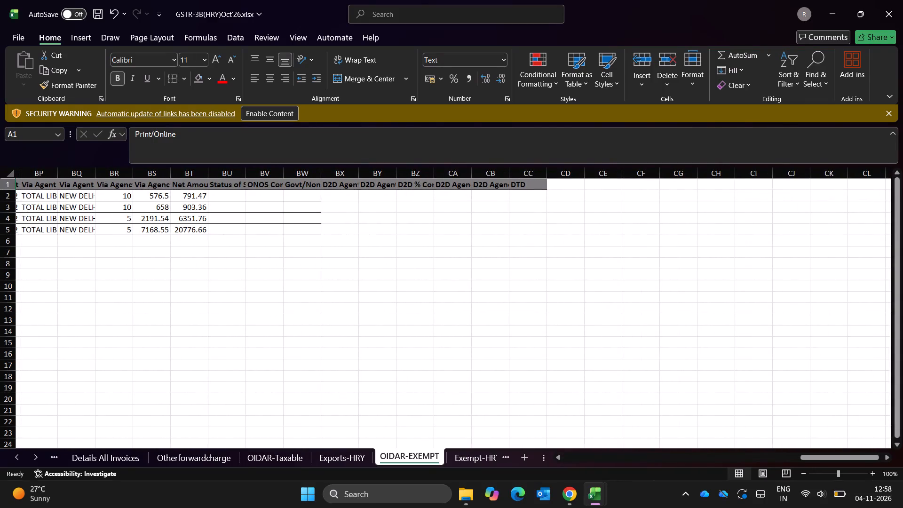
Hide columns BP to CC, from Via Agent Name through DTD, on the OIDAR-EXEMPT sheet.
{"action": "left_click", "coordinate": [176, 188]}
{"action": "key", "text": "Right"}
{"action": "key", "text": "Left"}
{"action": "key", "text": "Left"}
{"action": "key", "text": "Left"}
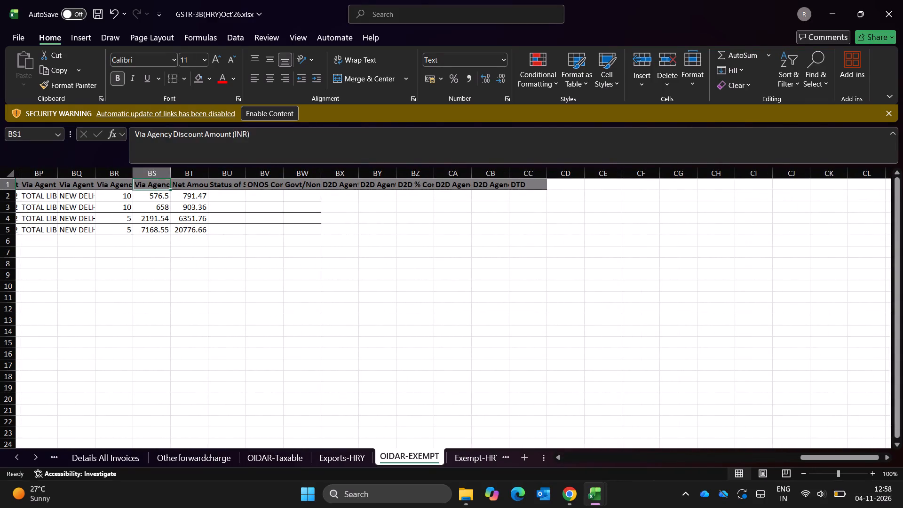
{"action": "key", "text": "Left"}
{"action": "key", "text": "Left"}
{"action": "key", "text": "shift+Right"}
{"action": "key", "text": "shift+Right"}
{"action": "key", "text": "shift+Right"}
{"action": "key", "text": "shift+Right"}
{"action": "key", "text": "ctrl+shift+Right"}
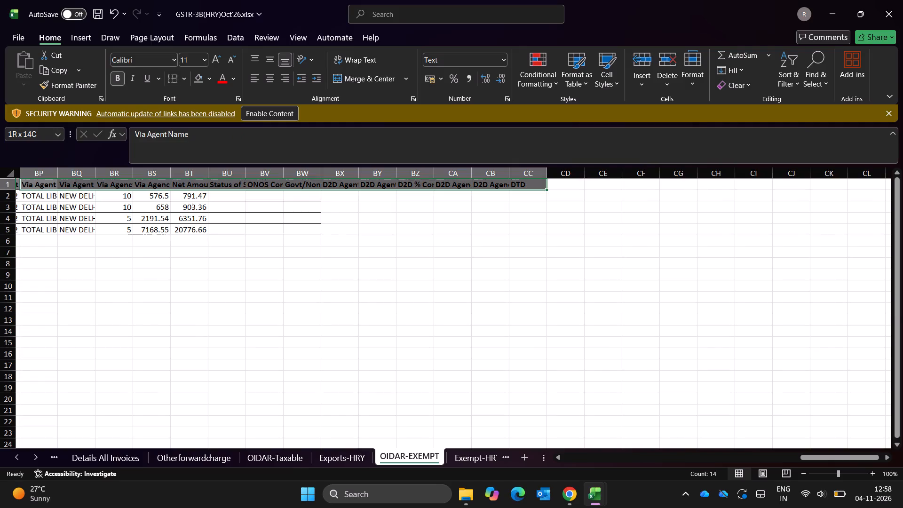
{"action": "key", "text": "ctrl+0"}
Read through the OIDAR-EXEMPT column headers from Print/Online across to the net subscription and Tax Amount columns.
{"action": "key", "text": "Left"}
{"action": "key", "text": "Left"}
{"action": "key", "text": "ctrl+Left"}
{"action": "key", "text": "Right"}
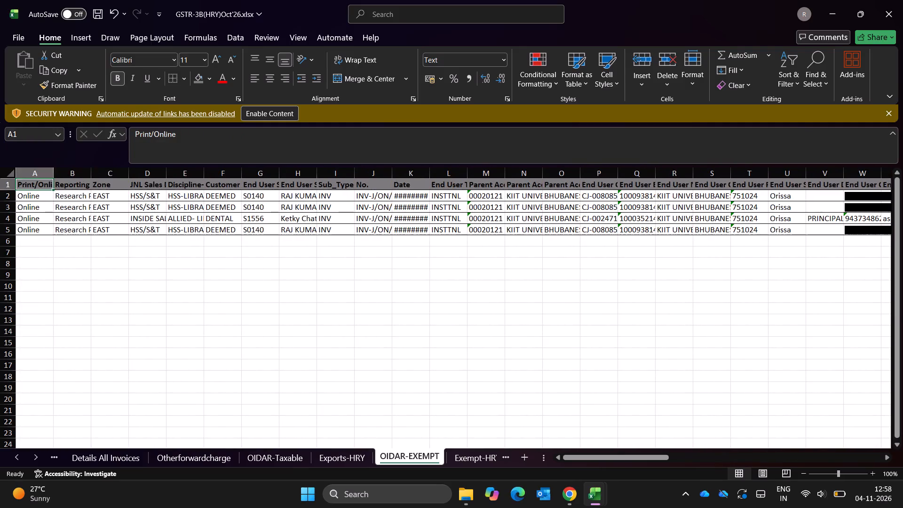
{"action": "key", "text": "Right"}
{"action": "key", "text": "Right"}
{"action": "key", "text": "Right"}
{"action": "key", "text": "Right"}
{"action": "key", "text": "Right"}
{"action": "key", "text": "Right"}
{"action": "key", "text": "Right"}
{"action": "key", "text": "Right"}
{"action": "key", "text": "Right"}
{"action": "key", "text": "Right"}
{"action": "key", "text": "Right"}
{"action": "key", "text": "Right"}
{"action": "key", "text": "Right"}
{"action": "key", "text": "Right"}
{"action": "key", "text": "Right"}
{"action": "key", "text": "Right"}
{"action": "key", "text": "Right"}
{"action": "key", "text": "Right"}
{"action": "key", "text": "Right"}
{"action": "key", "text": "Right"}
{"action": "key", "text": "Right"}
{"action": "key", "text": "Right"}
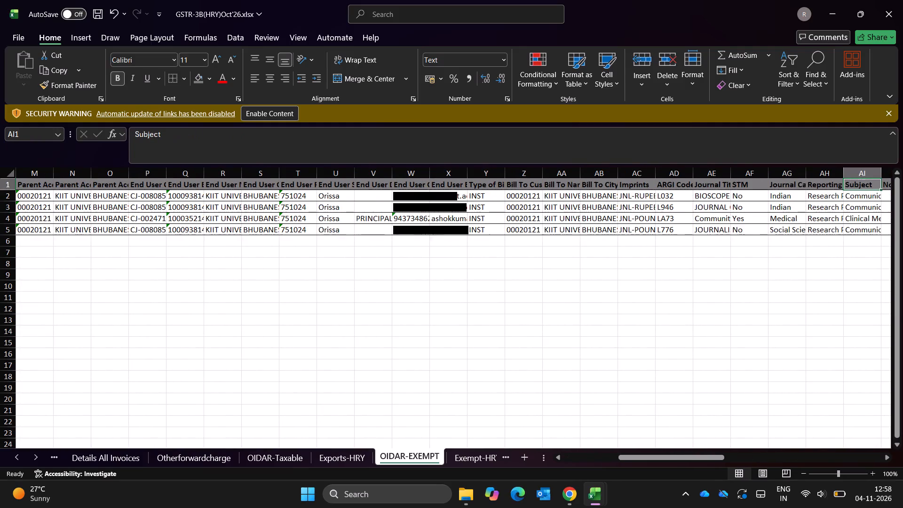
{"action": "key", "text": "Left"}
{"action": "key", "text": "Left"}
{"action": "key", "text": "Right"}
{"action": "key", "text": "Right"}
{"action": "key", "text": "Right"}
{"action": "key", "text": "Right"}
{"action": "key", "text": "Right"}
{"action": "key", "text": "Right"}
{"action": "key", "text": "Right"}
{"action": "key", "text": "Right"}
{"action": "key", "text": "Right"}
{"action": "key", "text": "Right"}
{"action": "key", "text": "Right"}
{"action": "key", "text": "Right"}
{"action": "key", "text": "Right"}
{"action": "key", "text": "Right"}
{"action": "key", "text": "Right"}
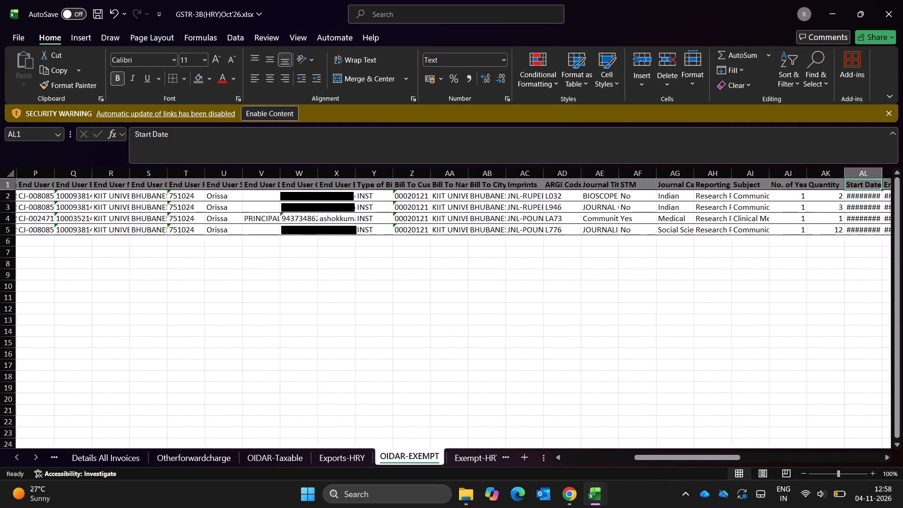
{"action": "key", "text": "ctrl+Left"}
{"action": "key", "text": "Right"}
{"action": "key", "text": "Right"}
{"action": "key", "text": "Right"}
{"action": "key", "text": "Right"}
{"action": "key", "text": "Right"}
{"action": "key", "text": "Right"}
{"action": "key", "text": "Right"}
{"action": "key", "text": "Right"}
{"action": "key", "text": "Right"}
{"action": "key", "text": "Right"}
{"action": "key", "text": "Right"}
{"action": "key", "text": "Right"}
{"action": "key", "text": "Right"}
{"action": "key", "text": "Right"}
{"action": "key", "text": "Right"}
{"action": "key", "text": "Right"}
{"action": "key", "text": "Right"}
{"action": "key", "text": "Right"}
{"action": "key", "text": "Right"}
{"action": "key", "text": "Right"}
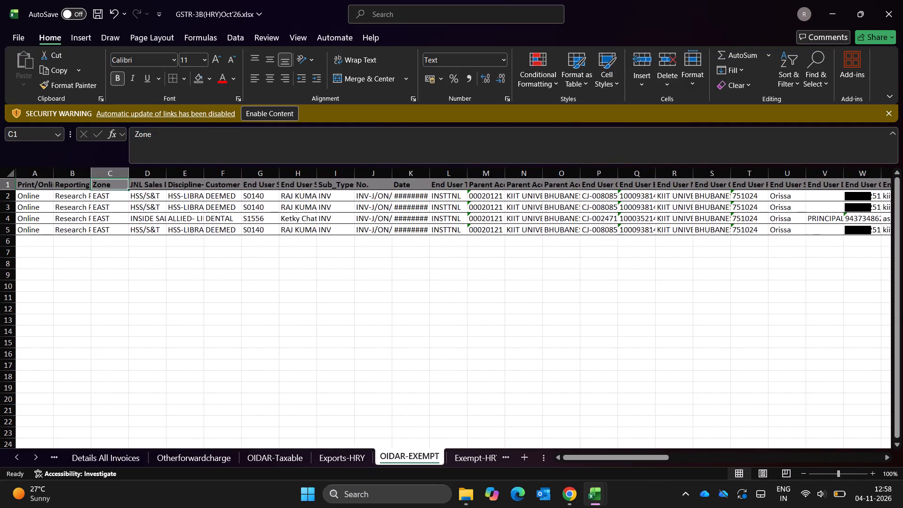
{"action": "key", "text": "Right"}
{"action": "key", "text": "Right"}
{"action": "key", "text": "Right"}
{"action": "key", "text": "Right"}
{"action": "key", "text": "Right"}
{"action": "key", "text": "Right"}
{"action": "key", "text": "Right"}
{"action": "key", "text": "Right"}
{"action": "key", "text": "Right"}
{"action": "key", "text": "Right"}
{"action": "key", "text": "Right"}
{"action": "key", "text": "Right"}
{"action": "key", "text": "Right"}
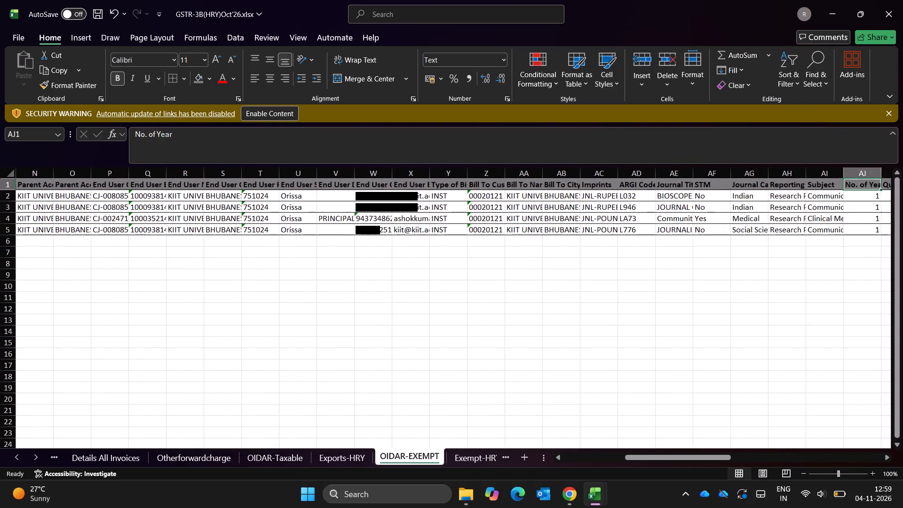
{"action": "key", "text": "Right"}
{"action": "key", "text": "Right"}
{"action": "key", "text": "Right"}
{"action": "key", "text": "Right"}
{"action": "key", "text": "Right"}
{"action": "key", "text": "Right"}
{"action": "key", "text": "Right"}
{"action": "key", "text": "Right"}
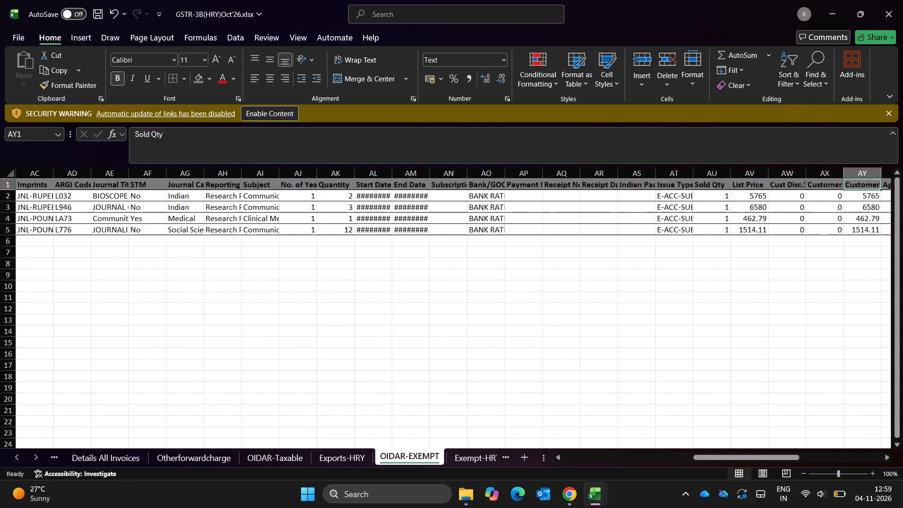
{"action": "key", "text": "Right"}
{"action": "key", "text": "Right"}
{"action": "key", "text": "Right"}
{"action": "key", "text": "Right"}
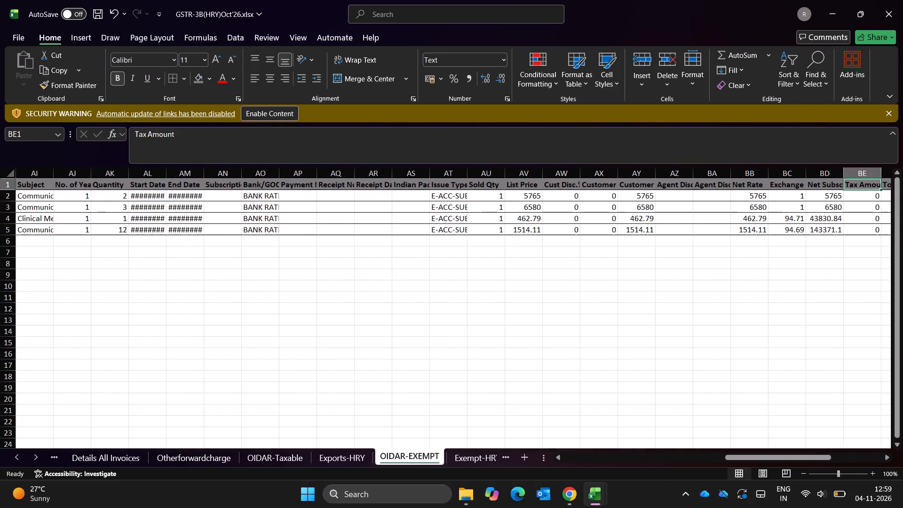
{"action": "key", "text": "Right"}
{"action": "key", "text": "Left"}
Insert an entire blank row above the header row on the OIDAR-EXEMPT sheet.
{"action": "key", "text": "ctrl+shift+equal"}
{"action": "key", "text": "Down"}
{"action": "key", "text": "Down"}
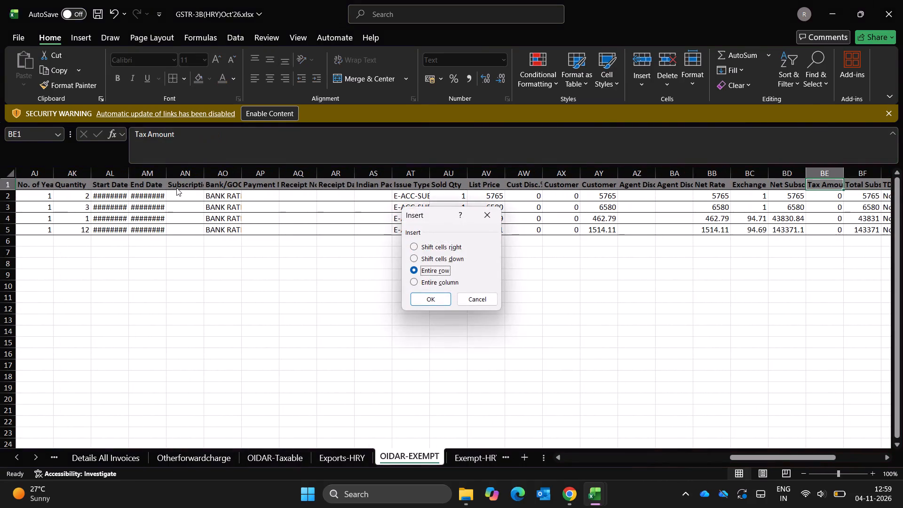
{"action": "key", "text": "Return"}
In BD1, above the net subscription column, enter =SUBTOTAL(9,BD3:BD6) and go over the column's entries.
{"action": "key", "text": "Left"}
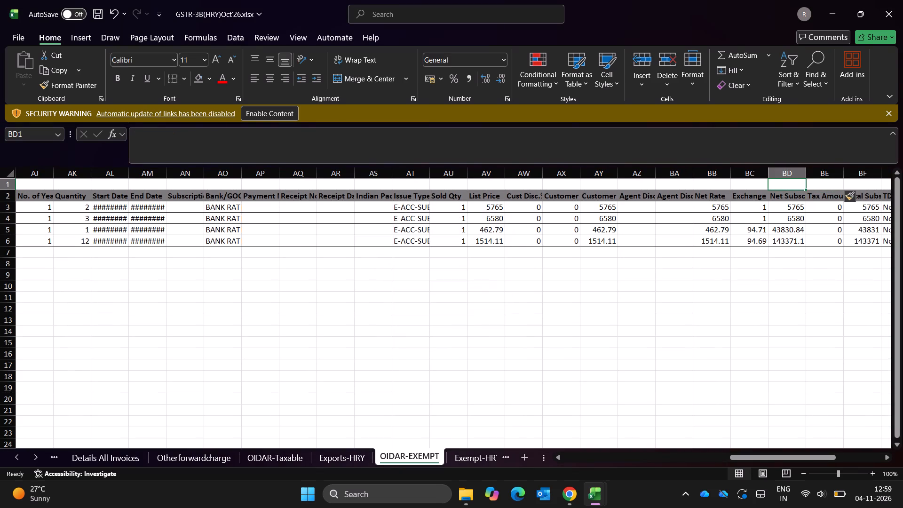
{"action": "type", "text": "=SUBTO"}
{"action": "key", "text": "Tab"}
{"action": "type", "text": "9."}
{"action": "key", "text": "Down"}
{"action": "key", "text": "Down"}
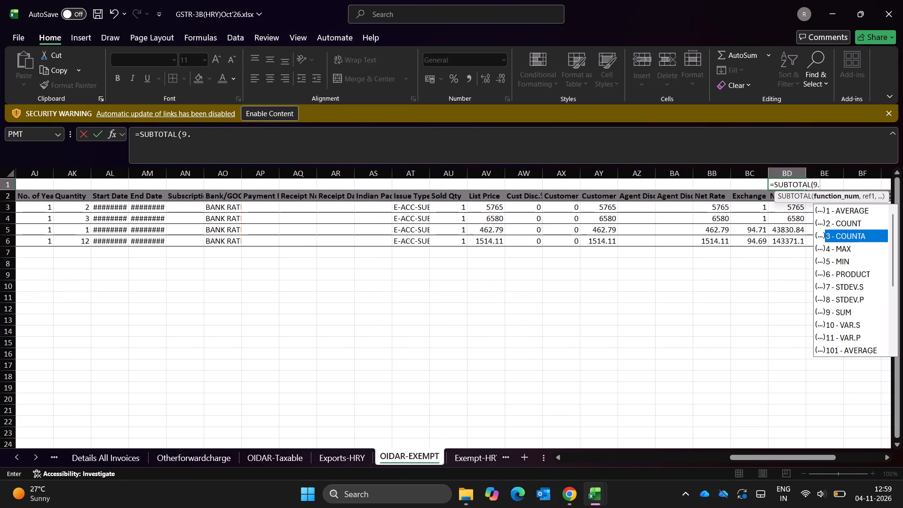
{"action": "key", "text": "9"}
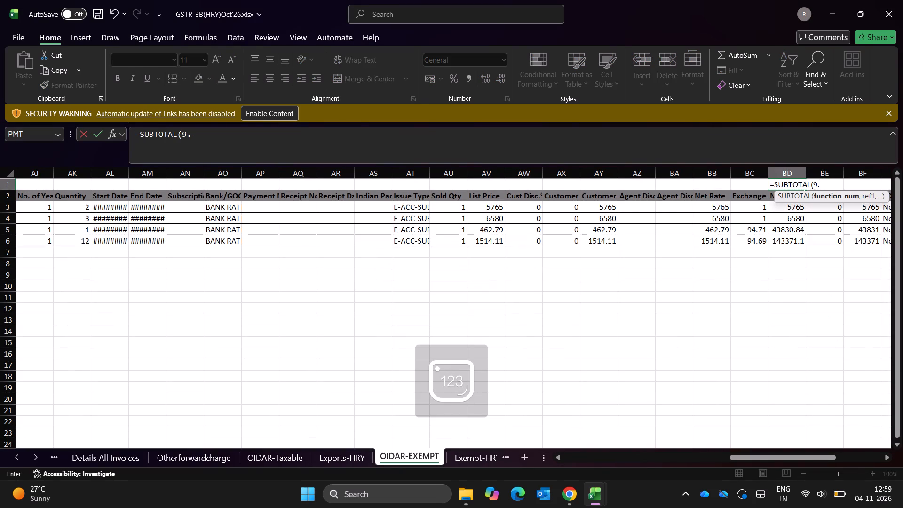
{"action": "key", "text": "BackSpace"}
{"action": "key", "text": "comma"}
{"action": "key", "text": "Down"}
{"action": "key", "text": "Down"}
{"action": "key", "text": "ctrl+shift+Down"}
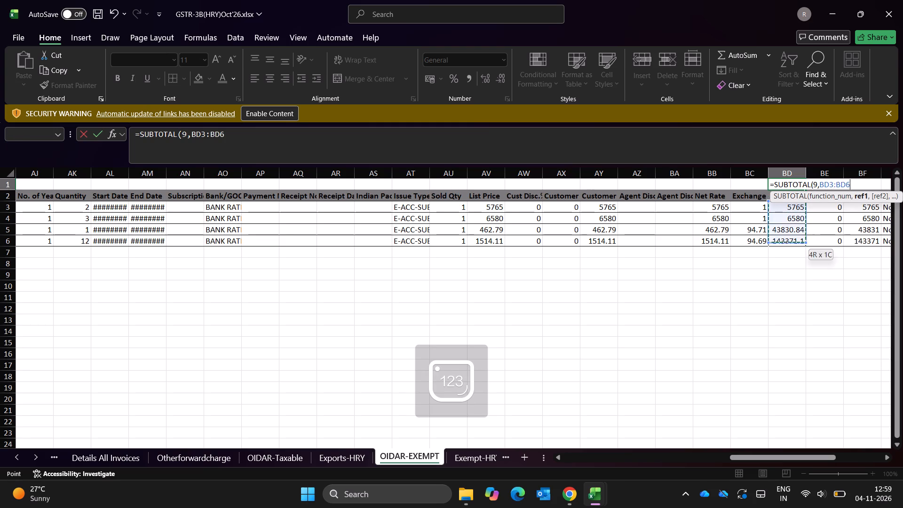
{"action": "key", "text": "Return"}
{"action": "key", "text": "Up"}
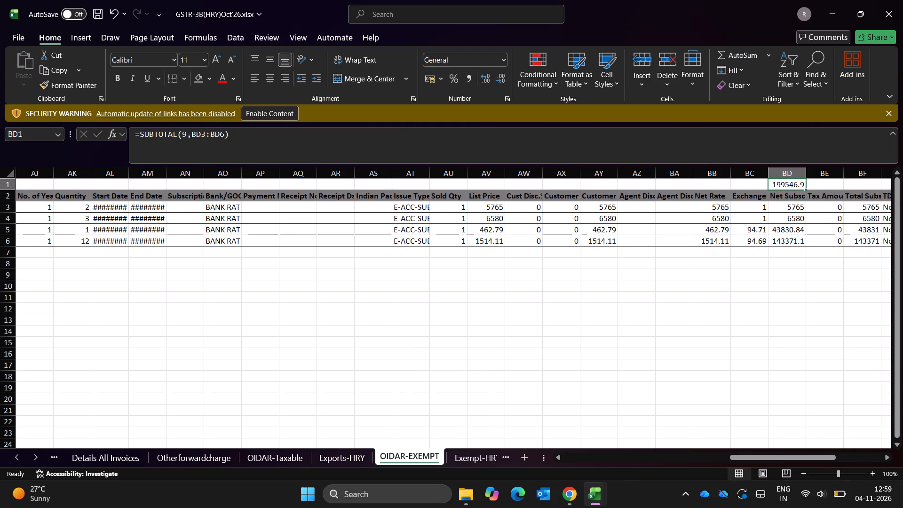
{"action": "key", "text": "Down"}
{"action": "key", "text": "Down"}
{"action": "key", "text": "Down"}
{"action": "key", "text": "Down"}
{"action": "key", "text": "Down"}
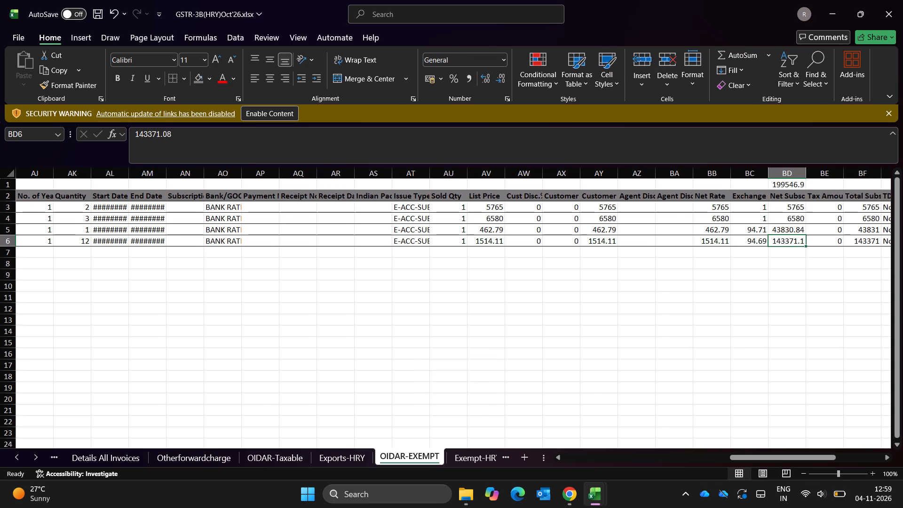
Examine the pivot and summary table below the data on September's OIDAR-Exempts sheet, comparing with October's OIDAR-EXEMPT sheet.
{"action": "key", "text": "alt+Tab"}
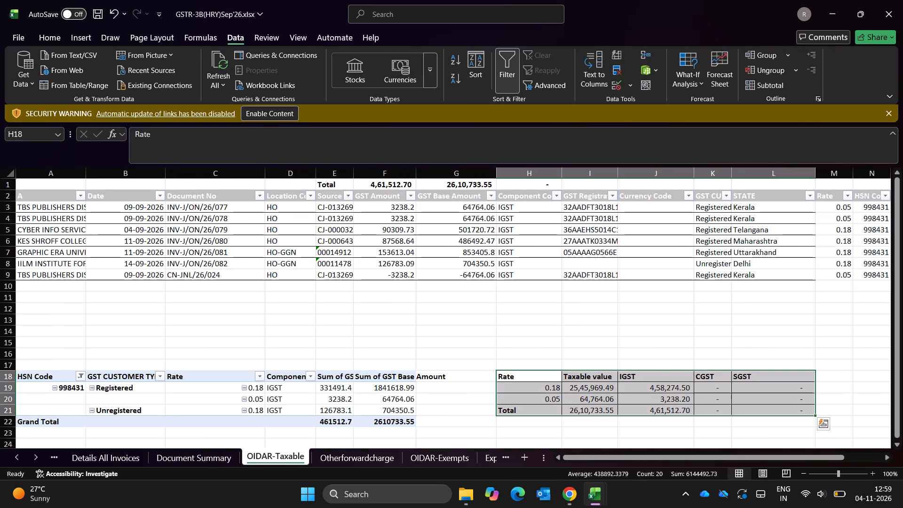
{"action": "key", "text": "ctrl+Page_Down"}
{"action": "key", "text": "ctrl+Page_Down"}
{"action": "key", "text": "ctrl+Page_Down"}
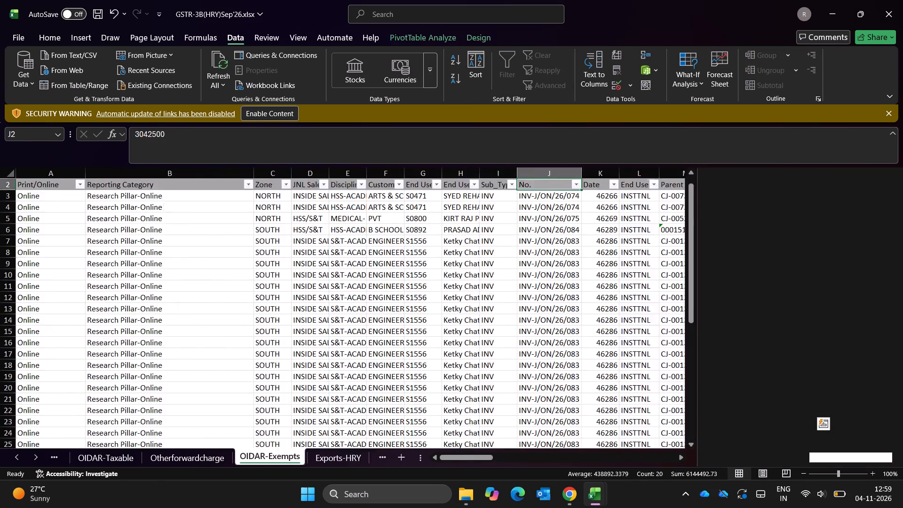
{"action": "key", "text": "ctrl+Page_Up"}
{"action": "key", "text": "Down"}
{"action": "key", "text": "Down"}
{"action": "key", "text": "Down"}
{"action": "key", "text": "Down"}
{"action": "key", "text": "ctrl+Down"}
{"action": "key", "text": "Down"}
{"action": "key", "text": "Down"}
{"action": "key", "text": "Down"}
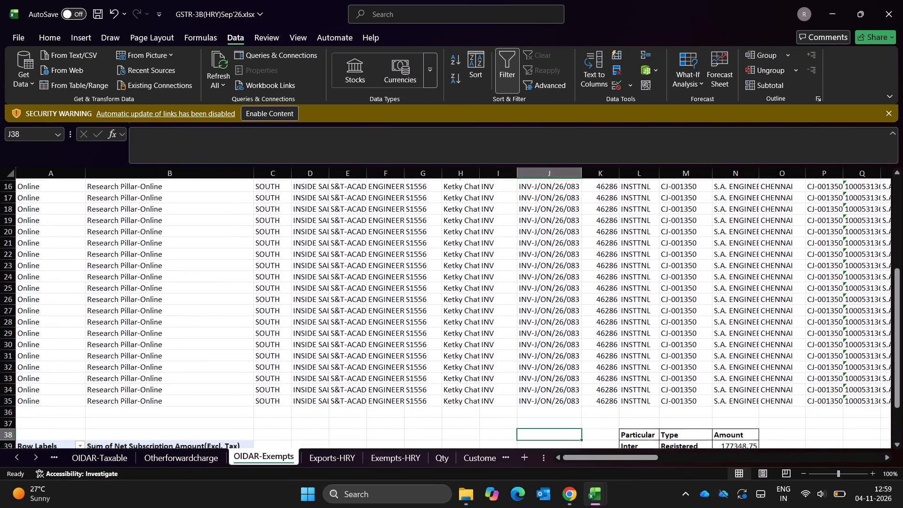
{"action": "key", "text": "Down"}
{"action": "key", "text": "Down"}
{"action": "key", "text": "Down"}
{"action": "key", "text": "Down"}
{"action": "key", "text": "Down"}
{"action": "key", "text": "ctrl+Left"}
{"action": "key", "text": "ctrl+Left"}
{"action": "key", "text": "Down"}
{"action": "key", "text": "Down"}
{"action": "key", "text": "Down"}
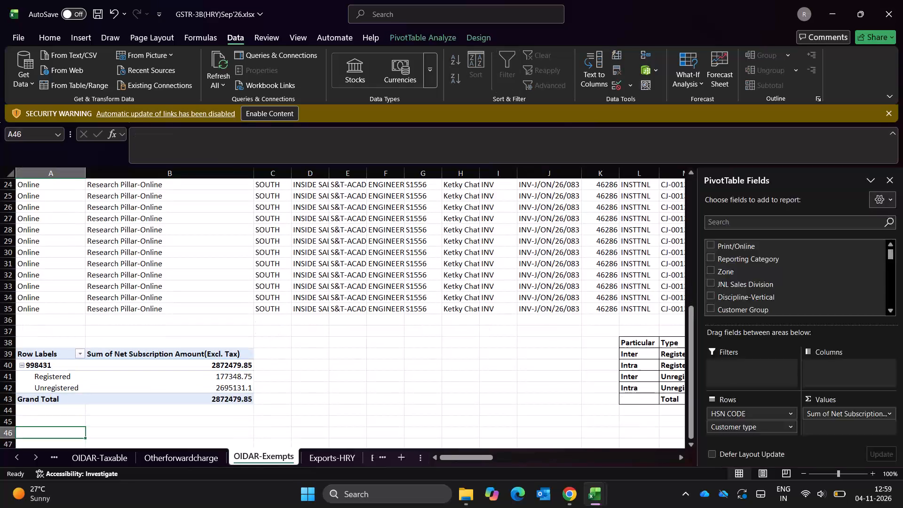
{"action": "key", "text": "Up"}
{"action": "key", "text": "Up"}
{"action": "key", "text": "Up"}
{"action": "key", "text": "Up"}
{"action": "key", "text": "alt+Tab"}
{"action": "key", "text": "Up"}
{"action": "key", "text": "Up"}
{"action": "key", "text": "Up"}
{"action": "key", "text": "Up"}
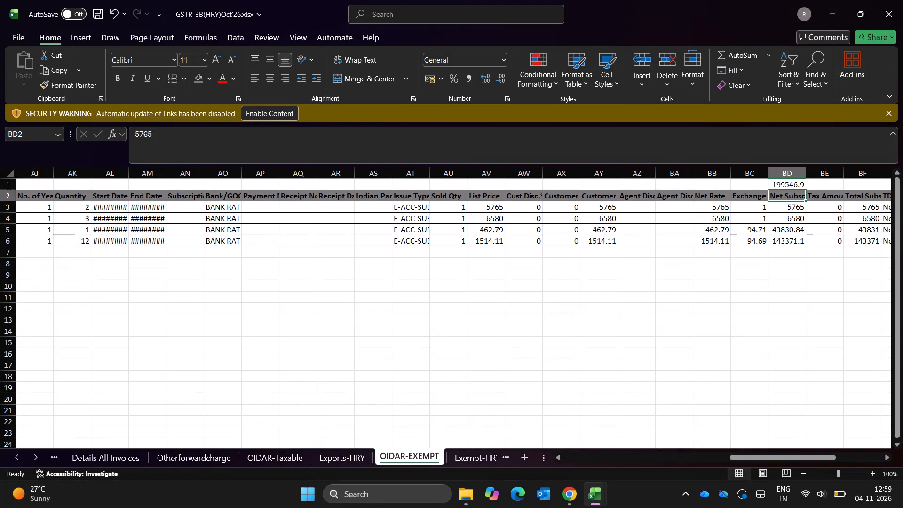
{"action": "key", "text": "alt+Tab"}
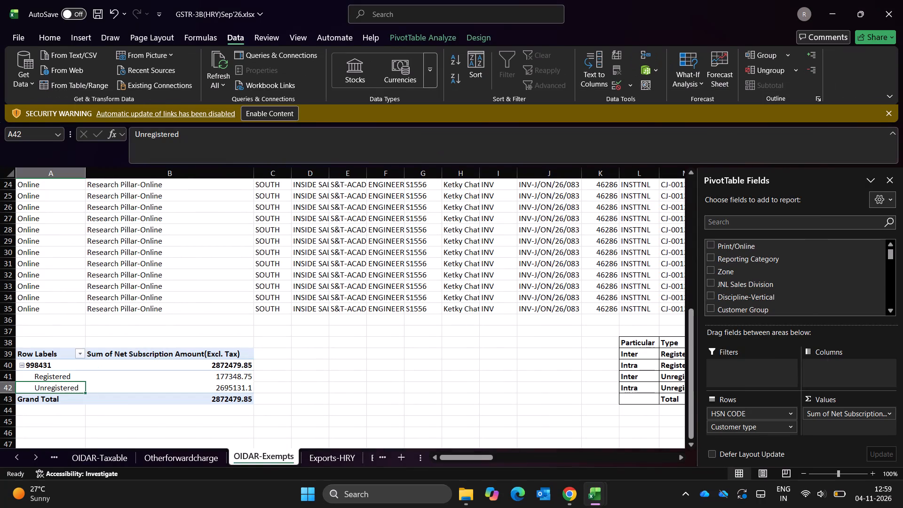
{"action": "key", "text": "alt+Tab"}
{"action": "key", "text": "Right"}
{"action": "key", "text": "Right"}
{"action": "key", "text": "ctrl+Right"}
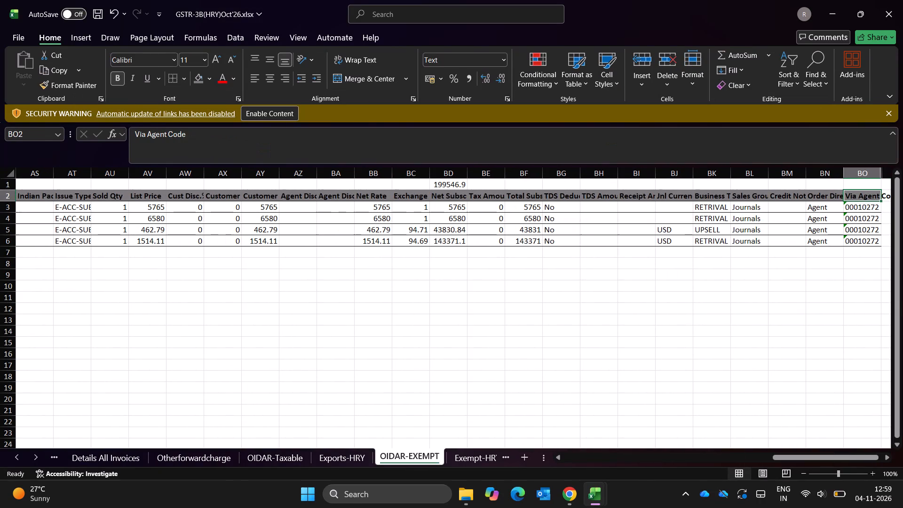
In September's workbook, go through the OIDAR-Exempts column headers from Print/Online across to the final Type column.
{"action": "key", "text": "alt+Tab"}
{"action": "key", "text": "Up"}
{"action": "key", "text": "ctrl+Up"}
{"action": "key", "text": "ctrl+Up"}
{"action": "key", "text": "ctrl+Up"}
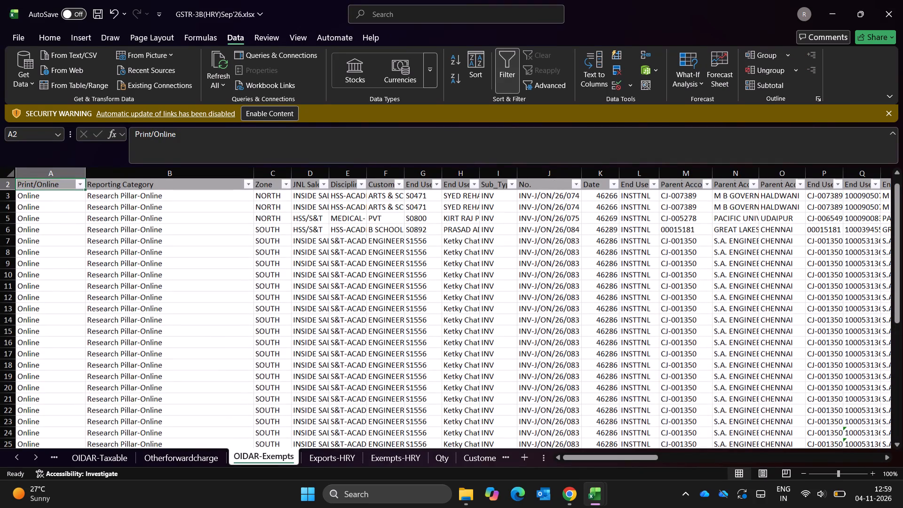
{"action": "key", "text": "Right"}
{"action": "key", "text": "Right"}
{"action": "key", "text": "Right"}
{"action": "key", "text": "Right"}
{"action": "key", "text": "Right"}
{"action": "key", "text": "Right"}
{"action": "key", "text": "Right"}
{"action": "key", "text": "Right"}
{"action": "key", "text": "Right"}
{"action": "key", "text": "Right"}
{"action": "key", "text": "Right"}
{"action": "key", "text": "Right"}
{"action": "key", "text": "Right"}
{"action": "key", "text": "Right"}
{"action": "key", "text": "Right"}
{"action": "key", "text": "Right"}
{"action": "key", "text": "Right"}
{"action": "key", "text": "Right"}
{"action": "key", "text": "Right"}
{"action": "key", "text": "Right"}
{"action": "key", "text": "Right"}
{"action": "key", "text": "Right"}
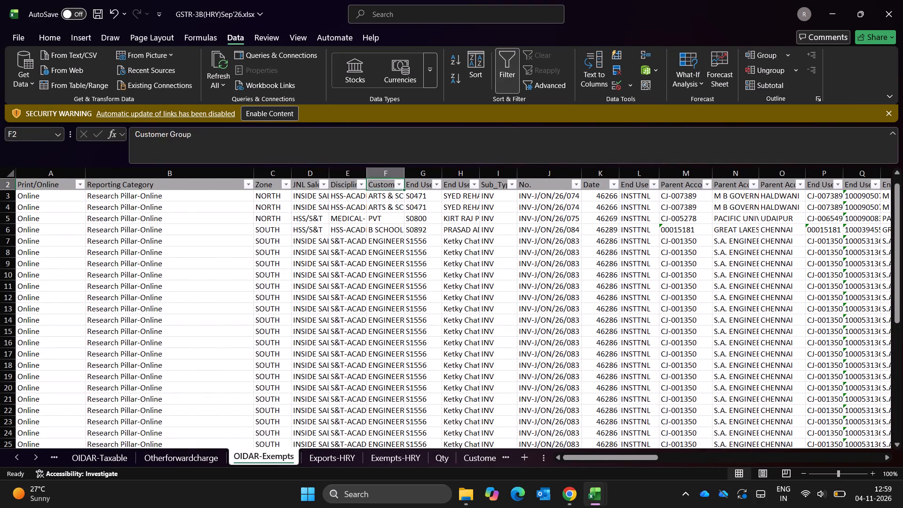
{"action": "key", "text": "ctrl+Right"}
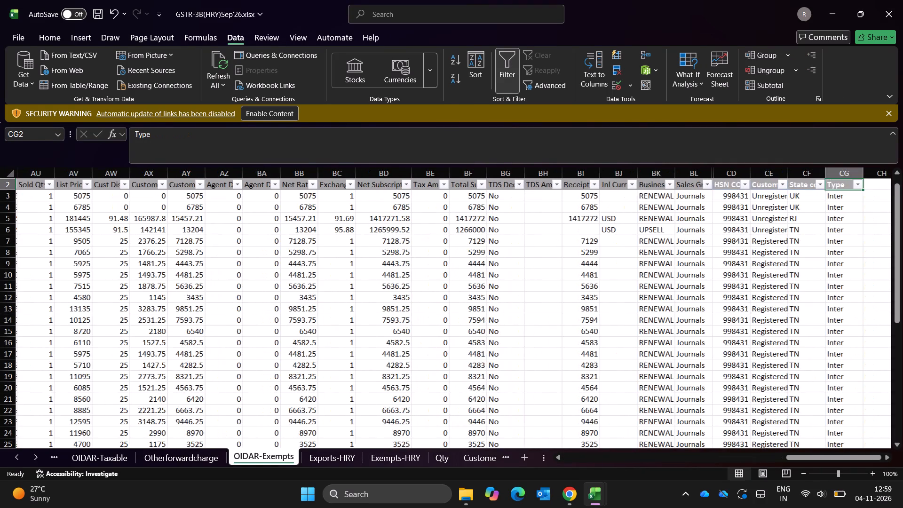
Inspect the formulas and entries in September's added HSN CODE and Customer type columns, including the HSN CODE filter values.
{"action": "key", "text": "Left"}
{"action": "key", "text": "Left"}
{"action": "key", "text": "Left"}
{"action": "key", "text": "Right"}
{"action": "key", "text": "Right"}
{"action": "key", "text": "Down"}
{"action": "key", "text": "Left"}
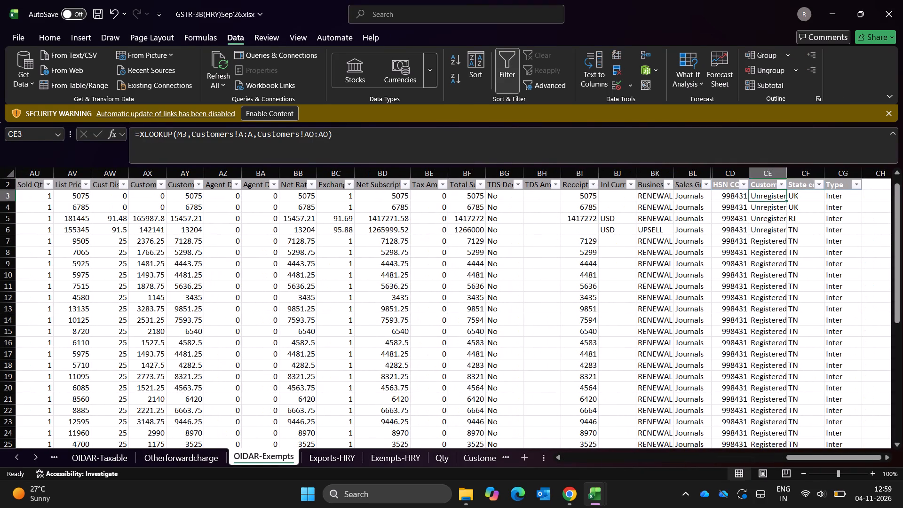
{"action": "key", "text": "Down"}
{"action": "key", "text": "Down"}
{"action": "key", "text": "Down"}
{"action": "key", "text": "Up"}
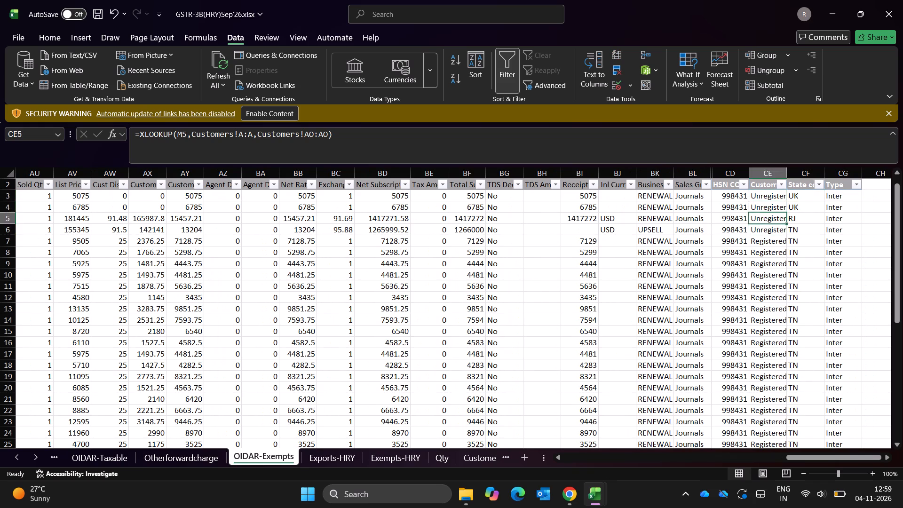
{"action": "key", "text": "Up"}
{"action": "key", "text": "Up"}
{"action": "key", "text": "Up"}
{"action": "key", "text": "Up"}
{"action": "key", "text": "Left"}
{"action": "key", "text": "Down"}
{"action": "key", "text": "Down"}
{"action": "key", "text": "Down"}
{"action": "key", "text": "Down"}
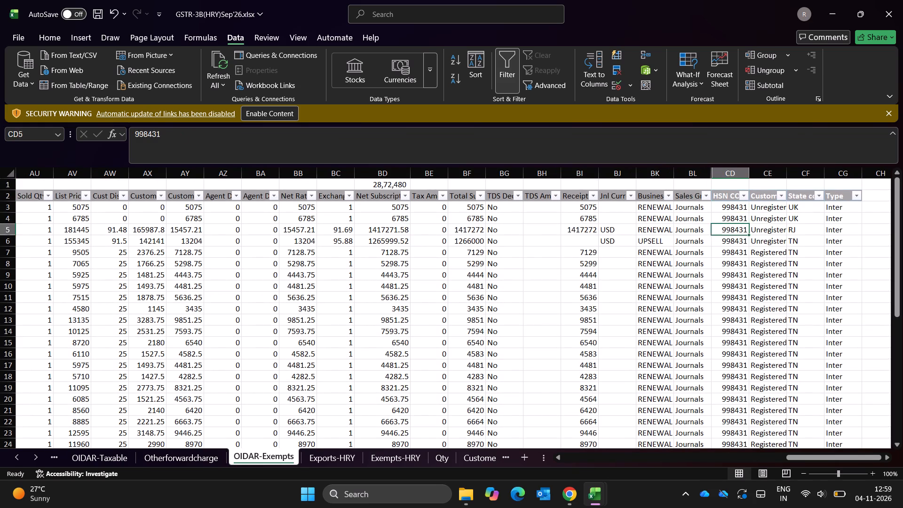
{"action": "key", "text": "Down"}
{"action": "key", "text": "Down"}
{"action": "key", "text": "Down"}
{"action": "key", "text": "ctrl+Down"}
{"action": "key", "text": "ctrl+Up"}
{"action": "key", "text": "alt+Down"}
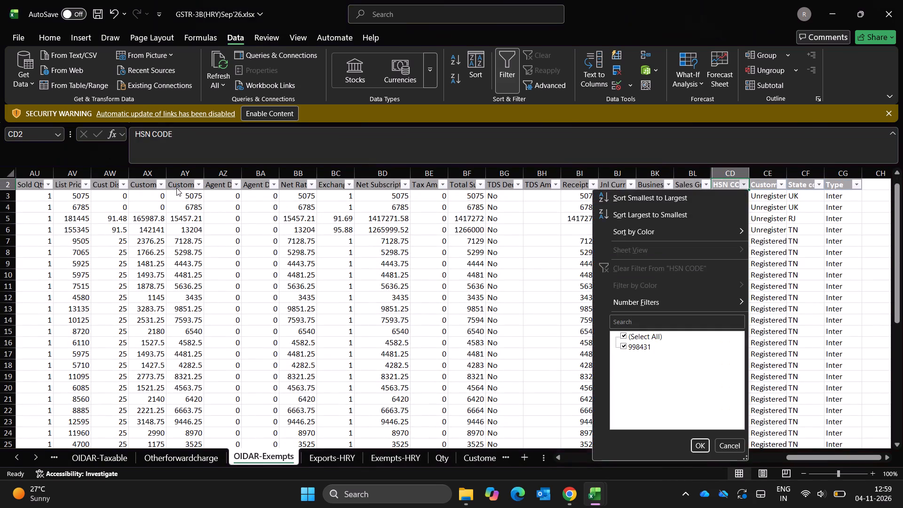
{"action": "key", "text": "Escape"}
{"action": "key", "text": "Up"}
{"action": "key", "text": "Up"}
{"action": "key", "text": "Down"}
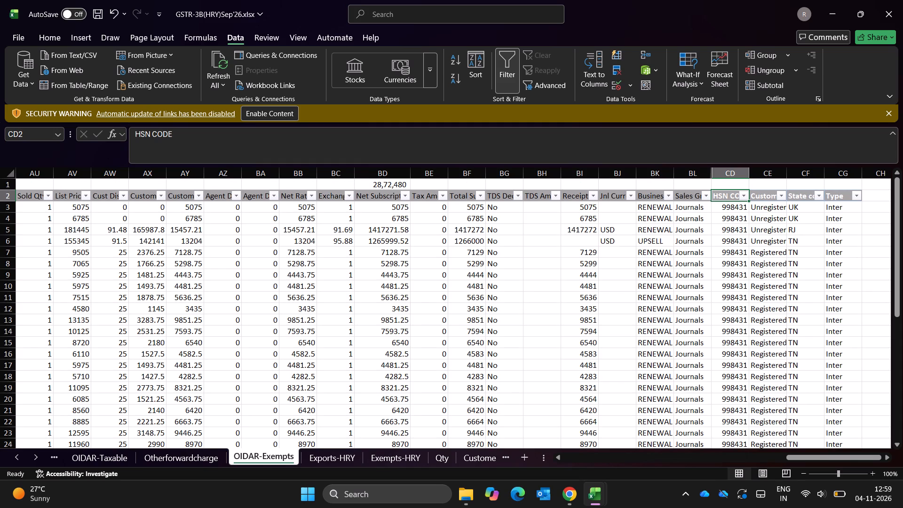
Copy HSN code 998431 from September's sheet as a value into CD3:CD6 on October's OIDAR-EXEMPT sheet.
{"action": "key", "text": "Down"}
{"action": "key", "text": "Down"}
{"action": "key", "text": "ctrl+c"}
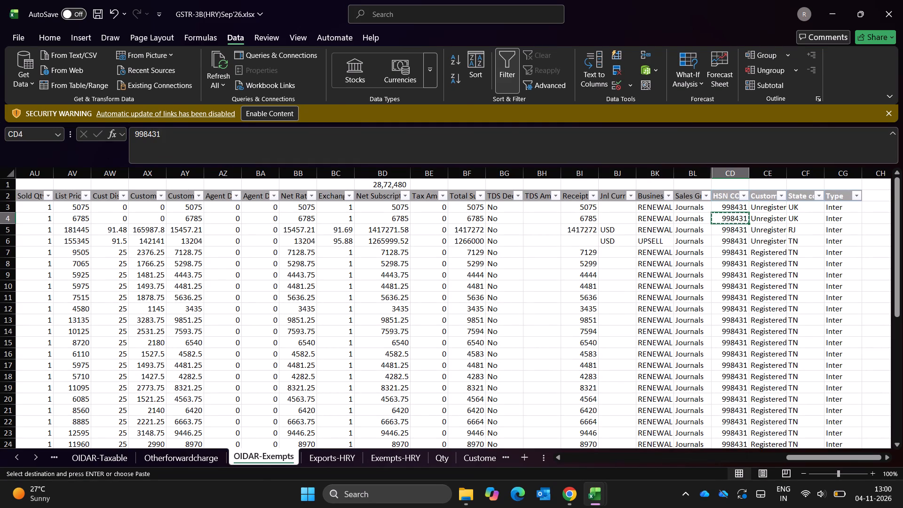
{"action": "key", "text": "alt+Tab"}
{"action": "key", "text": "Right"}
{"action": "key", "text": "Right"}
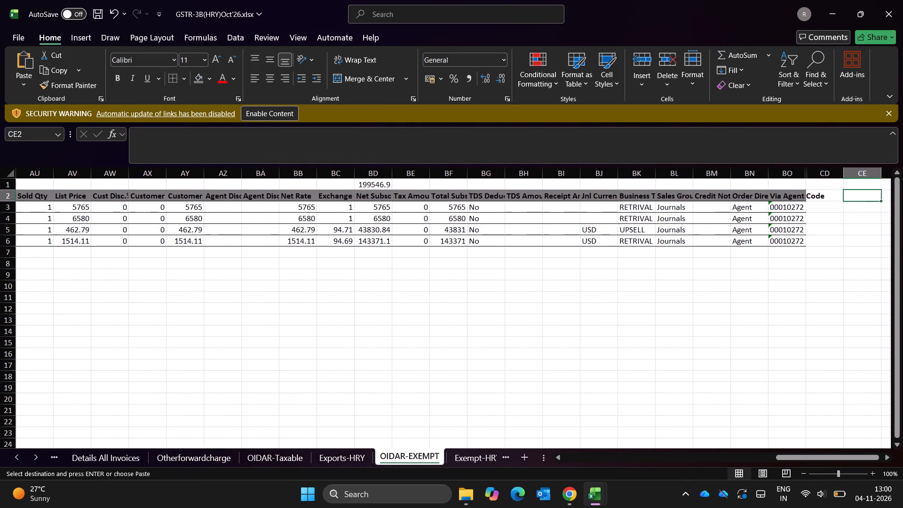
{"action": "key", "text": "Left"}
{"action": "key", "text": "Down"}
{"action": "key", "text": "ctrl+alt+v"}
{"action": "key", "text": "v"}
{"action": "key", "text": "Return"}
{"action": "key", "text": "shift+Down"}
{"action": "key", "text": "shift+Down"}
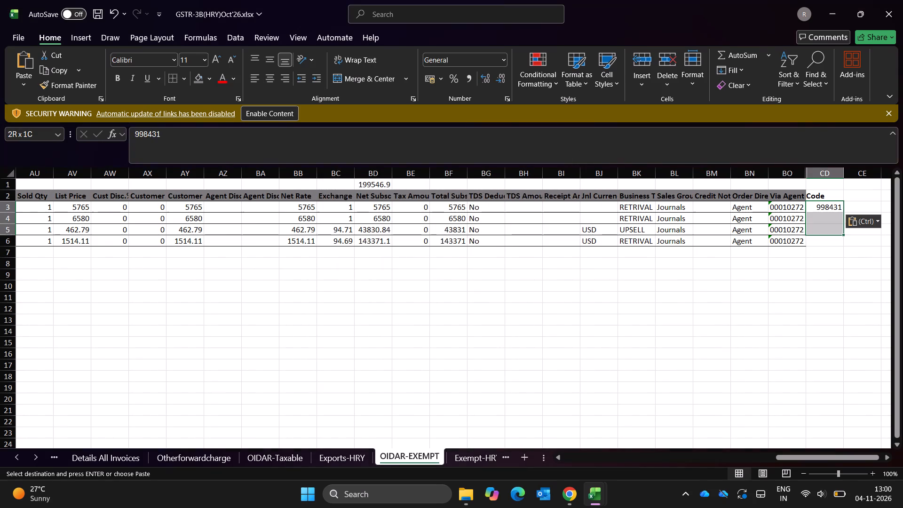
{"action": "key", "text": "shift+Down"}
{"action": "key", "text": "ctrl+d"}
Enter HSN CODE as the header in CD2 on the OIDAR-EXEMPT sheet.
{"action": "key", "text": "ctrl+Up"}
{"action": "key", "text": "Down"}
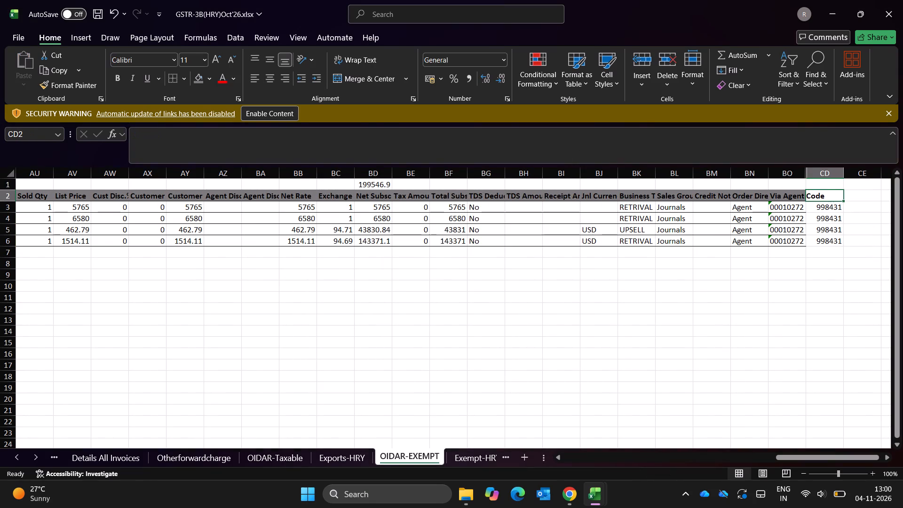
{"action": "type", "text": "HSN COED\\"}
{"action": "key", "text": "BackSpace"}
{"action": "key", "text": "d"}
{"action": "key", "text": "BackSpace"}
{"action": "key", "text": "BackSpace"}
{"action": "key", "text": "BackSpace"}
{"action": "type", "text": "DE"}
{"action": "key", "text": "Return"}
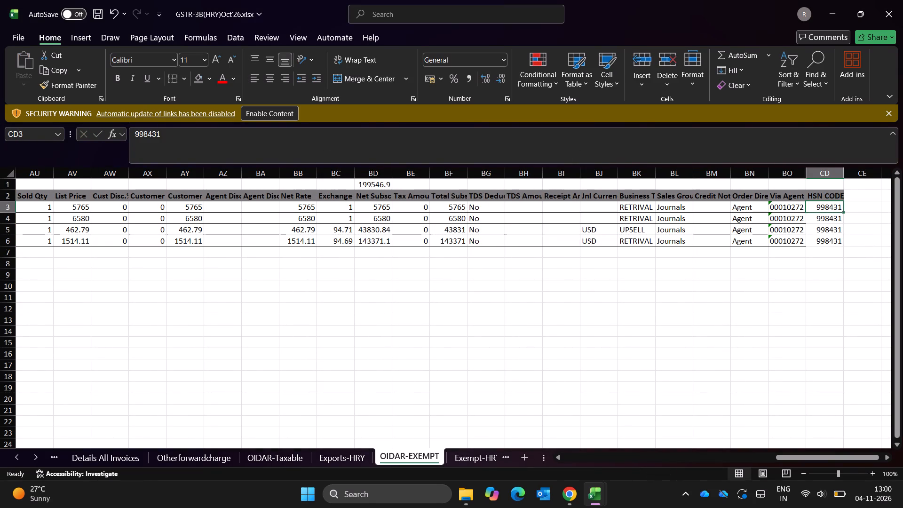
Copy the Customer type, State code and Type headers from September's OIDAR-Exempts sheet as values into CE2:CG2 on October's OIDAR-EXEMPT sheet.
{"action": "key", "text": "Up"}
{"action": "key", "text": "Right"}
{"action": "key", "text": "alt+Tab"}
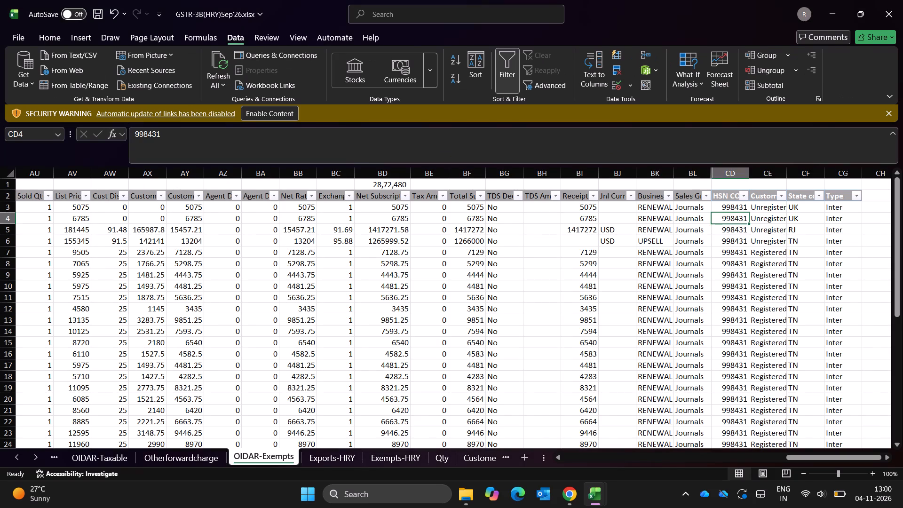
{"action": "key", "text": "Right"}
{"action": "key", "text": "Right"}
{"action": "key", "text": "Up"}
{"action": "key", "text": "Up"}
{"action": "key", "text": "Left"}
{"action": "key", "text": "alt+Tab"}
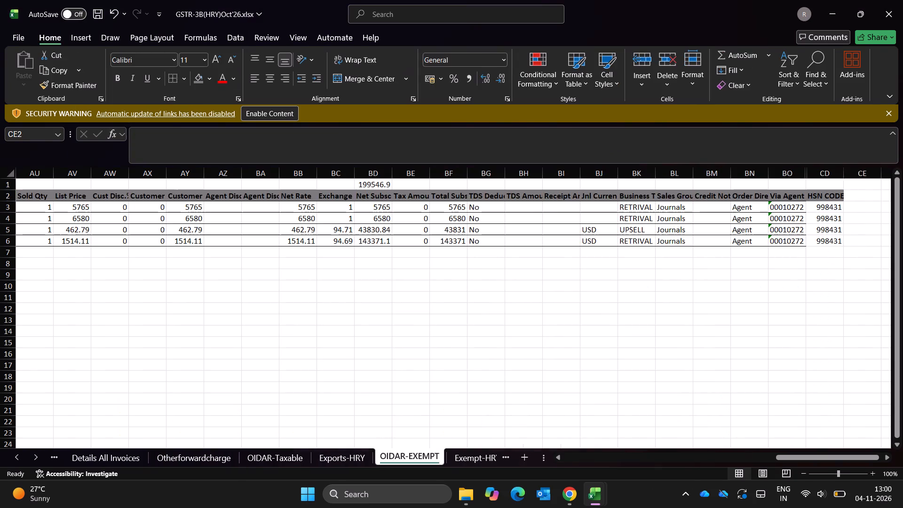
{"action": "key", "text": "alt+Tab"}
{"action": "key", "text": "shift+Right"}
{"action": "key", "text": "shift+Right"}
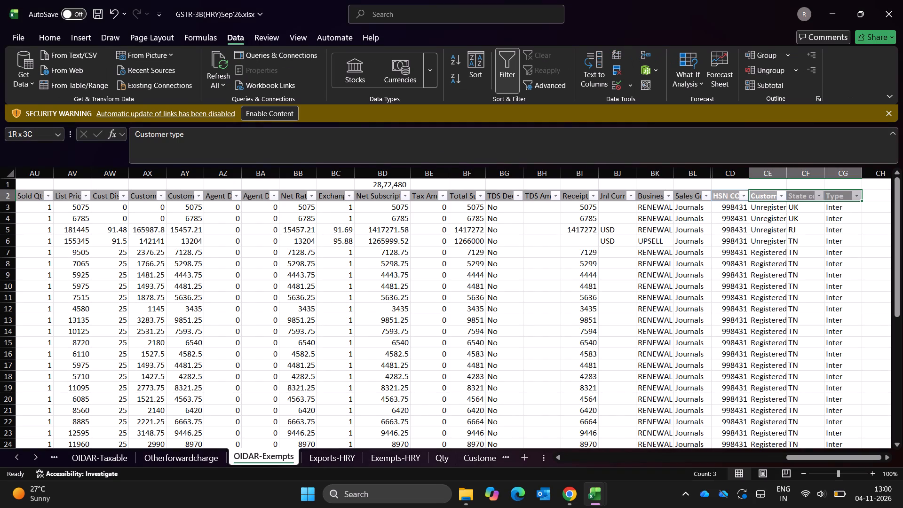
{"action": "key", "text": "ctrl+c"}
{"action": "key", "text": "alt+Tab"}
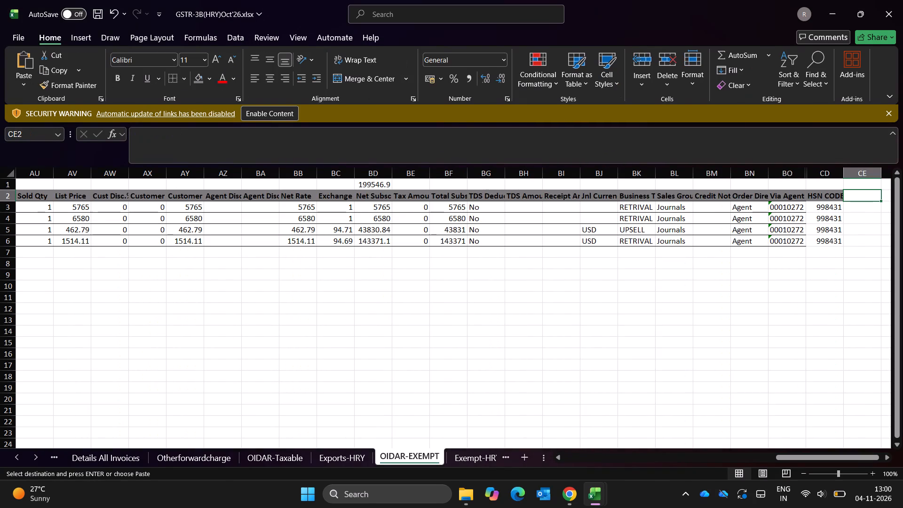
{"action": "key", "text": "ctrl+alt+v"}
{"action": "key", "text": "v"}
{"action": "key", "text": "Return"}
{"action": "key", "text": "Escape"}
{"action": "key", "text": "Right"}
{"action": "key", "text": "Right"}
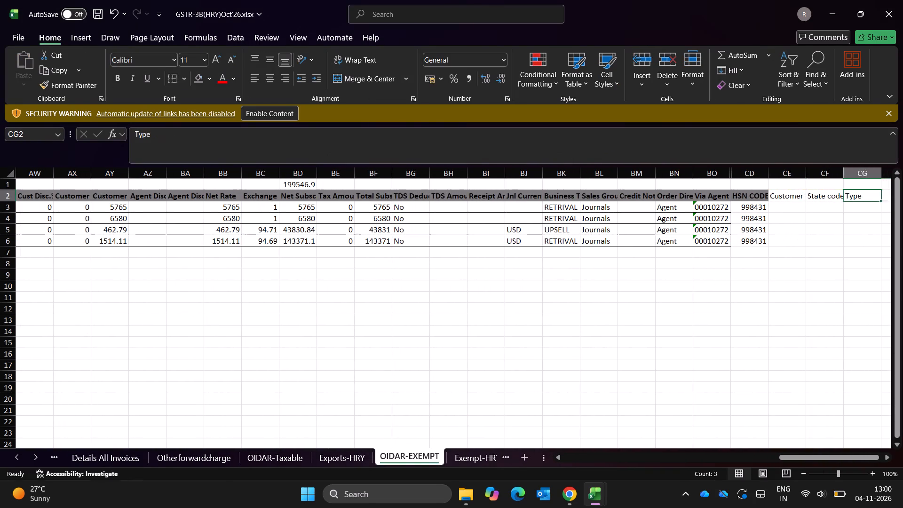
Apply the HSN CODE header's formatting to the Customer type, State code and Type headers in CE2:CG2.
{"action": "key", "text": "Left"}
{"action": "key", "text": "Left"}
{"action": "key", "text": "Left"}
{"action": "key", "text": "ctrl+c"}
{"action": "key", "text": "Right"}
{"action": "key", "text": "shift+Right"}
{"action": "key", "text": "shift+Right"}
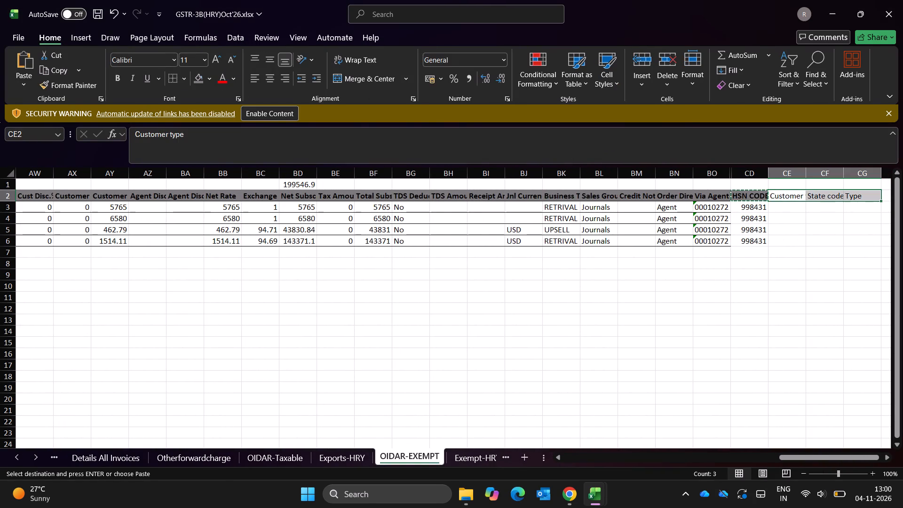
{"action": "key", "text": "ctrl+alt+v"}
{"action": "key", "text": "Down"}
{"action": "key", "text": "Down"}
{"action": "key", "text": "Down"}
{"action": "key", "text": "Return"}
{"action": "key", "text": "Escape"}
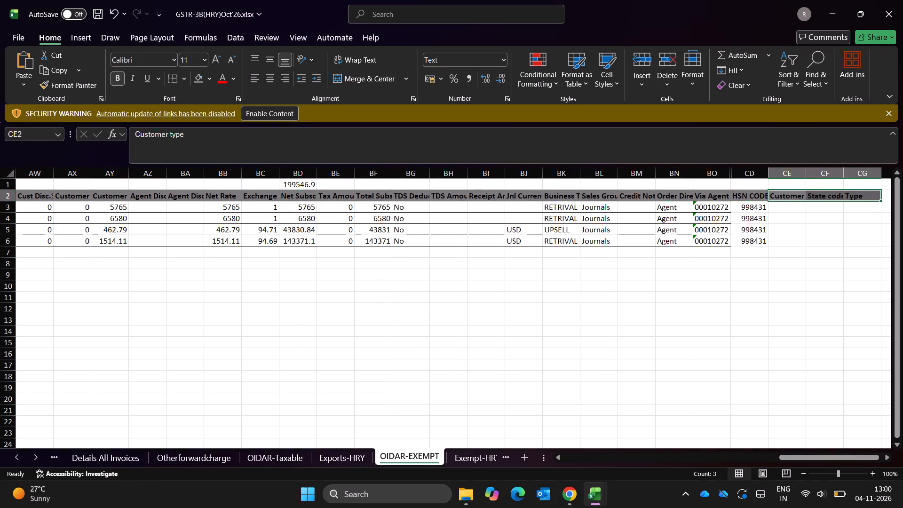
Autofit the widths of columns CE to CG to the Customer type, State code and Type headers.
{"action": "type", "text": "HOI"}
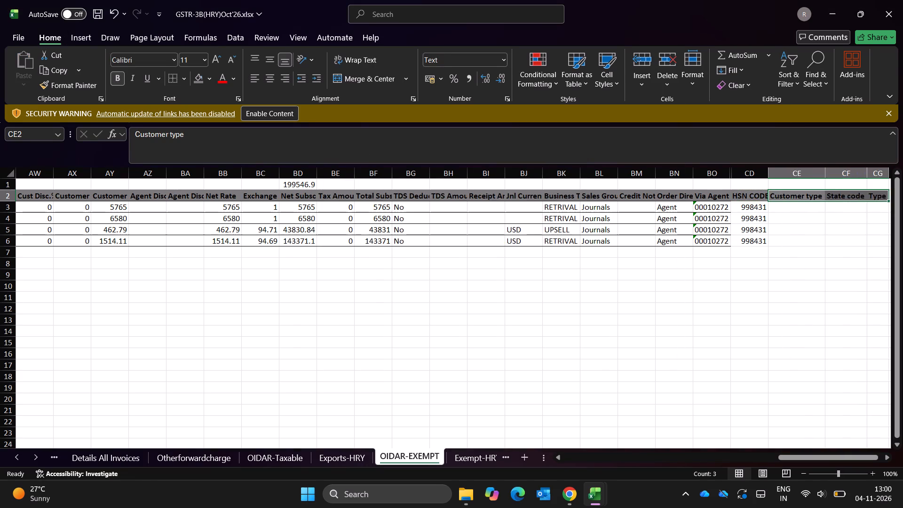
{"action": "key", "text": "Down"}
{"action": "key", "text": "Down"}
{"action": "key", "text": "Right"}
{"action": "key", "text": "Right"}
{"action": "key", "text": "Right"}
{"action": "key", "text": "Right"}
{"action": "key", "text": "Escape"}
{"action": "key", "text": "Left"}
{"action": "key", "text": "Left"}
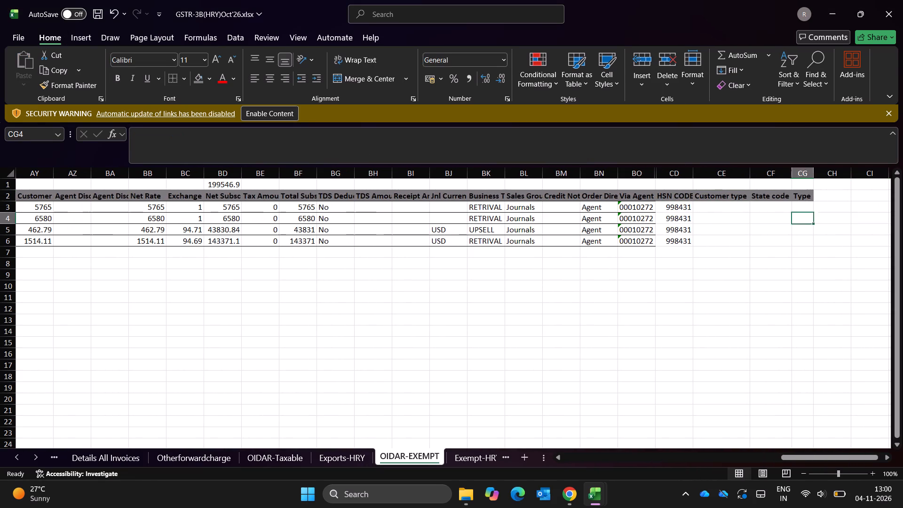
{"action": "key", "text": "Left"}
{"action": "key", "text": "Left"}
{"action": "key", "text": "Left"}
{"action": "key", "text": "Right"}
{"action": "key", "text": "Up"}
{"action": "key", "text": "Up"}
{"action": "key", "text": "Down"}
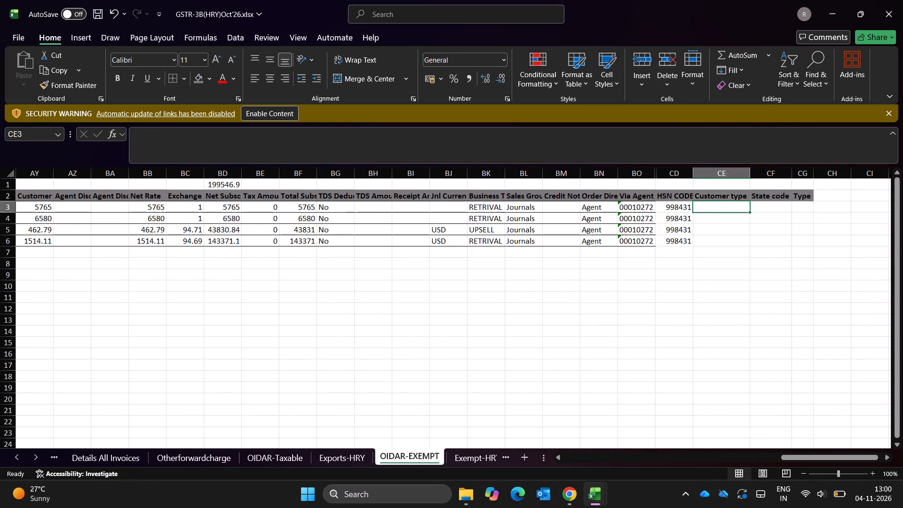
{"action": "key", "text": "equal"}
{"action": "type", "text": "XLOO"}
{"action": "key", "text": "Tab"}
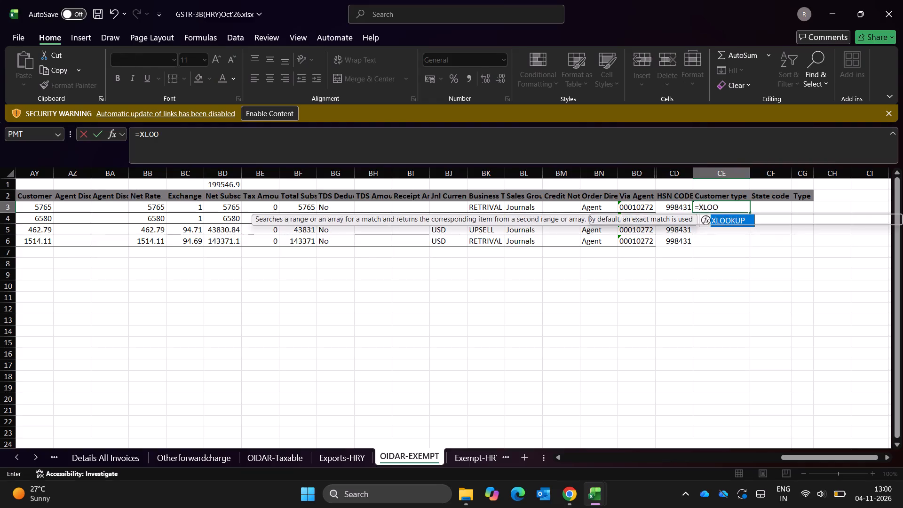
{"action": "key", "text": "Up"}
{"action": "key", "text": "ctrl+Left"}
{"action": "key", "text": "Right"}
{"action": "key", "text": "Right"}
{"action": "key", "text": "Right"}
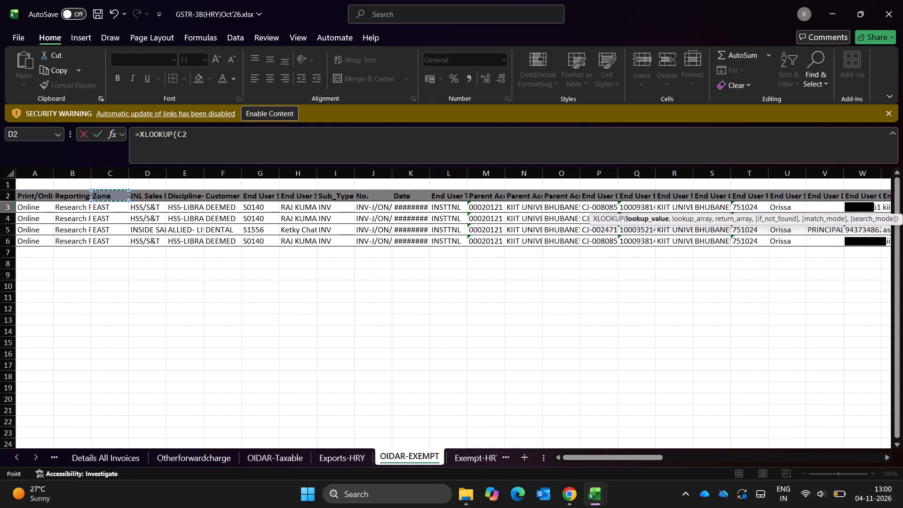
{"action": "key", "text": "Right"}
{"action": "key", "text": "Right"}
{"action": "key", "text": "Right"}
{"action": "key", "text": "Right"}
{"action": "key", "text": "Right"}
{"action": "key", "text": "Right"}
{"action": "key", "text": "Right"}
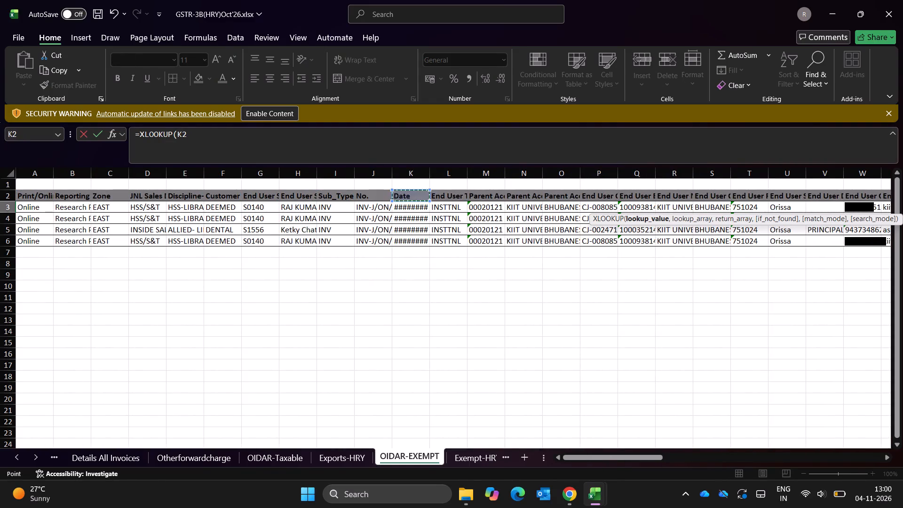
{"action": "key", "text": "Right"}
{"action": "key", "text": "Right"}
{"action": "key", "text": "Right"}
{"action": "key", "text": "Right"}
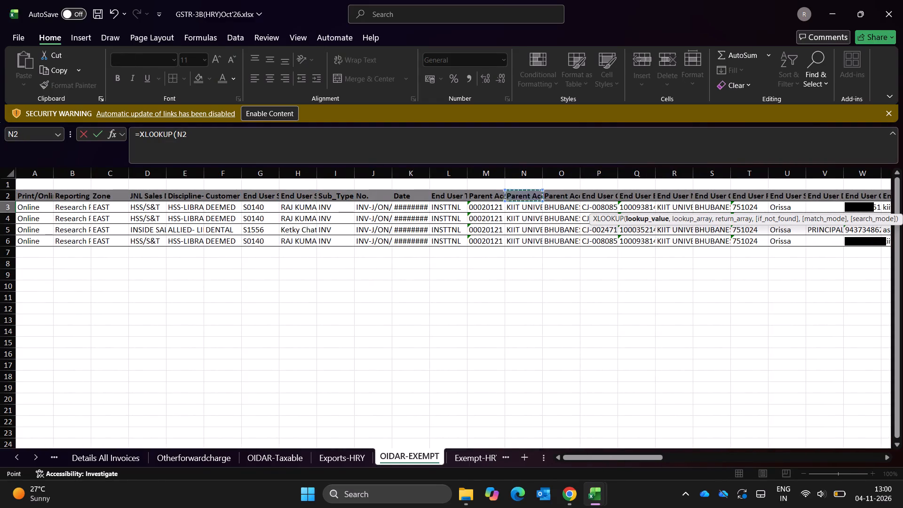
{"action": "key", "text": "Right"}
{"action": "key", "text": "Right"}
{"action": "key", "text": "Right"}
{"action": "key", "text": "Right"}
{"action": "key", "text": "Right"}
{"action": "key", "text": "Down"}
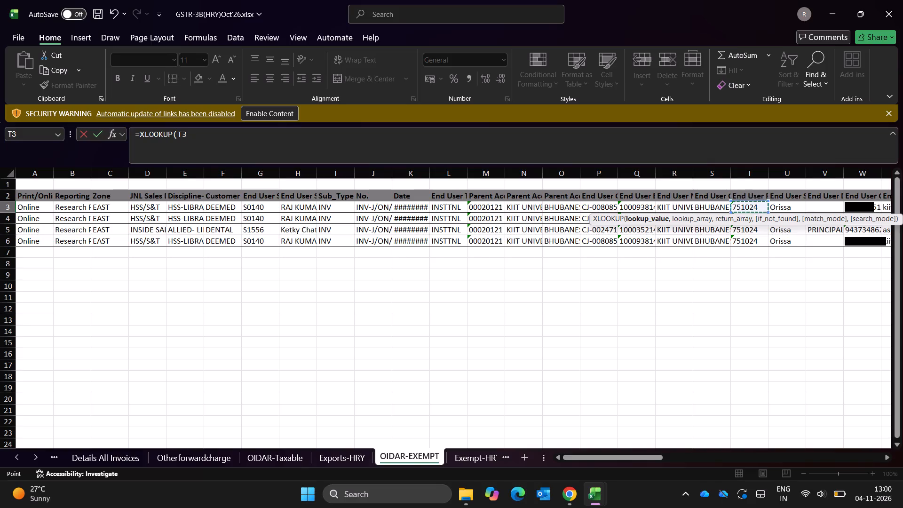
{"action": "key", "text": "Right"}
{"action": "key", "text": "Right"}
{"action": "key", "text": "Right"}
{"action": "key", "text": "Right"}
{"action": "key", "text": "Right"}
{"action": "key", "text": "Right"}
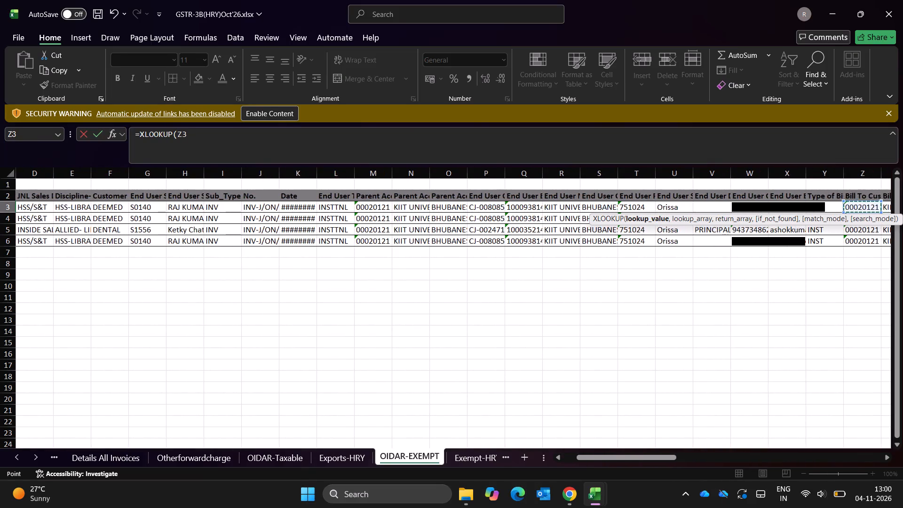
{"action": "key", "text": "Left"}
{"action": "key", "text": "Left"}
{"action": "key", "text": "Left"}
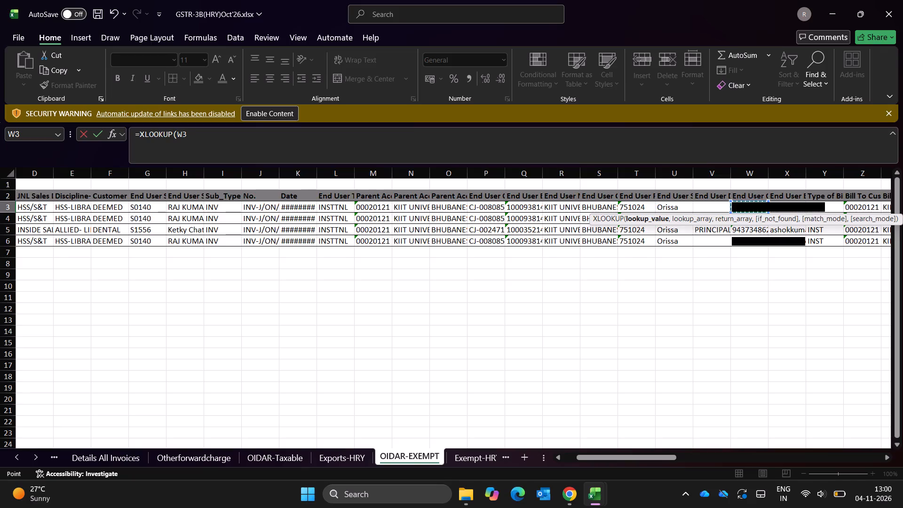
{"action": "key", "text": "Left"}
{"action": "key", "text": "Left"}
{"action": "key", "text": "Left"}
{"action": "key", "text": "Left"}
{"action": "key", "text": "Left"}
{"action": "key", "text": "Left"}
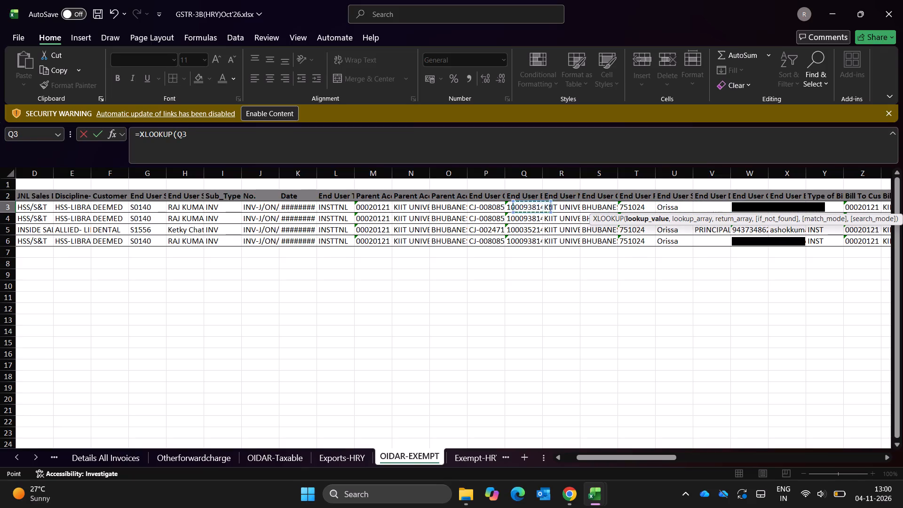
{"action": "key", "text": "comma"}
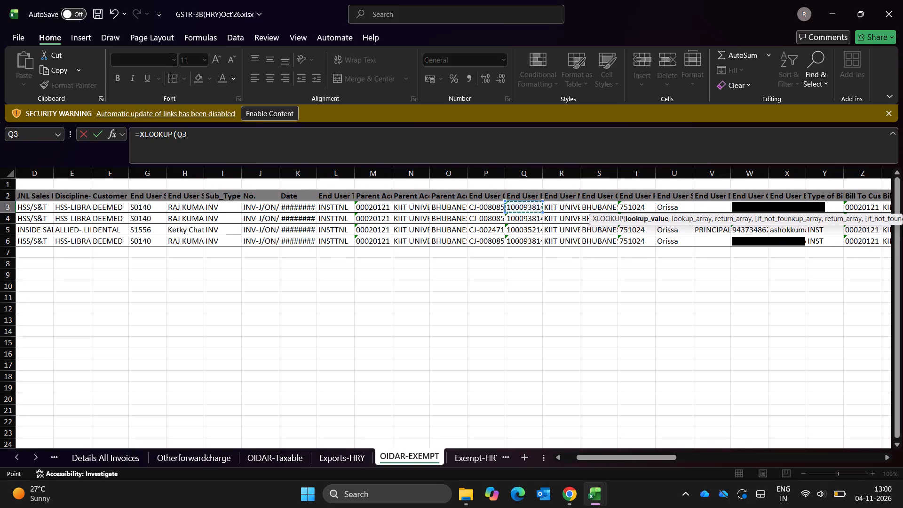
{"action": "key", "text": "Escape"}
Enter an XLOOKUP in CE3 under Customer type that finds P3 in Customers column A and returns GST Customer Type from column AO.
{"action": "key", "text": "Up"}
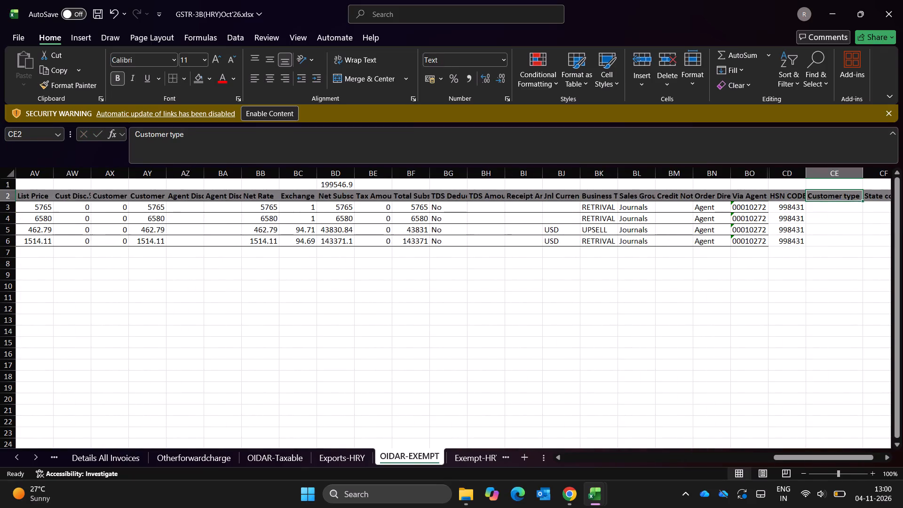
{"action": "key", "text": "Left"}
{"action": "key", "text": "Down"}
{"action": "key", "text": "Right"}
{"action": "key", "text": "equal"}
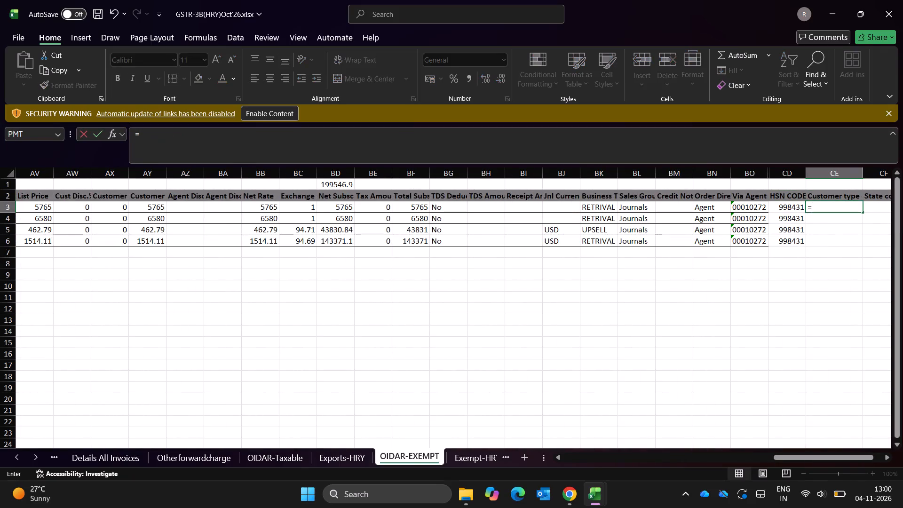
{"action": "type", "text": "XLOO"}
{"action": "key", "text": "Tab"}
{"action": "key", "text": "Up"}
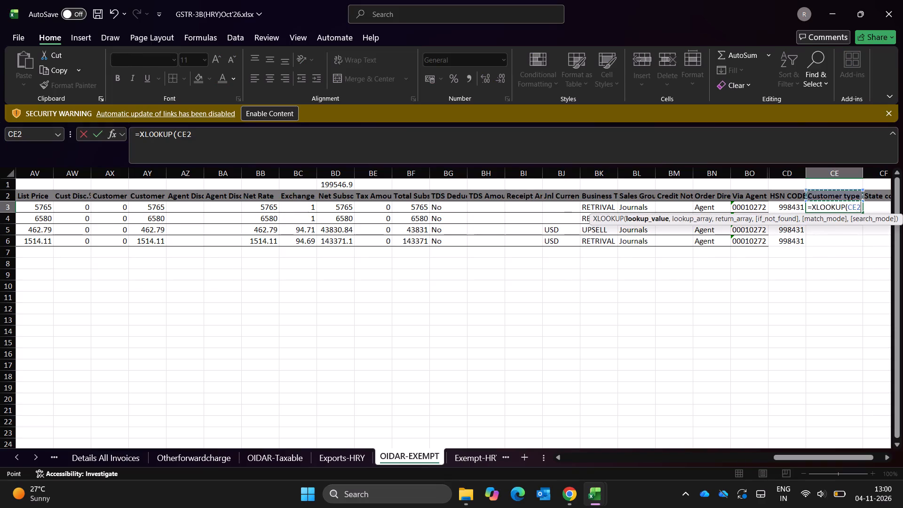
{"action": "key", "text": "ctrl+Left"}
{"action": "key", "text": "ctrl+Left"}
{"action": "key", "text": "Right"}
{"action": "key", "text": "Right"}
{"action": "key", "text": "Right"}
{"action": "key", "text": "Right"}
{"action": "key", "text": "Right"}
{"action": "key", "text": "Right"}
{"action": "key", "text": "Right"}
{"action": "key", "text": "Right"}
{"action": "key", "text": "Right"}
{"action": "key", "text": "Right"}
{"action": "key", "text": "Down"}
{"action": "key", "text": "Right"}
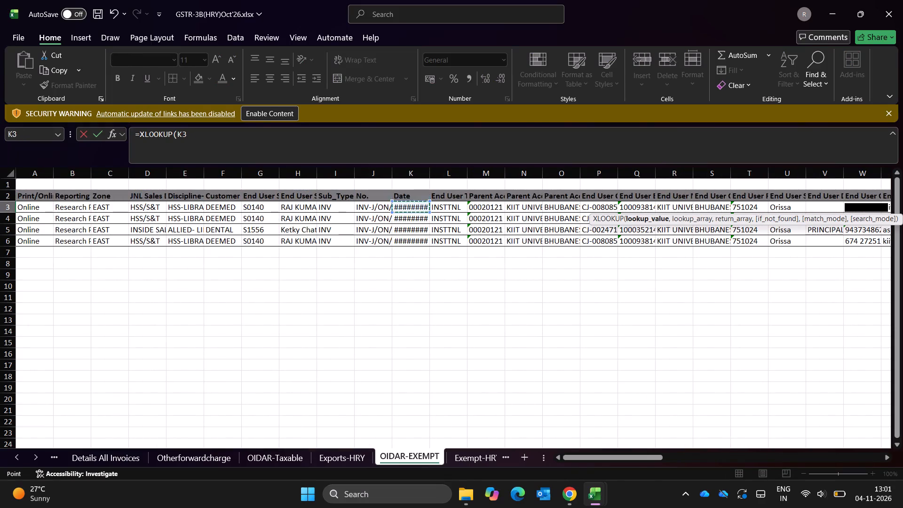
{"action": "key", "text": "Right"}
{"action": "key", "text": "Right"}
{"action": "key", "text": "Right"}
{"action": "key", "text": "Right"}
{"action": "key", "text": "comma"}
{"action": "key", "text": "ctrl+Page_Down"}
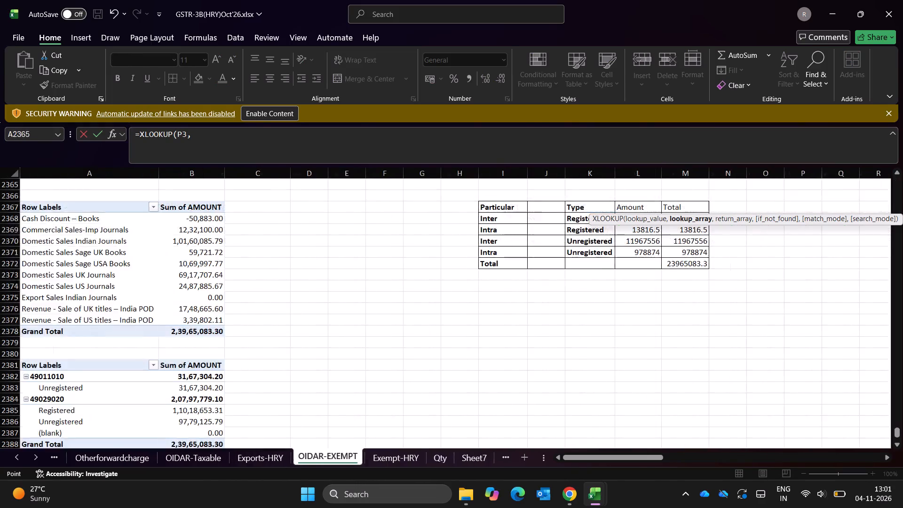
{"action": "key", "text": "ctrl+Page_Down"}
{"action": "key", "text": "ctrl+Page_Down"}
{"action": "key", "text": "ctrl+Page_Down"}
{"action": "key", "text": "ctrl+Page_Down"}
{"action": "key", "text": "ctrl+Left"}
{"action": "key", "text": "ctrl+Page_Up"}
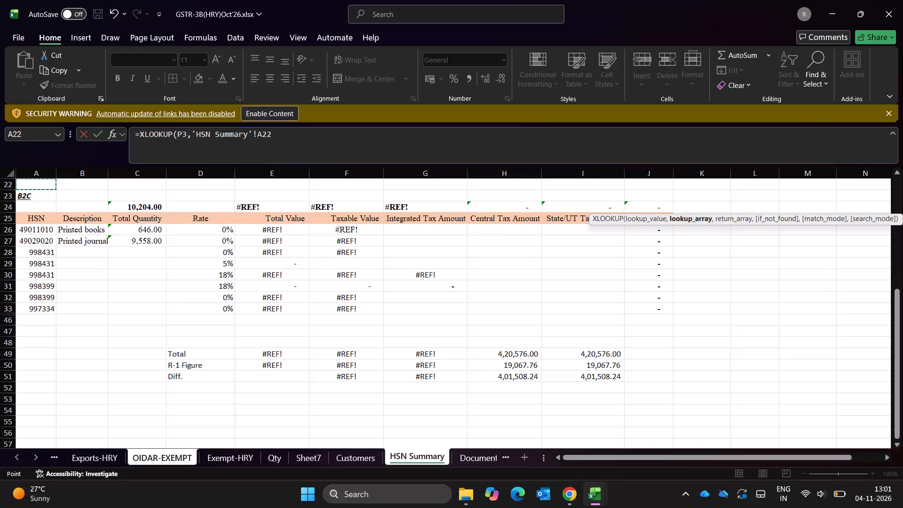
{"action": "key", "text": "ctrl+Page_Up"}
{"action": "key", "text": "ctrl+Page_Down"}
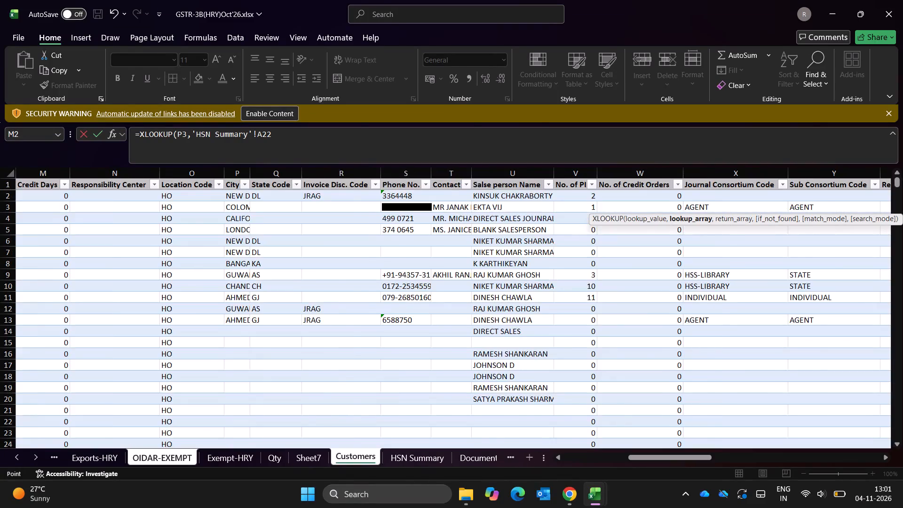
{"action": "key", "text": "ctrl+Left"}
{"action": "key", "text": "ctrl+Left"}
{"action": "key", "text": "ctrl+Left"}
{"action": "key", "text": "ctrl+Left"}
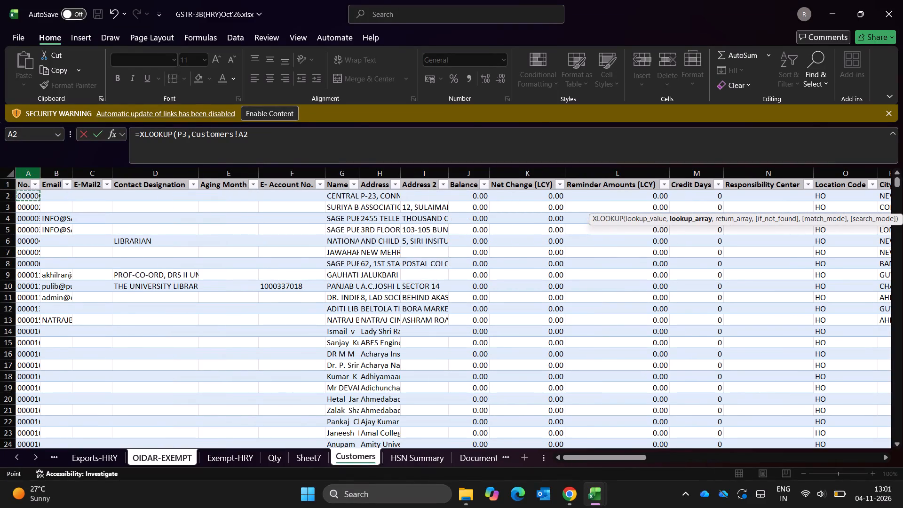
{"action": "left_click", "coordinate": [32, 170]}
{"action": "key", "text": "comma"}
{"action": "key", "text": "Up"}
{"action": "key", "text": "ctrl+Right"}
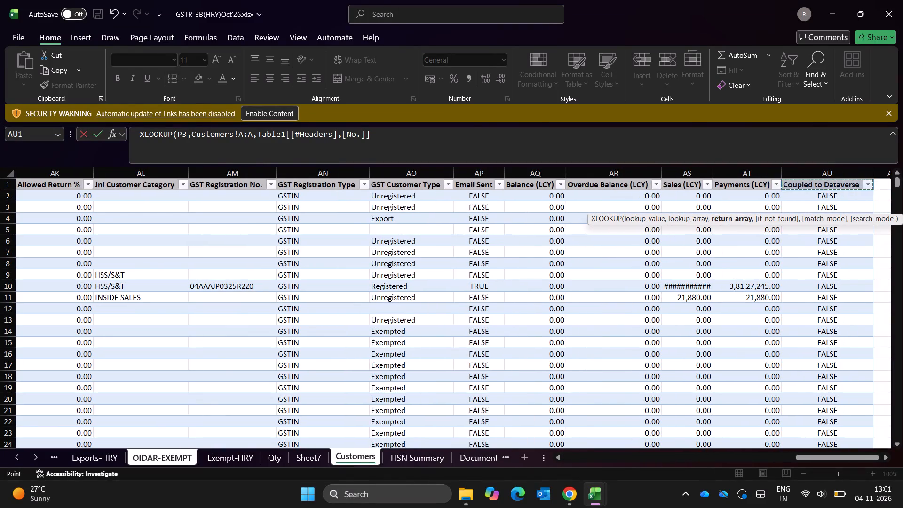
{"action": "left_click", "coordinate": [413, 173]}
{"action": "key", "text": "Return"}
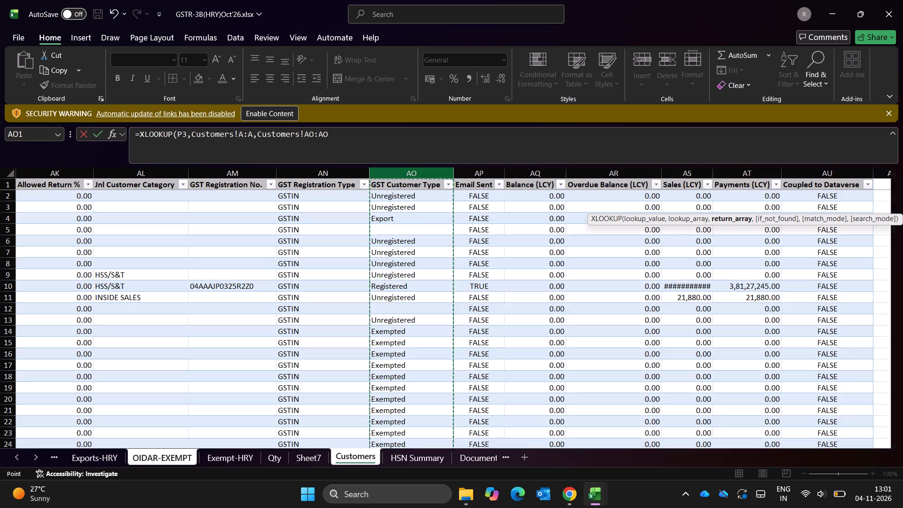
Fill the Customer type lookup formula from CE3 down to CE6 on the OIDAR-EXEMPT sheet.
{"action": "key", "text": "Right"}
{"action": "key", "text": "Up"}
{"action": "key", "text": "Left"}
{"action": "key", "text": "shift+Down"}
{"action": "key", "text": "shift+Down"}
{"action": "key", "text": "shift+Down"}
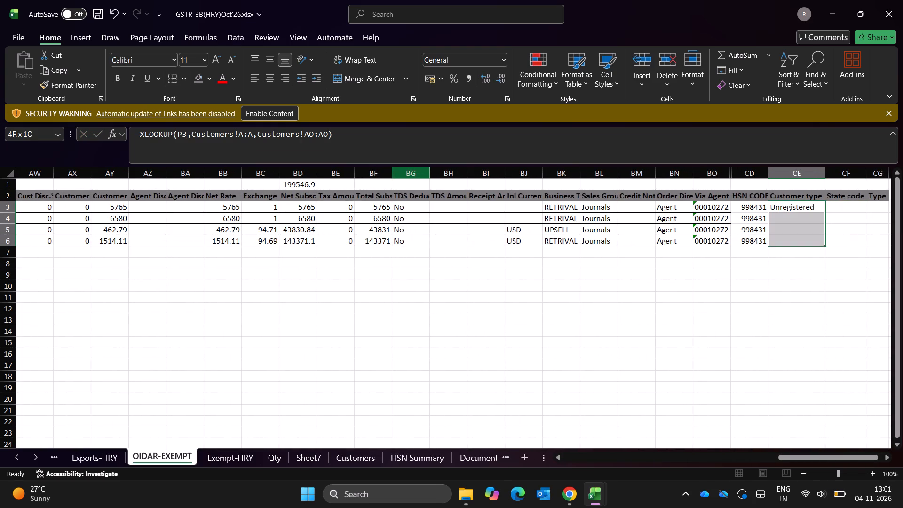
{"action": "key", "text": "ctrl+d"}
{"action": "key", "text": "Up"}
{"action": "key", "text": "Up"}
{"action": "key", "text": "Up"}
{"action": "key", "text": "Up"}
{"action": "key", "text": "Down"}
{"action": "key", "text": "Down"}
{"action": "key", "text": "Down"}
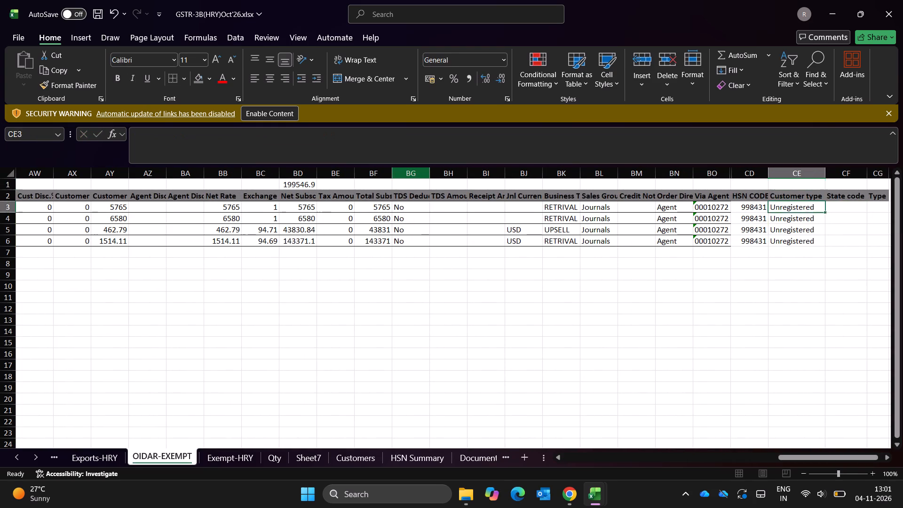
Enter an XLOOKUP in CF3 under State code that finds P3 in Customers column A and returns State Code from column Q.
{"action": "key", "text": "Right"}
{"action": "key", "text": "Right"}
{"action": "key", "text": "Right"}
{"action": "key", "text": "Up"}
{"action": "key", "text": "Right"}
{"action": "key", "text": "Left"}
{"action": "key", "text": "Left"}
{"action": "key", "text": "Left"}
{"action": "type", "text": "=XLOO"}
{"action": "key", "text": "Tab"}
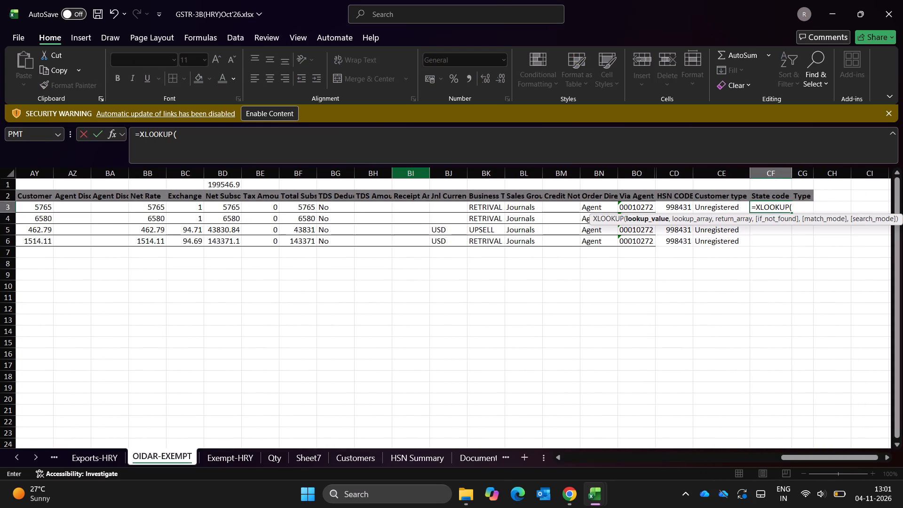
{"action": "key", "text": "Up"}
{"action": "key", "text": "ctrl+Left"}
{"action": "key", "text": "ctrl+Left"}
{"action": "key", "text": "ctrl+Left"}
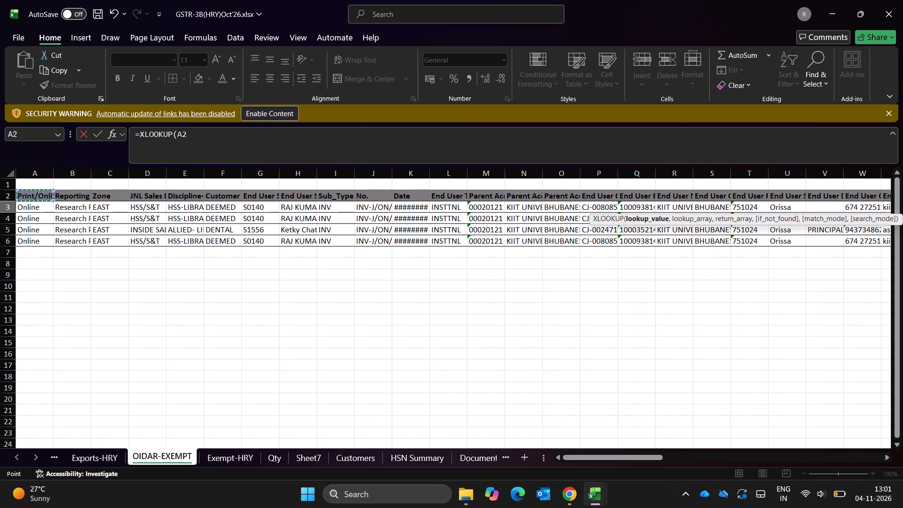
{"action": "left_click", "coordinate": [600, 205]}
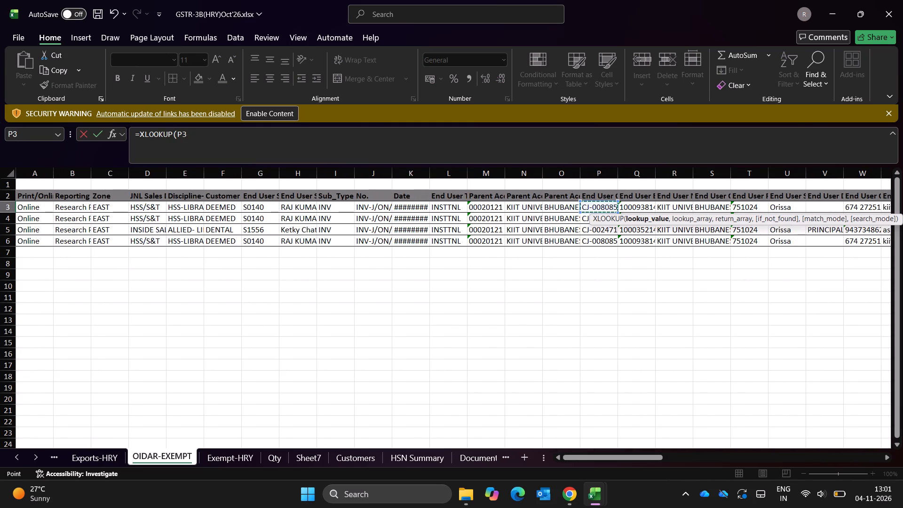
{"action": "key", "text": "comma"}
{"action": "key", "text": "ctrl+Page_Down"}
{"action": "key", "text": "ctrl+Page_Down"}
{"action": "key", "text": "ctrl+Page_Down"}
{"action": "key", "text": "ctrl+Page_Down"}
{"action": "key", "text": "ctrl+Page_Down"}
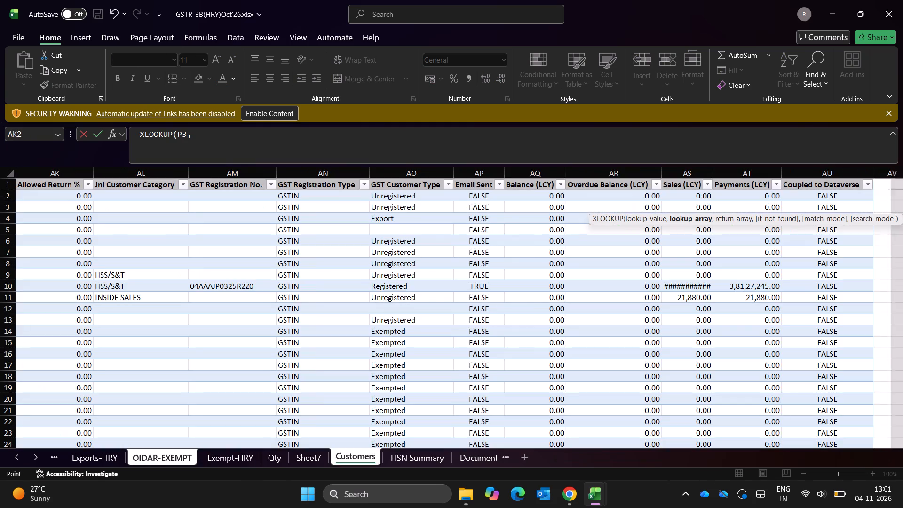
{"action": "key", "text": "ctrl+Page_Up"}
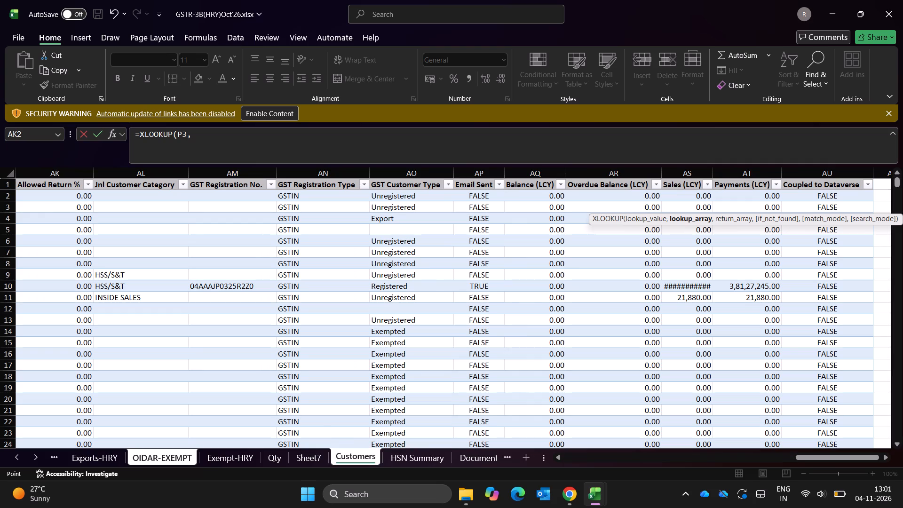
{"action": "left_click", "coordinate": [79, 203]}
{"action": "key", "text": "ctrl+Left"}
{"action": "key", "text": "ctrl+Left"}
{"action": "key", "text": "ctrl+Left"}
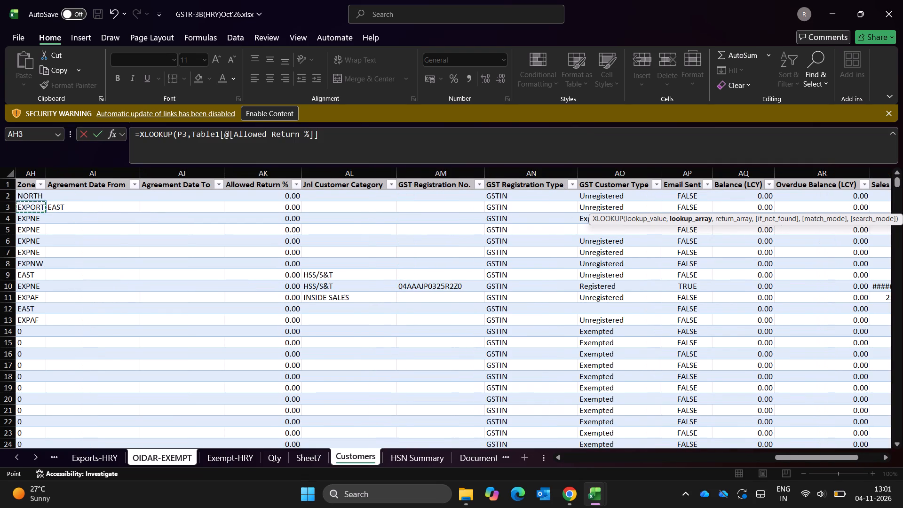
{"action": "left_click", "coordinate": [48, 191], "text": "ctrl"}
{"action": "key", "text": "ctrl+Up"}
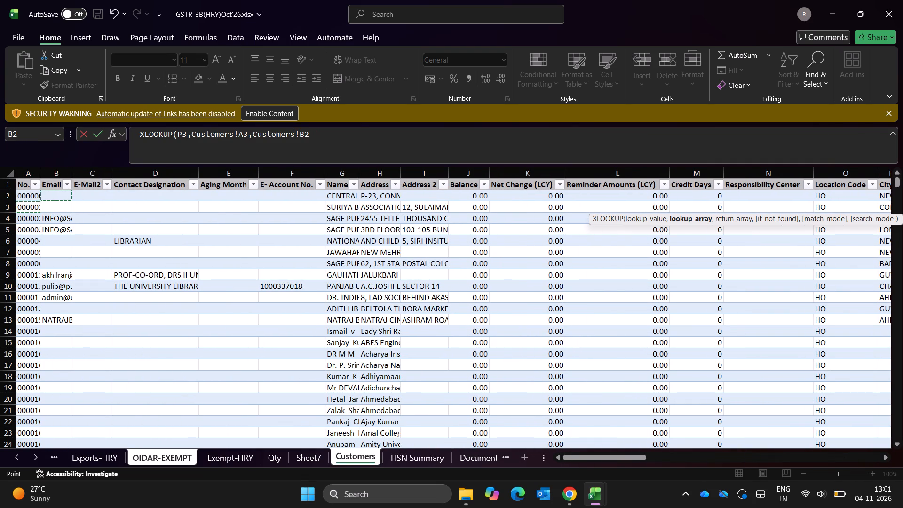
{"action": "left_click", "coordinate": [26, 169]}
{"action": "key", "text": "comma"}
{"action": "key", "text": "Up"}
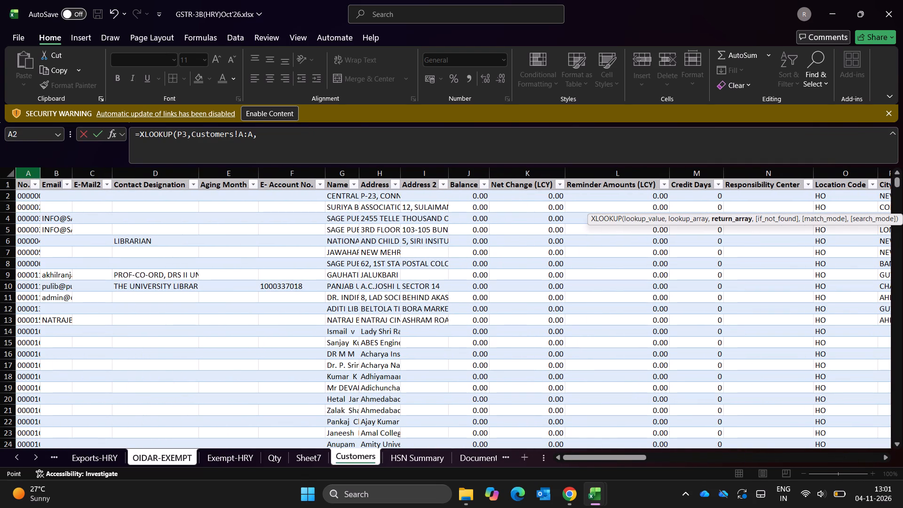
{"action": "key", "text": "ctrl+Right"}
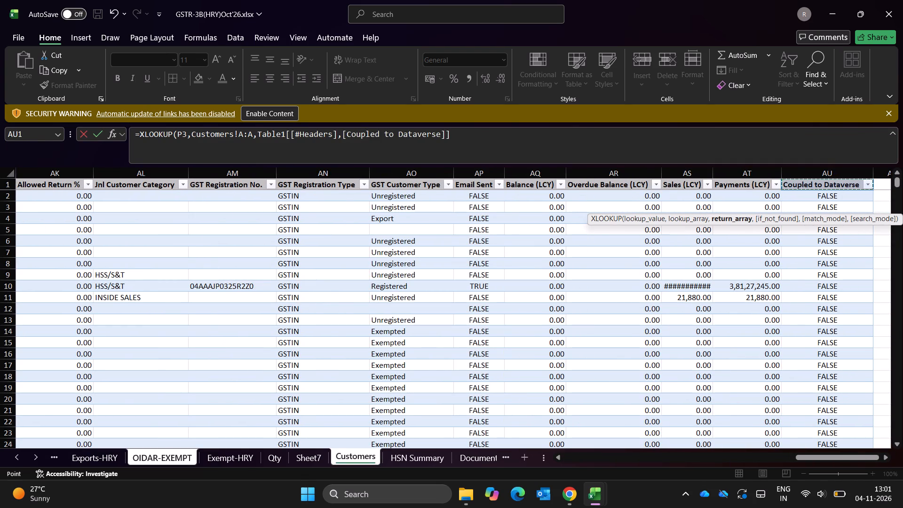
{"action": "key", "text": "ctrl+Up"}
{"action": "key", "text": "ctrl+Up"}
{"action": "key", "text": "ctrl+Left"}
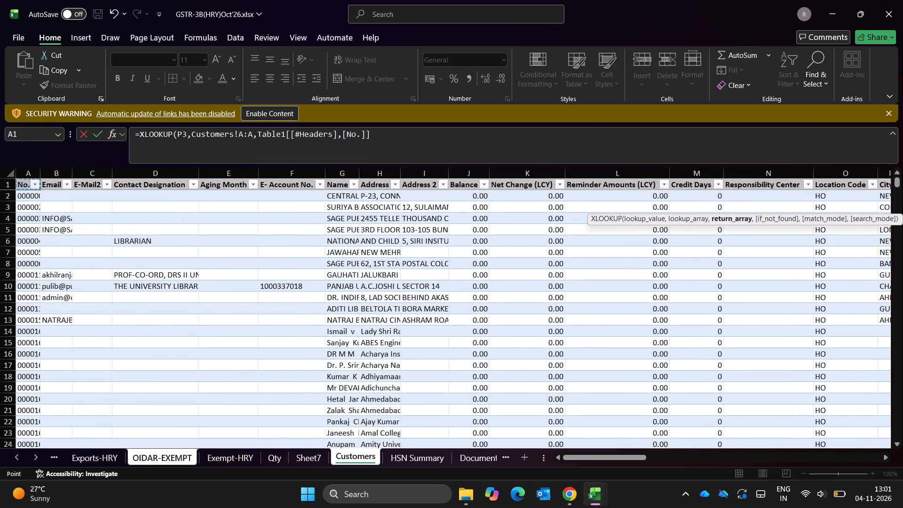
{"action": "scroll", "coordinate": [565, 270], "scroll_direction": "left", "scroll_amount": 2}
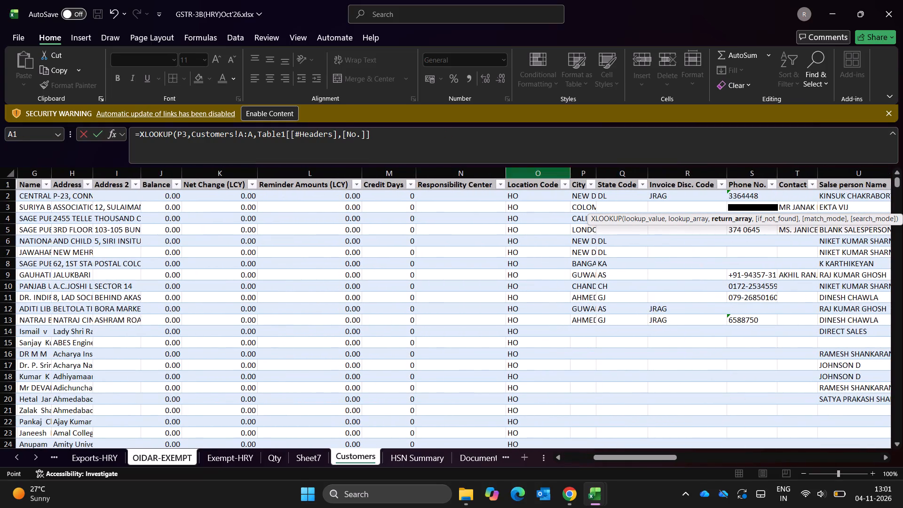
{"action": "left_click", "coordinate": [620, 170]}
{"action": "key", "text": "Return"}
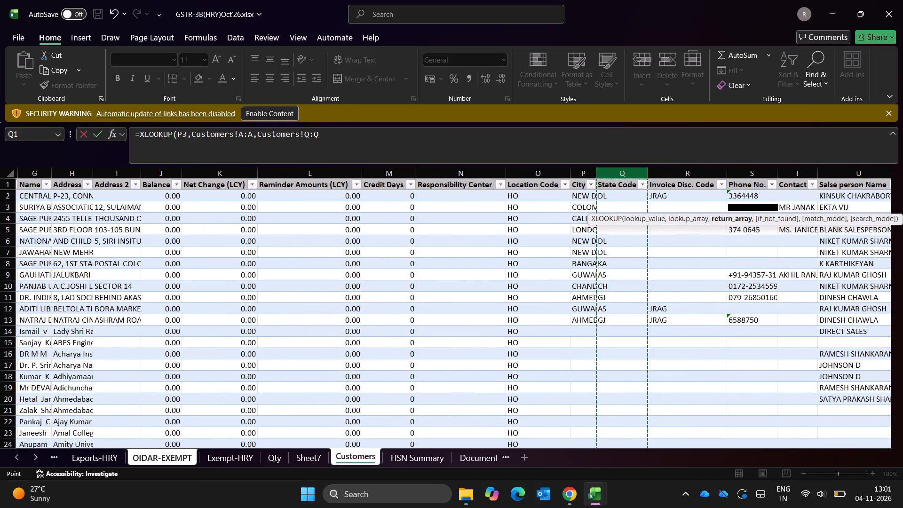
Fill the State code lookup formula from CF3 down to CF6 on the OIDAR-EXEMPT sheet.
{"action": "key", "text": "Up"}
{"action": "key", "text": "shift+Down"}
{"action": "key", "text": "shift+Down"}
{"action": "key", "text": "shift+Down"}
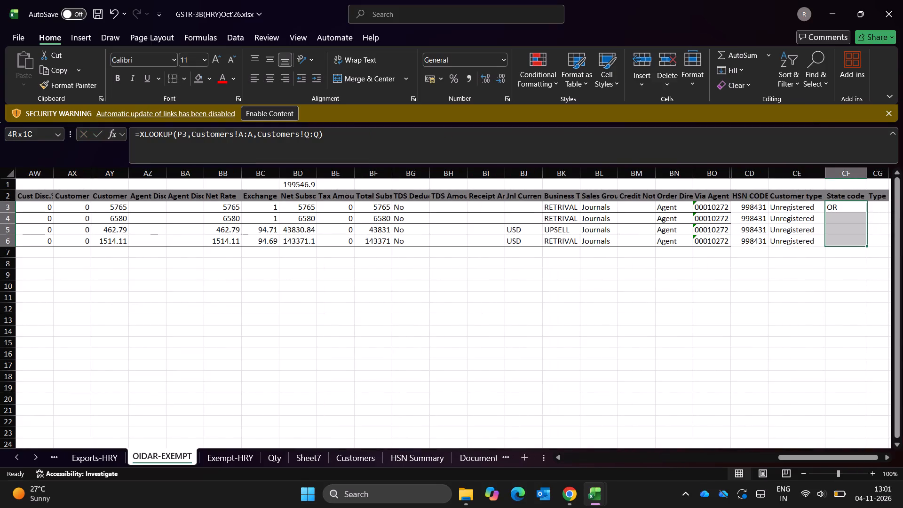
{"action": "key", "text": "ctrl+d"}
Check the Type formula in CG3 of September's OIDAR-Exempts sheet and enter Inter in CG3 under Type in October's workbook.
{"action": "key", "text": "Down"}
{"action": "key", "text": "Up"}
{"action": "key", "text": "Up"}
{"action": "key", "text": "Right"}
{"action": "key", "text": "Right"}
{"action": "key", "text": "Left"}
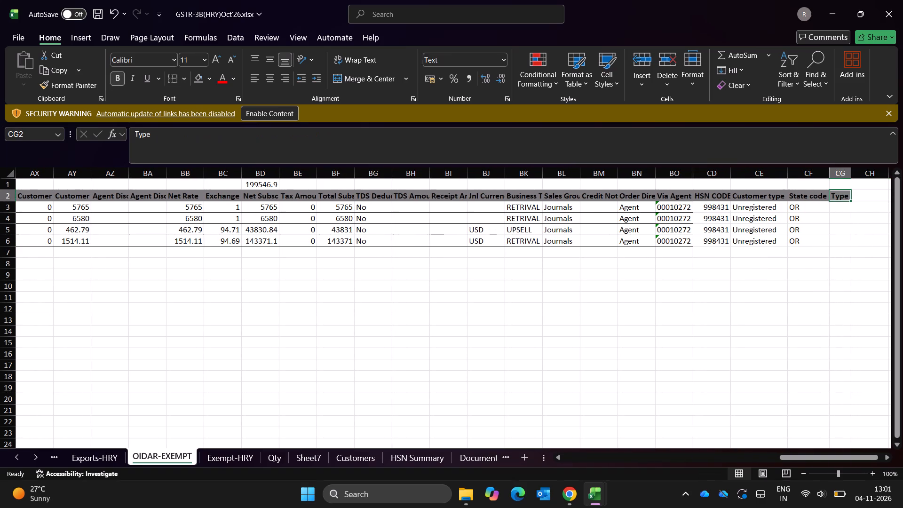
{"action": "key", "text": "Down"}
{"action": "key", "text": "alt+Tab"}
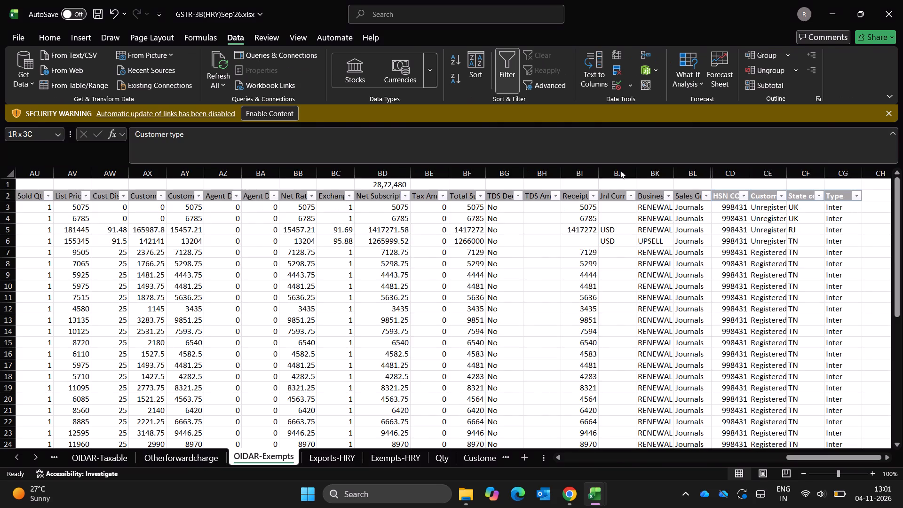
{"action": "key", "text": "Right"}
{"action": "key", "text": "Right"}
{"action": "key", "text": "Down"}
{"action": "key", "text": "alt+Tab"}
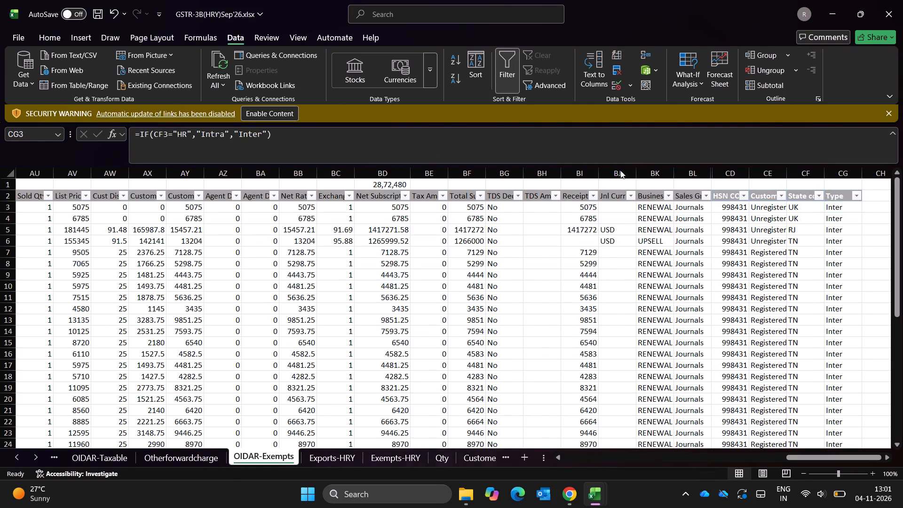
{"action": "key", "text": "Left"}
{"action": "key", "text": "Right"}
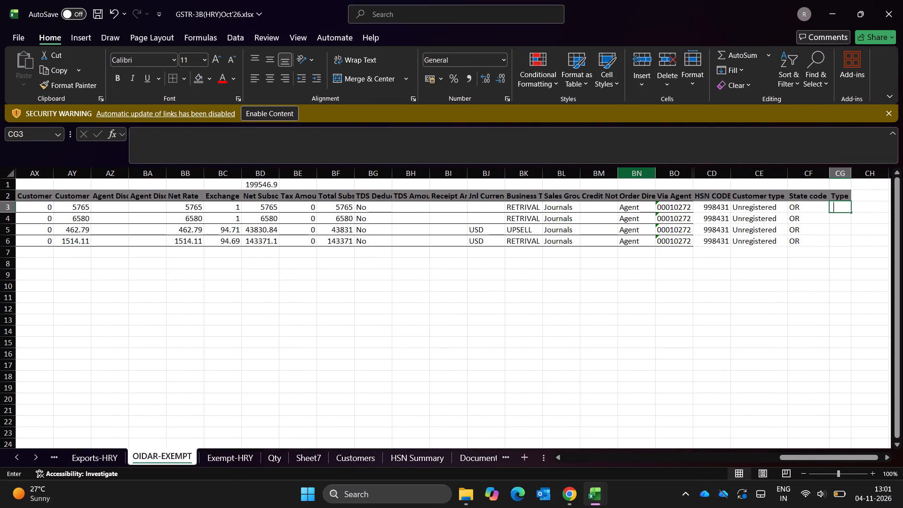
{"action": "key", "text": "Return"}
Fill Inter from CG3 down to CG6 in the Type column.
{"action": "key", "text": "Up"}
{"action": "key", "text": "shift+Down"}
{"action": "key", "text": "shift+Down"}
{"action": "key", "text": "shift+Down"}
{"action": "key", "text": "shift+Down"}
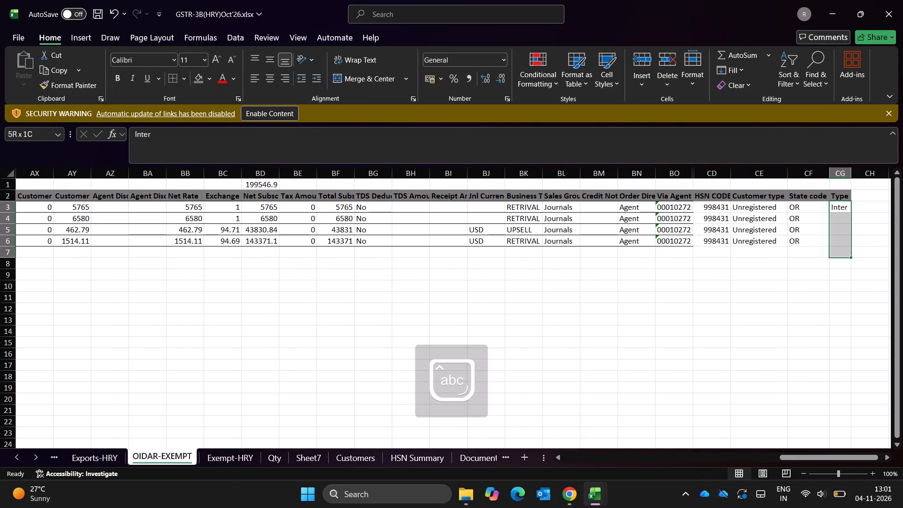
{"action": "key", "text": "shift+Up"}
{"action": "key", "text": "ctrl+d"}
{"action": "key", "text": "ctrl+Up"}
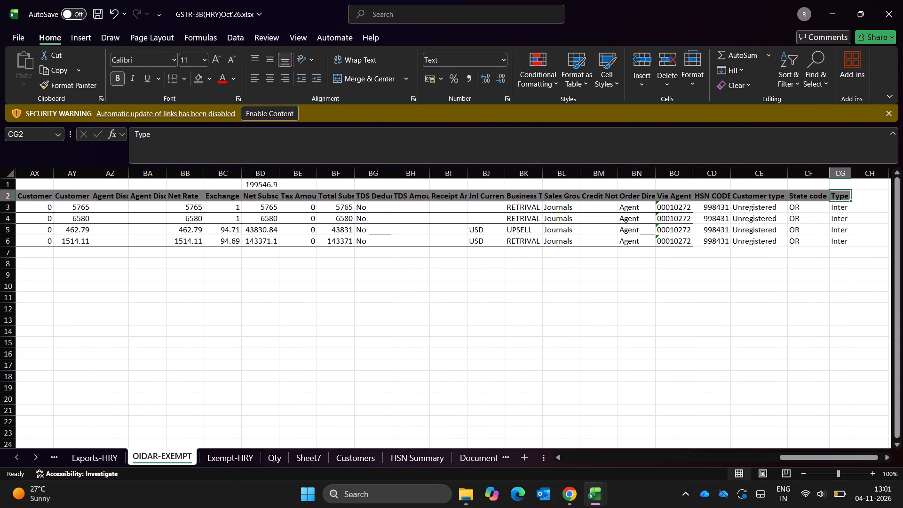
Turn on filters for the header row 2 of the OIDAR-EXEMPT sheet.
{"action": "key", "text": "ctrl+shift+l"}
{"action": "key", "text": "ctrl+Left"}
{"action": "key", "text": "ctrl+Left"}
{"action": "key", "text": "Right"}
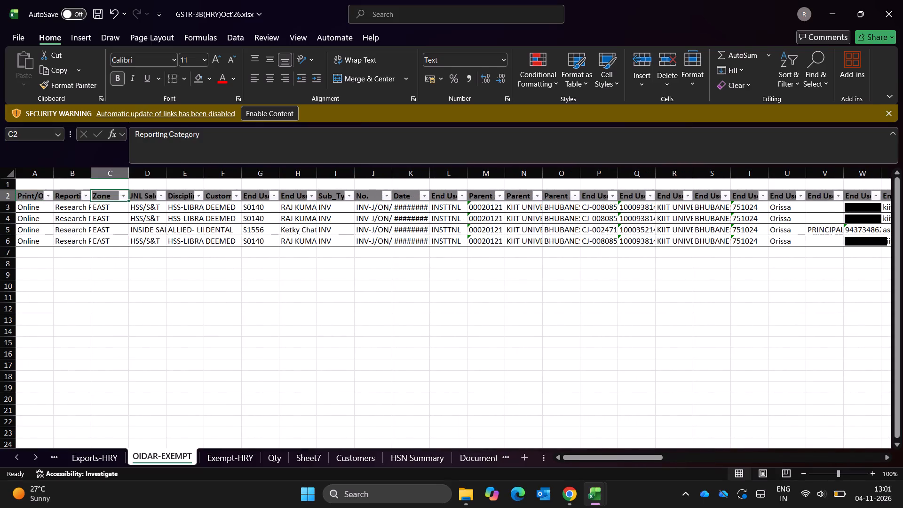
{"action": "key", "text": "Right"}
{"action": "key", "text": "Right"}
Examine the HSN and customer type PivotTable below the data on September's OIDAR-Exempts sheet.
{"action": "key", "text": "alt+Tab"}
{"action": "key", "text": "ctrl+Left"}
{"action": "key", "text": "ctrl+Left"}
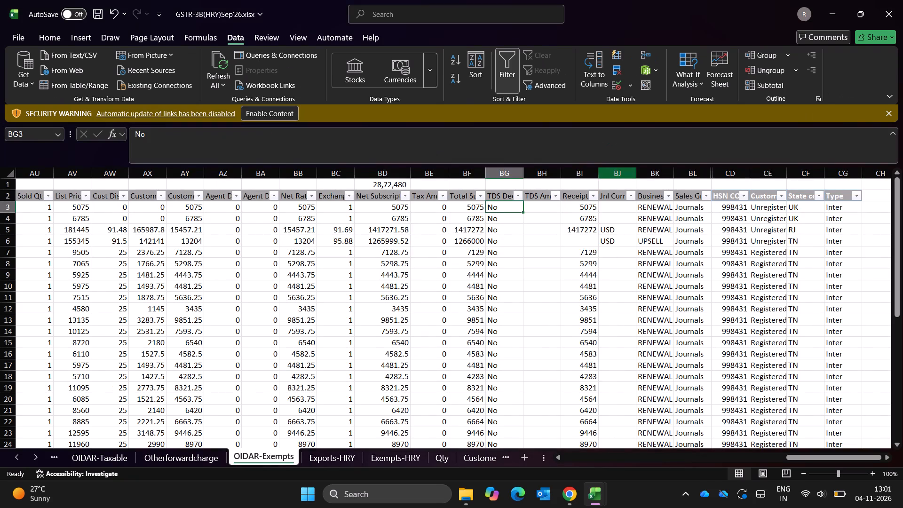
{"action": "key", "text": "ctrl+Left"}
{"action": "key", "text": "ctrl+Left"}
{"action": "key", "text": "ctrl+Down"}
{"action": "key", "text": "Down"}
{"action": "key", "text": "Down"}
{"action": "key", "text": "Down"}
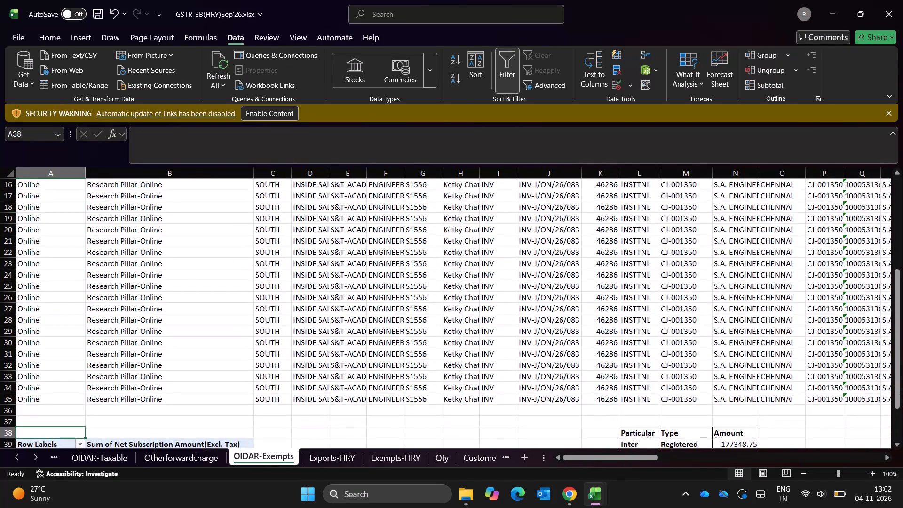
{"action": "key", "text": "Down"}
{"action": "key", "text": "Down"}
{"action": "key", "text": "Down"}
{"action": "key", "text": "Down"}
{"action": "key", "text": "Down"}
{"action": "key", "text": "Down"}
{"action": "key", "text": "Down"}
{"action": "key", "text": "Down"}
{"action": "key", "text": "Up"}
{"action": "key", "text": "Up"}
{"action": "key", "text": "Up"}
{"action": "key", "text": "Up"}
{"action": "key", "text": "Up"}
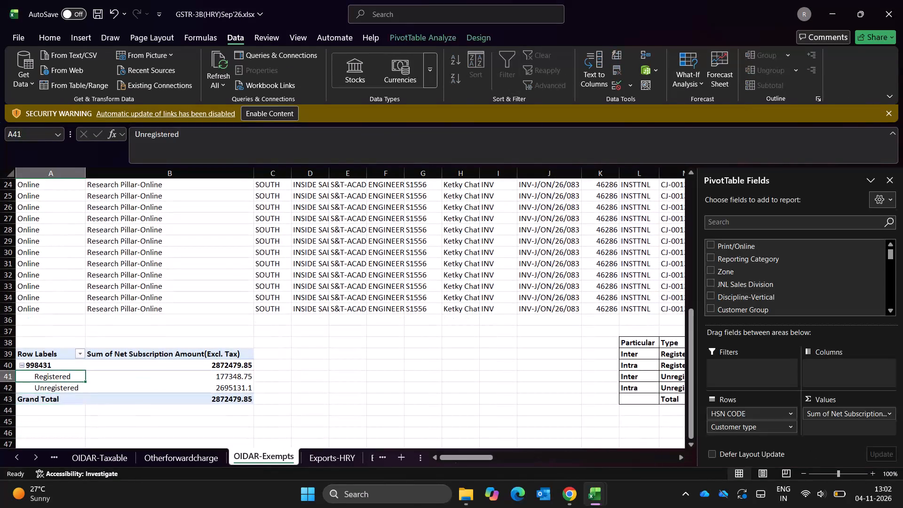
{"action": "key", "text": "Right"}
{"action": "key", "text": "Up"}
Copy the Particular, Type and Amount summary table in L38:N43 on September's OIDAR-Exempts sheet.
{"action": "key", "text": "Right"}
{"action": "key", "text": "Right"}
{"action": "key", "text": "Right"}
{"action": "key", "text": "Right"}
{"action": "key", "text": "Right"}
{"action": "key", "text": "Right"}
{"action": "key", "text": "Right"}
{"action": "key", "text": "Right"}
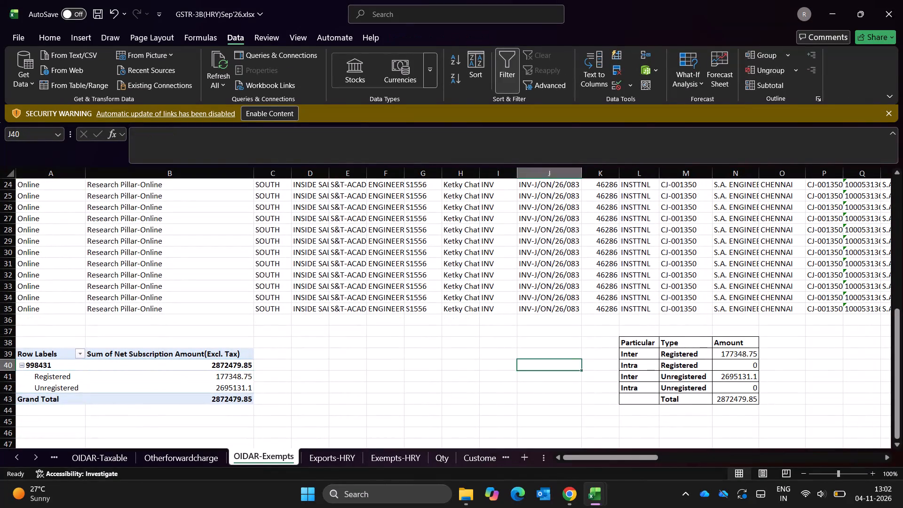
{"action": "key", "text": "Right"}
{"action": "key", "text": "Right"}
{"action": "key", "text": "Right"}
{"action": "key", "text": "Up"}
{"action": "key", "text": "Up"}
{"action": "key", "text": "Left"}
{"action": "key", "text": "shift+Right"}
{"action": "key", "text": "shift+Right"}
{"action": "key", "text": "shift+Down"}
{"action": "key", "text": "shift+Down"}
{"action": "key", "text": "shift+Down"}
{"action": "key", "text": "shift+Down"}
{"action": "key", "text": "shift+Down"}
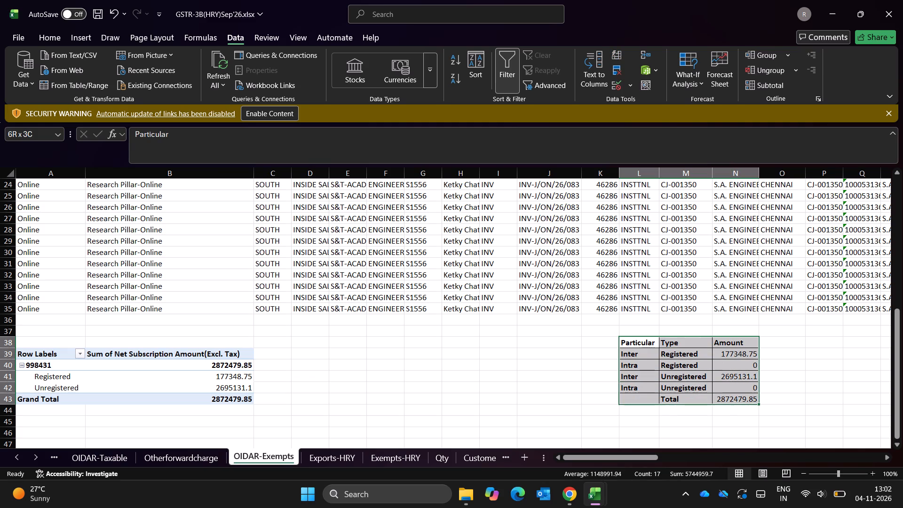
{"action": "key", "text": "ctrl+c"}
Paste the copied summary table as values at M11 on October's OIDAR-EXEMPT sheet.
{"action": "key", "text": "alt+Tab"}
{"action": "key", "text": "Down"}
{"action": "key", "text": "Down"}
{"action": "key", "text": "Down"}
{"action": "key", "text": "Right"}
{"action": "key", "text": "Down"}
{"action": "key", "text": "Right"}
{"action": "key", "text": "Down"}
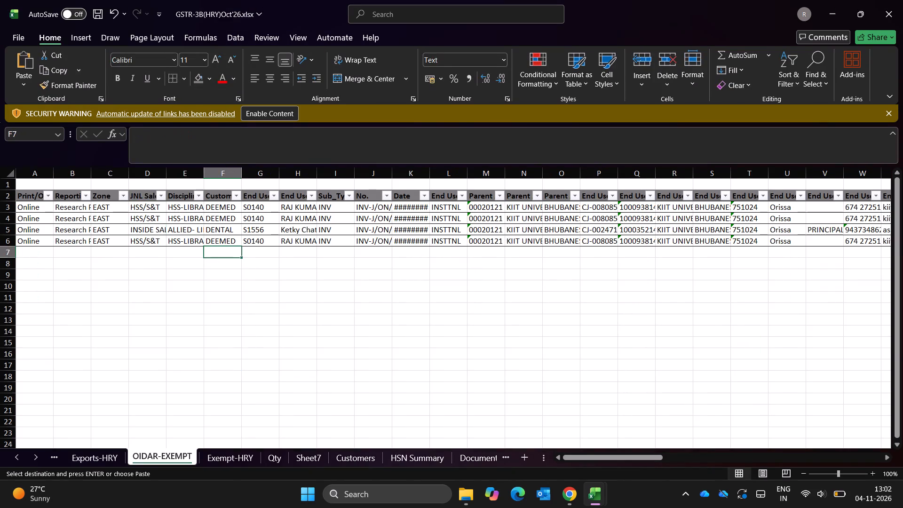
{"action": "key", "text": "Right"}
{"action": "key", "text": "Down"}
{"action": "key", "text": "Right"}
{"action": "key", "text": "Right"}
{"action": "key", "text": "Down"}
{"action": "key", "text": "Right"}
{"action": "key", "text": "Down"}
{"action": "key", "text": "Right"}
{"action": "key", "text": "Down"}
{"action": "key", "text": "Right"}
{"action": "key", "text": "Right"}
{"action": "key", "text": "ctrl+alt+v"}
{"action": "key", "text": "v"}
{"action": "key", "text": "Return"}
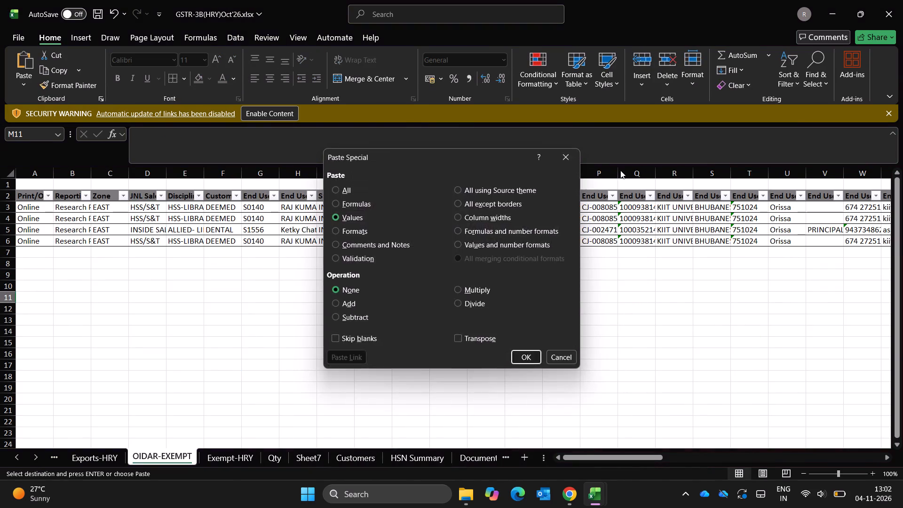
Paste the September table's formats onto the summary table at M11:O16.
{"action": "key", "text": "ctrl+alt+v"}
{"action": "key", "text": "Down"}
{"action": "key", "text": "Down"}
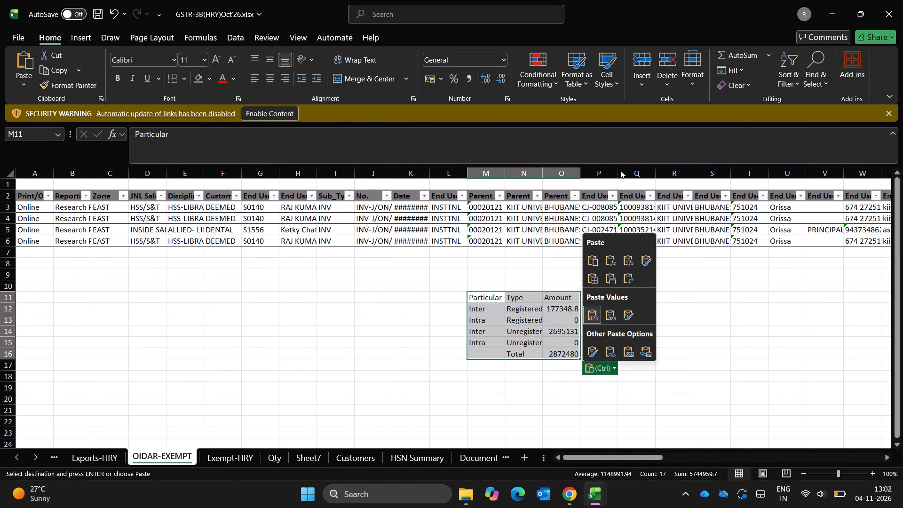
{"action": "key", "text": "Down"}
{"action": "key", "text": "Escape"}
{"action": "key", "text": "ctrl+alt+v"}
{"action": "key", "text": "Down"}
{"action": "key", "text": "Down"}
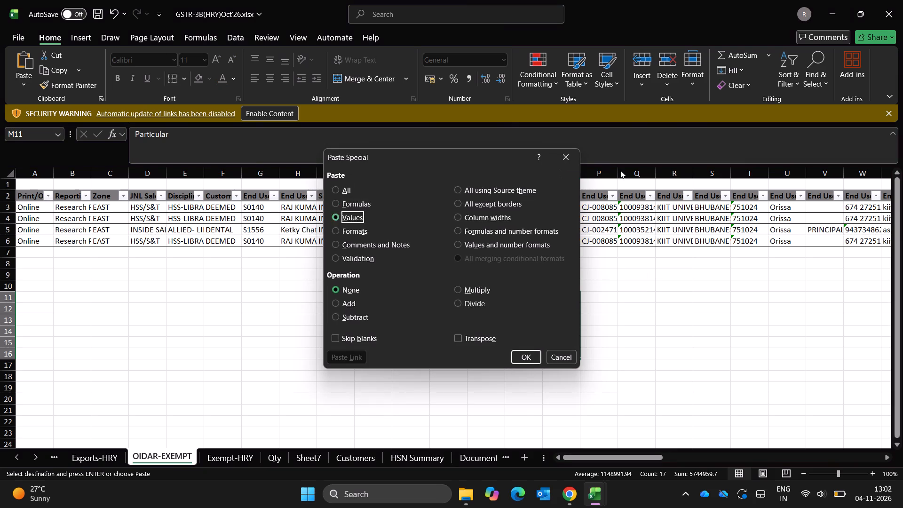
{"action": "key", "text": "Down"}
{"action": "key", "text": "Return"}
Clear September's figures from the Amount column, O12 to O16, including the Total.
{"action": "key", "text": "Right"}
{"action": "key", "text": "Right"}
{"action": "key", "text": "Down"}
{"action": "key", "text": "shift+Down"}
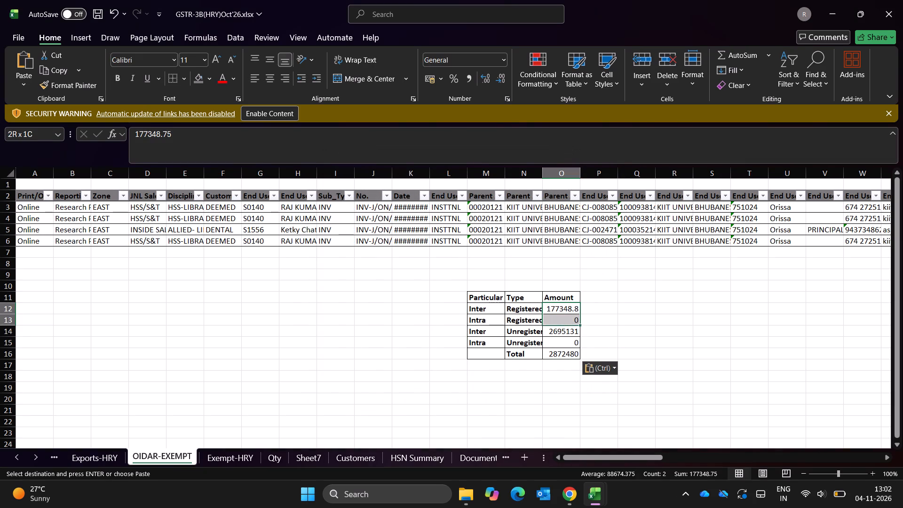
{"action": "key", "text": "shift+Down"}
{"action": "key", "text": "shift+Down"}
{"action": "key", "text": "Delete"}
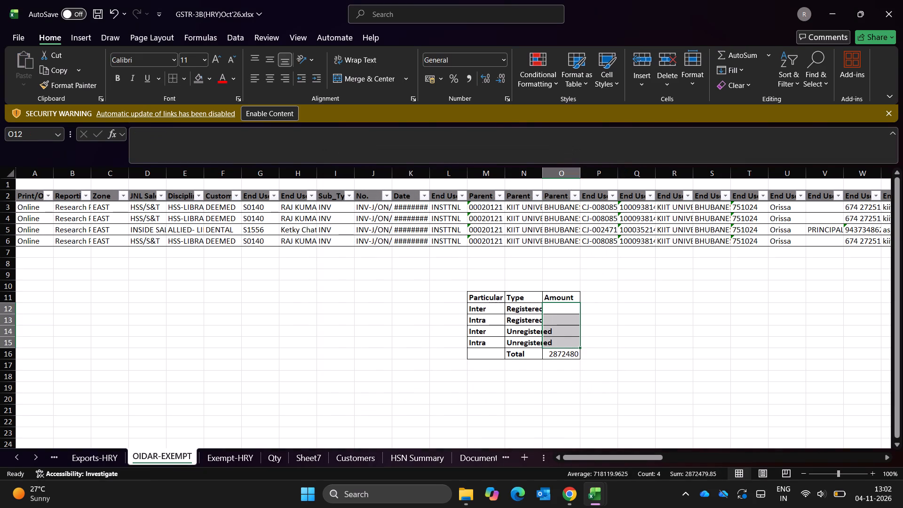
{"action": "key", "text": "Down"}
{"action": "key", "text": "Down"}
{"action": "key", "text": "Down"}
{"action": "key", "text": "Down"}
{"action": "key", "text": "BackSpace"}
Autofit columns M to O to the contents of the summary table.
{"action": "key", "text": "Left"}
{"action": "key", "text": "Left"}
{"action": "key", "text": "Up"}
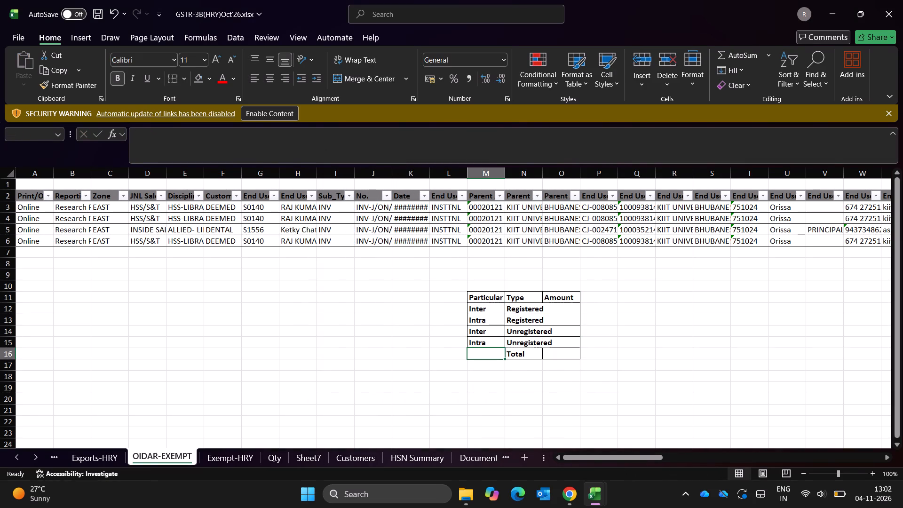
{"action": "key", "text": "Up"}
{"action": "key", "text": "Up"}
{"action": "key", "text": "Up"}
{"action": "key", "text": "ctrl+a"}
{"action": "key", "text": "alt+h"}
{"action": "type", "text": "oi"}
{"action": "key", "text": "Escape"}
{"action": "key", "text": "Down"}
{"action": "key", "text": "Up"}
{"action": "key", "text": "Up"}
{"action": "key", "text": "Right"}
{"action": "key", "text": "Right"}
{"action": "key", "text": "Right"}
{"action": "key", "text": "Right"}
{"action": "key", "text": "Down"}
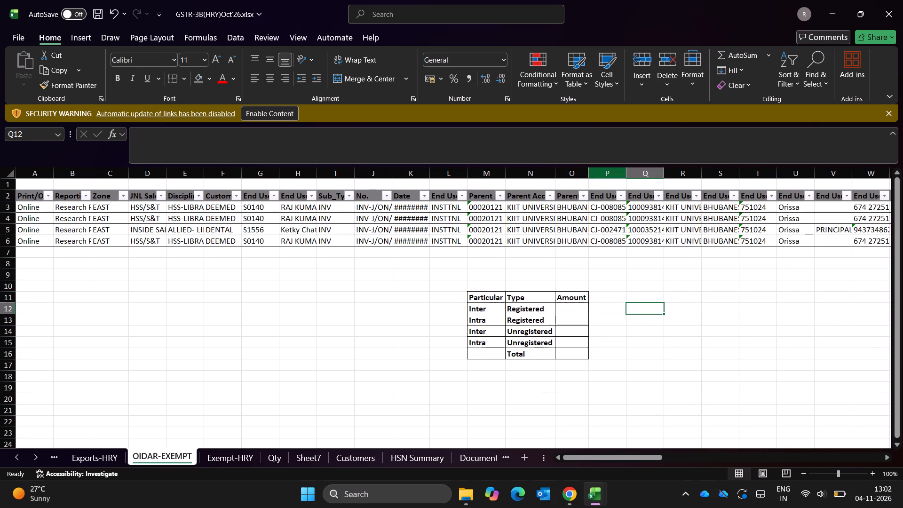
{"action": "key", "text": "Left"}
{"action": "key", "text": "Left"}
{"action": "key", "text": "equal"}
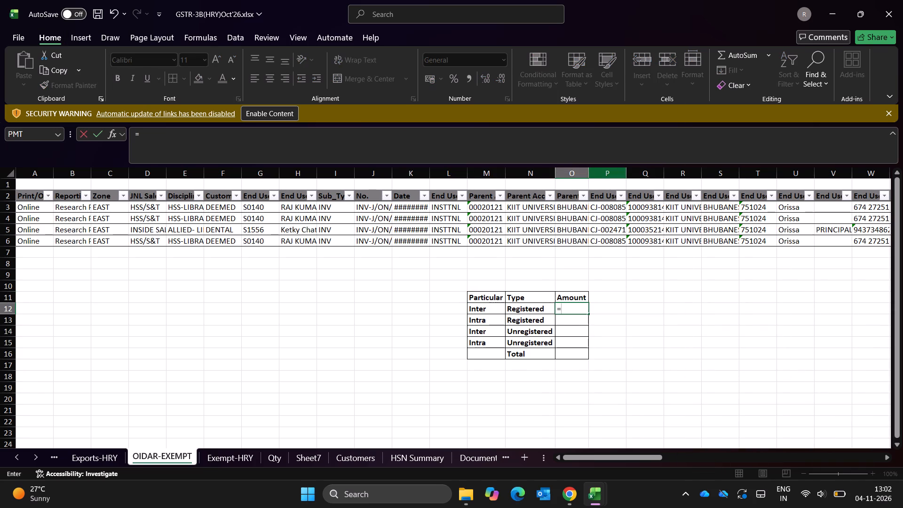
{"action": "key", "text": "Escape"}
Enter a SUM of the Net Subscription Amount column, BD3:BD6, as the Inter Unregistered amount in O14.
{"action": "key", "text": "Down"}
{"action": "key", "text": "Down"}
{"action": "type", "text": "=sum"}
{"action": "key", "text": "Tab"}
{"action": "key", "text": "Up"}
{"action": "key", "text": "Up"}
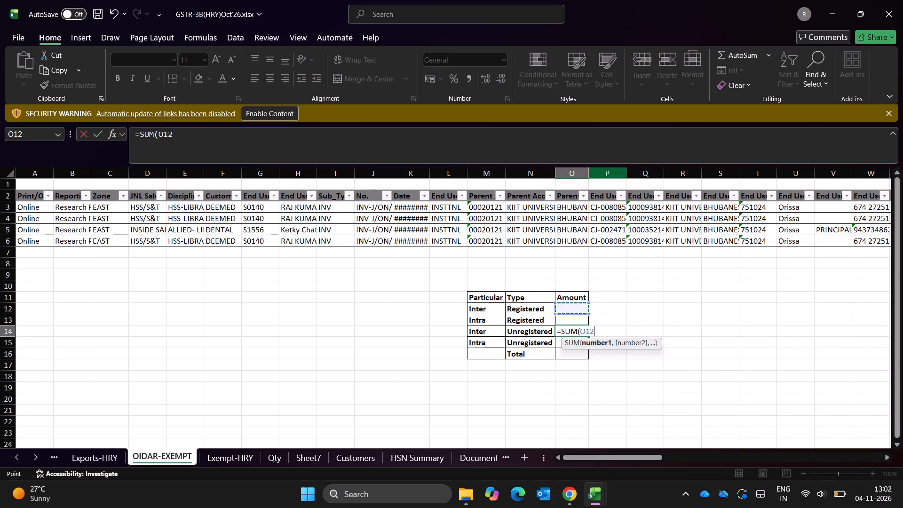
{"action": "key", "text": "ctrl+Up"}
{"action": "key", "text": "ctrl+Up"}
{"action": "key", "text": "ctrl+Up"}
{"action": "key", "text": "ctrl+Up"}
{"action": "key", "text": "ctrl+Up"}
{"action": "key", "text": "Right"}
{"action": "key", "text": "Right"}
{"action": "key", "text": "Right"}
{"action": "key", "text": "Right"}
{"action": "key", "text": "ctrl+Right"}
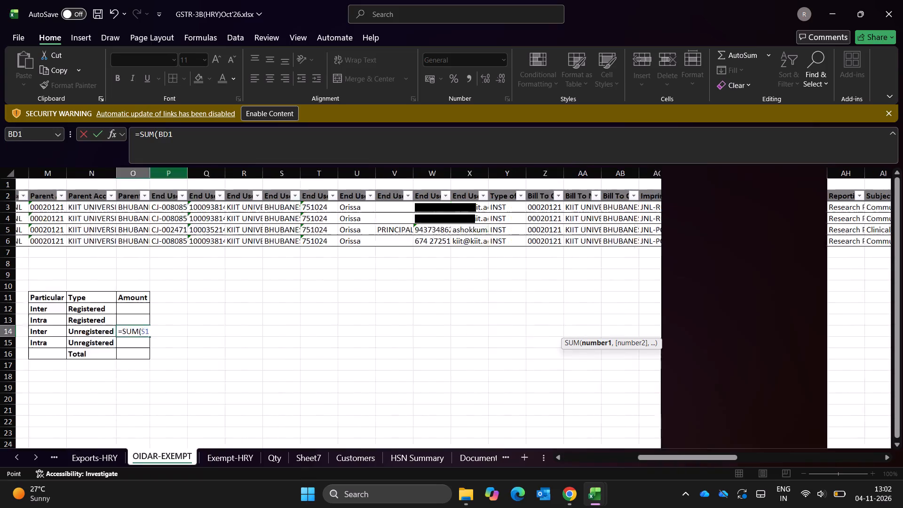
{"action": "key", "text": "Down"}
{"action": "key", "text": "Down"}
{"action": "key", "text": "shift+Down"}
{"action": "key", "text": "shift+Down"}
{"action": "key", "text": "shift+Down"}
{"action": "key", "text": "Return"}
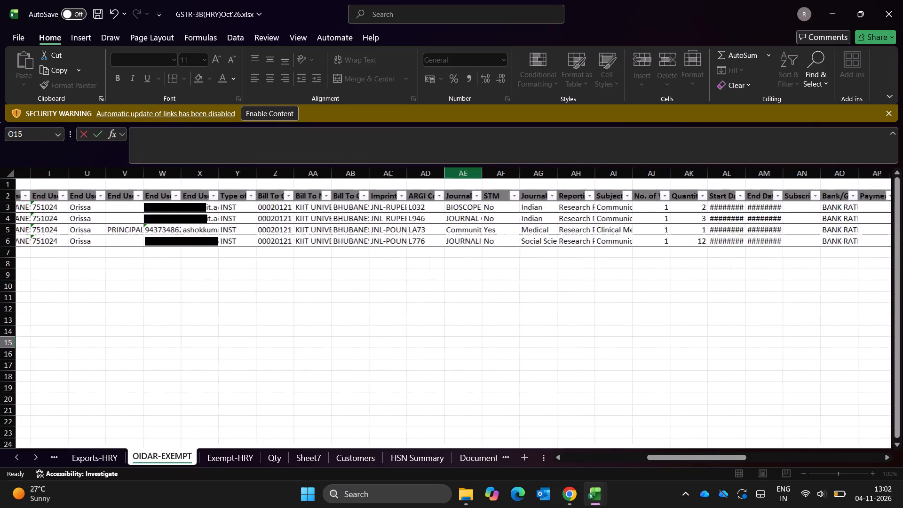
Review the Customer type, State code and Type columns of the OIDAR-EXEMPT invoice rows.
{"action": "key", "text": "Down"}
{"action": "key", "text": "Down"}
{"action": "key", "text": "Up"}
{"action": "key", "text": "Up"}
{"action": "key", "text": "Up"}
{"action": "key", "text": "Up"}
{"action": "key", "text": "ctrl+Up"}
{"action": "key", "text": "ctrl+Up"}
{"action": "key", "text": "ctrl+Up"}
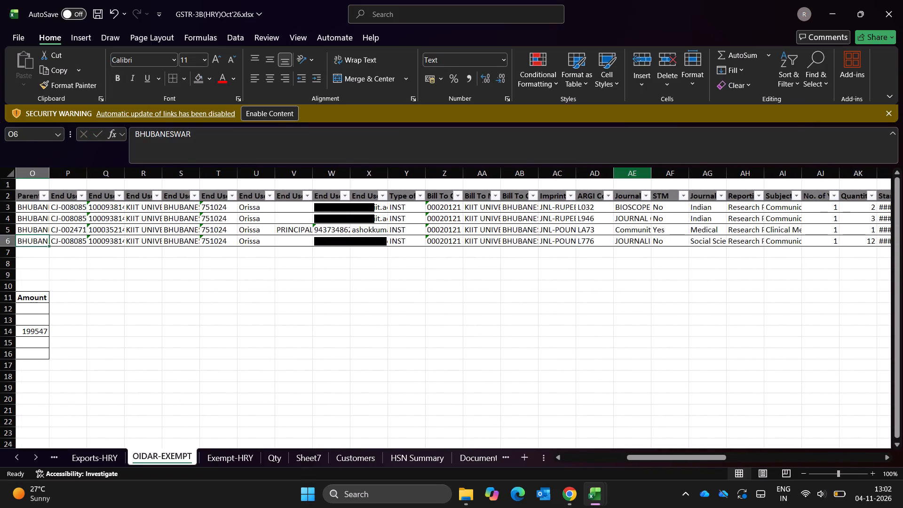
{"action": "key", "text": "ctrl+Up"}
{"action": "key", "text": "ctrl+Up"}
{"action": "key", "text": "Down"}
{"action": "key", "text": "ctrl+Right"}
{"action": "key", "text": "Right"}
{"action": "key", "text": "Right"}
{"action": "key", "text": "Right"}
{"action": "key", "text": "Left"}
{"action": "key", "text": "Left"}
{"action": "key", "text": "Left"}
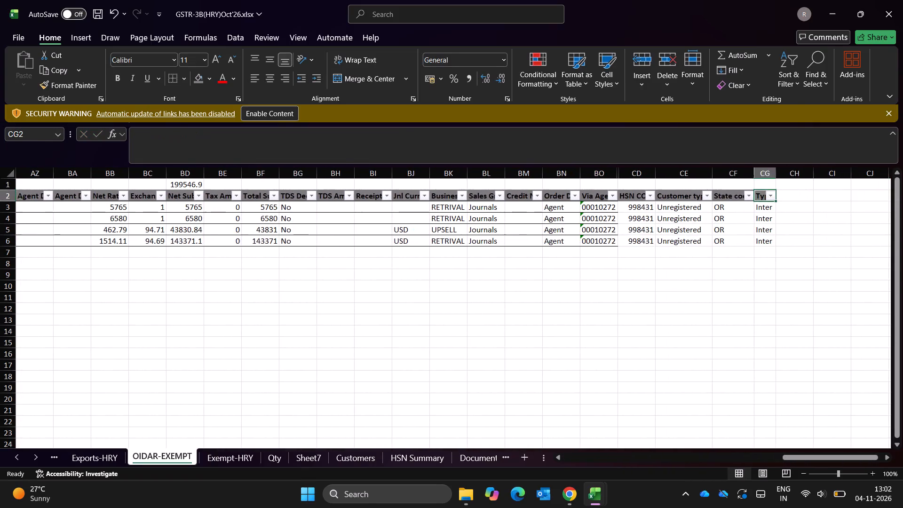
{"action": "key", "text": "Left"}
{"action": "key", "text": "ctrl+Left"}
Add an AutoSum total of the summary table's Amount column in the Total row, O16.
{"action": "key", "text": "Down"}
{"action": "key", "text": "Down"}
{"action": "key", "text": "Right"}
{"action": "key", "text": "Down"}
{"action": "key", "text": "Right"}
{"action": "key", "text": "Down"}
{"action": "key", "text": "Right"}
{"action": "key", "text": "Down"}
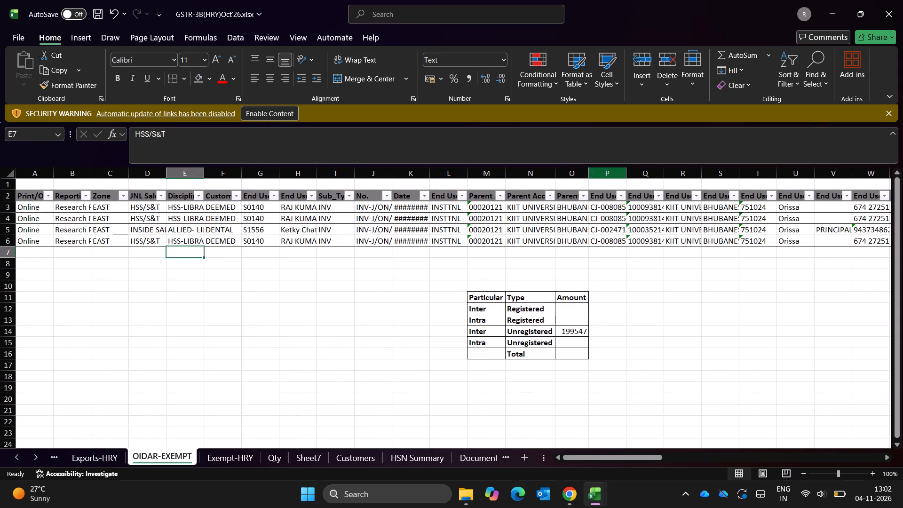
{"action": "key", "text": "Right"}
{"action": "key", "text": "Down"}
{"action": "key", "text": "Right"}
{"action": "key", "text": "Down"}
{"action": "key", "text": "Right"}
{"action": "key", "text": "Right"}
{"action": "key", "text": "Down"}
{"action": "key", "text": "Right"}
{"action": "key", "text": "Down"}
{"action": "key", "text": "Right"}
{"action": "key", "text": "Down"}
{"action": "key", "text": "Right"}
{"action": "key", "text": "Right"}
{"action": "key", "text": "Down"}
{"action": "key", "text": "Right"}
{"action": "key", "text": "Down"}
{"action": "key", "text": "Right"}
{"action": "key", "text": "Up"}
{"action": "key", "text": "Up"}
{"action": "key", "text": "Right"}
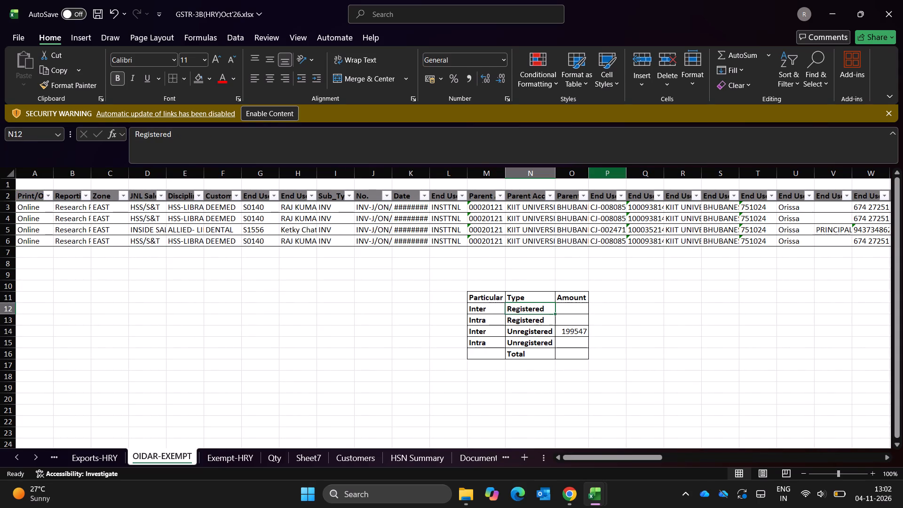
{"action": "key", "text": "shift+Down"}
{"action": "key", "text": "shift+Down"}
{"action": "key", "text": "shift+Down"}
{"action": "key", "text": "shift+Down"}
{"action": "key", "text": "shift+Down"}
{"action": "key", "text": "shift+Up"}
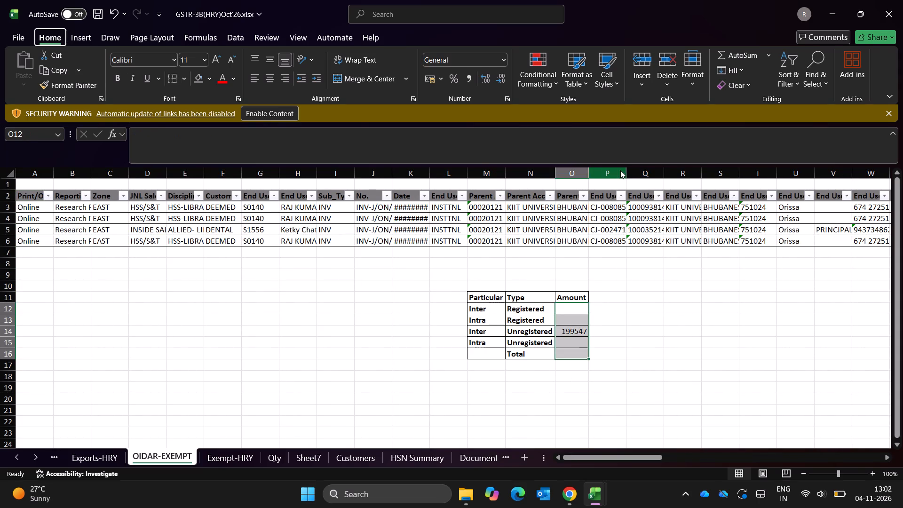
{"action": "key", "text": "alt+equal"}
{"action": "key", "text": "alt+equal"}
{"action": "key", "text": "Escape"}
{"action": "key", "text": "alt+equal"}
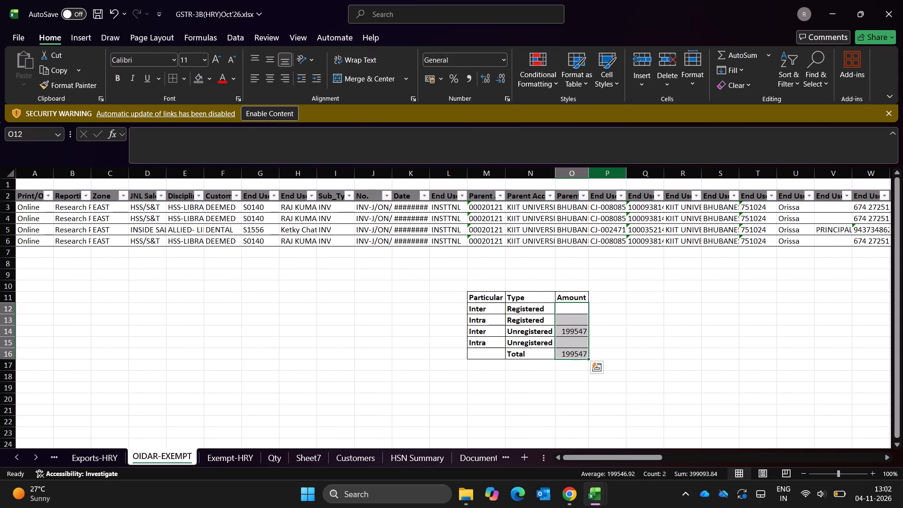
{"action": "key", "text": "Escape"}
Insert a PivotTable from the invoice data A2:CG6, placed at A11 of the OIDAR-EXEMPT sheet.
{"action": "key", "text": "Up"}
{"action": "key", "text": "Up"}
{"action": "key", "text": "Down"}
{"action": "key", "text": "ctrl+Left"}
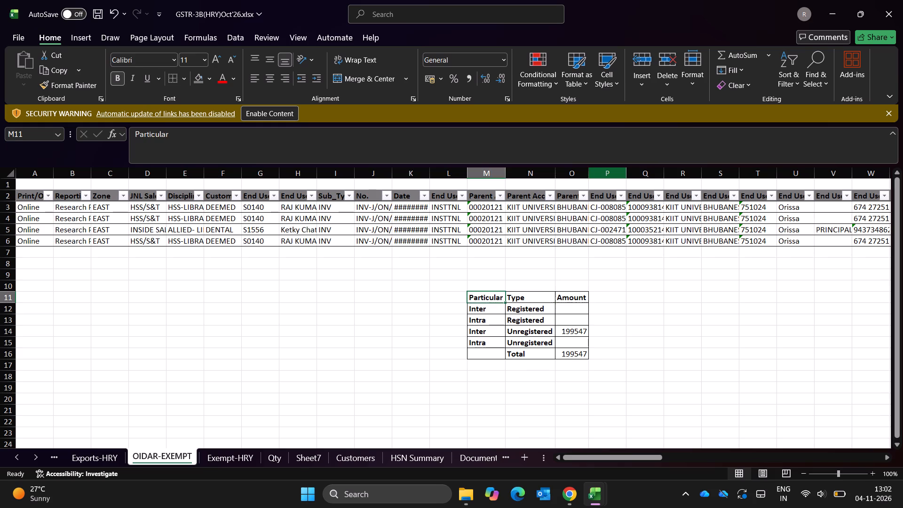
{"action": "key", "text": "ctrl+Left"}
{"action": "key", "text": "ctrl+Left"}
{"action": "key", "text": "ctrl+Left"}
{"action": "key", "text": "alt+n"}
{"action": "key", "text": "v"}
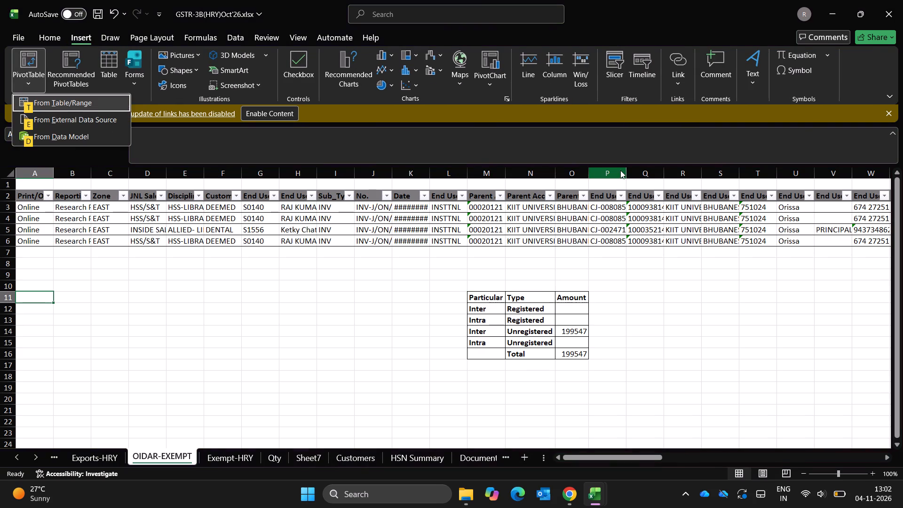
{"action": "key", "text": "Return"}
{"action": "key", "text": "Up"}
{"action": "key", "text": "Up"}
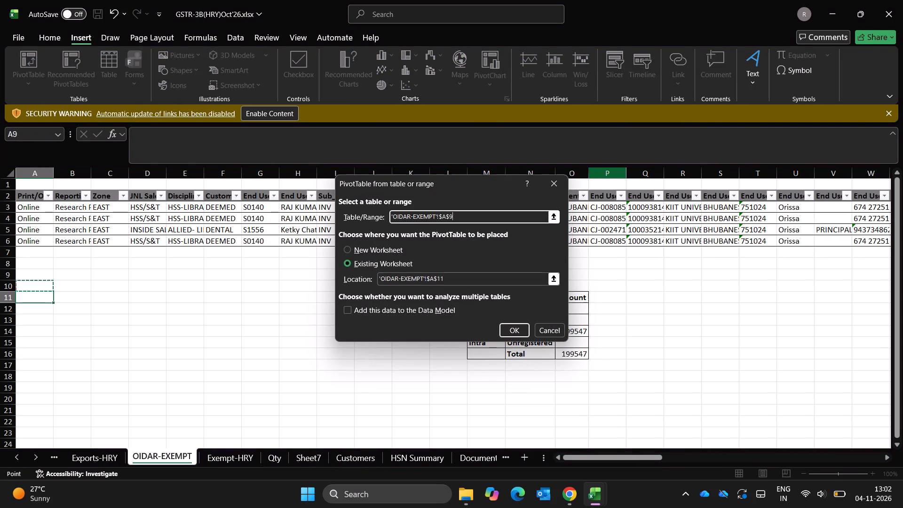
{"action": "key", "text": "Up"}
{"action": "key", "text": "ctrl+Up"}
{"action": "key", "text": "ctrl+Up"}
{"action": "key", "text": "shift+Right"}
{"action": "key", "text": "ctrl+shift+Right"}
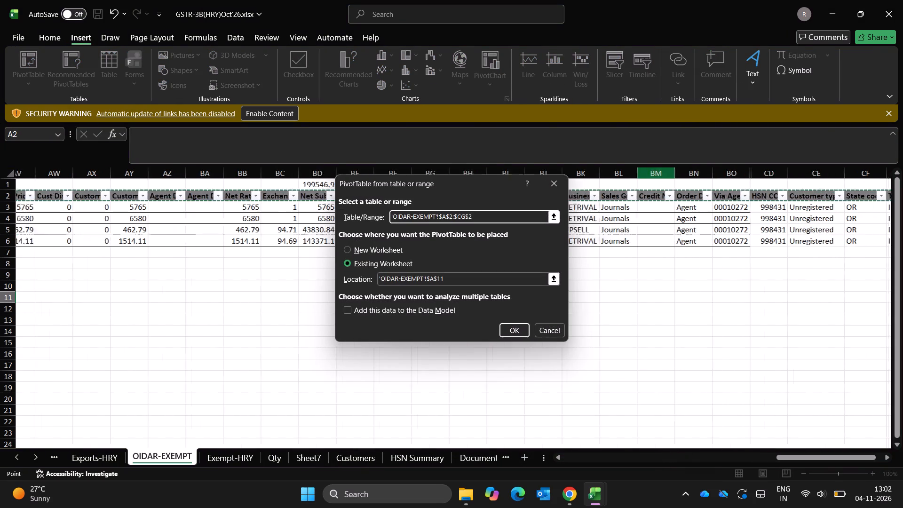
{"action": "key", "text": "ctrl+shift+Down"}
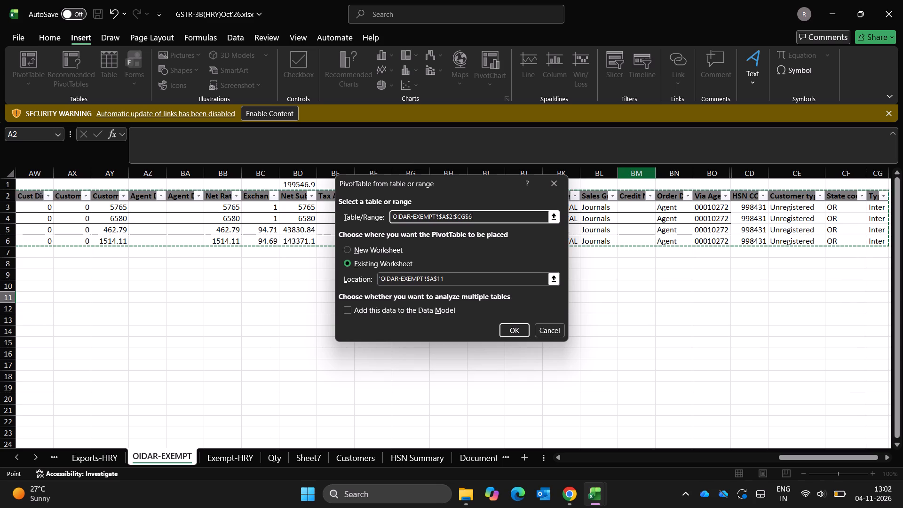
{"action": "key", "text": "Return"}
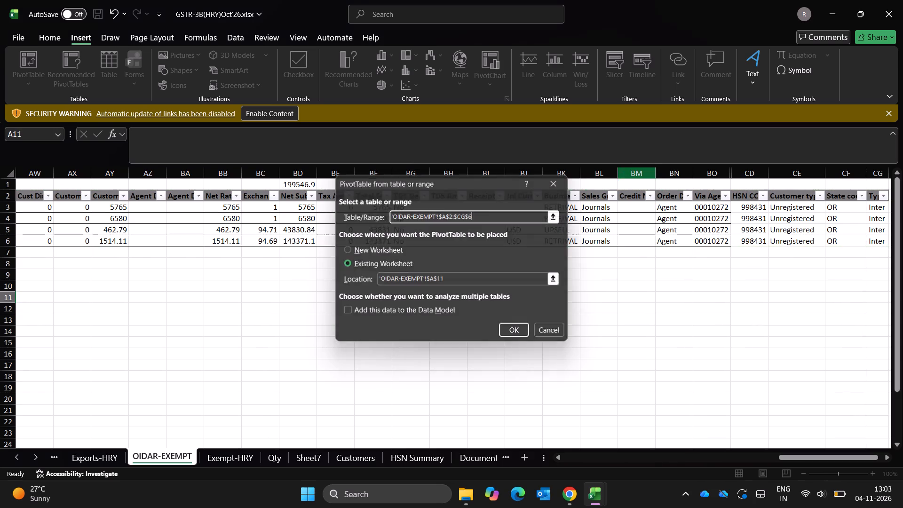
Lay out the pivot with HSN CODE in Rows and the sum of Net Subscription Amount(Excl. Tax) in Values.
{"action": "left_click", "coordinate": [757, 221]}
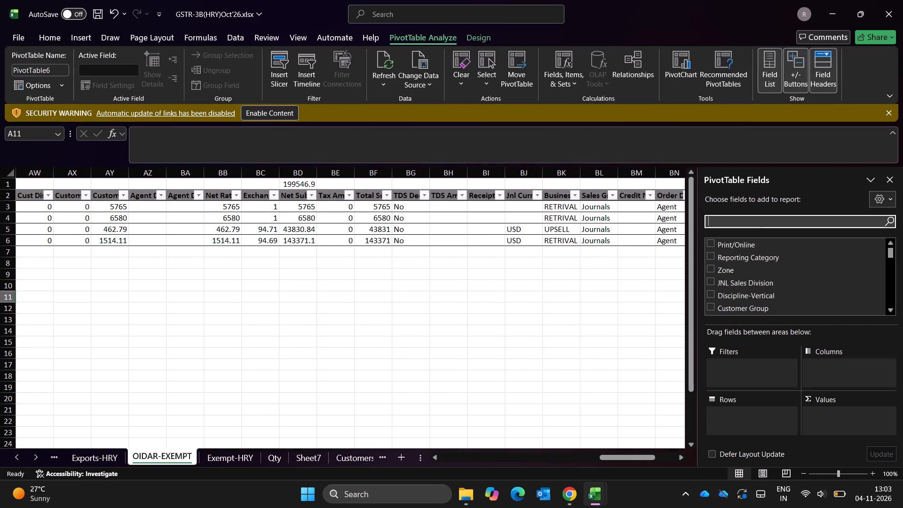
{"action": "type", "text": "hsn"}
{"action": "key", "text": "Down"}
{"action": "key", "text": "Down"}
{"action": "key", "text": "space"}
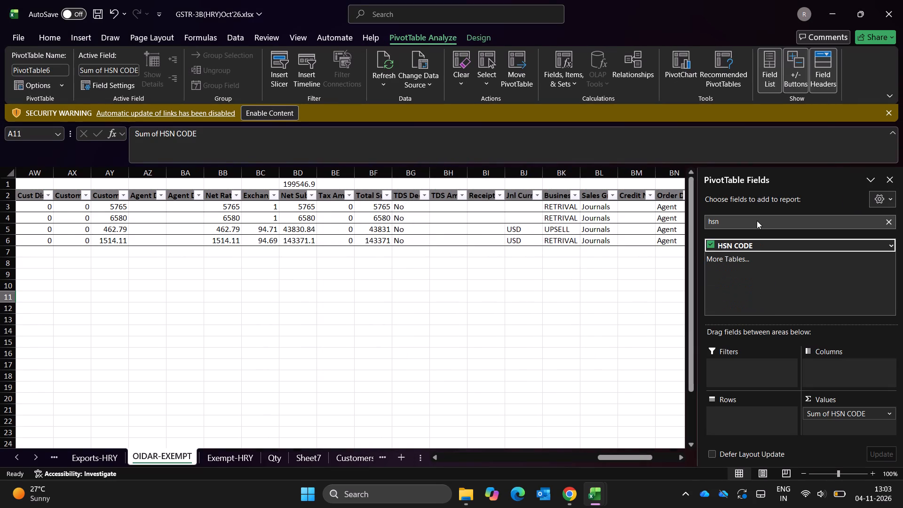
{"action": "key", "text": "BackSpace"}
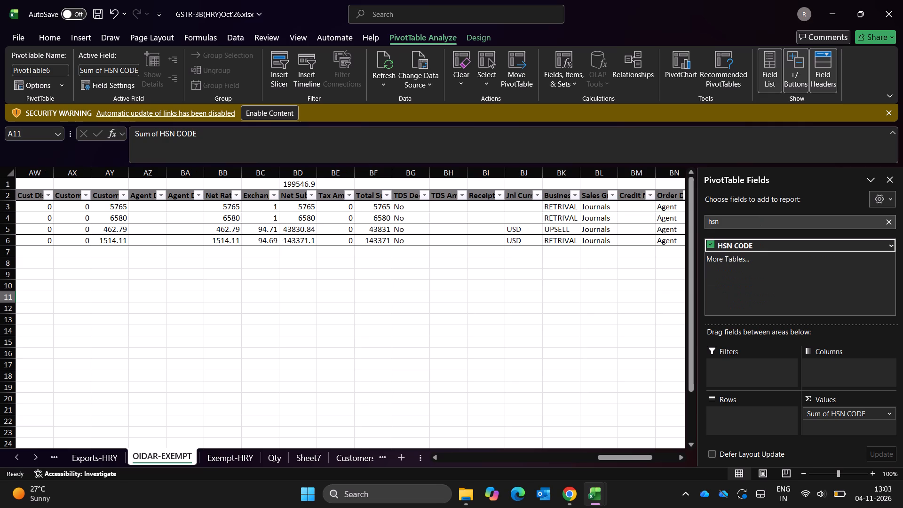
{"action": "key", "text": "BackSpace"}
{"action": "key", "text": "BackSpace"}
{"action": "key", "text": "BackSpace"}
{"action": "key", "text": "BackSpace"}
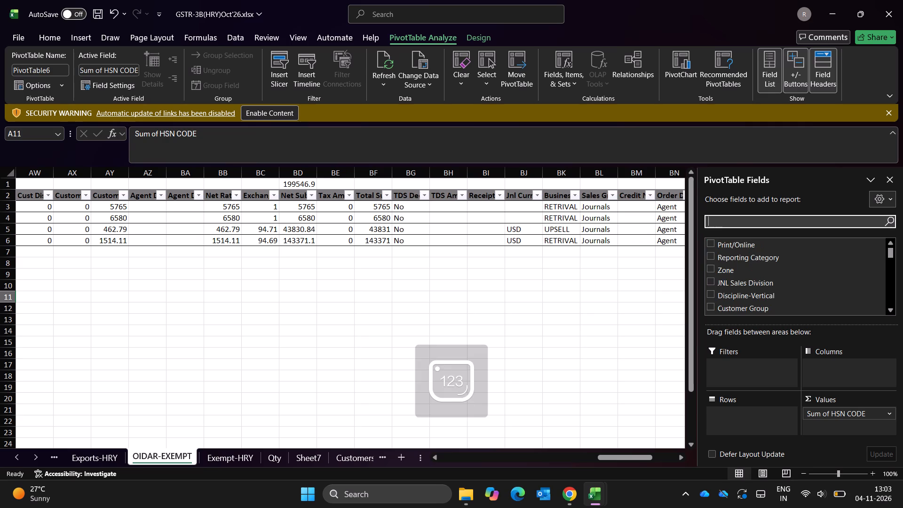
{"action": "type", "text": "amount"}
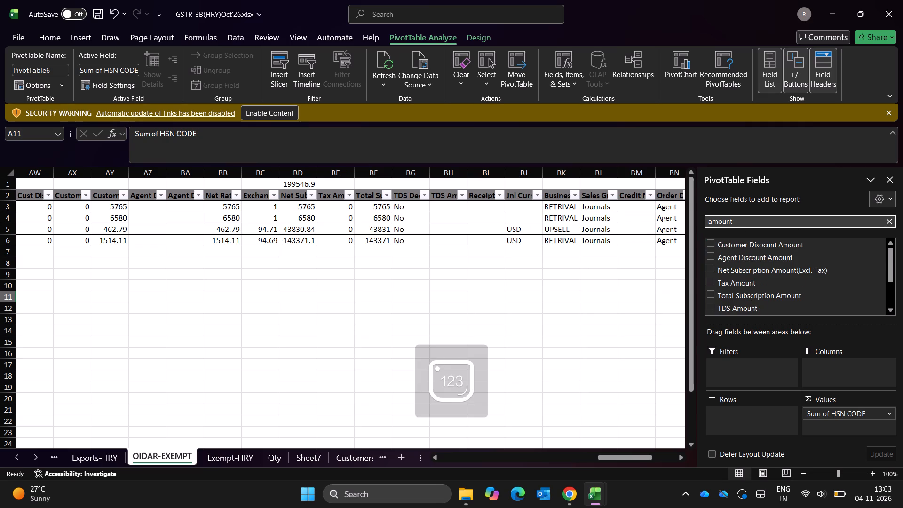
{"action": "left_click", "coordinate": [713, 270]}
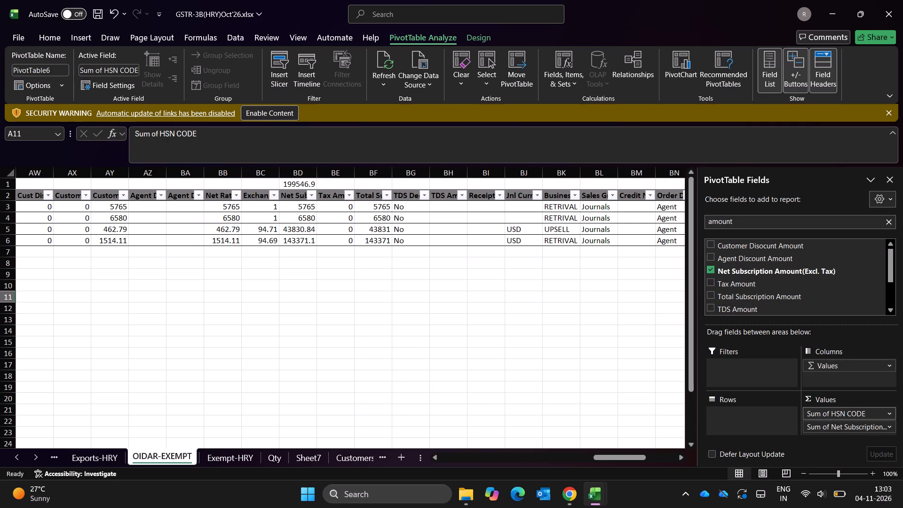
{"action": "left_click_drag", "start_coordinate": [860, 415], "coordinate": [746, 413]}
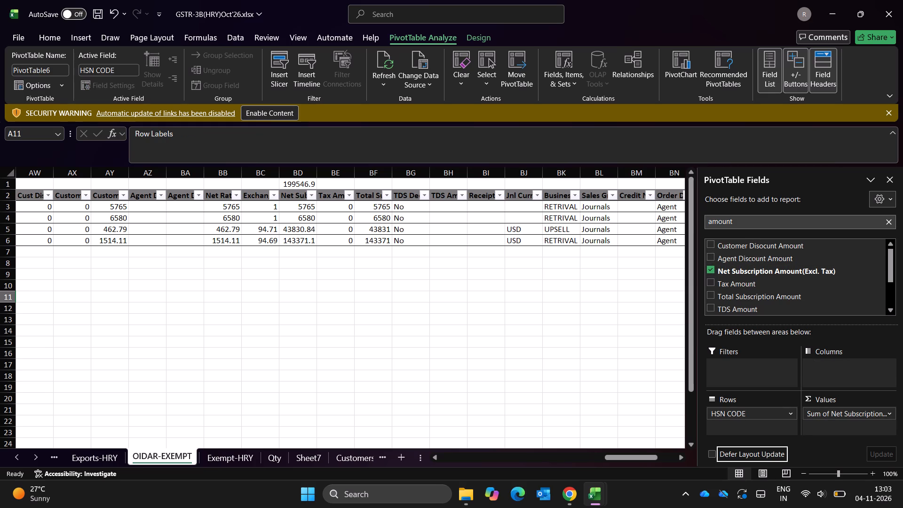
Add Customer type to the pivot's rows beneath HSN CODE.
{"action": "scroll", "coordinate": [630, 245], "scroll_direction": "left", "scroll_amount": 3}
{"action": "scroll", "coordinate": [630, 245], "scroll_direction": "right", "scroll_amount": 1}
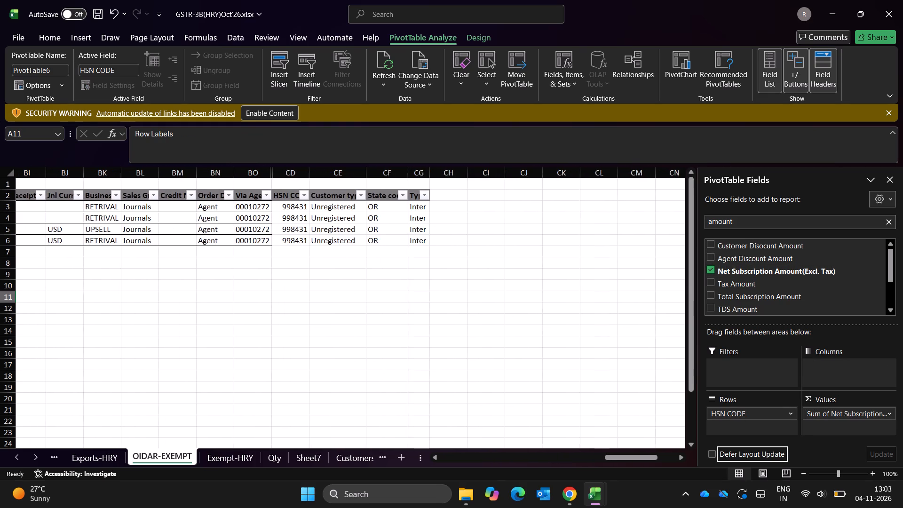
{"action": "left_click", "coordinate": [751, 225]}
{"action": "key", "text": "BackSpace"}
{"action": "key", "text": "BackSpace"}
{"action": "key", "text": "BackSpace"}
{"action": "key", "text": "BackSpace"}
{"action": "key", "text": "BackSpace"}
{"action": "key", "text": "BackSpace"}
{"action": "key", "text": "BackSpace"}
{"action": "key", "text": "BackSpace"}
{"action": "type", "text": "cus"}
{"action": "key", "text": "Down"}
{"action": "key", "text": "Down"}
{"action": "key", "text": "Down"}
{"action": "key", "text": "Down"}
{"action": "key", "text": "Down"}
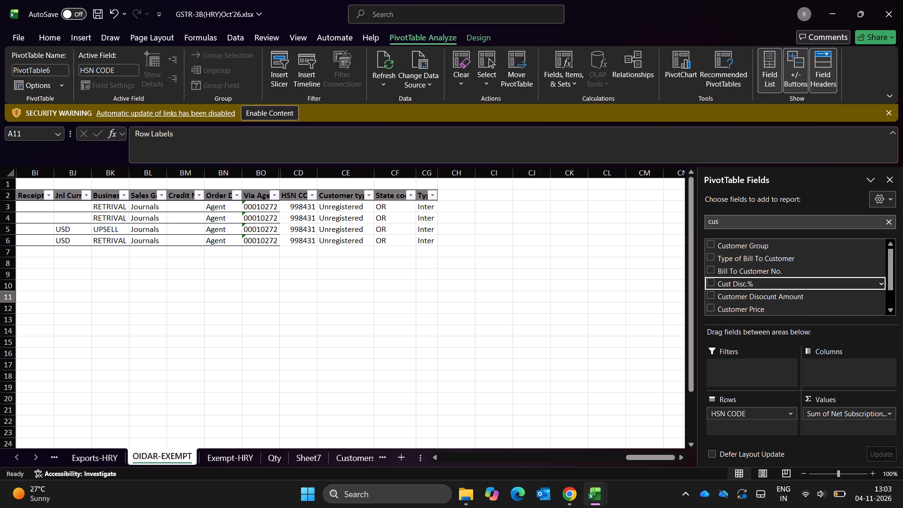
{"action": "key", "text": "Down"}
{"action": "key", "text": "Down"}
{"action": "key", "text": "Down"}
{"action": "key", "text": "Down"}
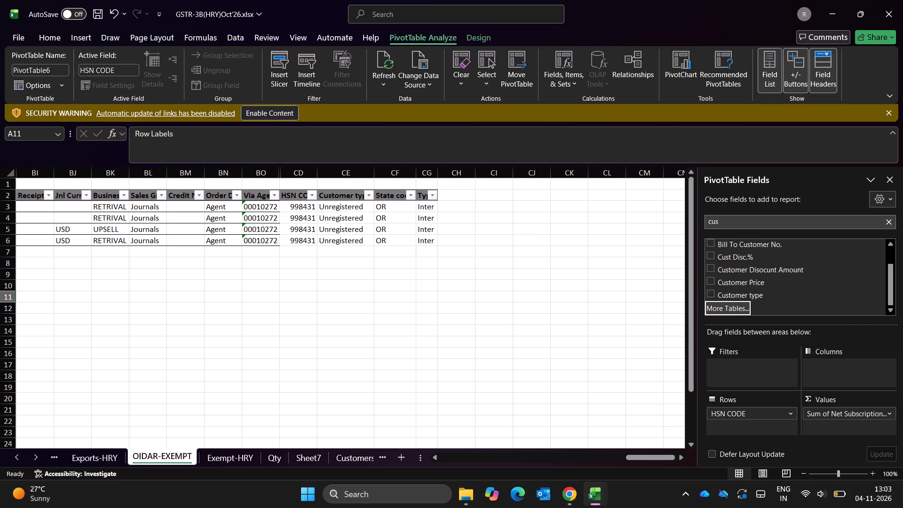
{"action": "key", "text": "Up"}
{"action": "key", "text": "Up"}
{"action": "key", "text": "Down"}
{"action": "key", "text": "space"}
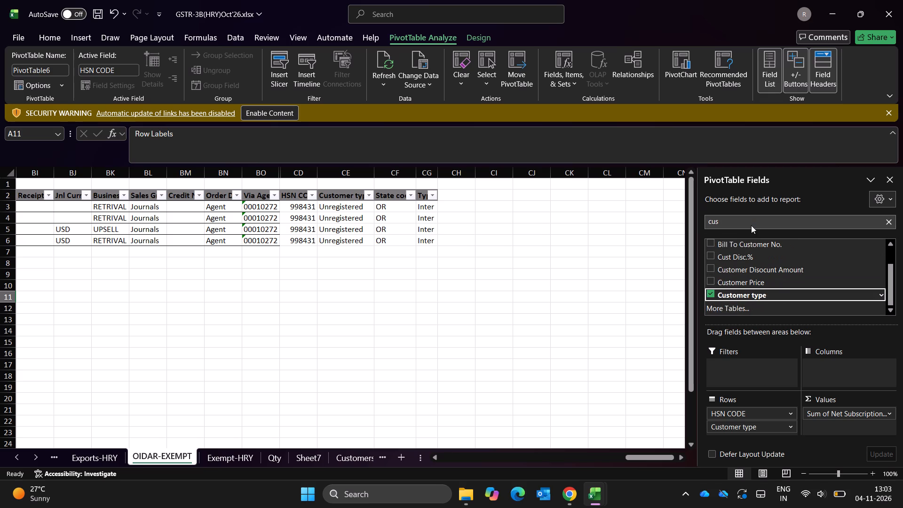
Compare October's pivot and summary table with those on September's OIDAR-Exempts sheet.
{"action": "scroll", "coordinate": [472, 324], "scroll_direction": "right", "scroll_amount": 3}
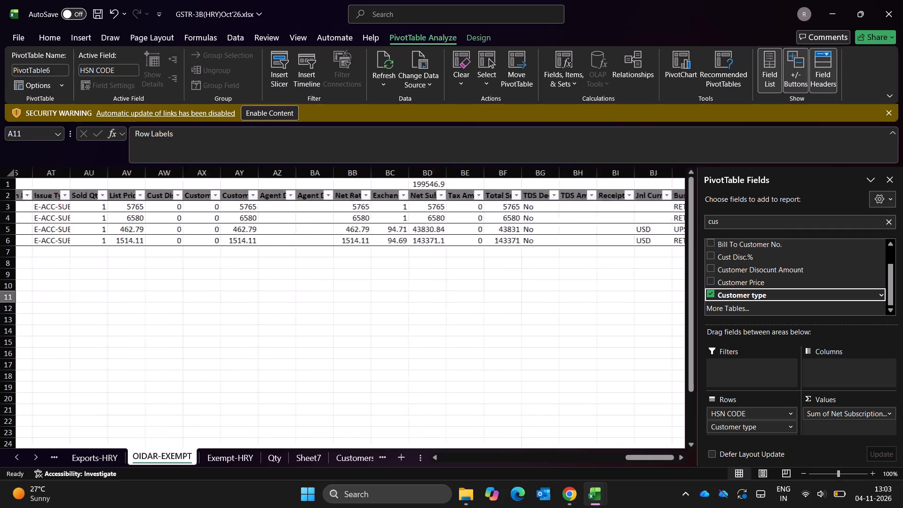
{"action": "scroll", "coordinate": [472, 324], "scroll_direction": "right", "scroll_amount": 9}
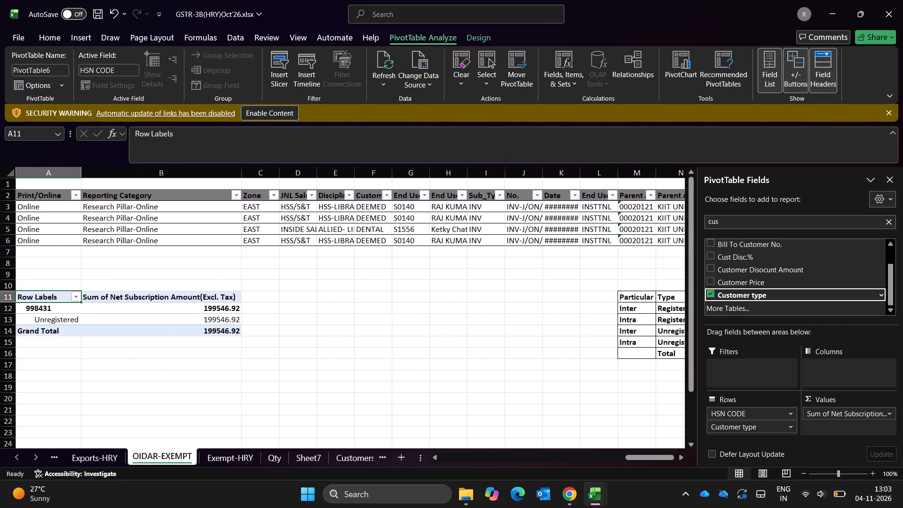
{"action": "left_click", "coordinate": [255, 304]}
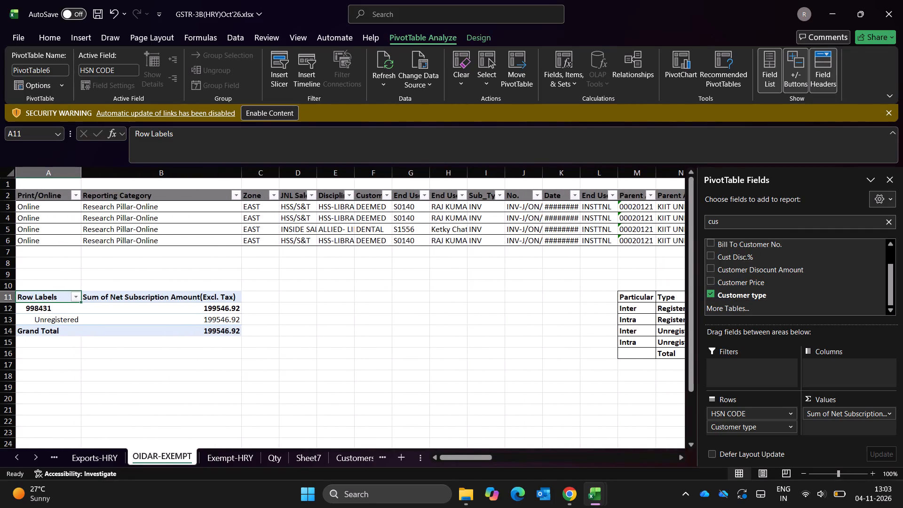
{"action": "key", "text": "Up"}
{"action": "key", "text": "alt+Tab"}
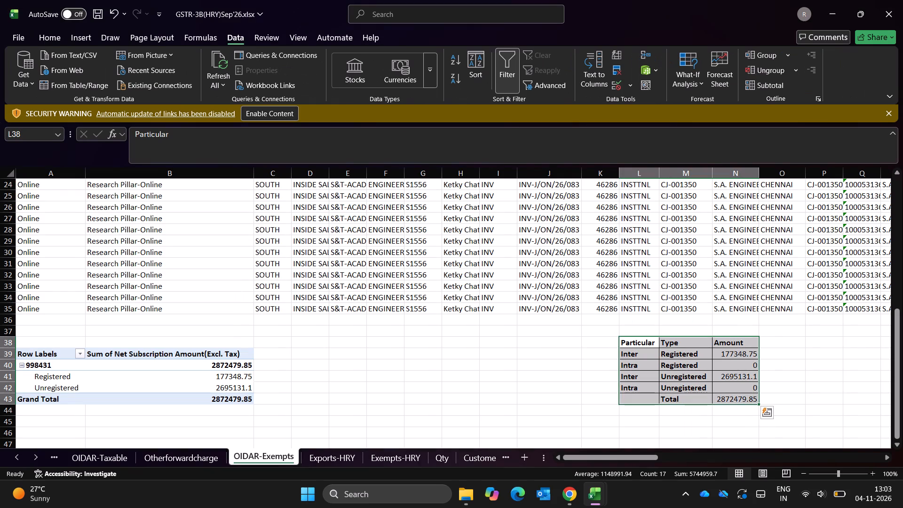
{"action": "key", "text": "alt+Tab"}
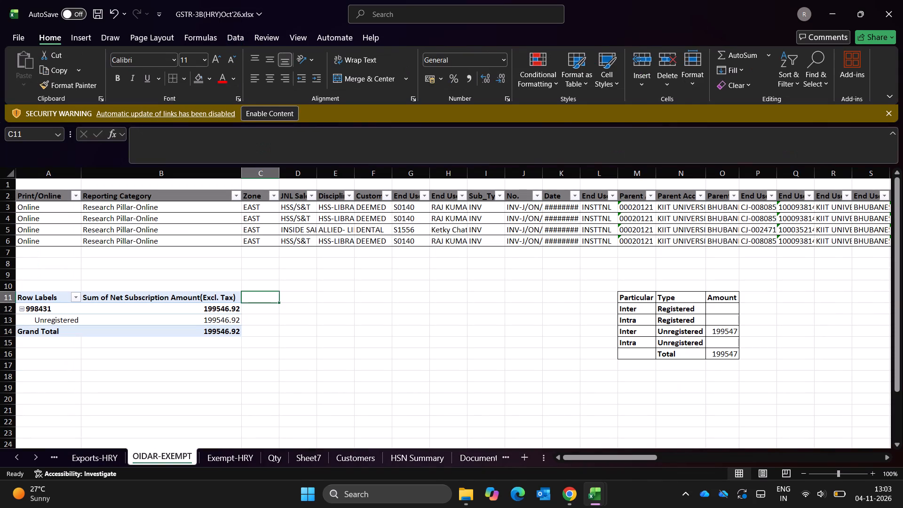
{"action": "key", "text": "alt+Tab"}
{"action": "key", "text": "alt+Tab"}
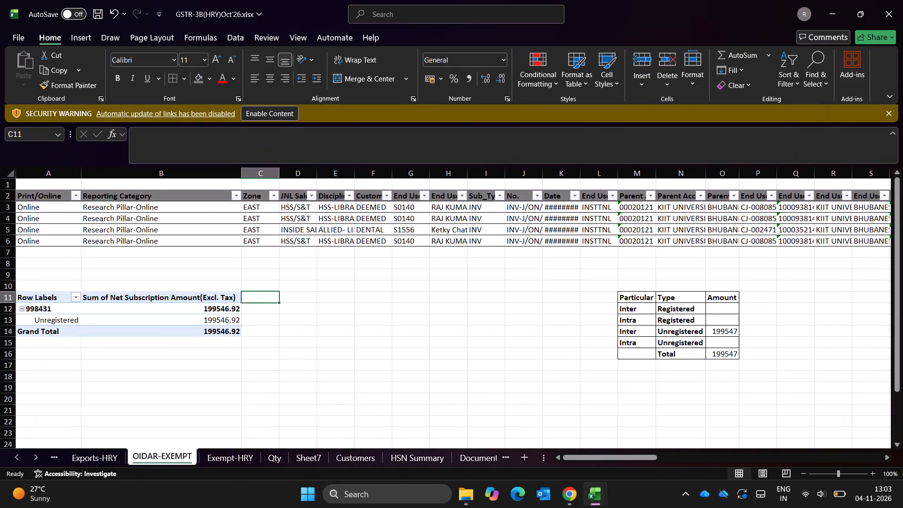
Check the top of the Exempt-HRY sheet, examining the header row and the subtotal above the AMOUNT column.
{"action": "key", "text": "ctrl+Page_Down"}
{"action": "key", "text": "ctrl+Page_Down"}
{"action": "key", "text": "ctrl+Page_Up"}
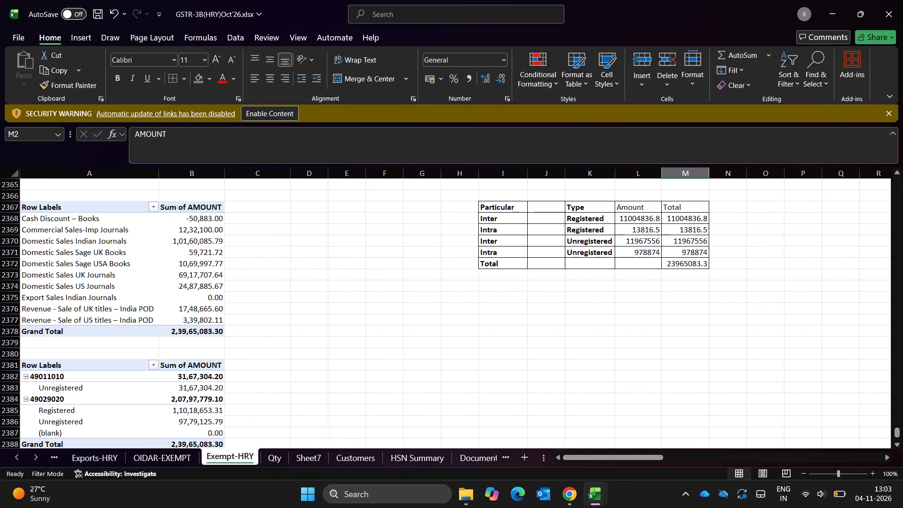
{"action": "key", "text": "Down"}
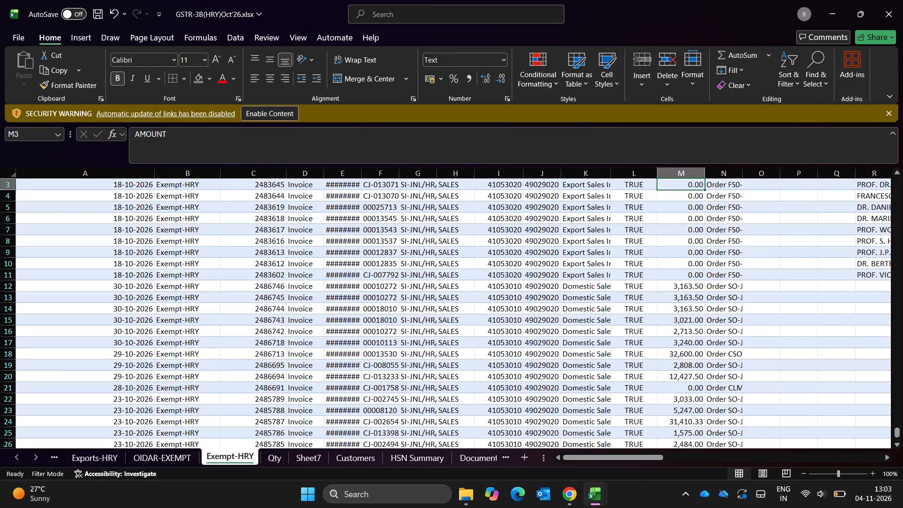
{"action": "key", "text": "Down"}
{"action": "key", "text": "ctrl+Up"}
{"action": "key", "text": "ctrl+Up"}
{"action": "key", "text": "Down"}
{"action": "key", "text": "Left"}
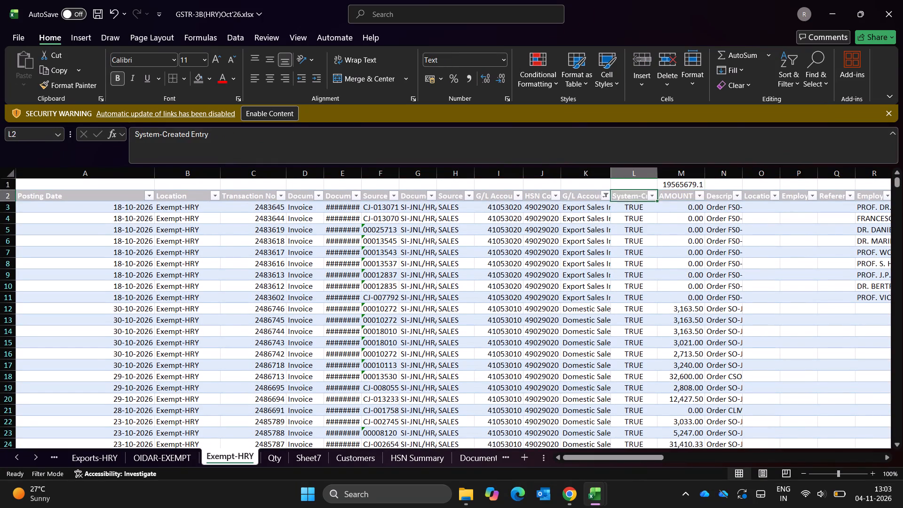
Move the Particular column of the Exempt-HRY summary table from I2367:I2372 to column J, beside the Type column.
{"action": "key", "text": "Down"}
{"action": "key", "text": "Down"}
{"action": "key", "text": "Down"}
{"action": "key", "text": "ctrl+Down"}
{"action": "key", "text": "Down"}
{"action": "key", "text": "Down"}
{"action": "key", "text": "Down"}
{"action": "key", "text": "Down"}
{"action": "key", "text": "Down"}
{"action": "key", "text": "Down"}
{"action": "key", "text": "Down"}
{"action": "key", "text": "Down"}
{"action": "key", "text": "Down"}
{"action": "key", "text": "Down"}
{"action": "key", "text": "Down"}
{"action": "key", "text": "Down"}
{"action": "key", "text": "Down"}
{"action": "key", "text": "Down"}
{"action": "key", "text": "Down"}
{"action": "key", "text": "Down"}
{"action": "key", "text": "Down"}
{"action": "key", "text": "Left"}
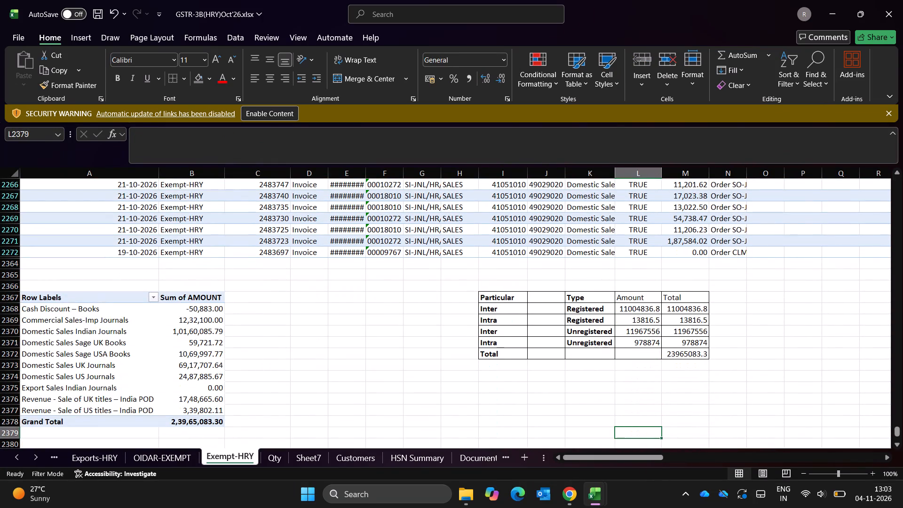
{"action": "key", "text": "Left"}
{"action": "key", "text": "Up"}
{"action": "key", "text": "Up"}
{"action": "key", "text": "Up"}
{"action": "key", "text": "Up"}
{"action": "key", "text": "Up"}
{"action": "key", "text": "Up"}
{"action": "key", "text": "Up"}
{"action": "key", "text": "Up"}
{"action": "key", "text": "Up"}
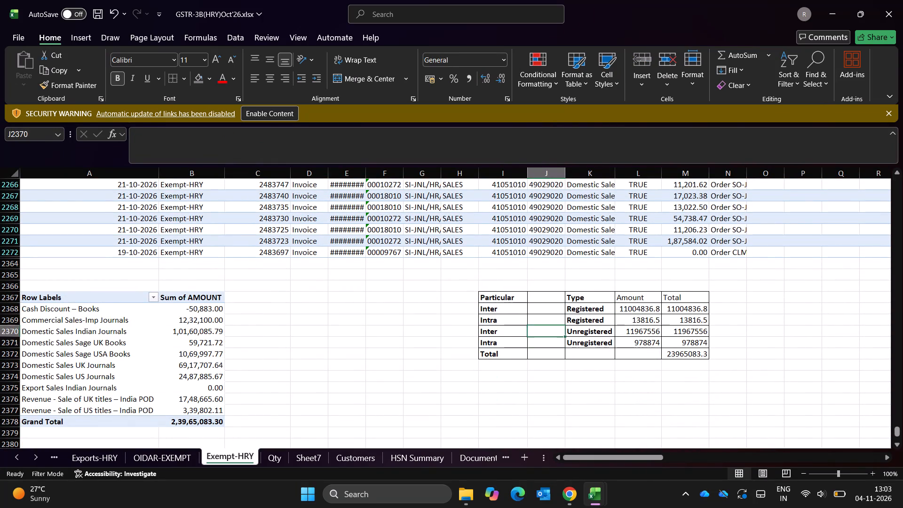
{"action": "key", "text": "Up"}
{"action": "key", "text": "Up"}
{"action": "key", "text": "Left"}
{"action": "key", "text": "Left"}
{"action": "key", "text": "Up"}
{"action": "key", "text": "Right"}
{"action": "key", "text": "shift+Down"}
{"action": "key", "text": "shift+Down"}
{"action": "key", "text": "shift+Down"}
{"action": "key", "text": "shift+Down"}
{"action": "key", "text": "shift+Down"}
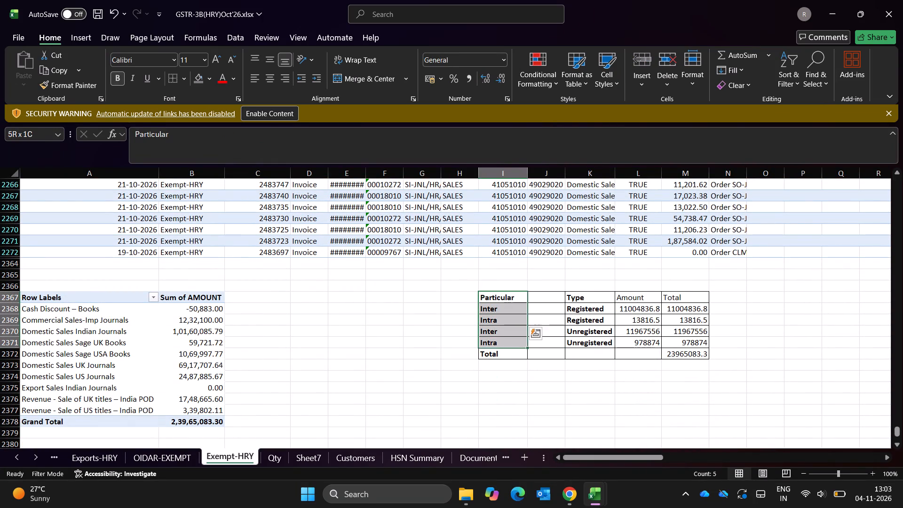
{"action": "key", "text": "ctrl+x"}
{"action": "key", "text": "Right"}
{"action": "key", "text": "ctrl+v"}
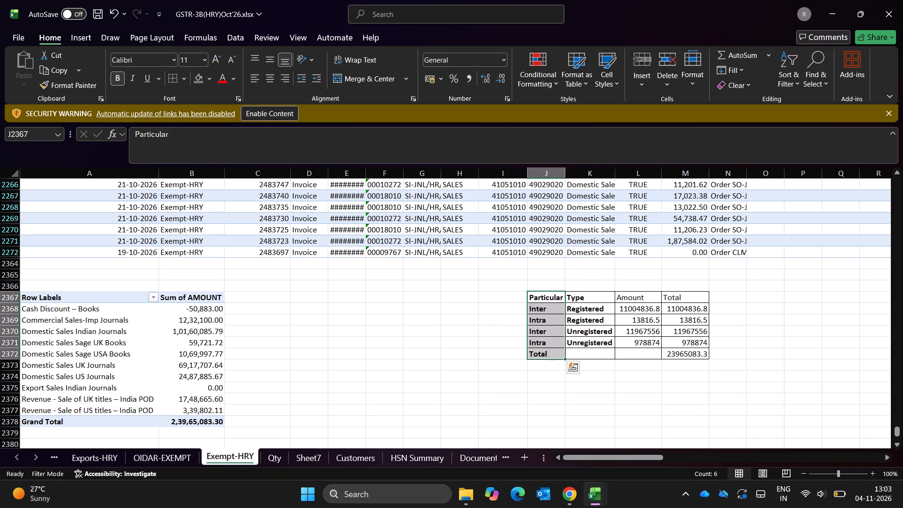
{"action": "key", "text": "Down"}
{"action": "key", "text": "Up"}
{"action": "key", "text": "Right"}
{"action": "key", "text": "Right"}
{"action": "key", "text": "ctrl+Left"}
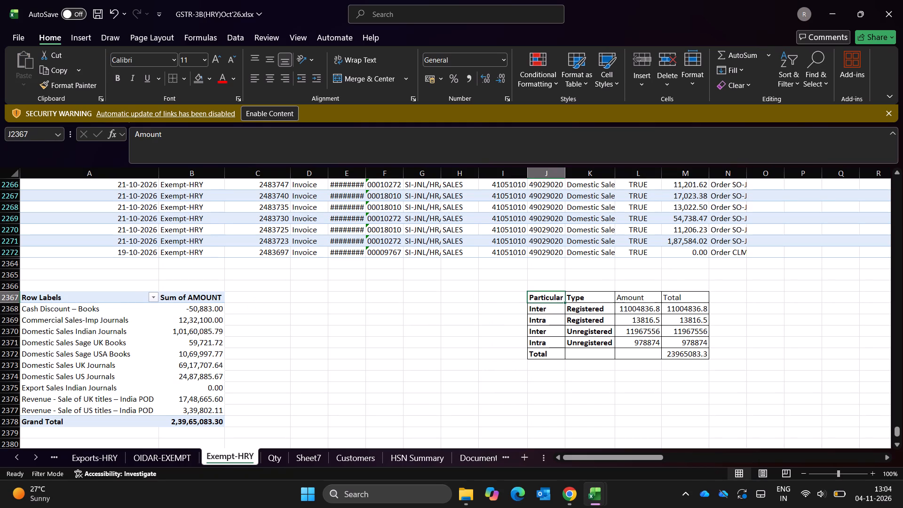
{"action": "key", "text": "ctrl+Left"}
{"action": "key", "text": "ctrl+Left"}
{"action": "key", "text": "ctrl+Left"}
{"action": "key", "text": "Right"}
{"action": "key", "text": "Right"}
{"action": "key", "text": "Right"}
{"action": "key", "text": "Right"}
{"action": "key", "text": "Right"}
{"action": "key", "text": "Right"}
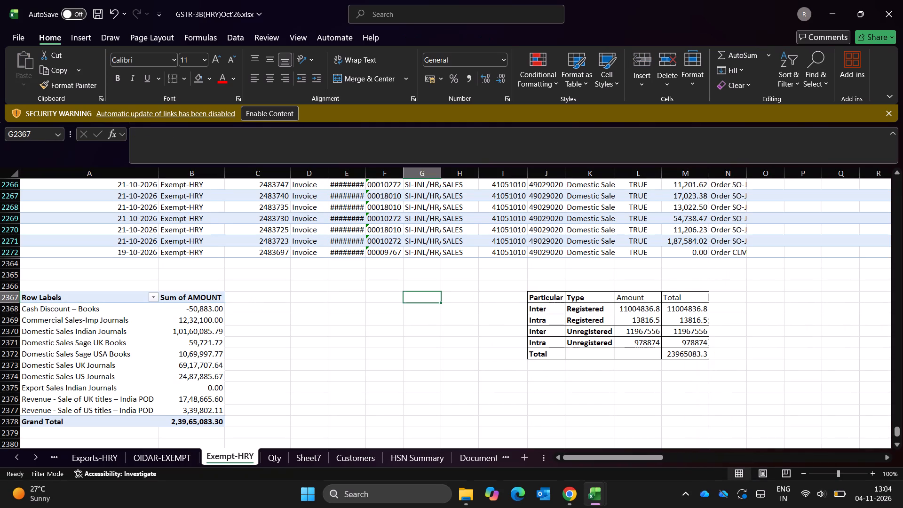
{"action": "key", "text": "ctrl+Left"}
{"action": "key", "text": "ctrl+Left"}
Delete the empty Sheet7 from the October workbook.
{"action": "key", "text": "ctrl+Page_Down"}
{"action": "key", "text": "ctrl+Page_Down"}
{"action": "key", "text": "ctrl+Page_Down"}
{"action": "key", "text": "ctrl+Page_Down"}
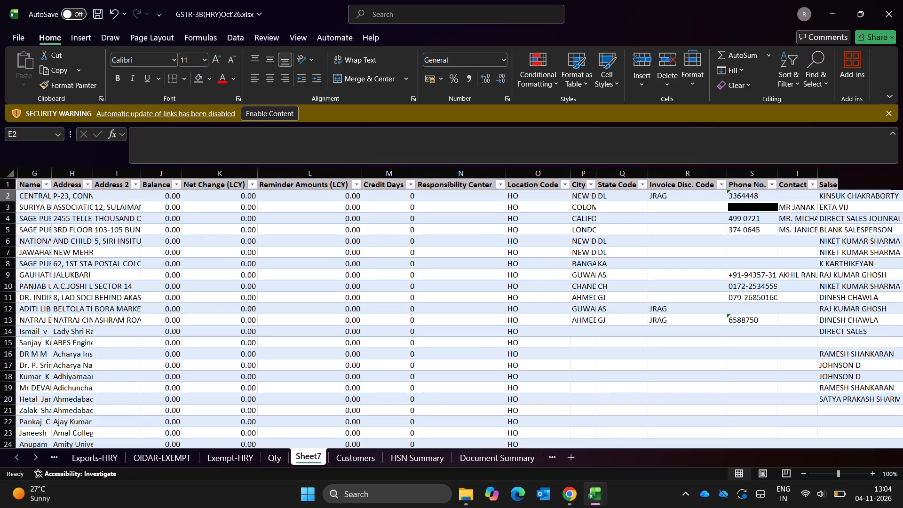
{"action": "key", "text": "ctrl+Page_Up"}
{"action": "key", "text": "ctrl+Page_Down"}
{"action": "key", "text": "ctrl+Page_Up"}
{"action": "key", "text": "ctrl+Page_Up"}
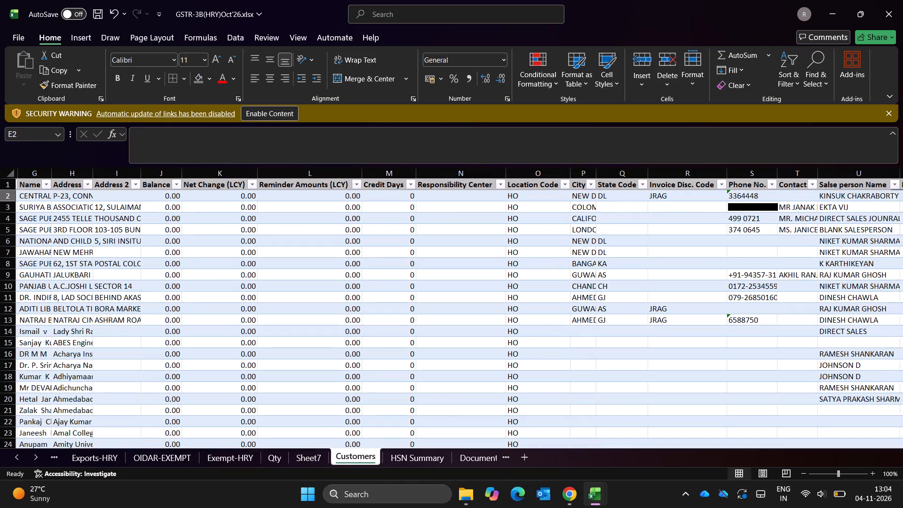
{"action": "right_click", "coordinate": [301, 463]}
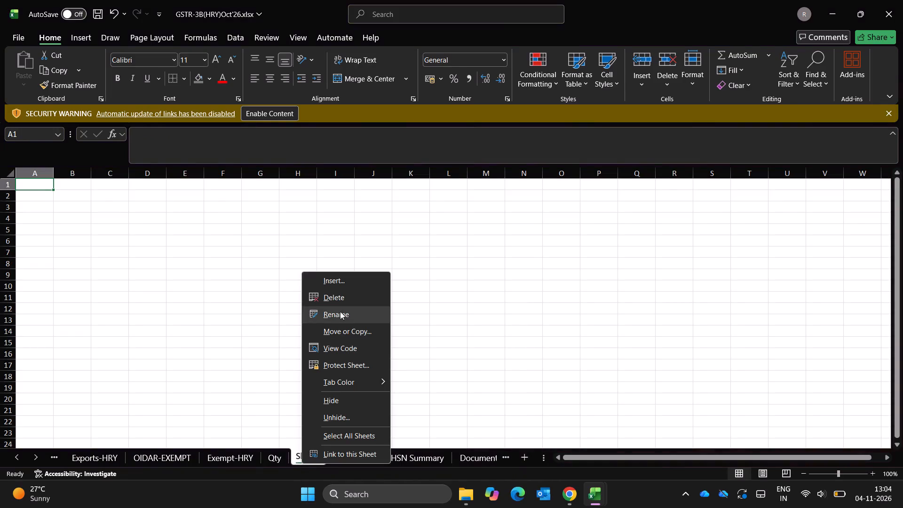
{"action": "left_click", "coordinate": [338, 302]}
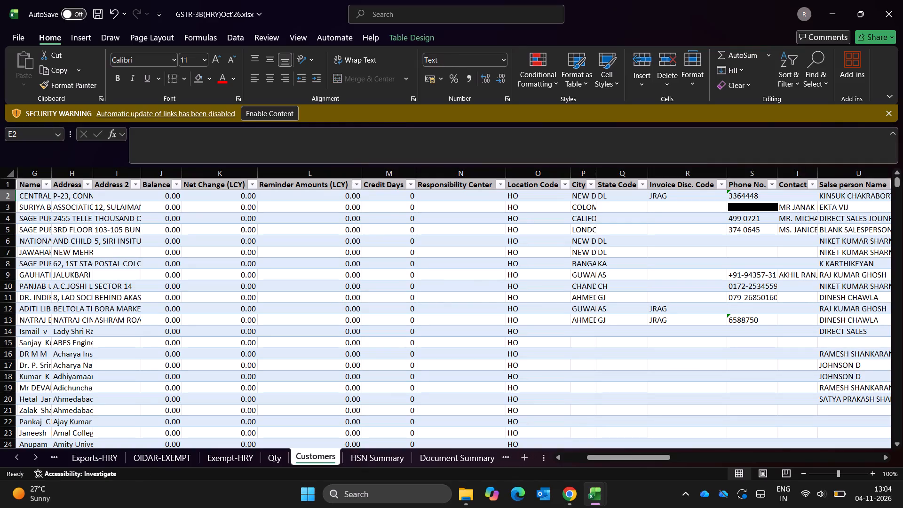
Review the earlier sheets of the workbook, including the Working Details turnover lines and the Chart of Accounts.
{"action": "key", "text": "ctrl+Page_Up"}
{"action": "key", "text": "ctrl+Page_Up"}
{"action": "key", "text": "ctrl+Page_Up"}
{"action": "key", "text": "ctrl+Page_Up"}
{"action": "key", "text": "ctrl+Page_Up"}
{"action": "key", "text": "ctrl+Page_Up"}
{"action": "key", "text": "ctrl+Page_Up"}
{"action": "key", "text": "ctrl+Page_Up"}
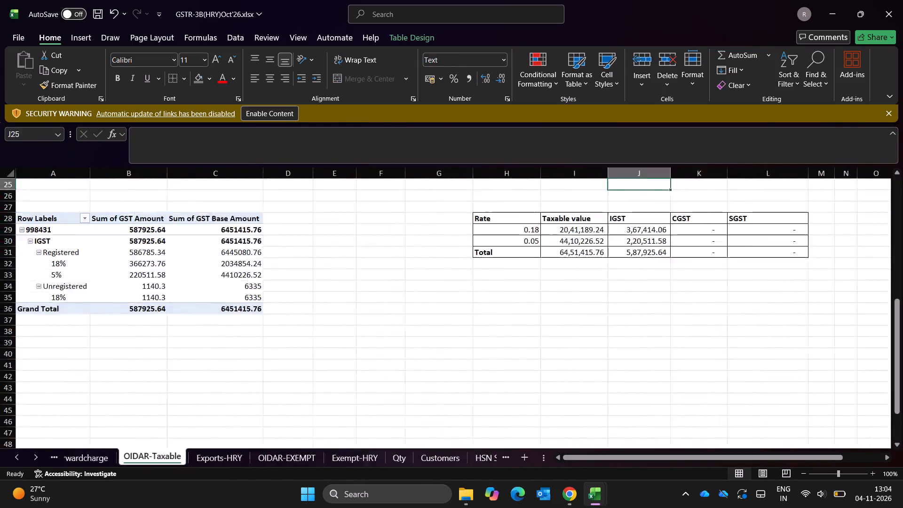
{"action": "key", "text": "ctrl+Page_Up"}
{"action": "key", "text": "ctrl+Page_Up"}
{"action": "key", "text": "ctrl+Page_Up"}
{"action": "key", "text": "ctrl+Page_Up"}
{"action": "key", "text": "ctrl+Page_Up"}
{"action": "key", "text": "ctrl+Page_Down"}
{"action": "key", "text": "ctrl+Page_Down"}
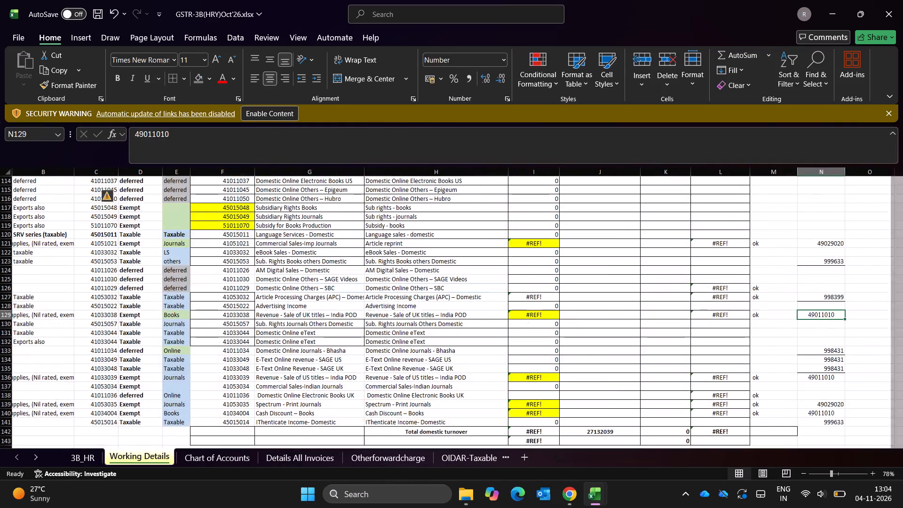
{"action": "key", "text": "ctrl+Left"}
{"action": "key", "text": "ctrl+Left"}
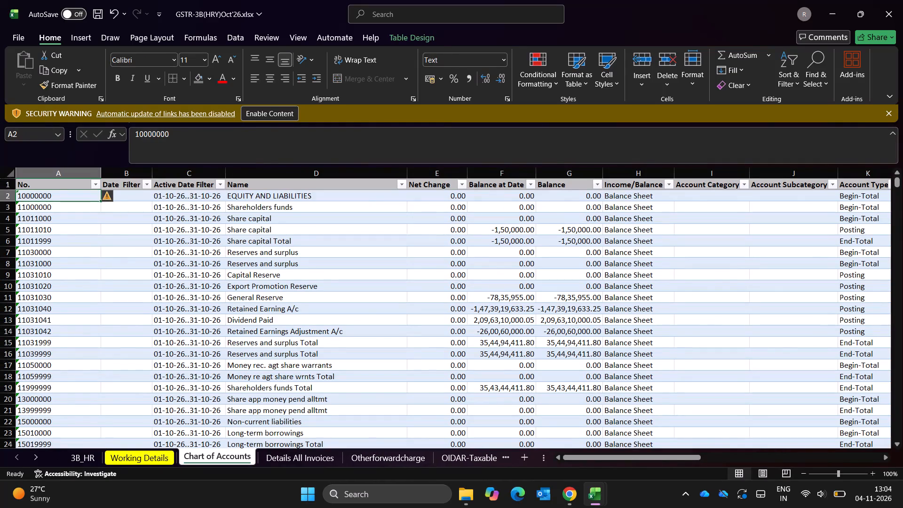
{"action": "key", "text": "Up"}
{"action": "key", "text": "Up"}
Examine the Details All Invoices sheet, including the subtotal formula above the Taxable value column.
{"action": "key", "text": "ctrl+Page_Down"}
{"action": "key", "text": "ctrl+Page_Down"}
{"action": "key", "text": "ctrl+Page_Up"}
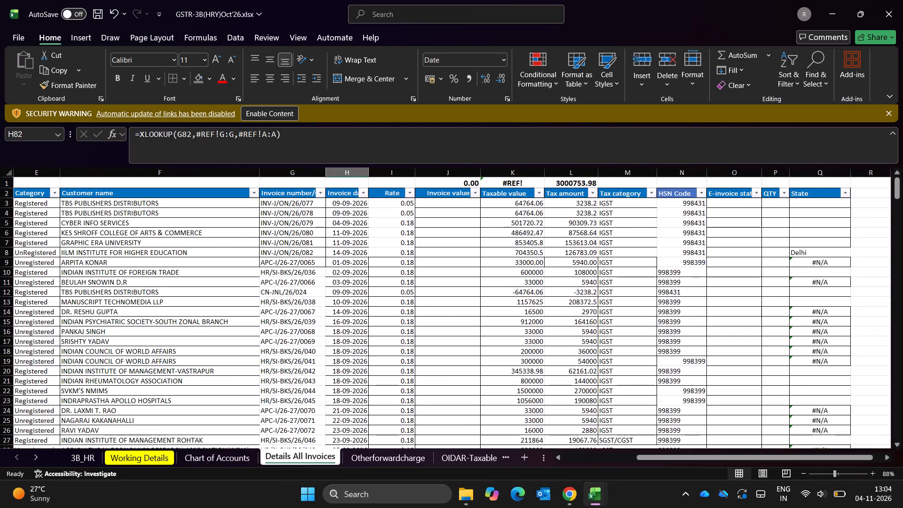
{"action": "key", "text": "Right"}
{"action": "key", "text": "Right"}
{"action": "key", "text": "Right"}
{"action": "key", "text": "ctrl+Up"}
{"action": "key", "text": "ctrl+Up"}
{"action": "key", "text": "ctrl+Up"}
{"action": "key", "text": "ctrl+Up"}
{"action": "key", "text": "ctrl+Up"}
{"action": "key", "text": "Down"}
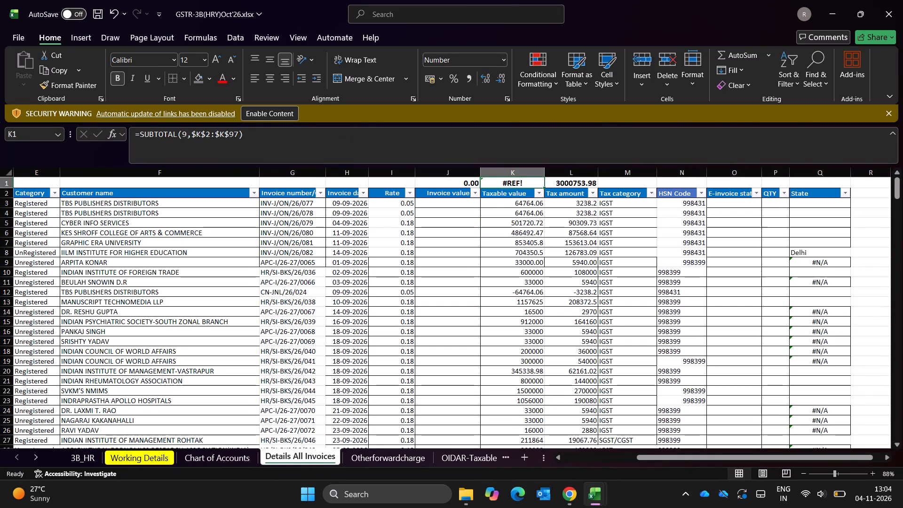
Apply the comma number style to the AMOUNT subtotal in M1 of the Exports-HRY sheet.
{"action": "key", "text": "ctrl+Page_Down"}
{"action": "key", "text": "ctrl+Page_Down"}
{"action": "key", "text": "ctrl+Page_Down"}
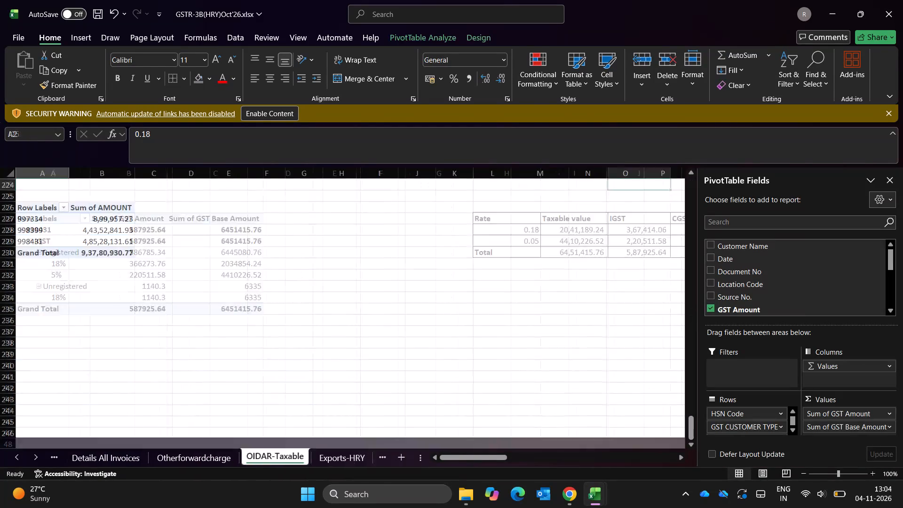
{"action": "key", "text": "ctrl+Page_Down"}
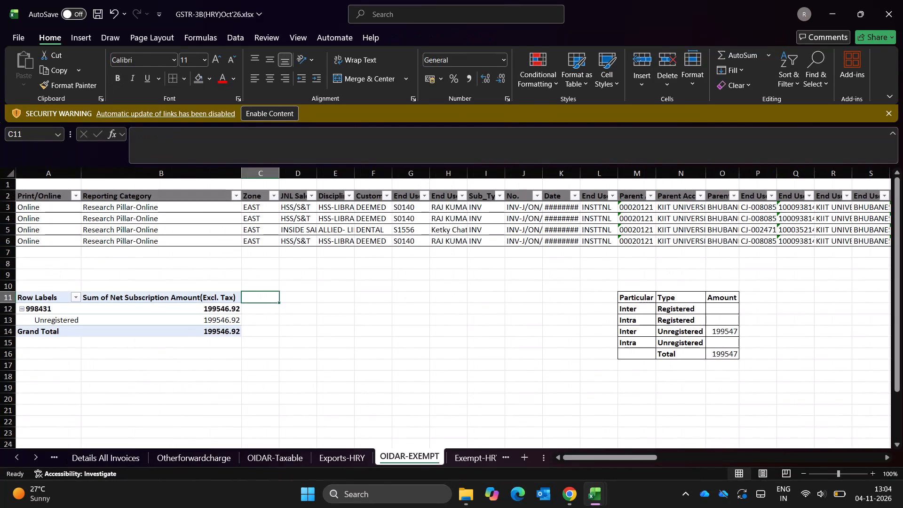
{"action": "key", "text": "ctrl+Page_Up"}
{"action": "key", "text": "ctrl+Up"}
{"action": "key", "text": "ctrl+Up"}
{"action": "key", "text": "ctrl+Up"}
{"action": "key", "text": "ctrl+Up"}
{"action": "key", "text": "Right"}
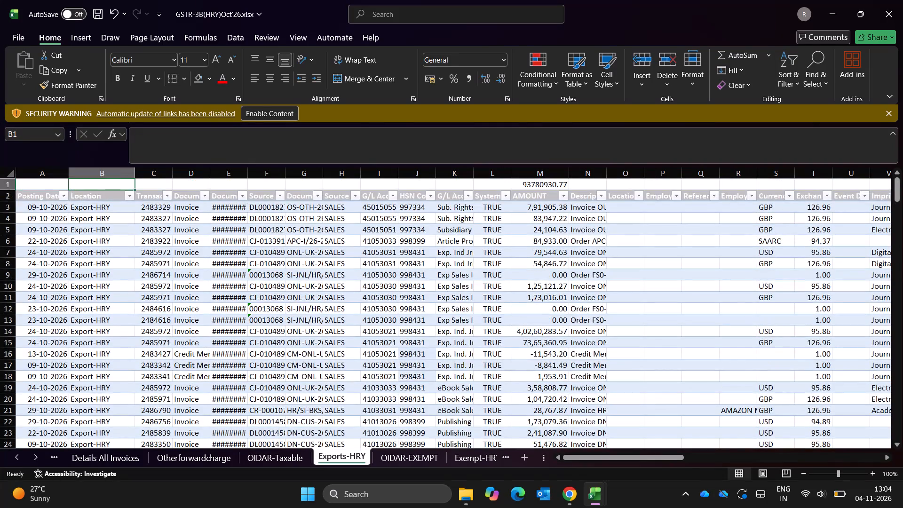
{"action": "key", "text": "Right"}
{"action": "key", "text": "Down"}
{"action": "key", "text": "ctrl+Right"}
{"action": "key", "text": "ctrl+Left"}
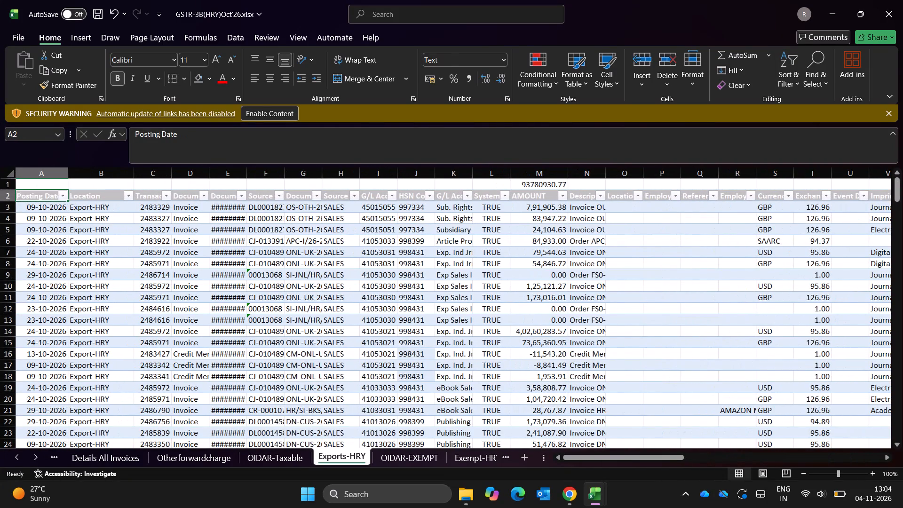
{"action": "key", "text": "Right"}
{"action": "key", "text": "Up"}
{"action": "key", "text": "ctrl+Right"}
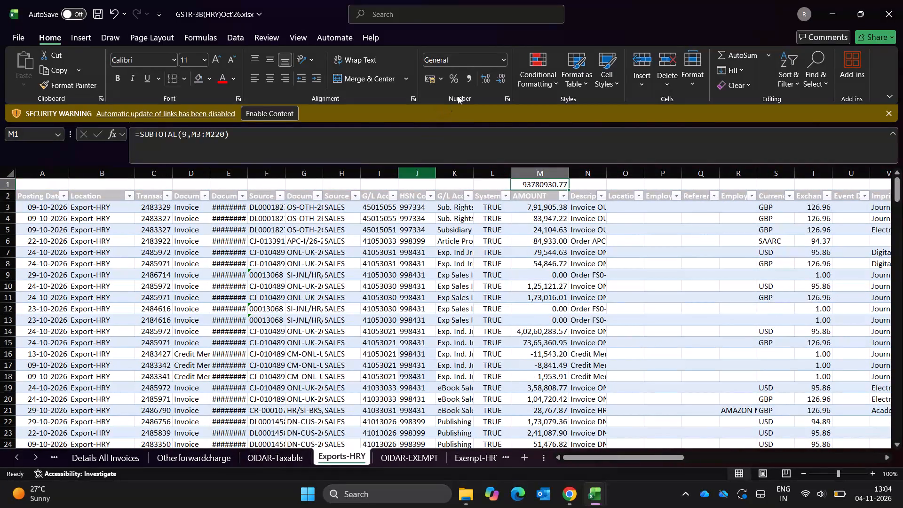
{"action": "left_click", "coordinate": [467, 85]}
{"action": "key", "text": "Down"}
{"action": "key", "text": "Down"}
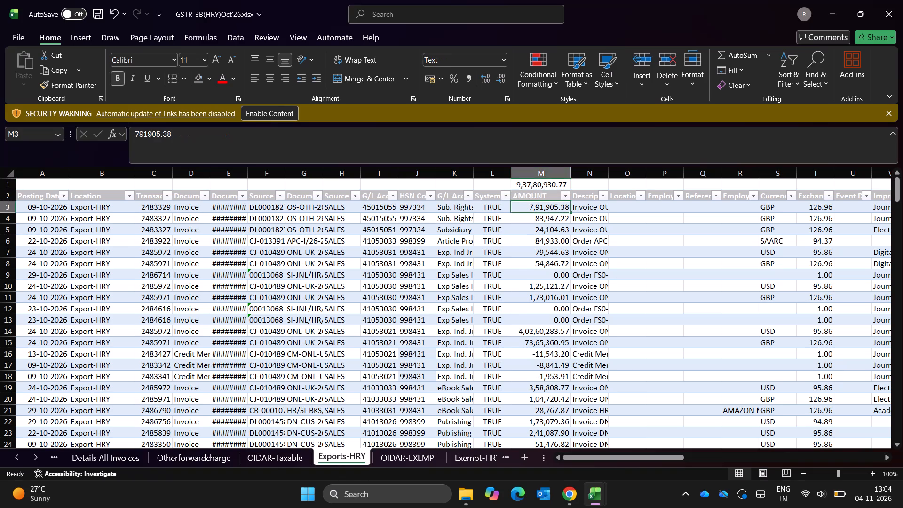
Review the OIDAR-EXEMPT columns through Type, and look over the remaining sheets up to Document Summary.
{"action": "key", "text": "ctrl+Page_Down"}
{"action": "key", "text": "ctrl+Up"}
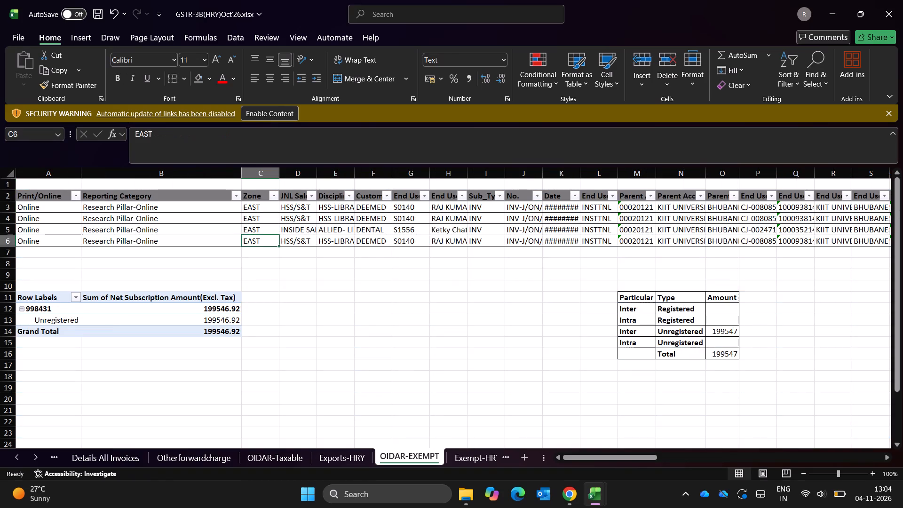
{"action": "key", "text": "ctrl+Up"}
{"action": "key", "text": "Right"}
{"action": "key", "text": "Right"}
{"action": "key", "text": "ctrl+Right"}
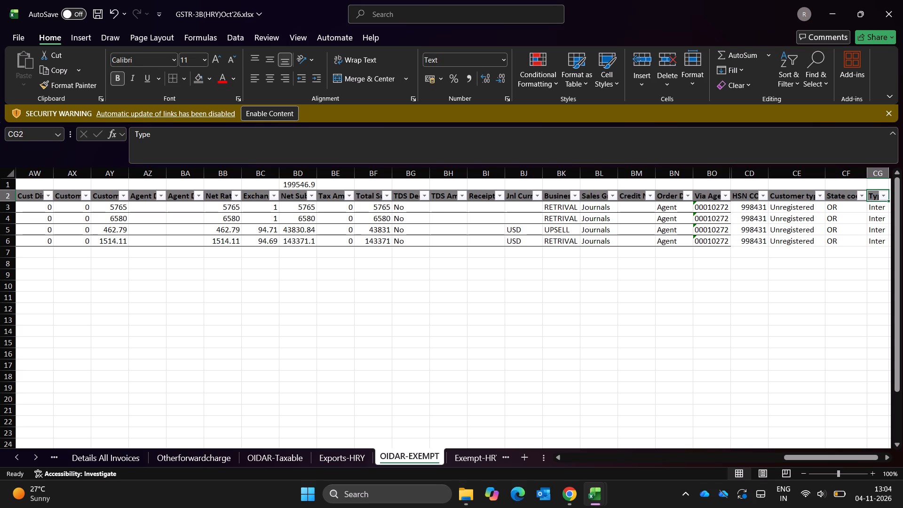
{"action": "key", "text": "ctrl+Page_Down"}
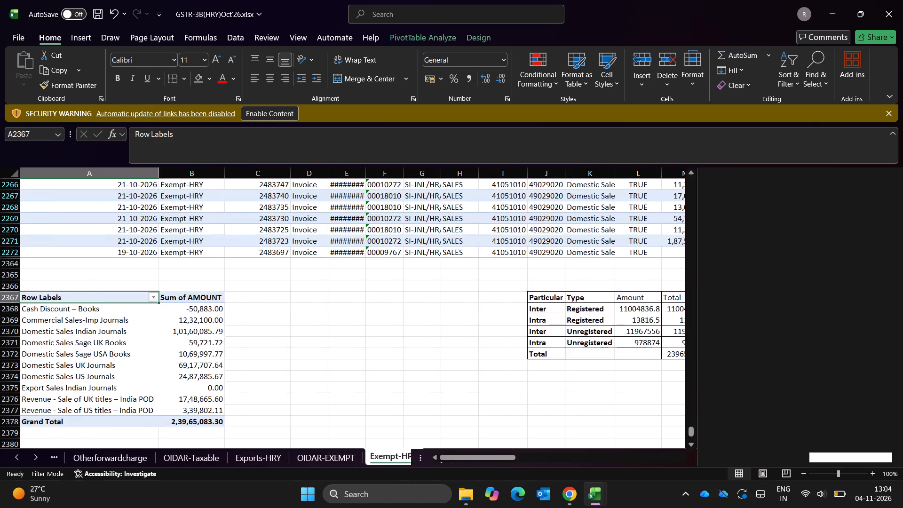
{"action": "key", "text": "ctrl+Page_Down"}
{"action": "key", "text": "ctrl+Page_Down"}
{"action": "key", "text": "ctrl+Page_Down"}
{"action": "key", "text": "ctrl+Page_Down"}
{"action": "key", "text": "ctrl+Page_Down"}
{"action": "key", "text": "ctrl+Page_Down"}
{"action": "key", "text": "ctrl+Page_Down"}
{"action": "key", "text": "ctrl+Page_Down"}
{"action": "key", "text": "ctrl+Page_Down"}
{"action": "key", "text": "ctrl+Page_Down"}
{"action": "key", "text": "ctrl+Page_Down"}
{"action": "key", "text": "ctrl+Page_Down"}
{"action": "key", "text": "ctrl+Page_Down"}
{"action": "key", "text": "ctrl+Page_Down"}
{"action": "key", "text": "ctrl+Page_Down"}
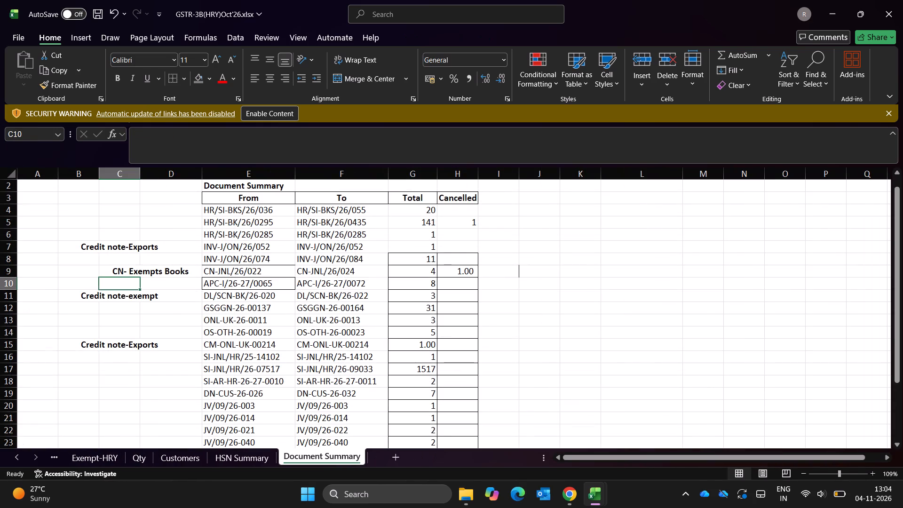
{"action": "key", "text": "ctrl+Page_Down"}
{"action": "key", "text": "ctrl+Page_Down"}
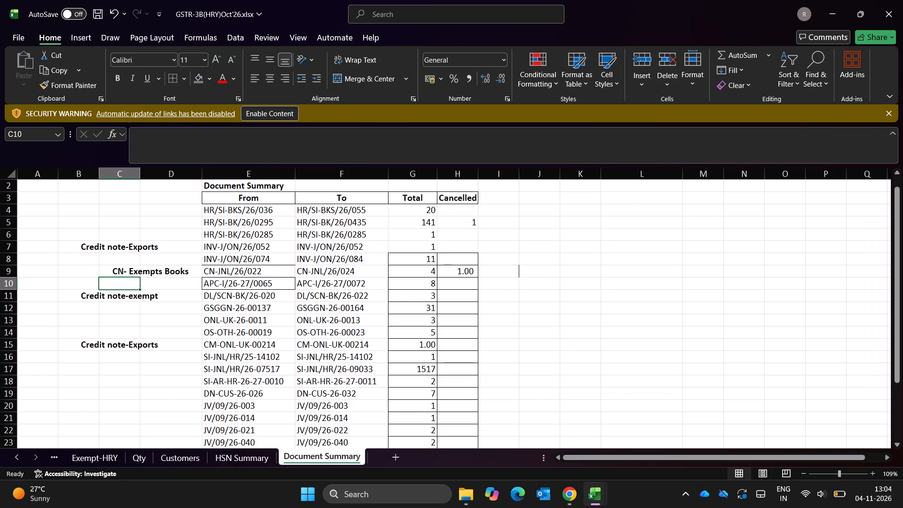
Apply all borders to the Document Summary table, from the header row at E3 through the Total row at H28.
{"action": "key", "text": "ctrl+Up"}
{"action": "key", "text": "ctrl+Up"}
{"action": "key", "text": "Right"}
{"action": "key", "text": "Right"}
{"action": "key", "text": "Up"}
{"action": "key", "text": "Up"}
{"action": "key", "text": "Up"}
{"action": "key", "text": "Up"}
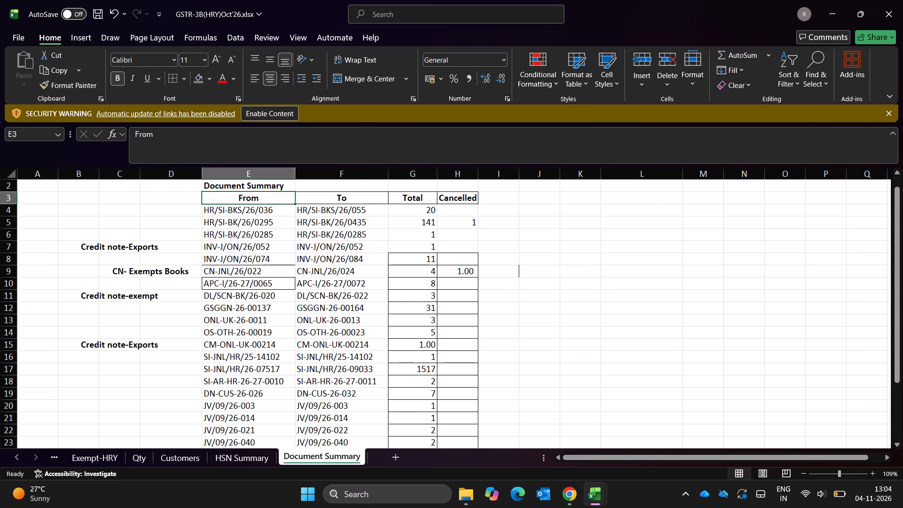
{"action": "key", "text": "shift+Right"}
{"action": "key", "text": "shift+Right"}
{"action": "key", "text": "shift+Right"}
{"action": "key", "text": "ctrl+shift+Down"}
{"action": "key", "text": "shift+Down"}
{"action": "key", "text": "shift+Down"}
{"action": "key", "text": "shift+Down"}
{"action": "key", "text": "shift+Up"}
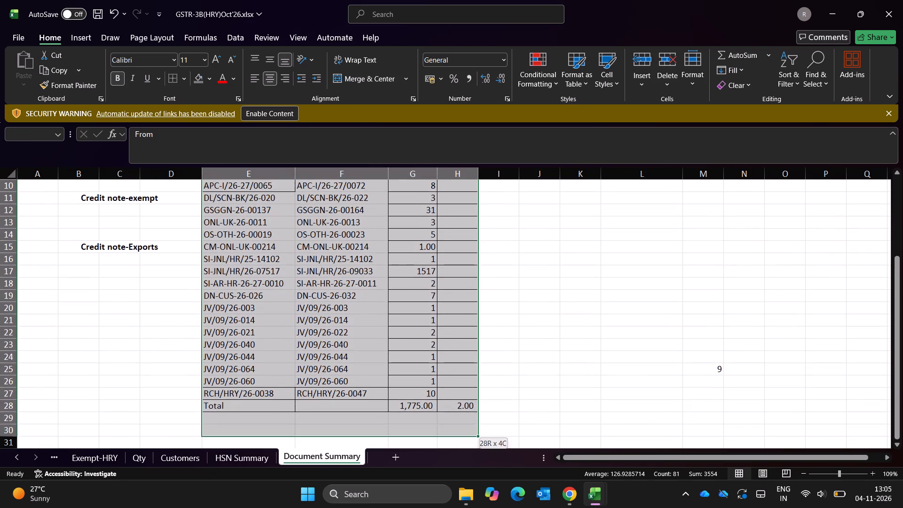
{"action": "key", "text": "shift+Up"}
{"action": "key", "text": "shift+Up"}
{"action": "key", "text": "alt+j"}
{"action": "key", "text": "Escape"}
{"action": "key", "text": "alt+h"}
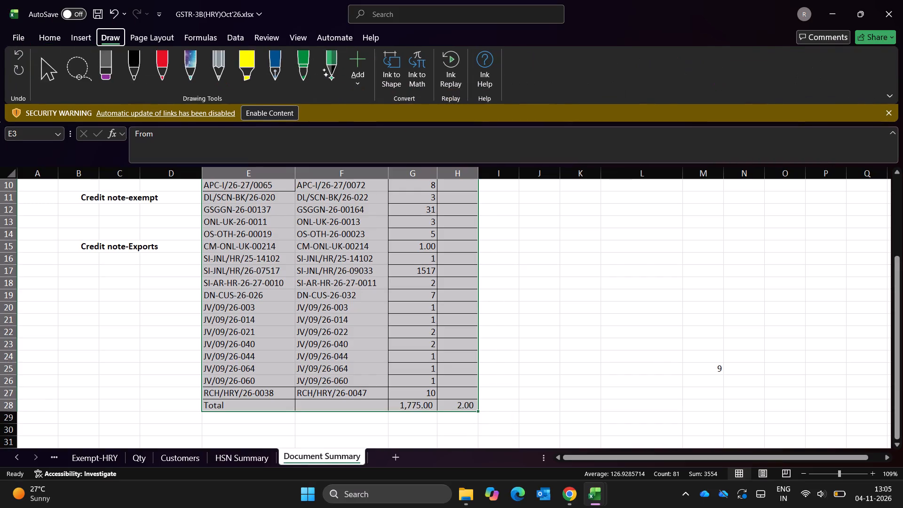
{"action": "type", "text": "ba"}
{"action": "key", "text": "Escape"}
{"action": "key", "text": "Up"}
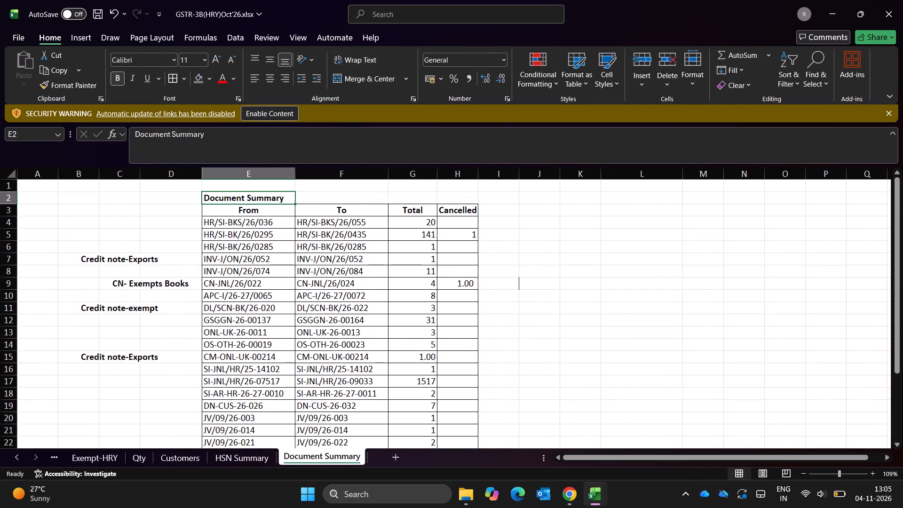
Look over the Customers and Qty sheets, and review the HSN Summary sheet from its totals up through the B2C and B2B sections.
{"action": "key", "text": "ctrl+Page_Up"}
{"action": "key", "text": "ctrl+Page_Up"}
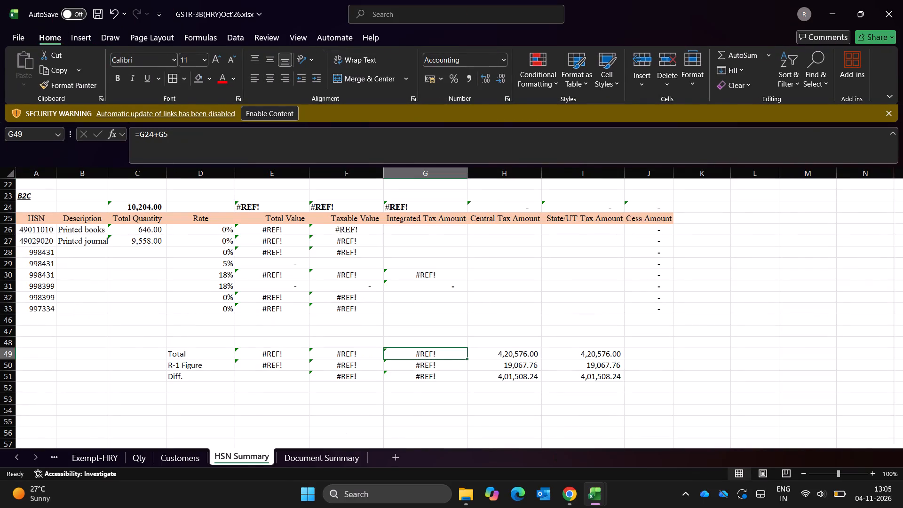
{"action": "key", "text": "ctrl+Page_Up"}
{"action": "key", "text": "ctrl+Page_Up"}
{"action": "key", "text": "ctrl+Page_Down"}
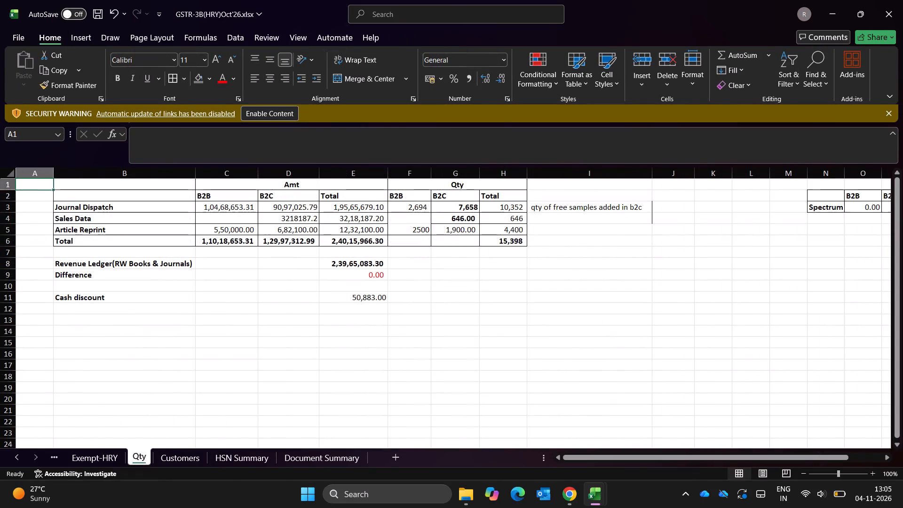
{"action": "key", "text": "ctrl+Page_Down"}
{"action": "key", "text": "ctrl+Page_Down"}
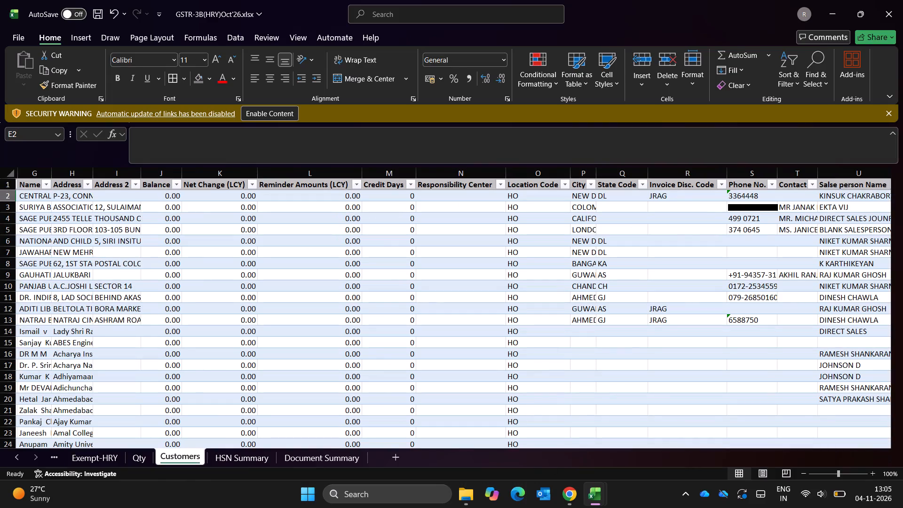
{"action": "key", "text": "Up"}
{"action": "key", "text": "Up"}
{"action": "key", "text": "Up"}
{"action": "key", "text": "ctrl+Up"}
{"action": "key", "text": "ctrl+Up"}
{"action": "key", "text": "ctrl+Up"}
{"action": "key", "text": "ctrl+Up"}
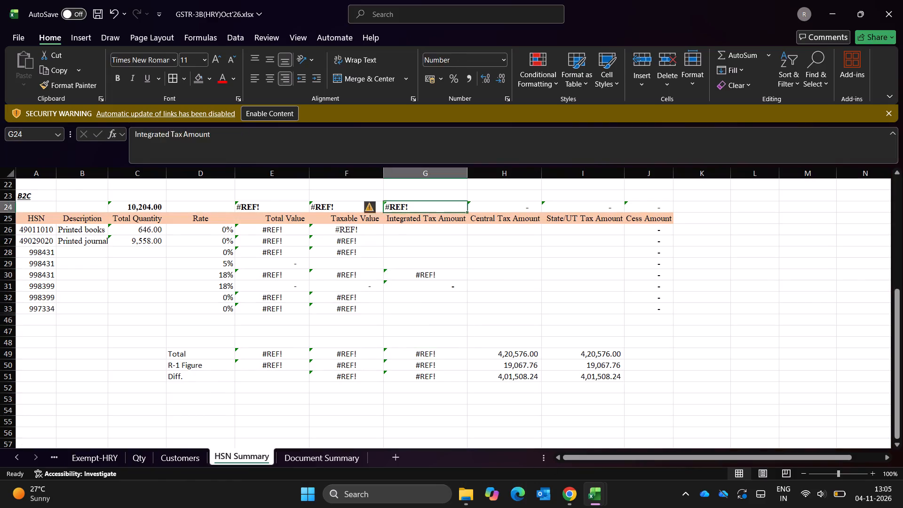
{"action": "key", "text": "ctrl+Up"}
{"action": "key", "text": "ctrl+Up"}
{"action": "key", "text": "ctrl+Up"}
{"action": "key", "text": "ctrl+Up"}
{"action": "key", "text": "ctrl+Up"}
{"action": "key", "text": "ctrl+Up"}
{"action": "key", "text": "ctrl+Up"}
{"action": "key", "text": "ctrl+Up"}
{"action": "key", "text": "ctrl+Up"}
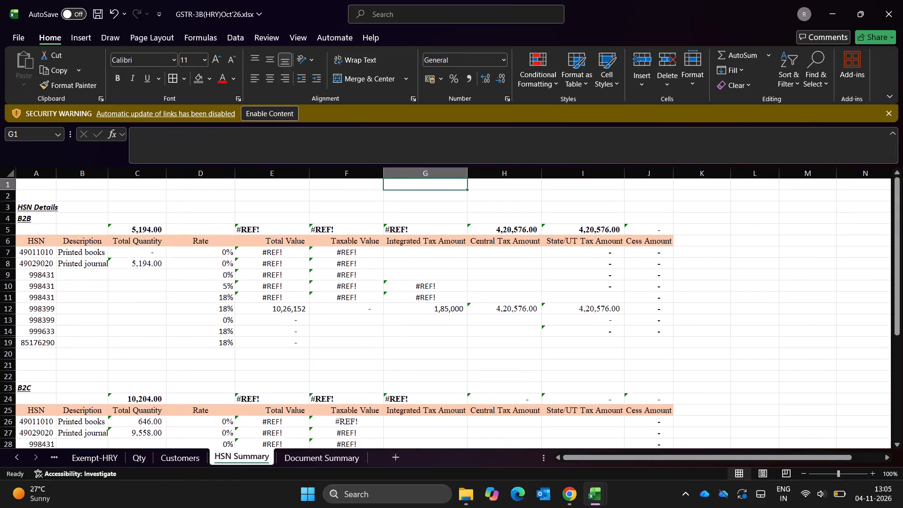
Examine the B2B table of HSN Summary, down to the Total Quantity formula for printed journals in C8.
{"action": "key", "text": "Left"}
{"action": "key", "text": "Left"}
{"action": "key", "text": "Left"}
{"action": "key", "text": "Left"}
{"action": "key", "text": "Left"}
{"action": "key", "text": "Left"}
{"action": "key", "text": "ctrl+Left"}
{"action": "key", "text": "Down"}
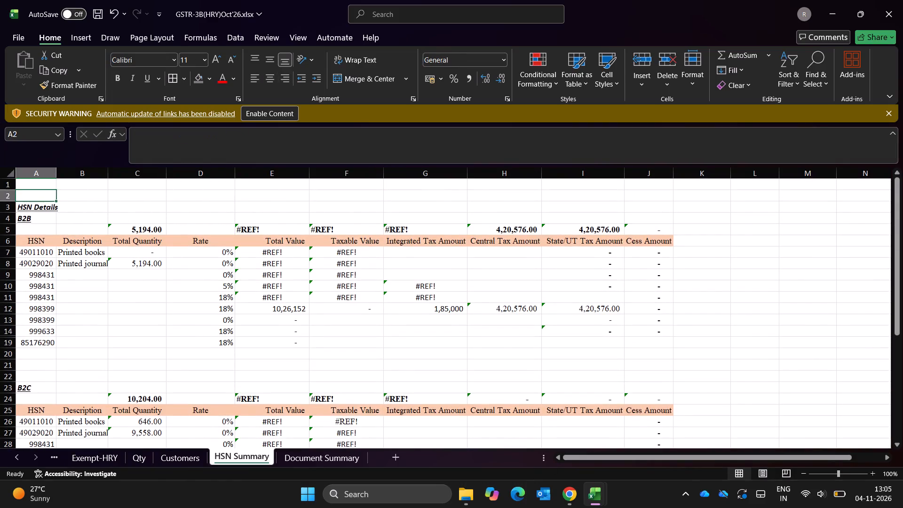
{"action": "key", "text": "Down"}
{"action": "key", "text": "Down"}
{"action": "key", "text": "Down"}
{"action": "key", "text": "Right"}
{"action": "key", "text": "Down"}
{"action": "key", "text": "Down"}
{"action": "key", "text": "Down"}
{"action": "key", "text": "Right"}
{"action": "key", "text": "Down"}
{"action": "key", "text": "Right"}
{"action": "key", "text": "Up"}
{"action": "key", "text": "Left"}
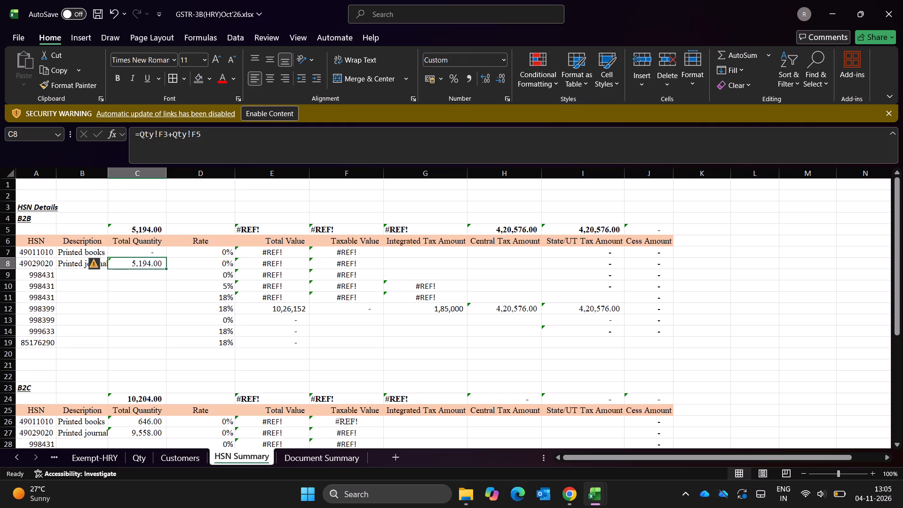
{"action": "key", "text": "Right"}
{"action": "key", "text": "Left"}
Trace the C8 quantity formula of HSN Summary to its source on the Qty sheet and compare the two sheets.
{"action": "key", "text": "ctrl+bracketleft"}
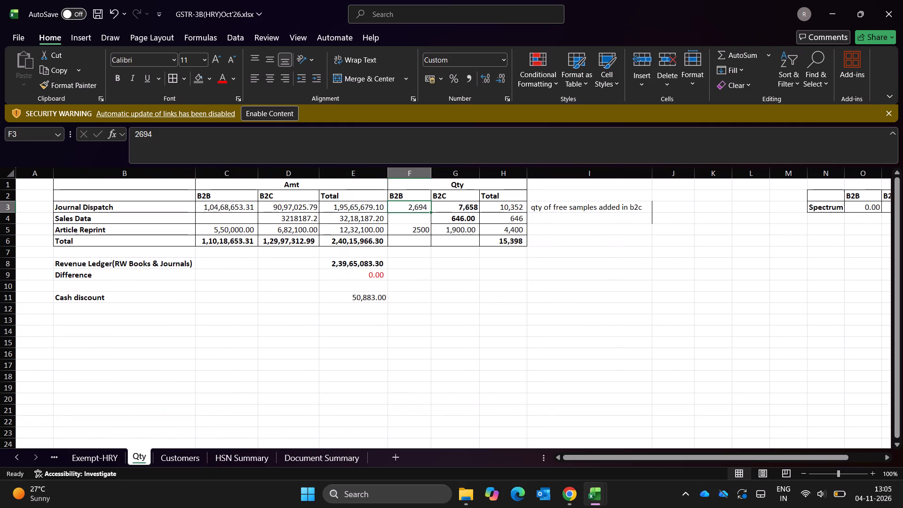
{"action": "key", "text": "ctrl+Page_Down"}
{"action": "key", "text": "ctrl+Page_Down"}
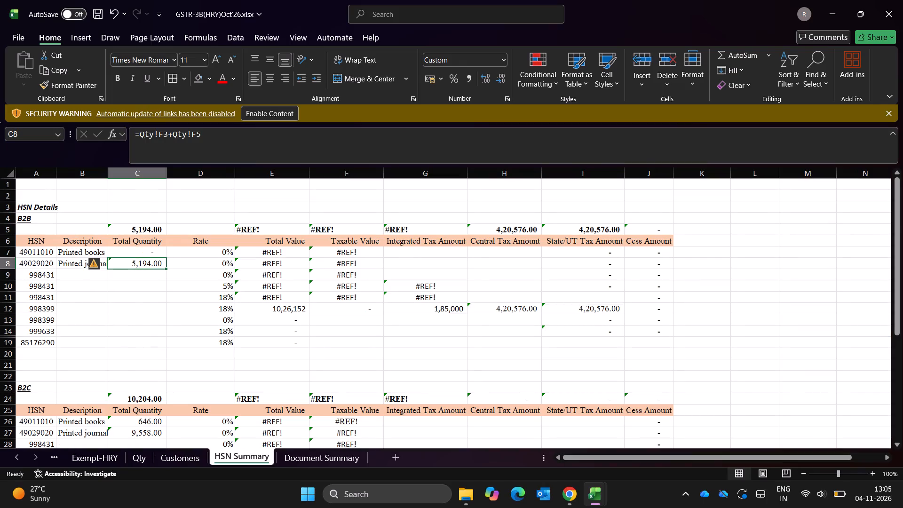
{"action": "key", "text": "F2"}
{"action": "key", "text": "Escape"}
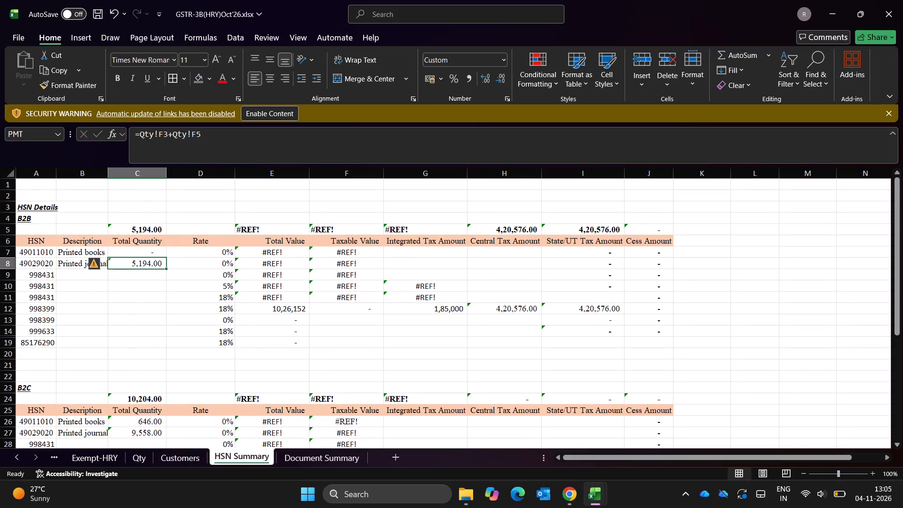
{"action": "key", "text": "ctrl+Page_Up"}
{"action": "key", "text": "ctrl+Page_Up"}
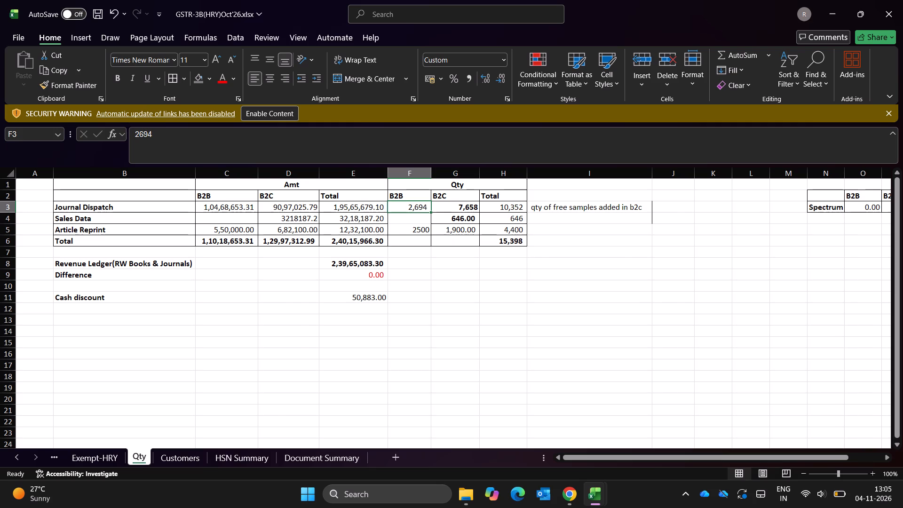
{"action": "left_click", "coordinate": [239, 457]}
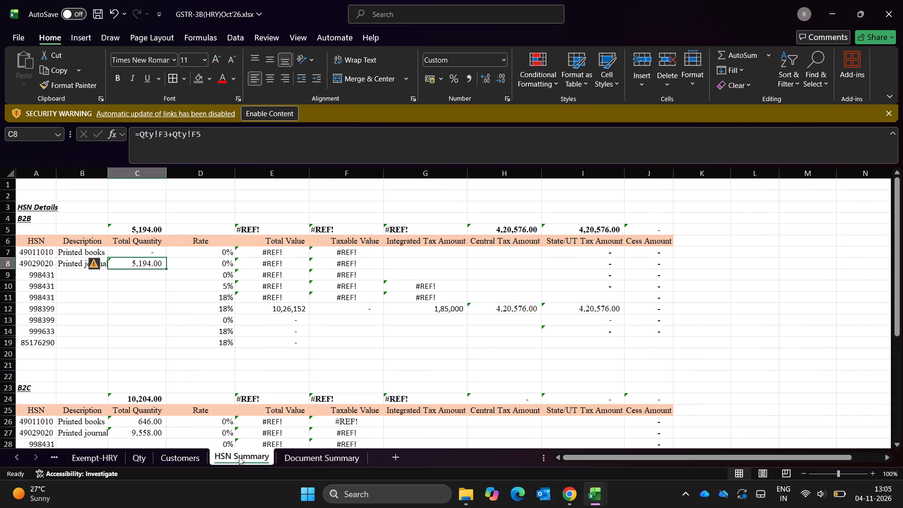
{"action": "left_click", "coordinate": [135, 459]}
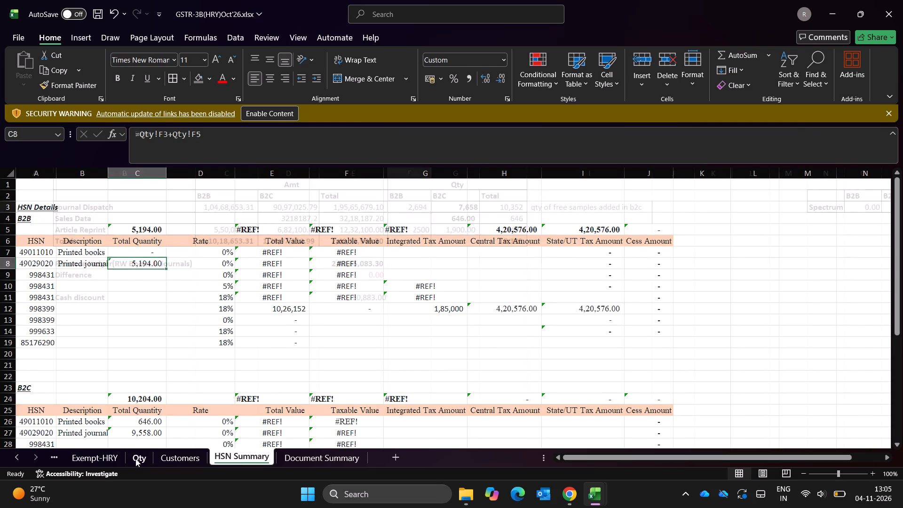
{"action": "left_click", "coordinate": [226, 462]}
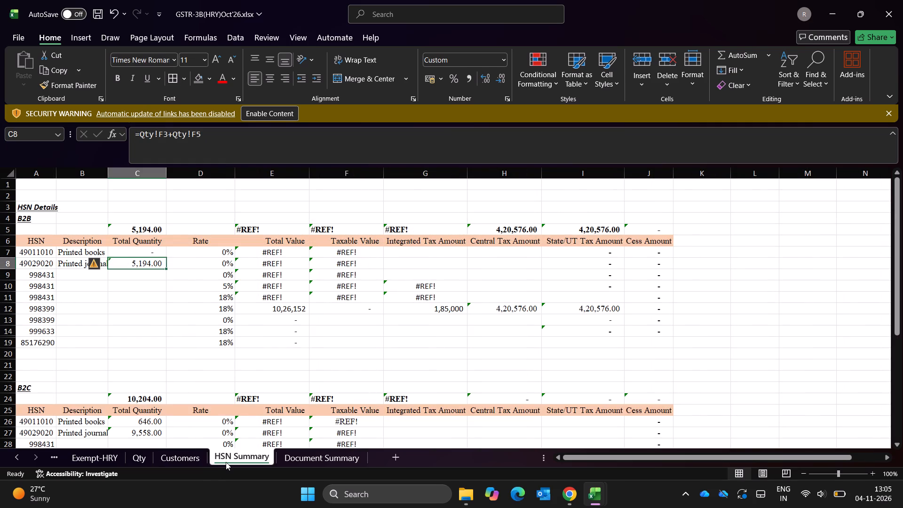
{"action": "left_click", "coordinate": [133, 459]}
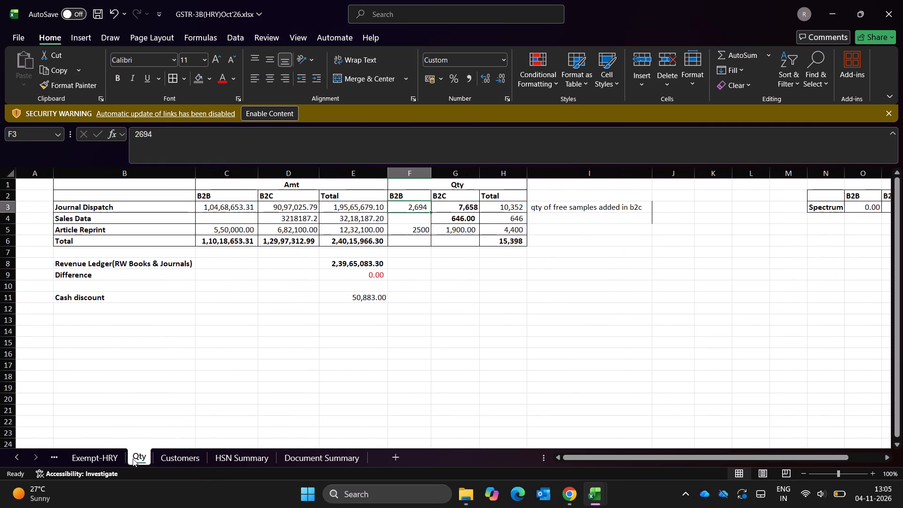
{"action": "left_click", "coordinate": [230, 457]}
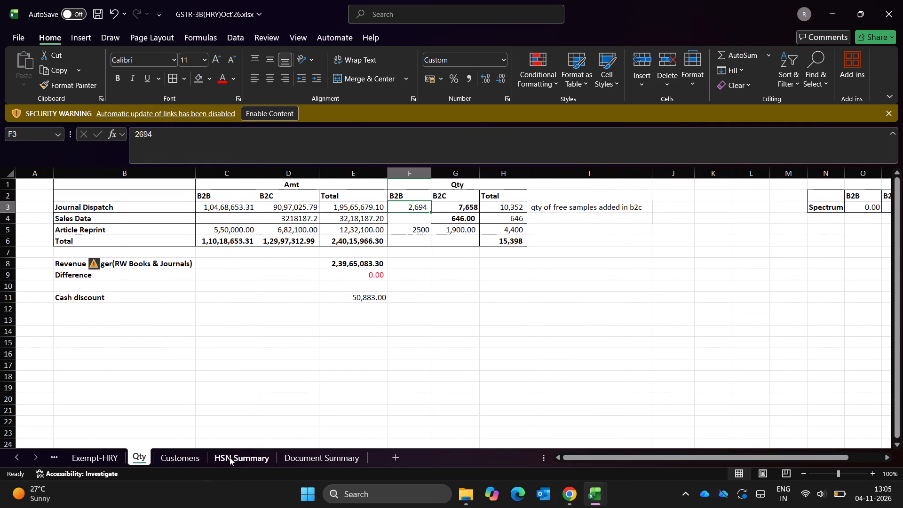
{"action": "scroll", "coordinate": [398, 354], "scroll_direction": "down", "scroll_amount": 1}
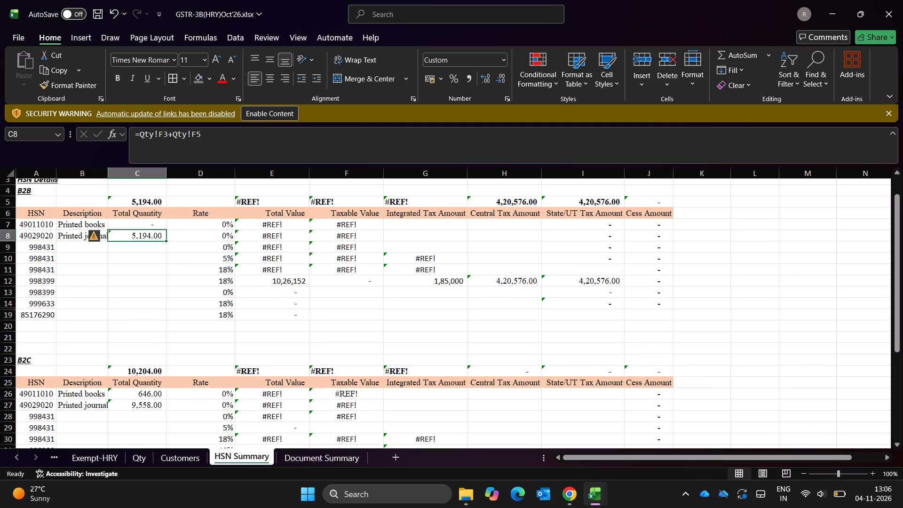
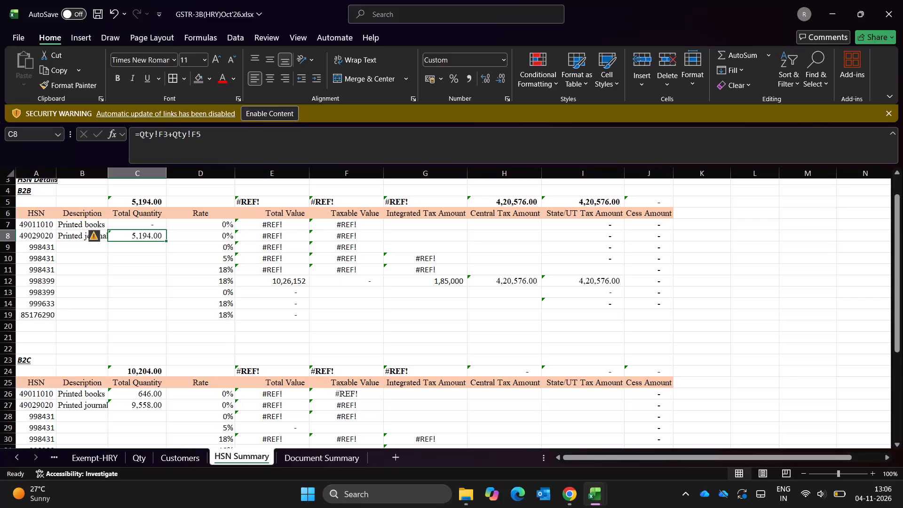
On the 3B_HR sheet, set the Total Taxable Value of outward taxable supplies (a) to Otherforwardcharge!J20+'OIDAR-Taxable'!I31.
{"action": "key", "text": "ctrl+Page_Up"}
{"action": "key", "text": "ctrl+Page_Up"}
{"action": "key", "text": "ctrl+Page_Up"}
{"action": "key", "text": "ctrl+Page_Up"}
{"action": "key", "text": "ctrl+Page_Up"}
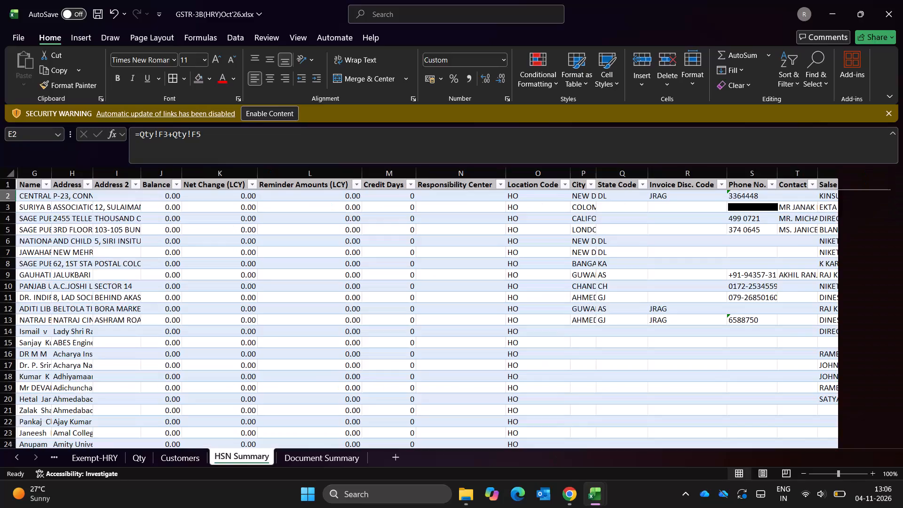
{"action": "key", "text": "ctrl+Page_Up"}
{"action": "key", "text": "ctrl+Page_Up"}
{"action": "key", "text": "ctrl+Page_Up"}
{"action": "key", "text": "ctrl+Page_Up"}
{"action": "key", "text": "ctrl+Page_Up"}
{"action": "key", "text": "ctrl+Page_Up"}
{"action": "key", "text": "ctrl+Page_Up"}
{"action": "key", "text": "ctrl+Page_Up"}
{"action": "key", "text": "ctrl+Page_Up"}
{"action": "key", "text": "ctrl+Page_Up"}
{"action": "key", "text": "ctrl+Page_Up"}
{"action": "key", "text": "ctrl+Page_Up"}
{"action": "key", "text": "ctrl+Page_Up"}
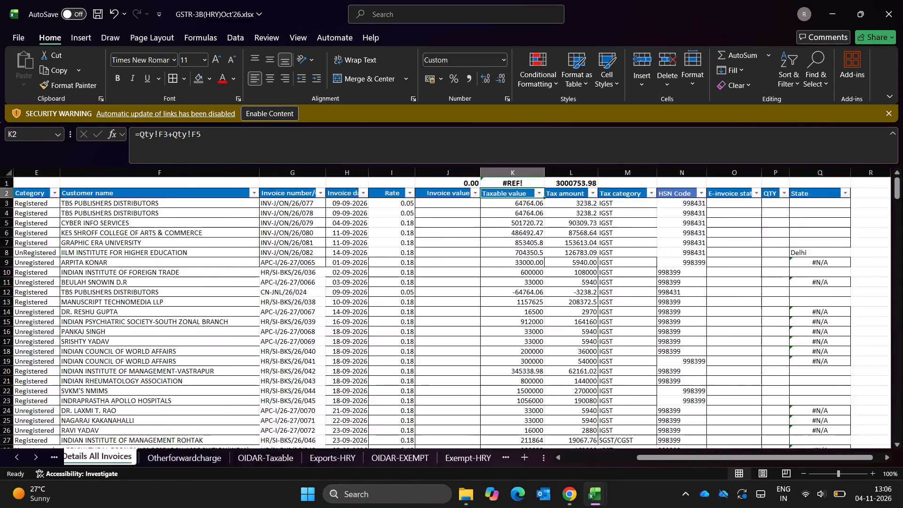
{"action": "key", "text": "ctrl+Page_Up"}
{"action": "key", "text": "ctrl+Page_Up"}
{"action": "key", "text": "ctrl+Page_Up"}
{"action": "key", "text": "ctrl+Page_Up"}
{"action": "key", "text": "ctrl+Page_Up"}
{"action": "key", "text": "ctrl+Page_Up"}
{"action": "key", "text": "Down"}
{"action": "key", "text": "Down"}
{"action": "key", "text": "Down"}
{"action": "key", "text": "Down"}
{"action": "key", "text": "Down"}
{"action": "key", "text": "Down"}
{"action": "key", "text": "Down"}
{"action": "key", "text": "Down"}
{"action": "key", "text": "Down"}
{"action": "key", "text": "Down"}
{"action": "key", "text": "Down"}
{"action": "key", "text": "Down"}
{"action": "key", "text": "Down"}
{"action": "key", "text": "Down"}
{"action": "key", "text": "Down"}
{"action": "key", "text": "Down"}
{"action": "key", "text": "Down"}
{"action": "key", "text": "Down"}
{"action": "key", "text": "Down"}
{"action": "key", "text": "Down"}
{"action": "key", "text": "Down"}
{"action": "key", "text": "Down"}
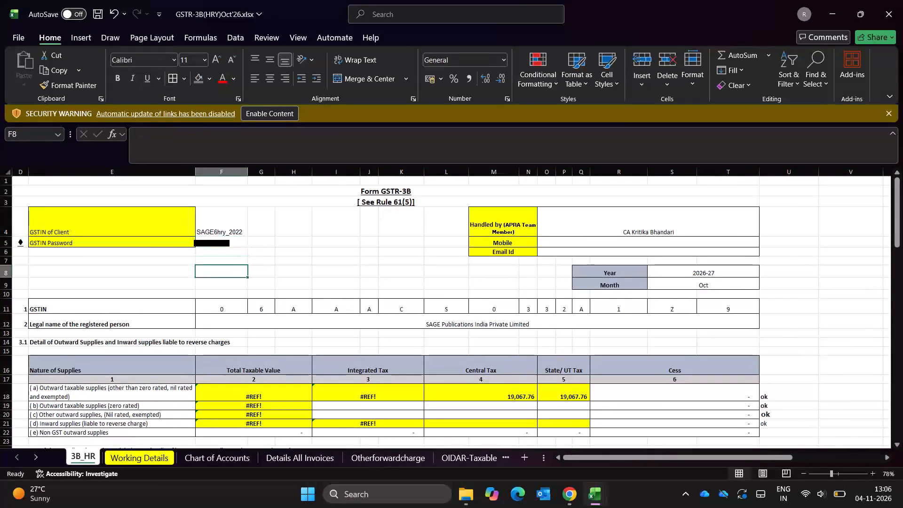
{"action": "key", "text": "Up"}
{"action": "key", "text": "Up"}
{"action": "key", "text": "Up"}
{"action": "key", "text": "Up"}
{"action": "key", "text": "Up"}
{"action": "key", "text": "Up"}
{"action": "key", "text": "Up"}
{"action": "key", "text": "Up"}
{"action": "key", "text": "Up"}
{"action": "key", "text": "Up"}
{"action": "key", "text": "Up"}
{"action": "key", "text": "Up"}
{"action": "key", "text": "Up"}
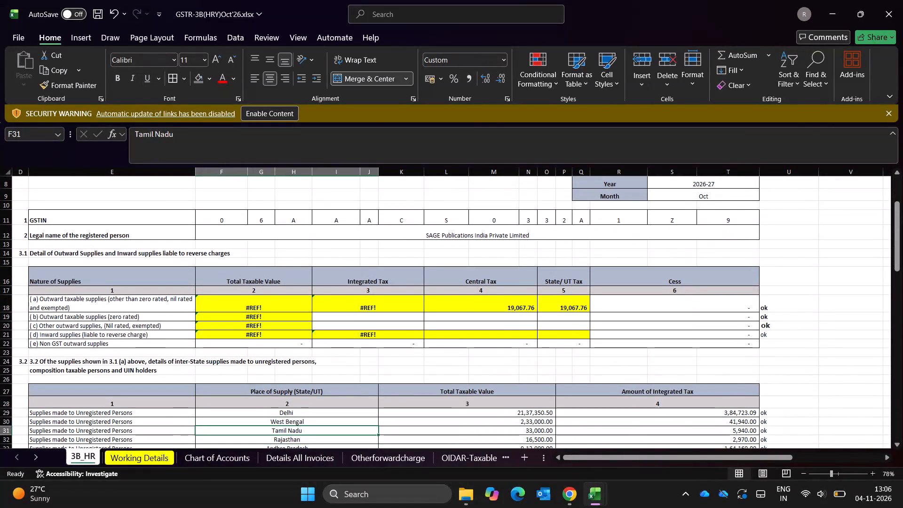
{"action": "key", "text": "Up"}
{"action": "key", "text": "equal"}
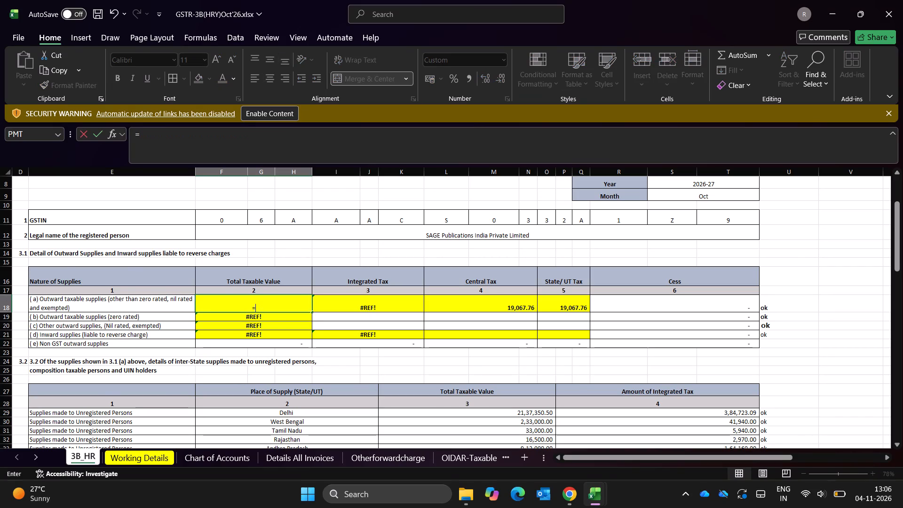
{"action": "key", "text": "ctrl+Page_Down"}
{"action": "key", "text": "ctrl+Page_Down"}
{"action": "key", "text": "ctrl+Page_Down"}
{"action": "key", "text": "ctrl+Page_Down"}
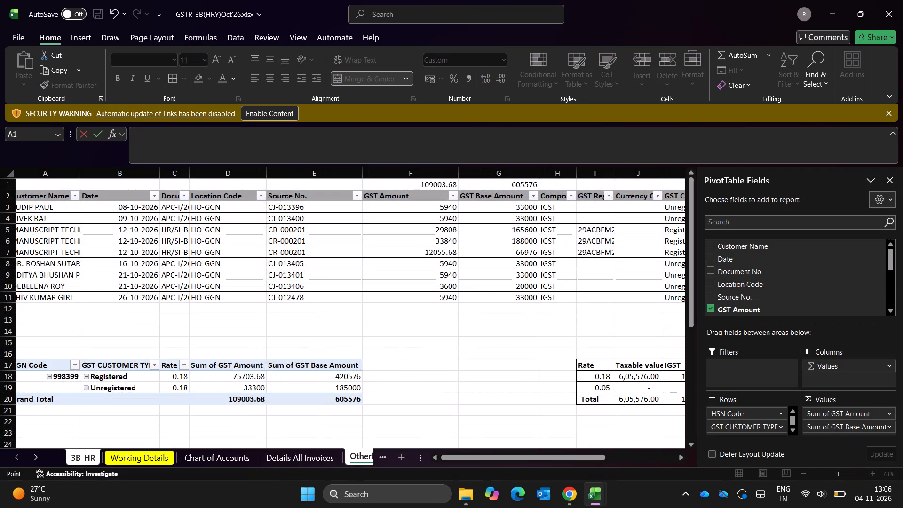
{"action": "scroll", "coordinate": [512, 379], "scroll_direction": "left", "scroll_amount": 1}
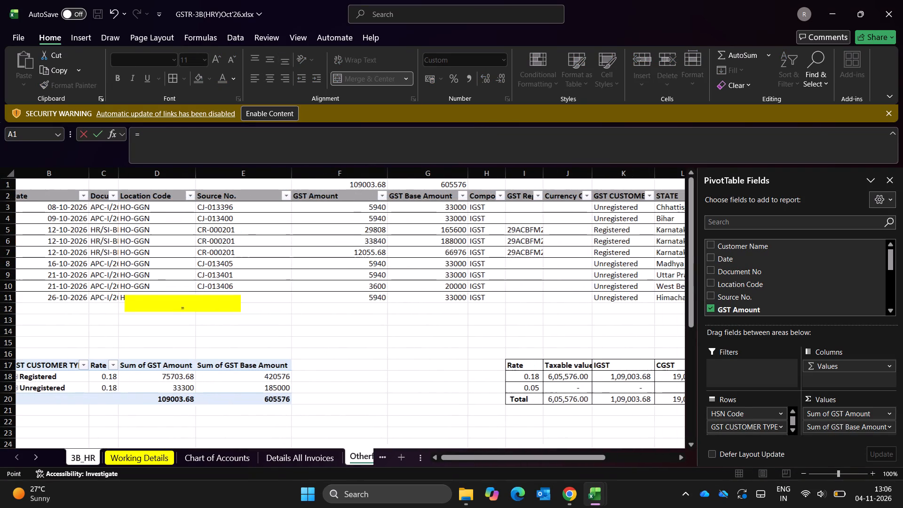
{"action": "left_click", "coordinate": [553, 398]}
{"action": "key", "text": "shift+plus"}
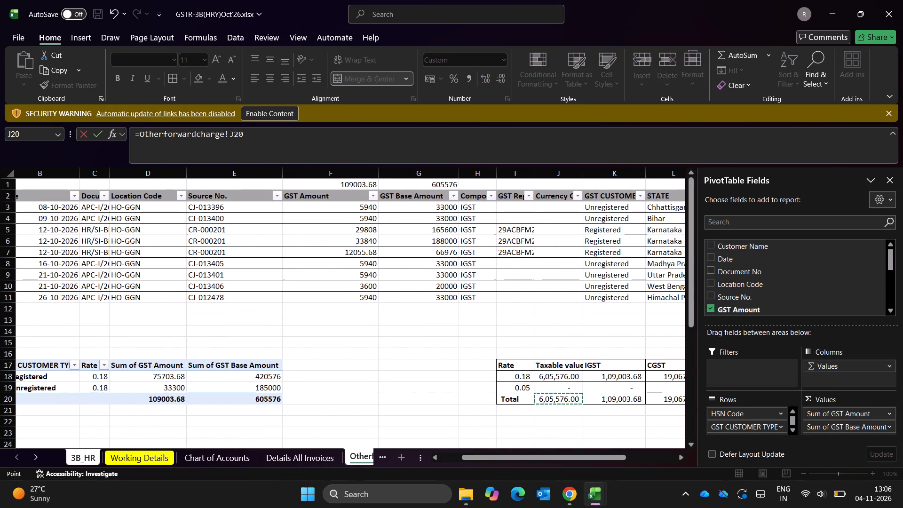
{"action": "key", "text": "ctrl+Page_Down"}
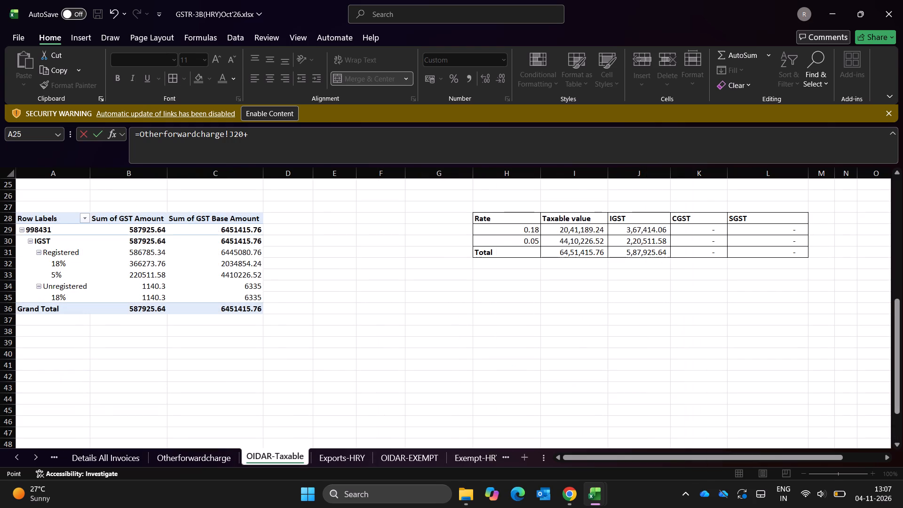
{"action": "left_click", "coordinate": [588, 255]}
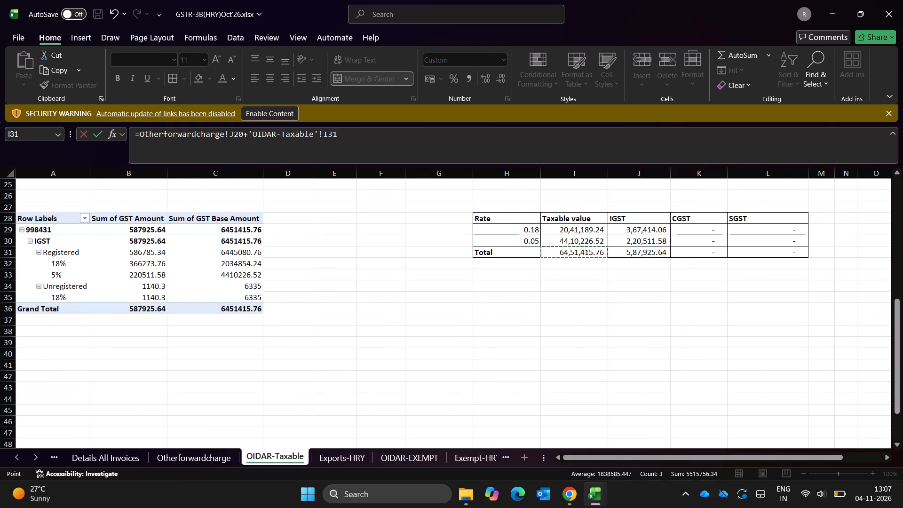
{"action": "key", "text": "Return"}
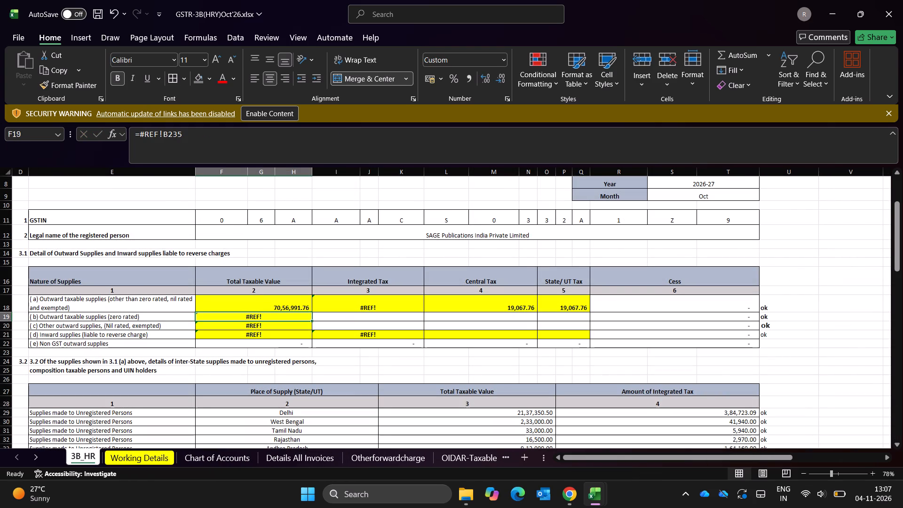
Clear the Central Tax and State/UT Tax cells in row (a), outward taxable supplies.
{"action": "key", "text": "Up"}
{"action": "key", "text": "Right"}
{"action": "key", "text": "Right"}
{"action": "key", "text": "Right"}
{"action": "key", "text": "Left"}
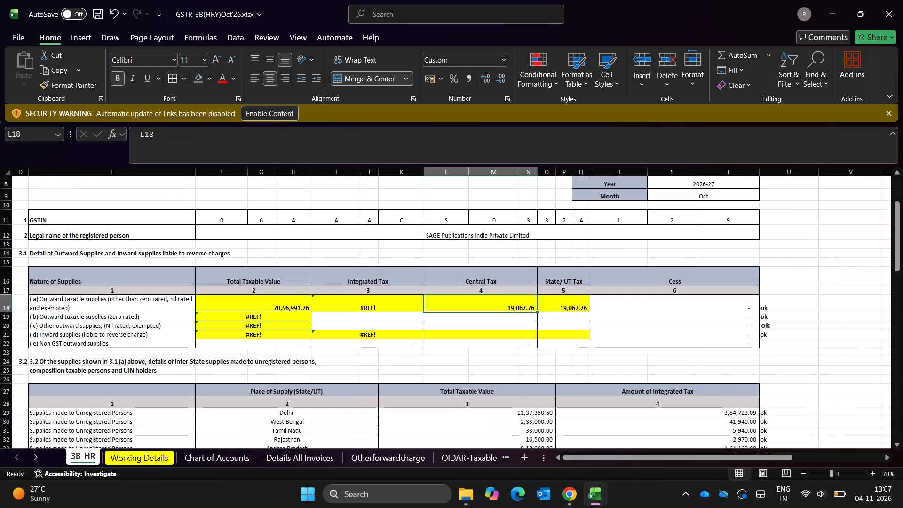
{"action": "key", "text": "shift+Right"}
{"action": "key", "text": "Delete"}
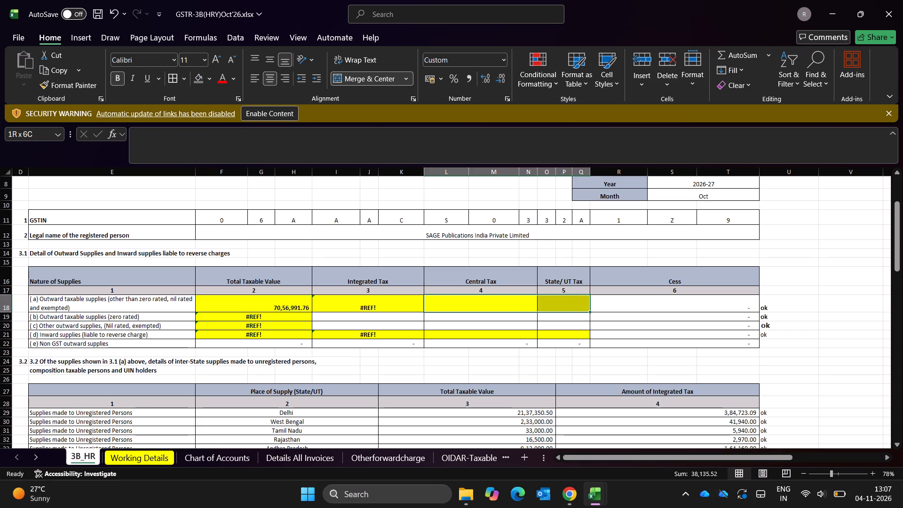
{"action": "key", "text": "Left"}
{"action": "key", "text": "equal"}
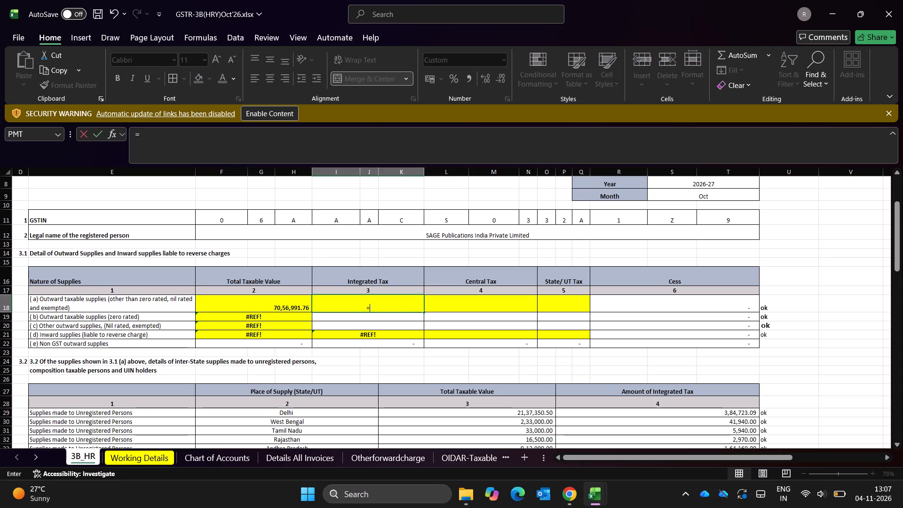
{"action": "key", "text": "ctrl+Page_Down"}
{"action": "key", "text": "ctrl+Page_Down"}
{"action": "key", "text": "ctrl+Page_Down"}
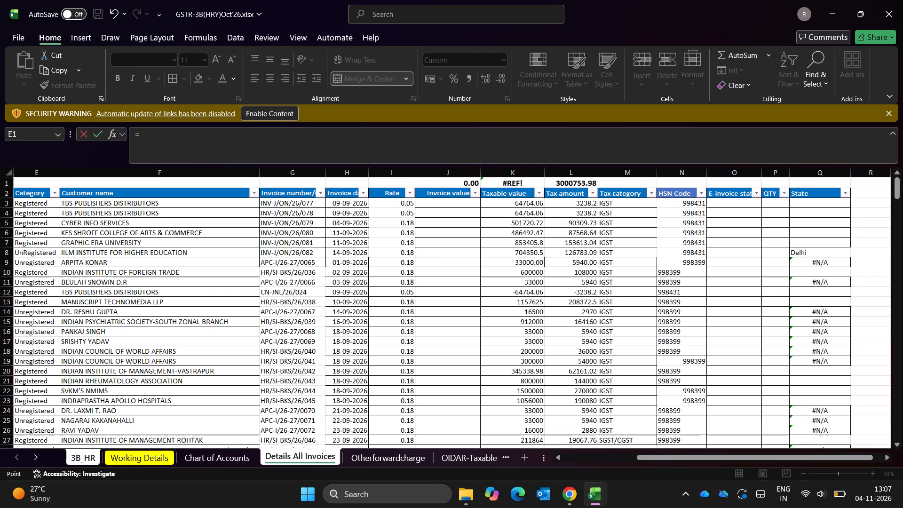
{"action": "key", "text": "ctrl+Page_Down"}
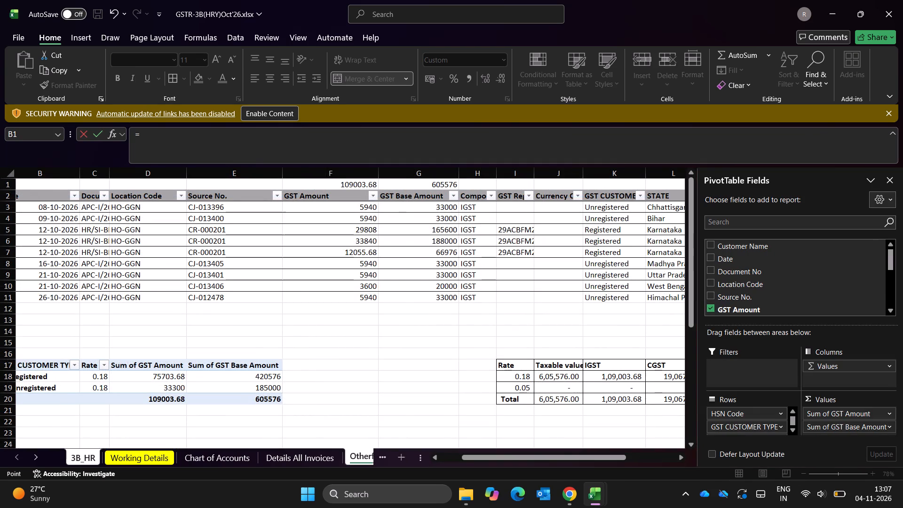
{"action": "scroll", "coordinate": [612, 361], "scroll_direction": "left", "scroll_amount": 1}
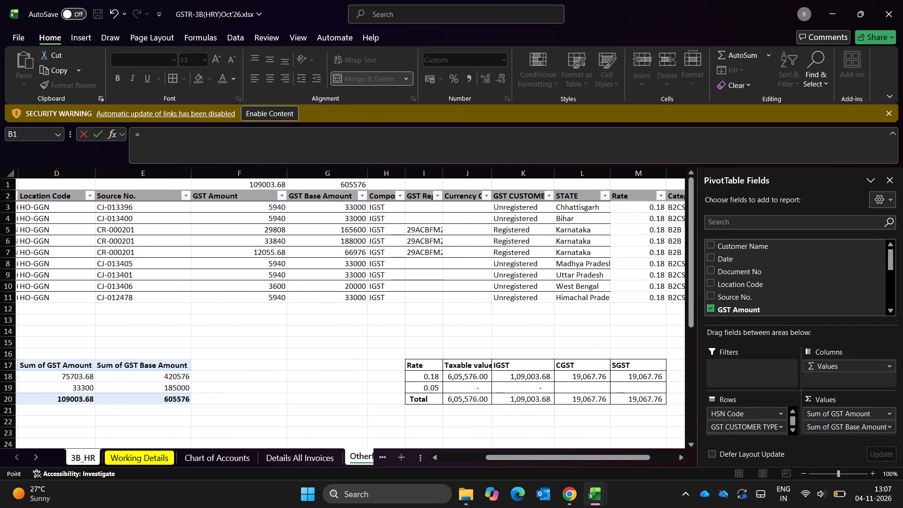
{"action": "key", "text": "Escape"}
Clear the CGST amount for the 0.18 rate in the tax summary table on the Otherforwardcharge sheet.
{"action": "key", "text": "ctrl+Page_Down"}
{"action": "key", "text": "ctrl+Page_Down"}
{"action": "key", "text": "ctrl+Page_Down"}
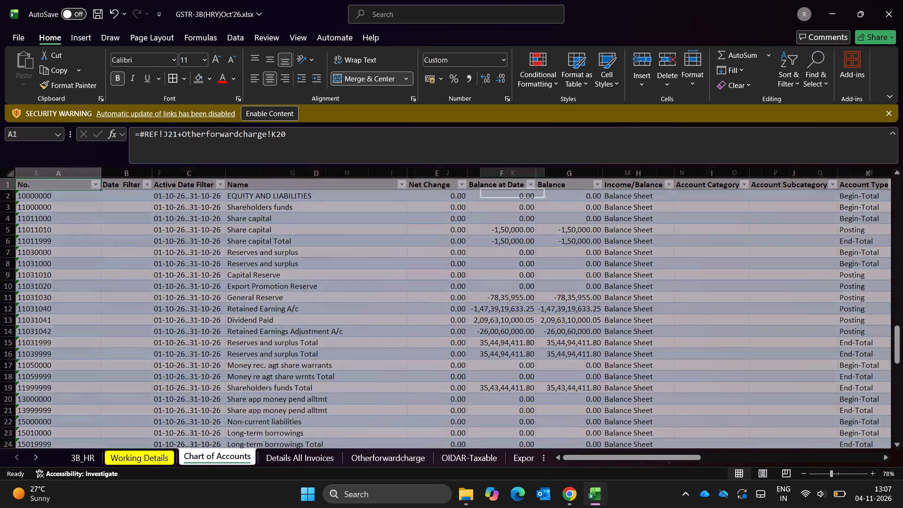
{"action": "key", "text": "ctrl+Page_Down"}
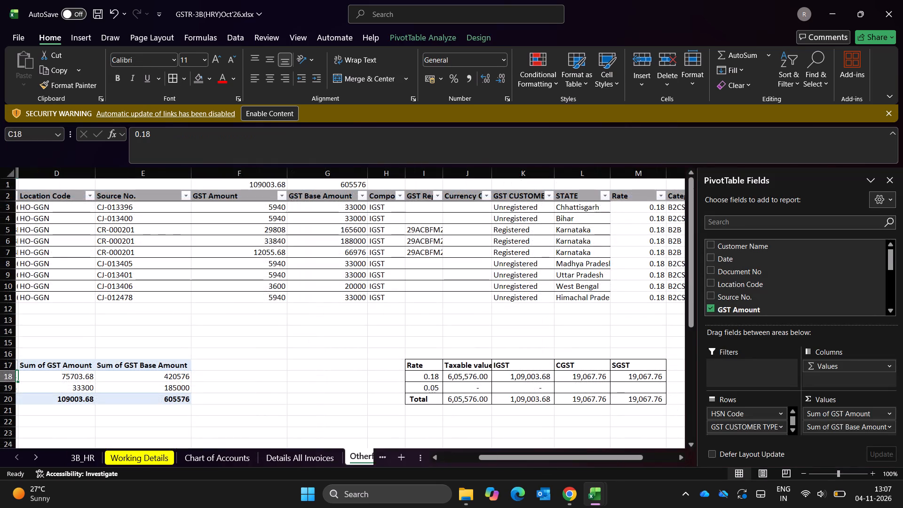
{"action": "key", "text": "ctrl+Page_Down"}
{"action": "key", "text": "ctrl+Page_Up"}
{"action": "key", "text": "ctrl+Page_Down"}
{"action": "key", "text": "ctrl+Page_Up"}
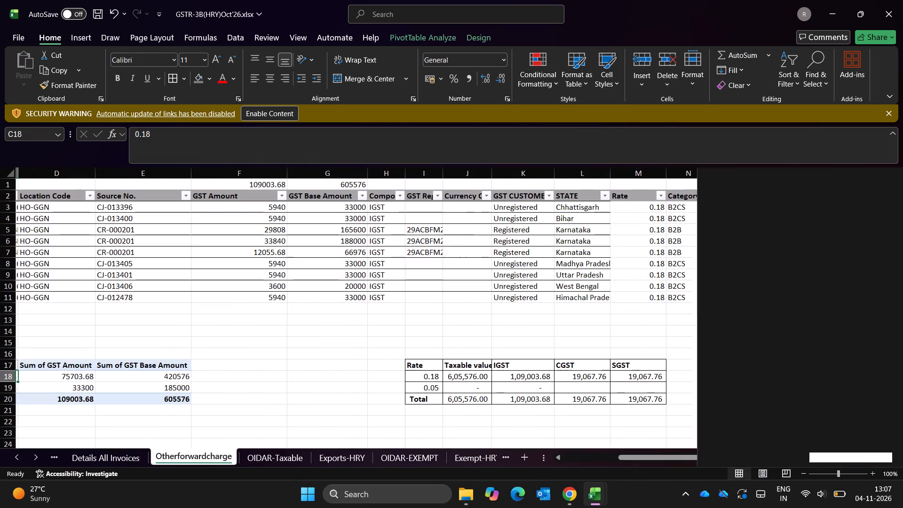
{"action": "left_click", "coordinate": [593, 376]}
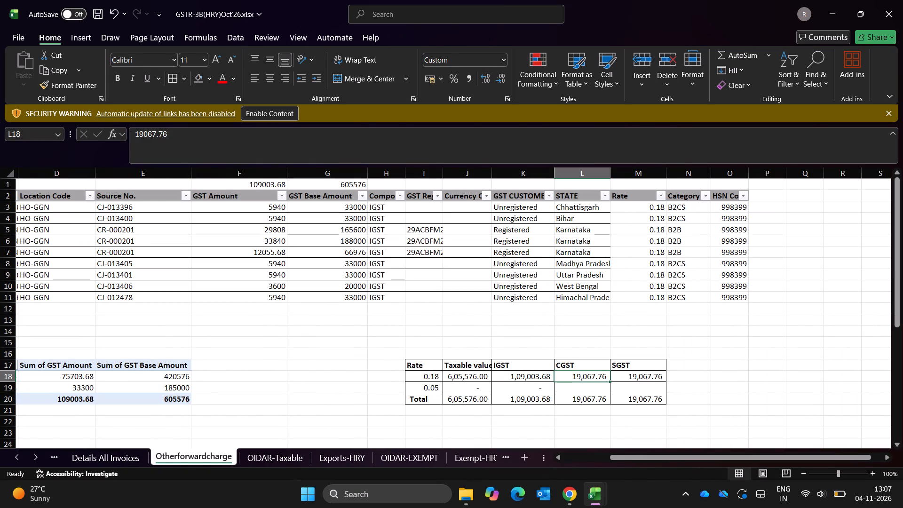
{"action": "key", "text": "Delete"}
{"action": "key", "text": "Right"}
{"action": "key", "text": "Left"}
{"action": "key", "text": "Left"}
{"action": "key", "text": "Left"}
{"action": "key", "text": "Left"}
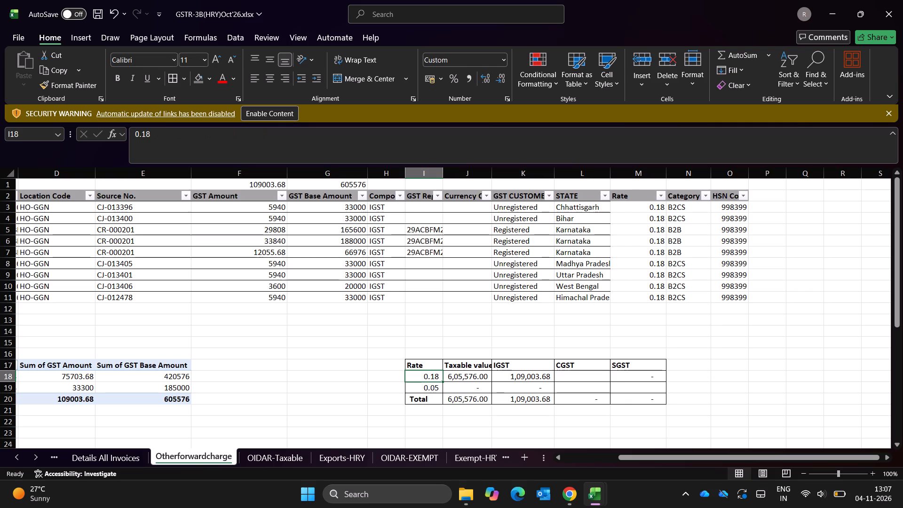
{"action": "key", "text": "Left"}
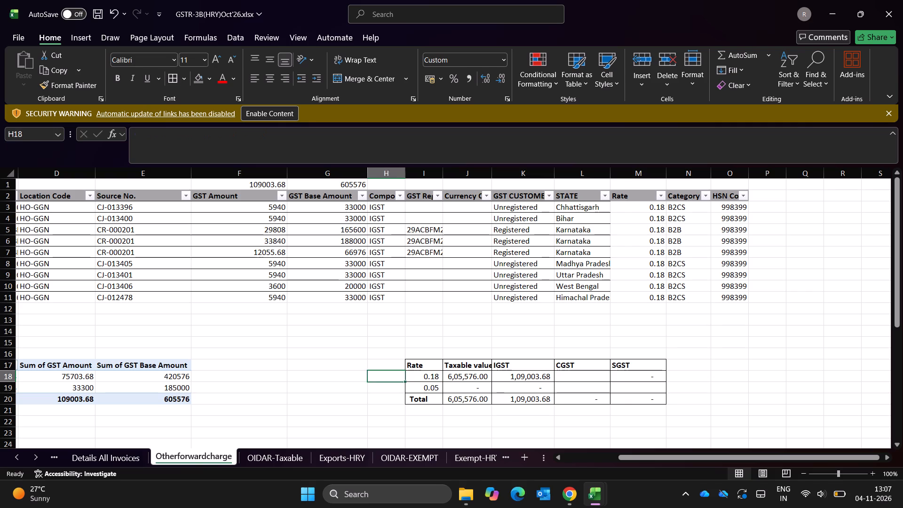
{"action": "key", "text": "Left"}
{"action": "key", "text": "Left"}
On the 3B_HR sheet, set the Integrated Tax of outward taxable supplies (a) to Otherforwardcharge!K20+'OIDAR-Taxable'!J31.
{"action": "key", "text": "ctrl+Page_Up"}
{"action": "key", "text": "ctrl+Page_Up"}
{"action": "key", "text": "ctrl+Page_Up"}
{"action": "key", "text": "ctrl+Page_Up"}
{"action": "key", "text": "ctrl+Page_Up"}
{"action": "key", "text": "ctrl+Page_Up"}
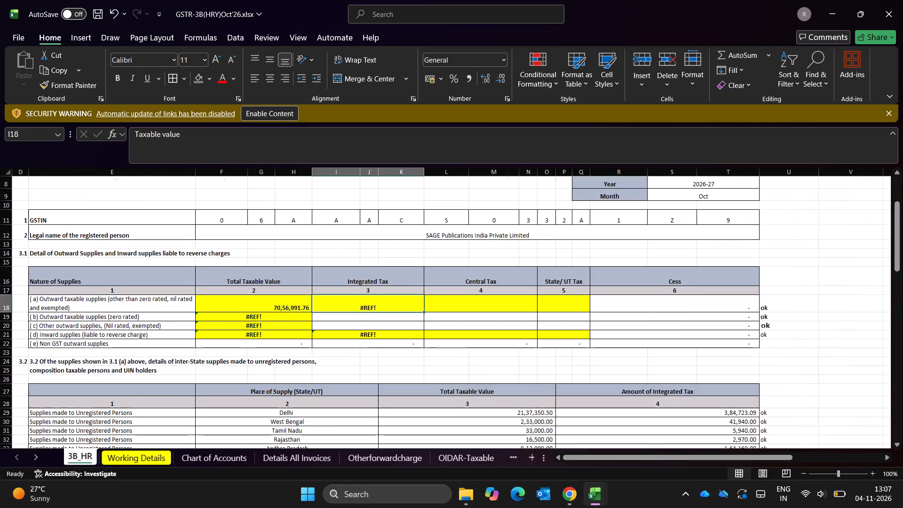
{"action": "key", "text": "ctrl+Page_Down"}
{"action": "key", "text": "ctrl+Page_Up"}
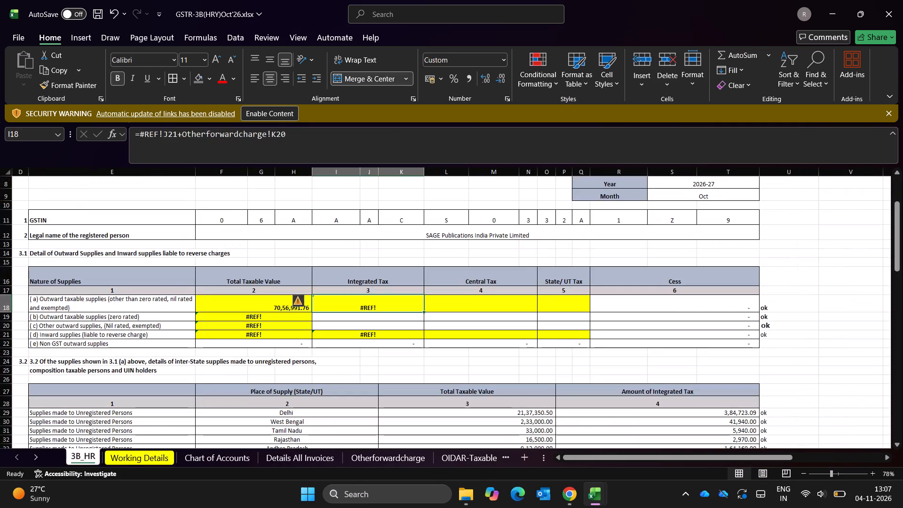
{"action": "key", "text": "equal"}
{"action": "key", "text": "ctrl+Page_Down"}
{"action": "key", "text": "ctrl+Page_Down"}
{"action": "key", "text": "ctrl+Page_Down"}
{"action": "key", "text": "ctrl+Page_Down"}
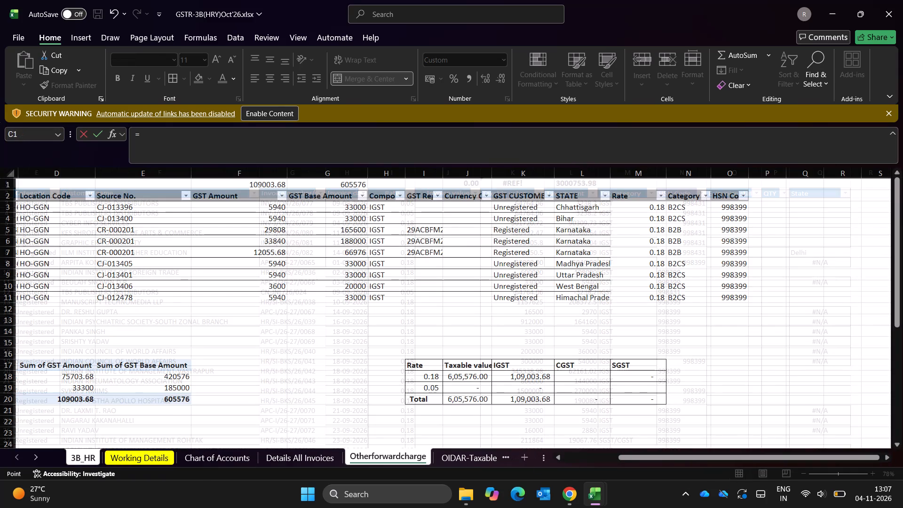
{"action": "left_click", "coordinate": [536, 399]}
{"action": "key", "text": "shift+plus"}
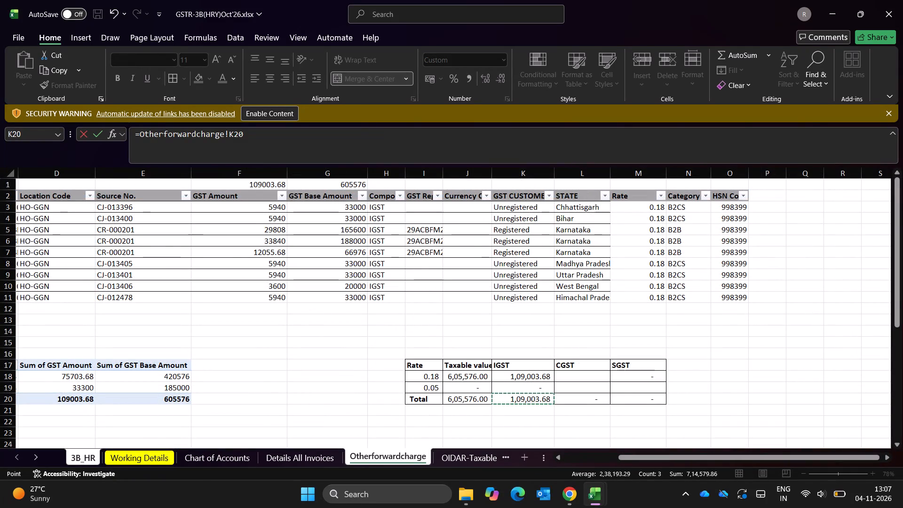
{"action": "key", "text": "ctrl+Page_Down"}
{"action": "left_click", "coordinate": [641, 255]}
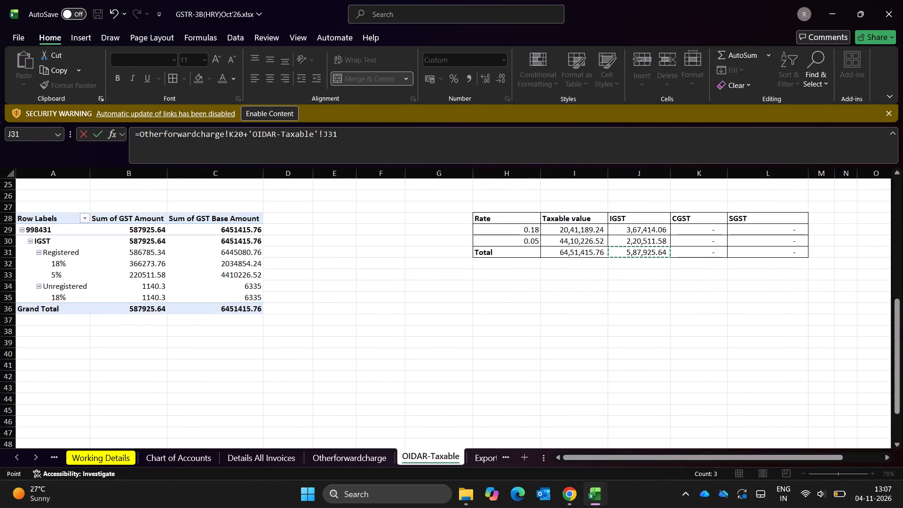
{"action": "key", "text": "Return"}
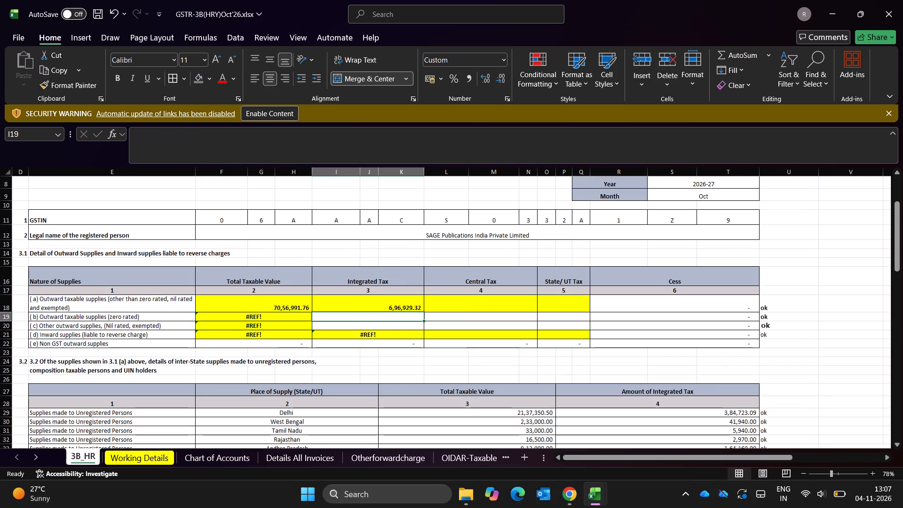
On the 3B_HR sheet, link the Total Taxable Value of zero rated outward supplies (b) to the pivot Grand Total in 'Exports-HRY'!B230.
{"action": "key", "text": "Up"}
{"action": "key", "text": "Left"}
{"action": "key", "text": "Down"}
{"action": "key", "text": "Up"}
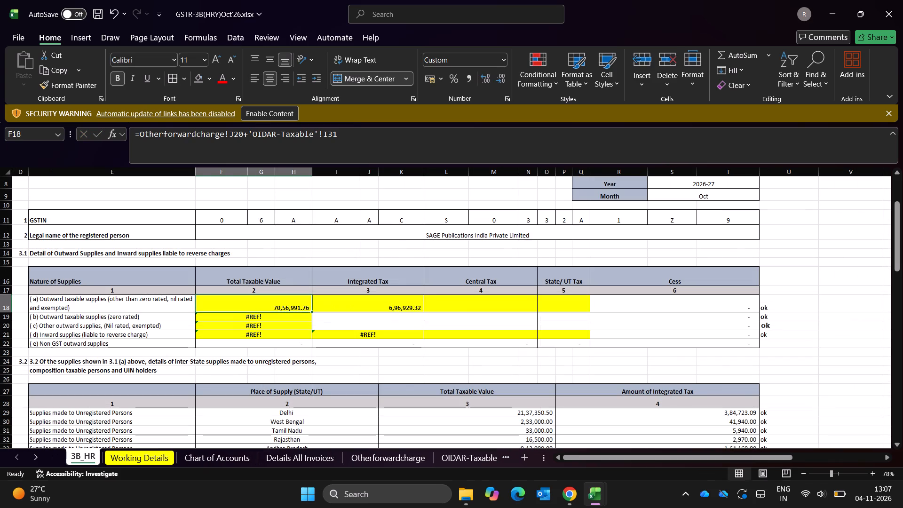
{"action": "key", "text": "Down"}
{"action": "key", "text": "equal"}
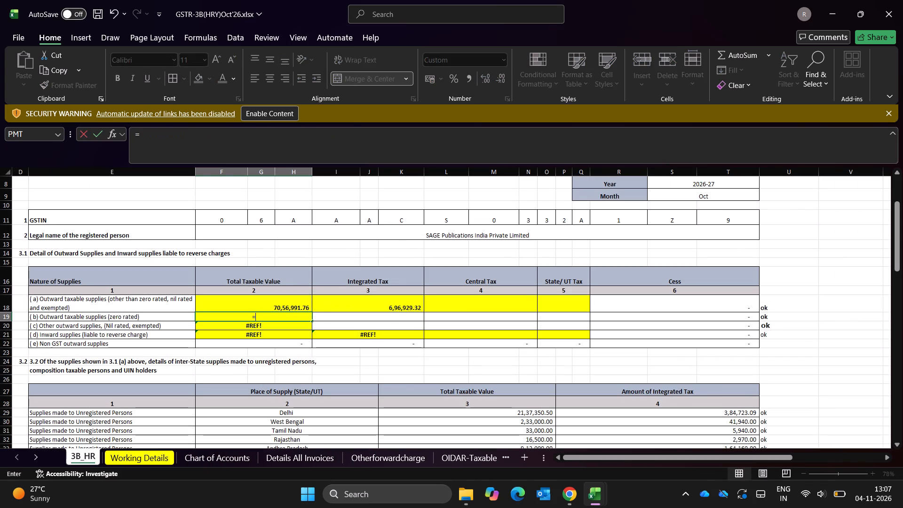
{"action": "key", "text": "ctrl+Page_Down"}
{"action": "key", "text": "ctrl+Page_Down"}
{"action": "key", "text": "ctrl+Page_Down"}
{"action": "key", "text": "ctrl+Page_Down"}
{"action": "key", "text": "ctrl+Page_Down"}
{"action": "key", "text": "ctrl+Page_Down"}
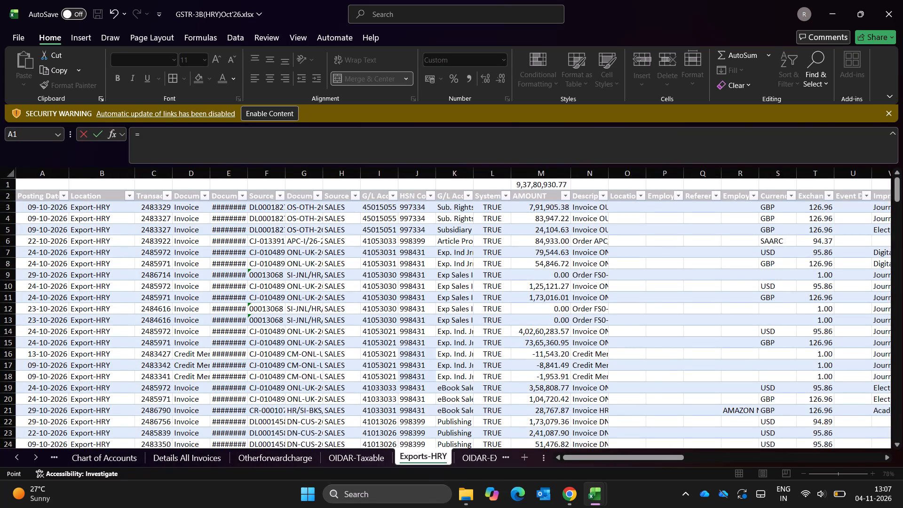
{"action": "left_click", "coordinate": [545, 190]}
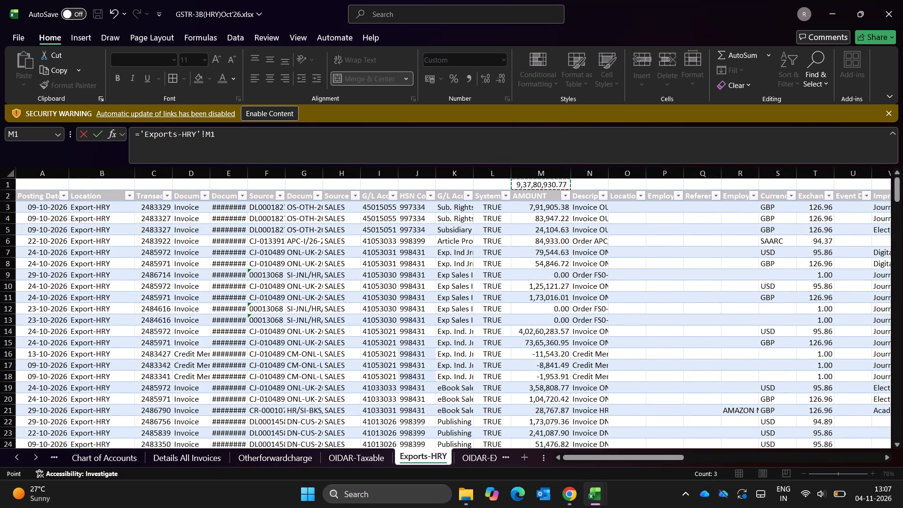
{"action": "key", "text": "Down"}
{"action": "key", "text": "ctrl+Down"}
{"action": "key", "text": "Down"}
{"action": "key", "text": "Down"}
{"action": "key", "text": "Down"}
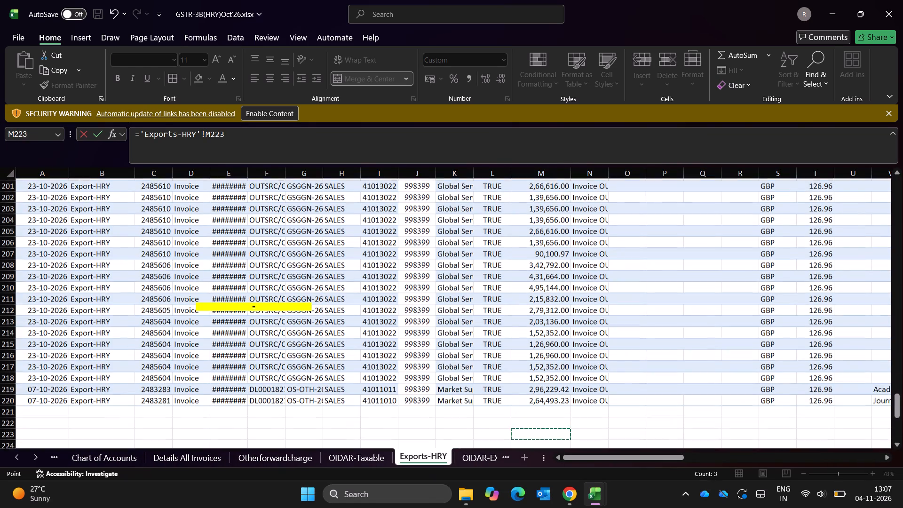
{"action": "key", "text": "Down"}
{"action": "key", "text": "Down"}
{"action": "key", "text": "Down"}
{"action": "key", "text": "Down"}
{"action": "key", "text": "Down"}
{"action": "key", "text": "Down"}
{"action": "key", "text": "Down"}
{"action": "key", "text": "Down"}
{"action": "key", "text": "Down"}
{"action": "key", "text": "Down"}
{"action": "key", "text": "Down"}
{"action": "key", "text": "Down"}
{"action": "key", "text": "Down"}
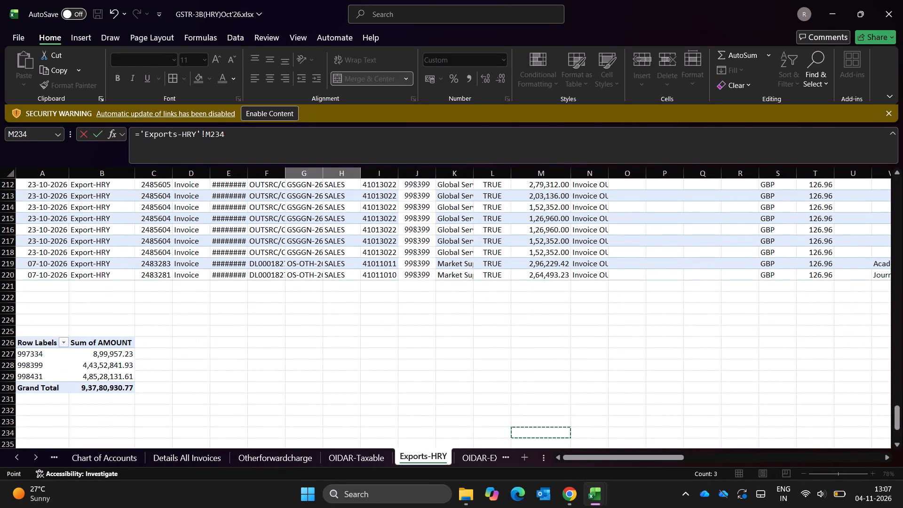
{"action": "left_click", "coordinate": [112, 387]}
{"action": "key", "text": "Return"}
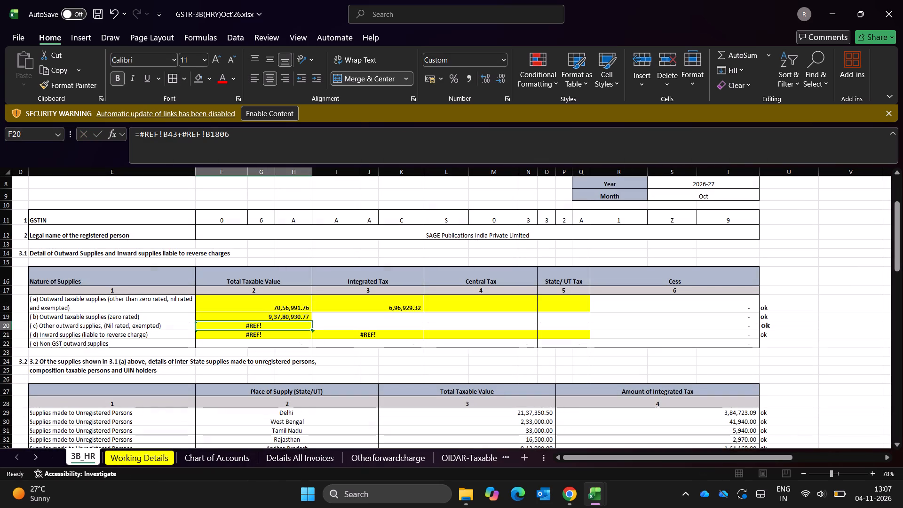
Set the Total Taxable Value of other outward supplies (c) to 'OIDAR-EXEMPT'!B14 plus the Total in cell M2372 of Exempt-HRY.
{"action": "key", "text": "equal"}
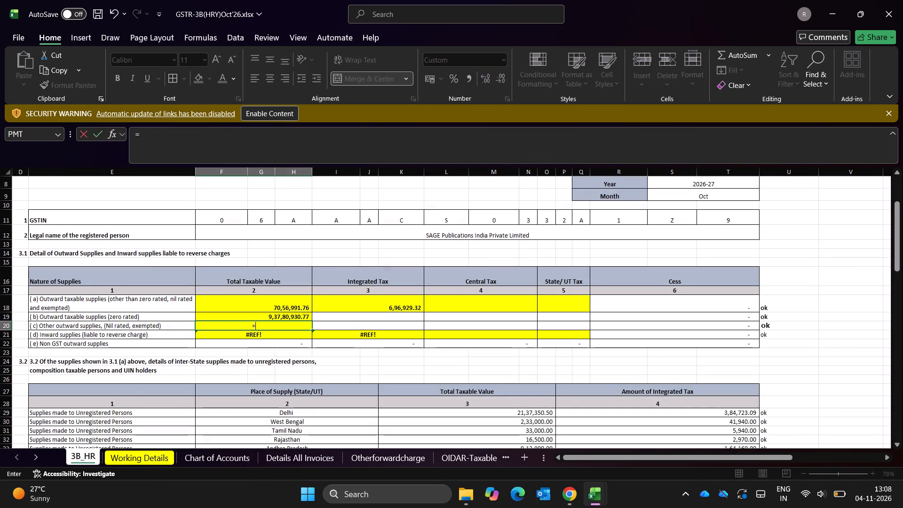
{"action": "key", "text": "ctrl+Page_Down"}
{"action": "key", "text": "ctrl+Page_Down"}
{"action": "key", "text": "ctrl+Page_Down"}
{"action": "key", "text": "ctrl+Page_Down"}
{"action": "key", "text": "ctrl+Page_Down"}
{"action": "key", "text": "ctrl+Page_Down"}
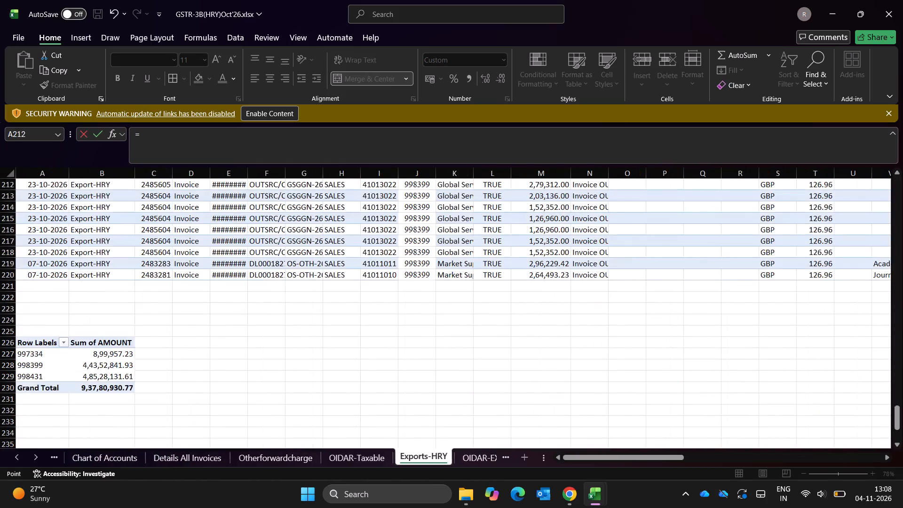
{"action": "key", "text": "ctrl+Page_Down"}
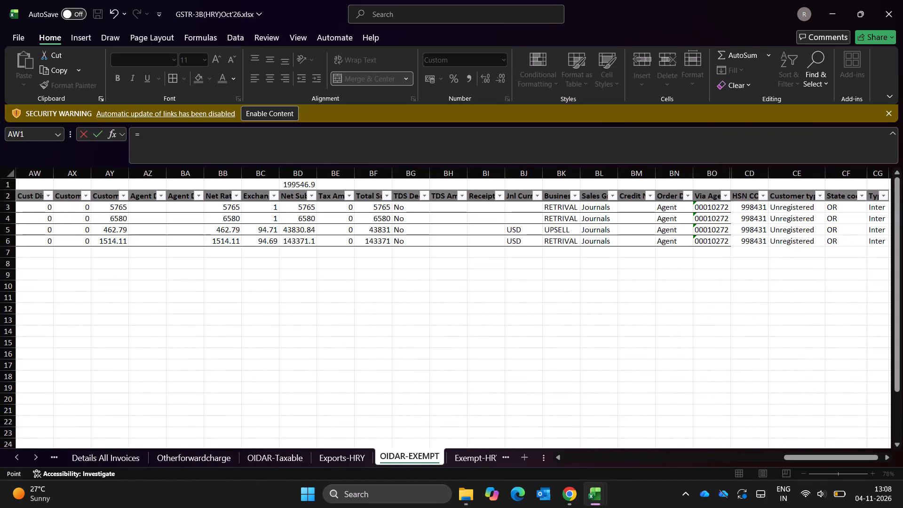
{"action": "scroll", "coordinate": [241, 357], "scroll_direction": "right", "scroll_amount": 6}
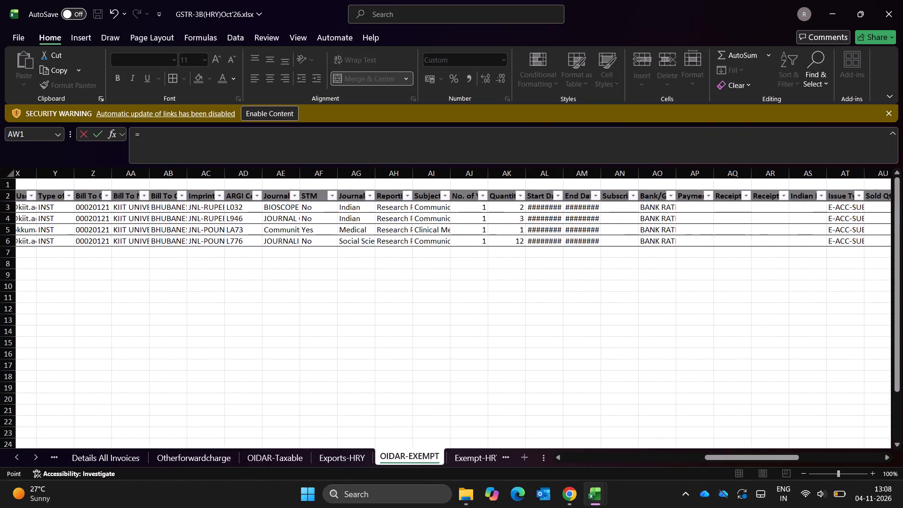
{"action": "scroll", "coordinate": [369, 353], "scroll_direction": "right", "scroll_amount": 12}
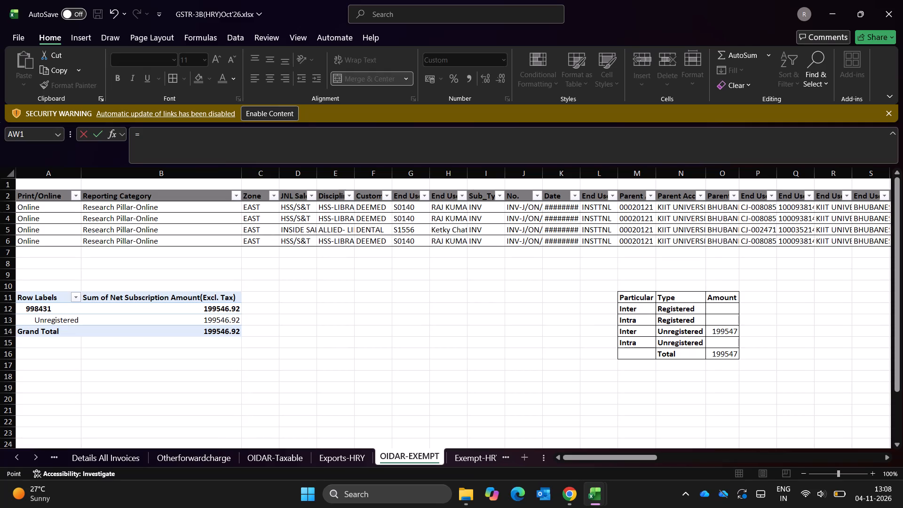
{"action": "left_click", "coordinate": [226, 331]}
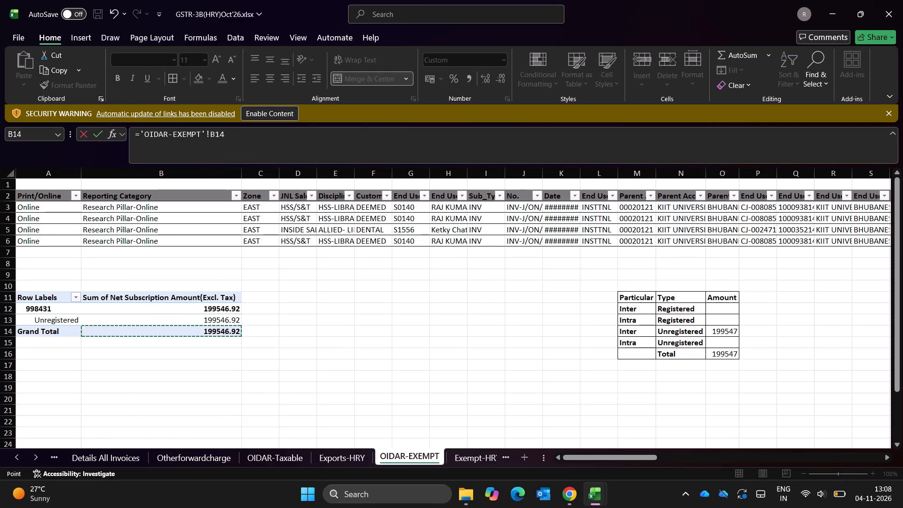
{"action": "key", "text": "shift+plus"}
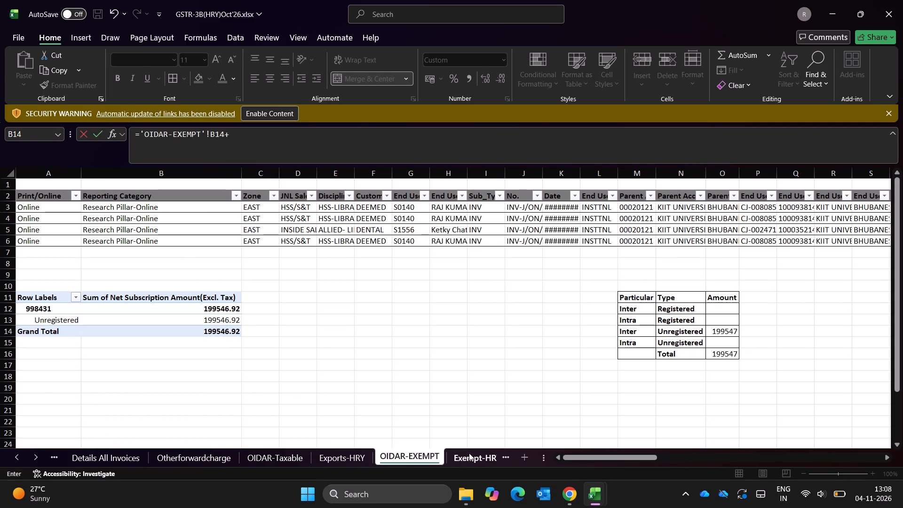
{"action": "left_click", "coordinate": [469, 453]}
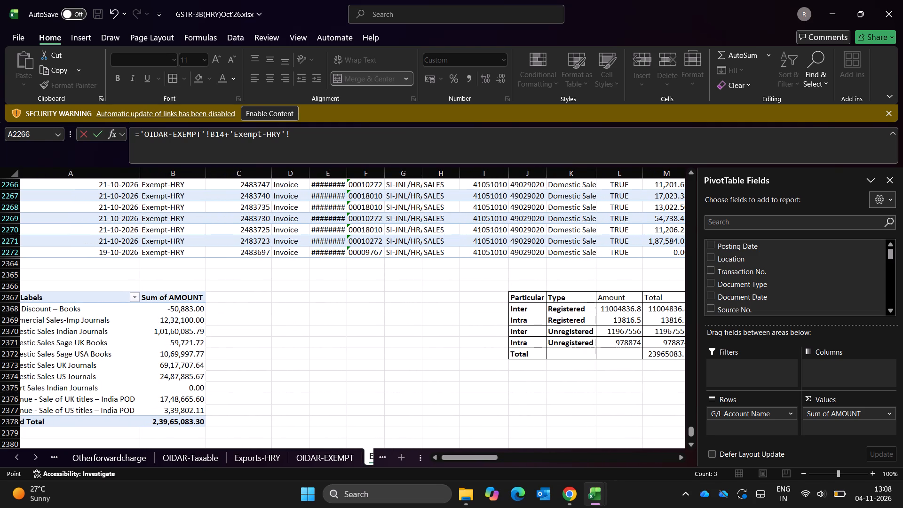
{"action": "scroll", "coordinate": [560, 387], "scroll_direction": "left", "scroll_amount": 1}
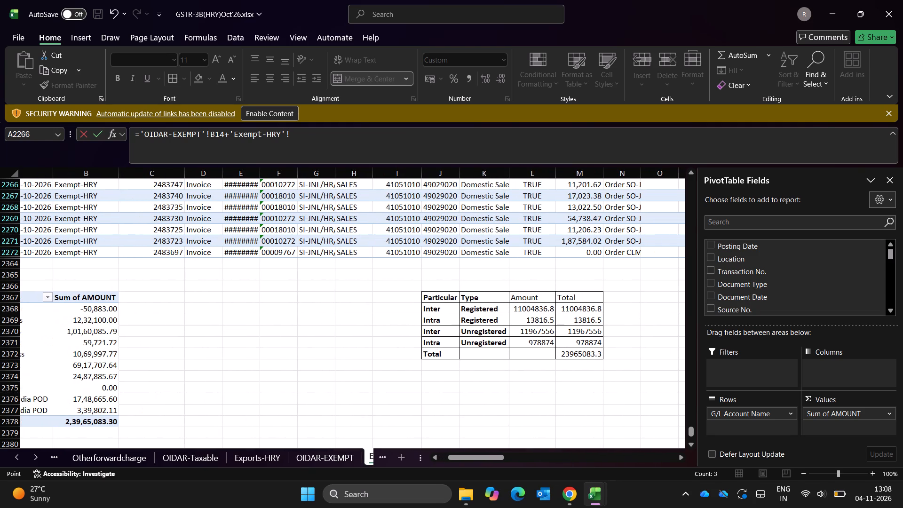
{"action": "left_click", "coordinate": [579, 353]}
{"action": "key", "text": "Return"}
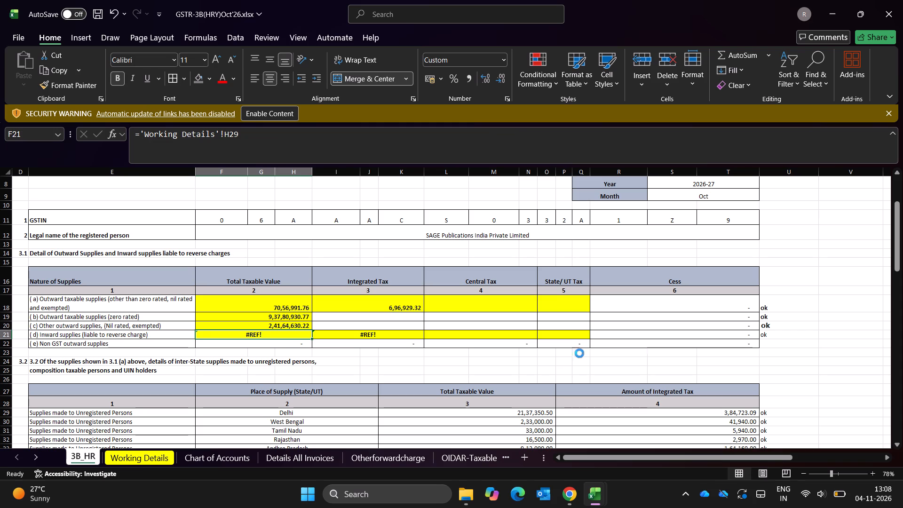
Clear the Total Taxable Value and Integrated Tax cells of inward supplies liable to reverse charge (d).
{"action": "key", "text": "Delete"}
{"action": "key", "text": "Right"}
{"action": "key", "text": "Delete"}
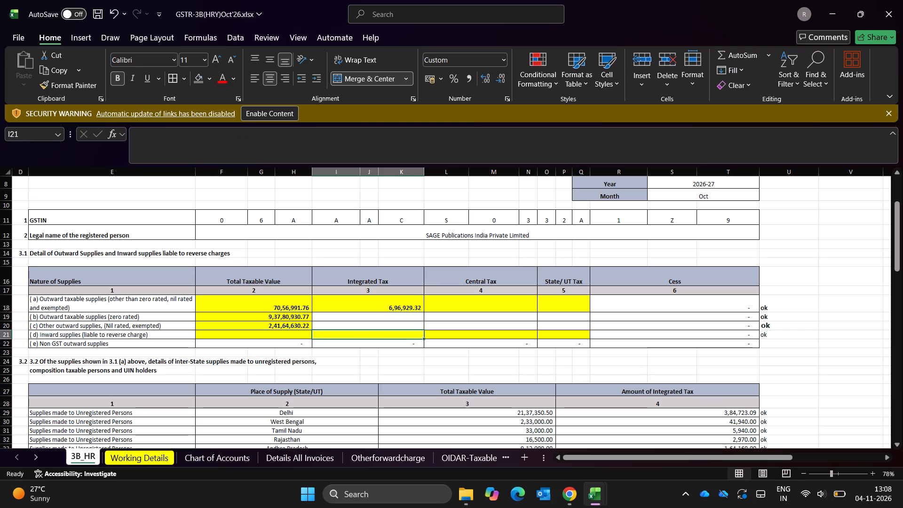
On the HSN Summary sheet, clear the B2B Taxable Value cells F7:F11, covering HSN 49011010, 49029020 and 998431.
{"action": "key", "text": "Up"}
{"action": "key", "text": "Up"}
{"action": "key", "text": "Up"}
{"action": "key", "text": "ctrl+Page_Down"}
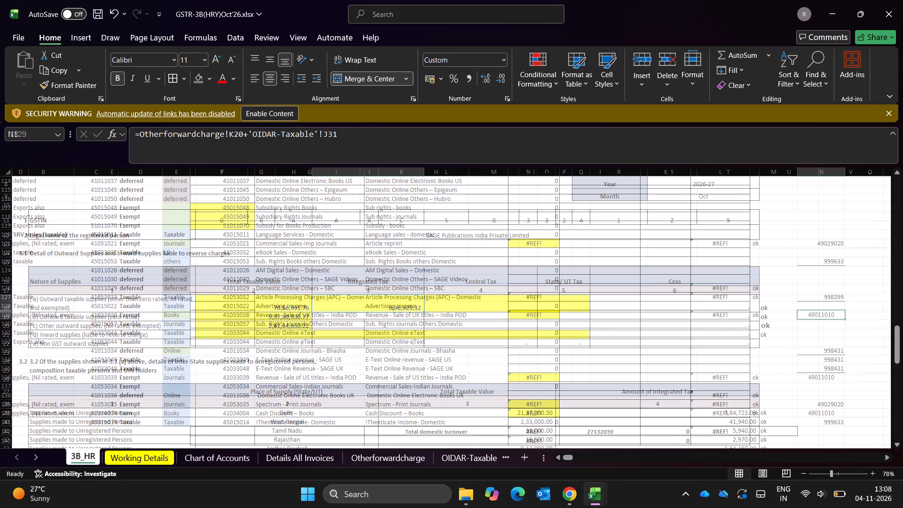
{"action": "key", "text": "ctrl+Page_Down"}
{"action": "key", "text": "ctrl+Page_Down"}
{"action": "key", "text": "ctrl+Page_Down"}
{"action": "key", "text": "ctrl+Page_Down"}
{"action": "key", "text": "ctrl+Page_Down"}
{"action": "key", "text": "ctrl+Page_Down"}
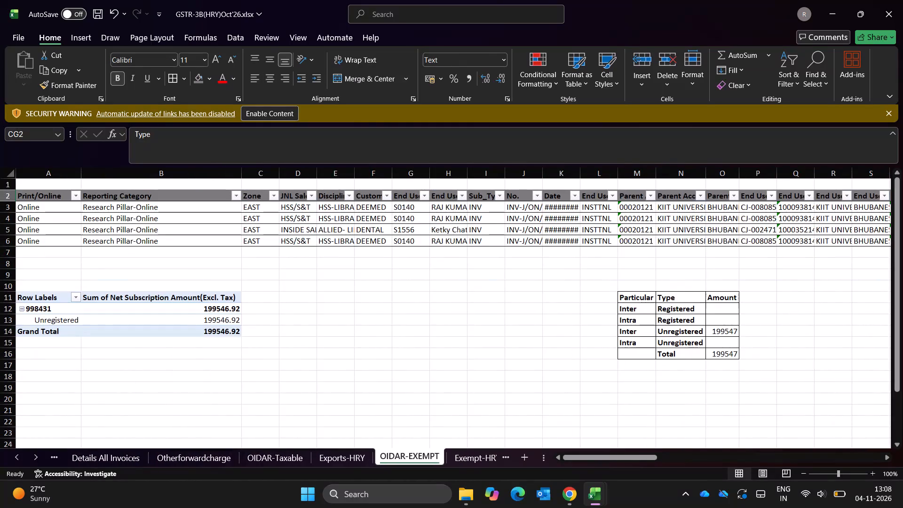
{"action": "key", "text": "ctrl+Page_Down"}
{"action": "key", "text": "ctrl+Page_Down"}
{"action": "key", "text": "ctrl+Page_Down"}
{"action": "key", "text": "ctrl+Page_Down"}
{"action": "key", "text": "ctrl+Page_Down"}
{"action": "key", "text": "ctrl+Page_Down"}
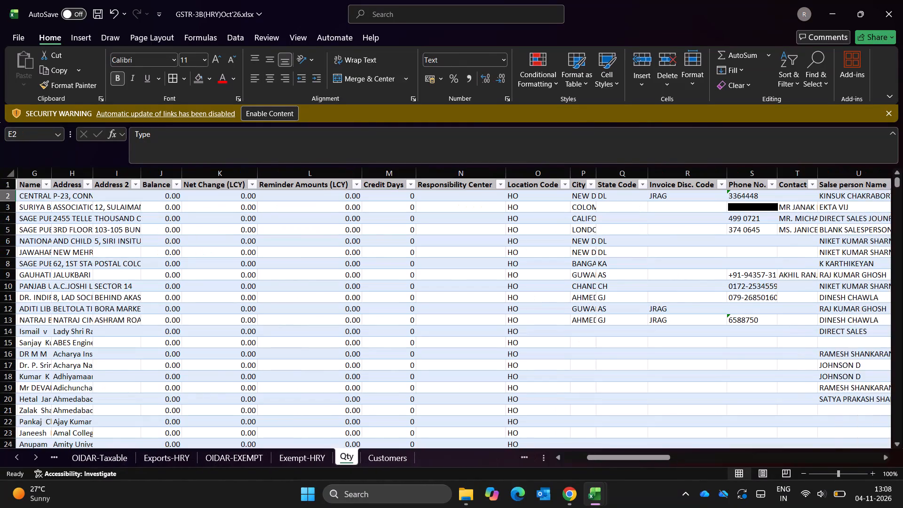
{"action": "key", "text": "ctrl+Page_Down"}
{"action": "key", "text": "ctrl+Page_Up"}
{"action": "key", "text": "Up"}
{"action": "key", "text": "Up"}
{"action": "key", "text": "Up"}
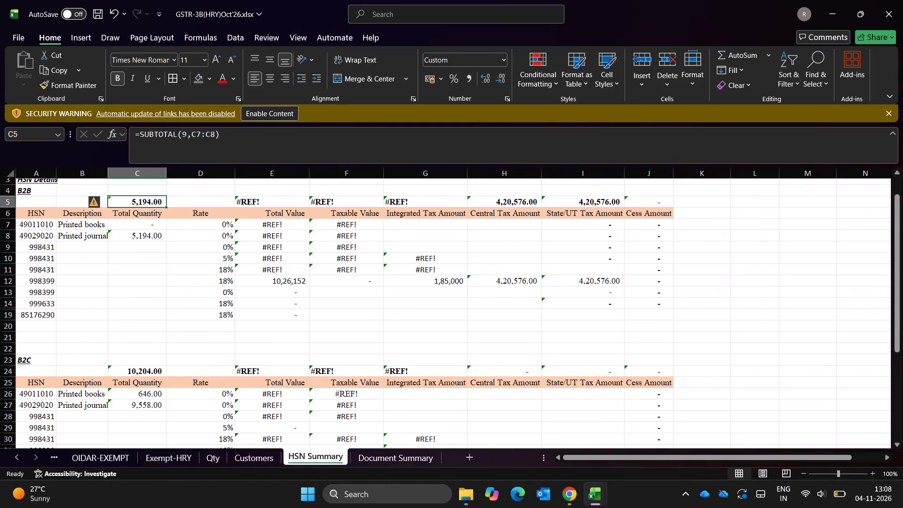
{"action": "key", "text": "Down"}
{"action": "key", "text": "Down"}
{"action": "key", "text": "Right"}
{"action": "key", "text": "Right"}
{"action": "key", "text": "Right"}
{"action": "key", "text": "shift+Down"}
{"action": "key", "text": "shift+Down"}
{"action": "key", "text": "shift+Down"}
{"action": "key", "text": "shift+Down"}
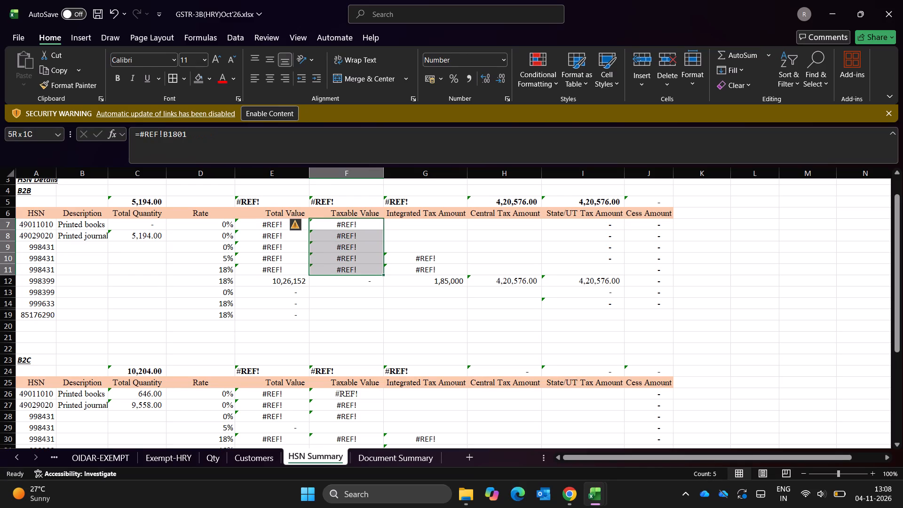
{"action": "key", "text": "Delete"}
Clear the Integrated, Central and State/UT Tax amounts in G10:I12 of the B2B table.
{"action": "key", "text": "Right"}
{"action": "key", "text": "Right"}
{"action": "key", "text": "Down"}
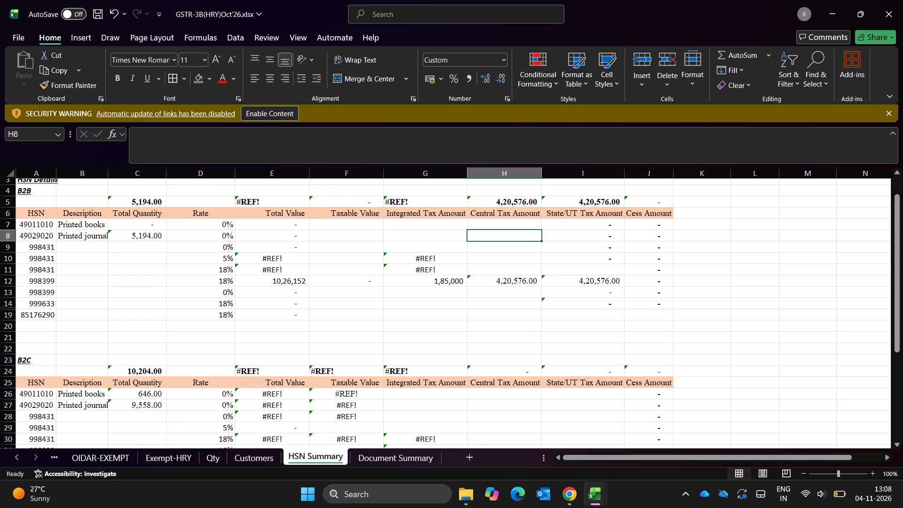
{"action": "key", "text": "Down"}
{"action": "key", "text": "Down"}
{"action": "key", "text": "Left"}
{"action": "key", "text": "shift+Down"}
{"action": "key", "text": "shift+Down"}
{"action": "key", "text": "shift+Right"}
{"action": "key", "text": "shift+Right"}
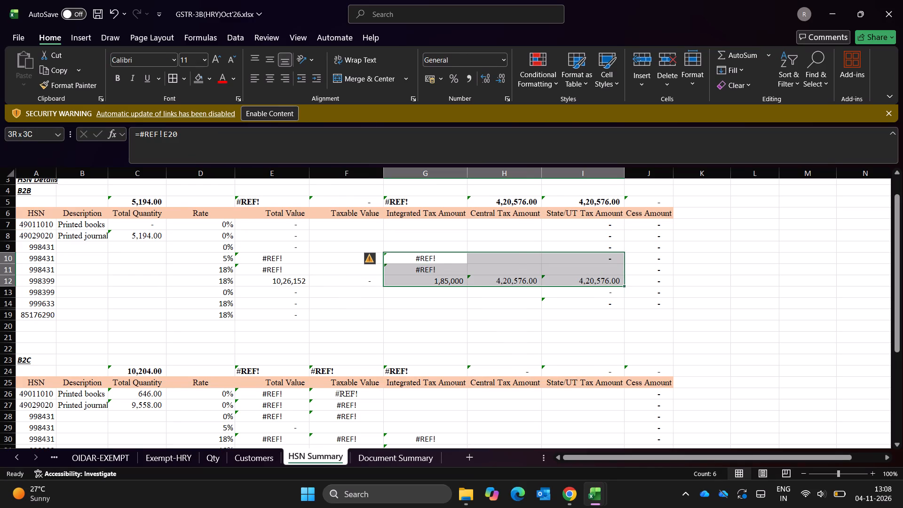
{"action": "key", "text": "Delete"}
Clear the Taxable Value and Integrated Tax Amount cells F26:G45 of the B2C table.
{"action": "key", "text": "Left"}
{"action": "key", "text": "Down"}
{"action": "key", "text": "Down"}
{"action": "key", "text": "Down"}
{"action": "key", "text": "Down"}
{"action": "key", "text": "Down"}
{"action": "key", "text": "Down"}
{"action": "key", "text": "Down"}
{"action": "key", "text": "Down"}
{"action": "key", "text": "Down"}
{"action": "key", "text": "Down"}
{"action": "key", "text": "Down"}
{"action": "key", "text": "Down"}
{"action": "key", "text": "Down"}
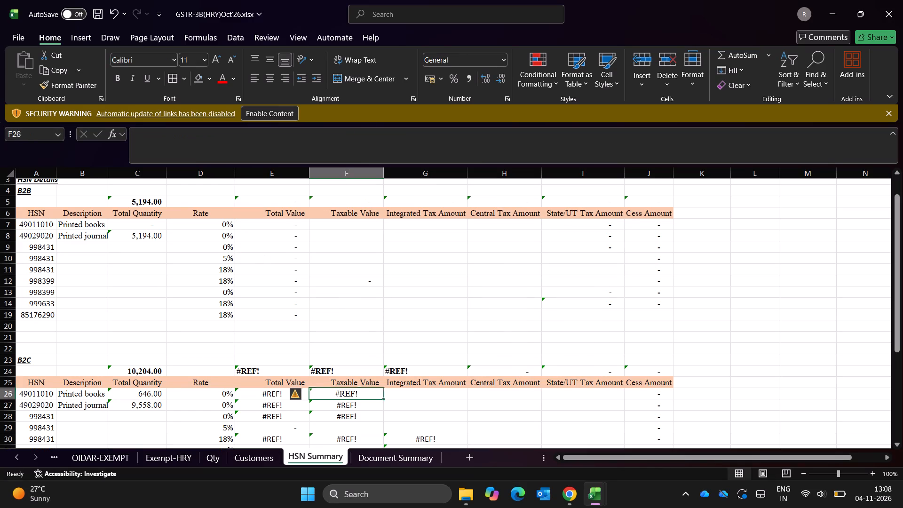
{"action": "key", "text": "Up"}
{"action": "key", "text": "shift+Down"}
{"action": "key", "text": "shift+Down"}
{"action": "key", "text": "shift+Down"}
{"action": "key", "text": "shift+Down"}
{"action": "key", "text": "shift+Down"}
{"action": "key", "text": "shift+Right"}
{"action": "key", "text": "shift+Down"}
{"action": "key", "text": "shift+Down"}
{"action": "key", "text": "shift+Down"}
{"action": "key", "text": "shift+Down"}
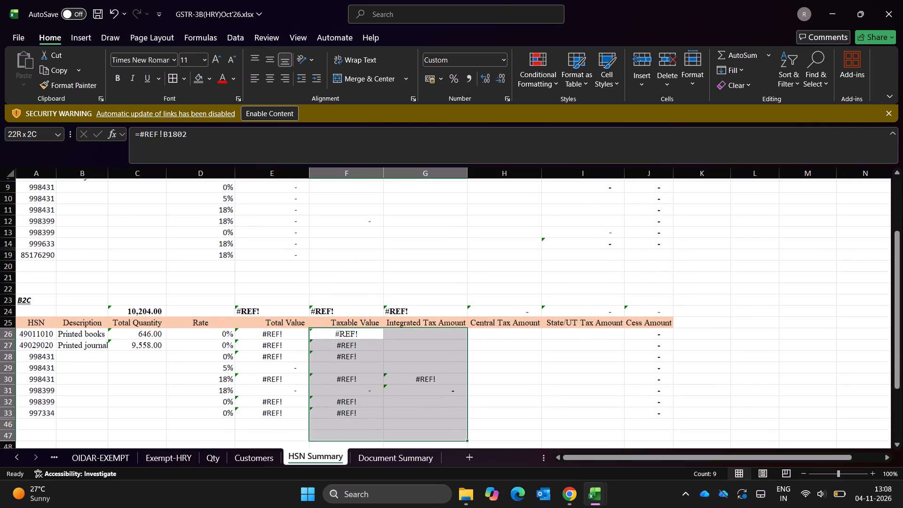
{"action": "key", "text": "shift+Up"}
{"action": "key", "text": "shift+Up"}
{"action": "key", "text": "Delete"}
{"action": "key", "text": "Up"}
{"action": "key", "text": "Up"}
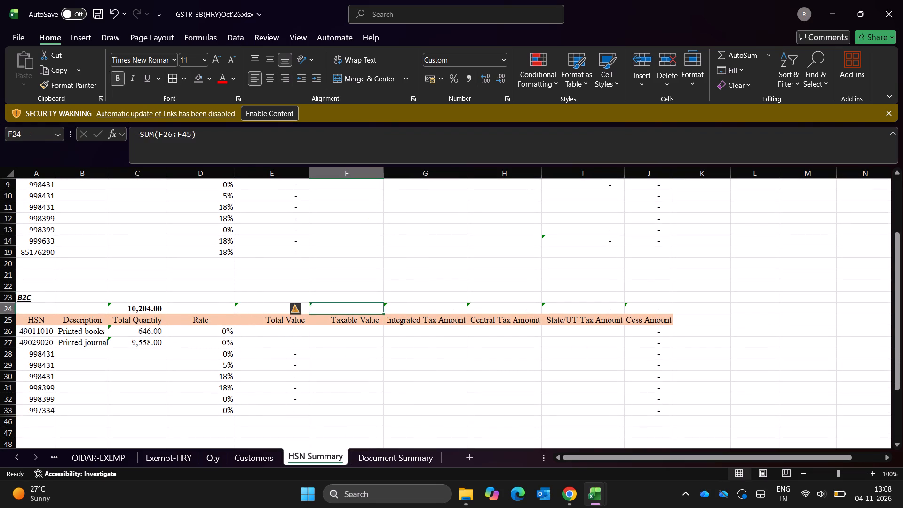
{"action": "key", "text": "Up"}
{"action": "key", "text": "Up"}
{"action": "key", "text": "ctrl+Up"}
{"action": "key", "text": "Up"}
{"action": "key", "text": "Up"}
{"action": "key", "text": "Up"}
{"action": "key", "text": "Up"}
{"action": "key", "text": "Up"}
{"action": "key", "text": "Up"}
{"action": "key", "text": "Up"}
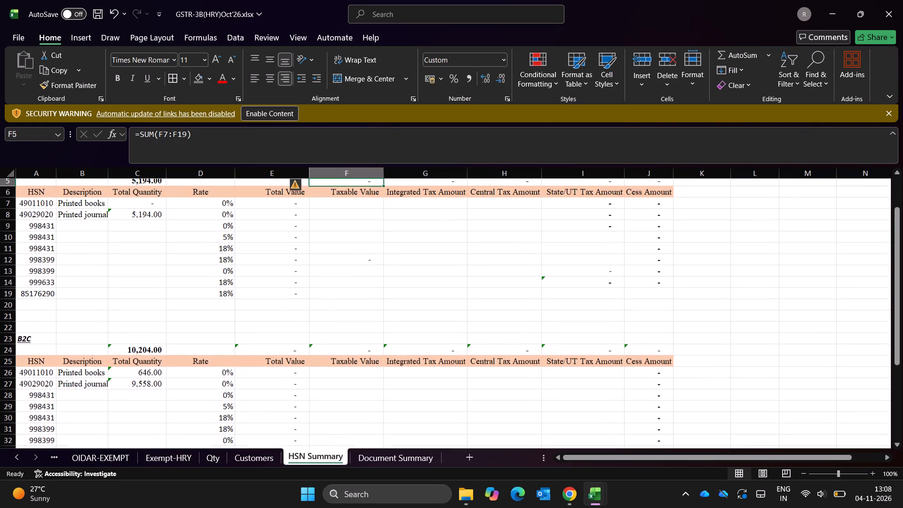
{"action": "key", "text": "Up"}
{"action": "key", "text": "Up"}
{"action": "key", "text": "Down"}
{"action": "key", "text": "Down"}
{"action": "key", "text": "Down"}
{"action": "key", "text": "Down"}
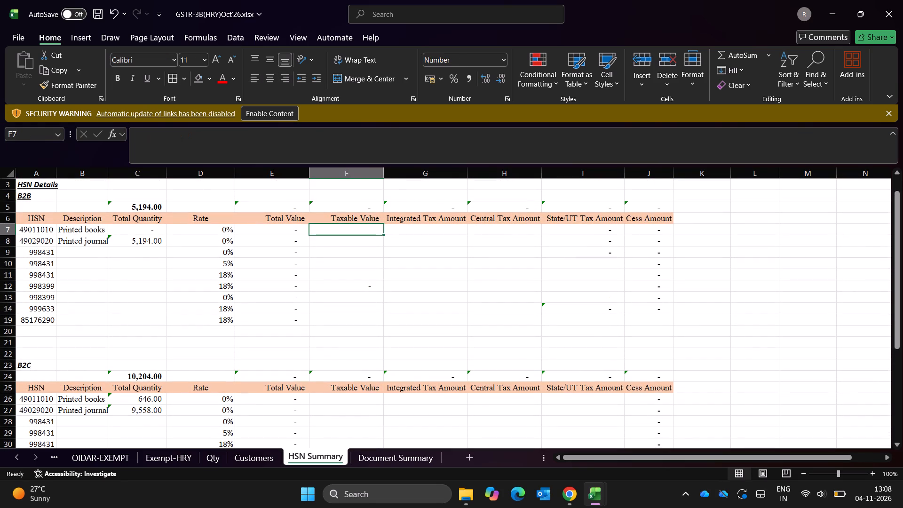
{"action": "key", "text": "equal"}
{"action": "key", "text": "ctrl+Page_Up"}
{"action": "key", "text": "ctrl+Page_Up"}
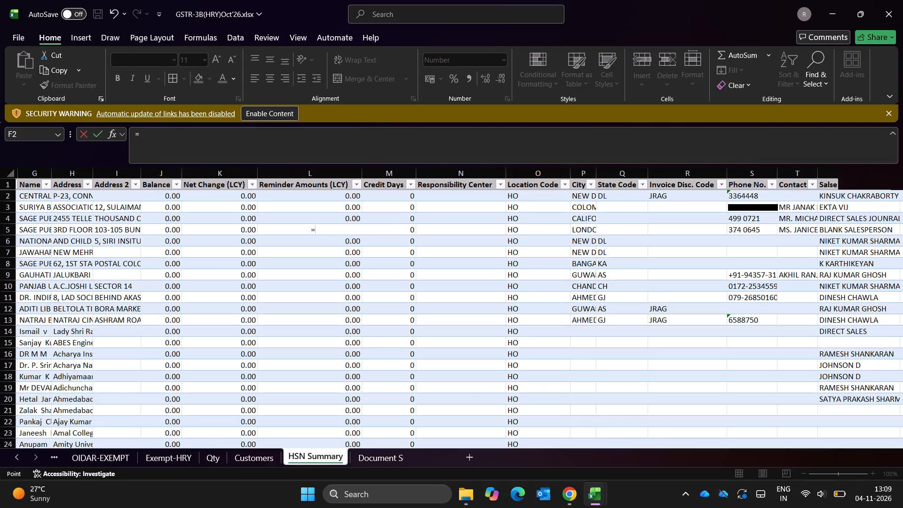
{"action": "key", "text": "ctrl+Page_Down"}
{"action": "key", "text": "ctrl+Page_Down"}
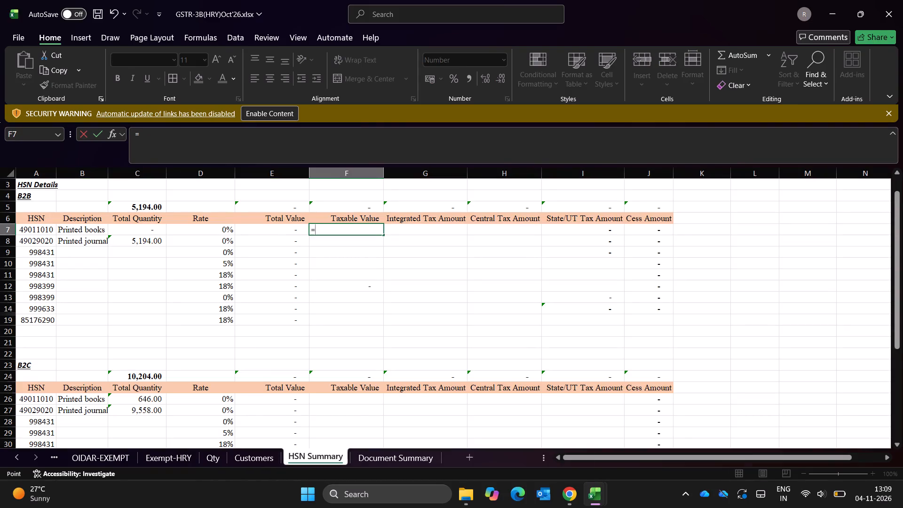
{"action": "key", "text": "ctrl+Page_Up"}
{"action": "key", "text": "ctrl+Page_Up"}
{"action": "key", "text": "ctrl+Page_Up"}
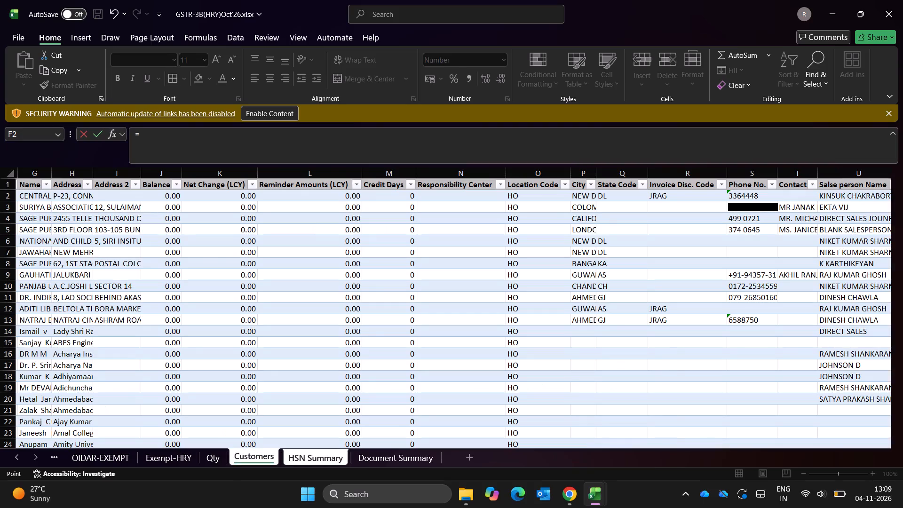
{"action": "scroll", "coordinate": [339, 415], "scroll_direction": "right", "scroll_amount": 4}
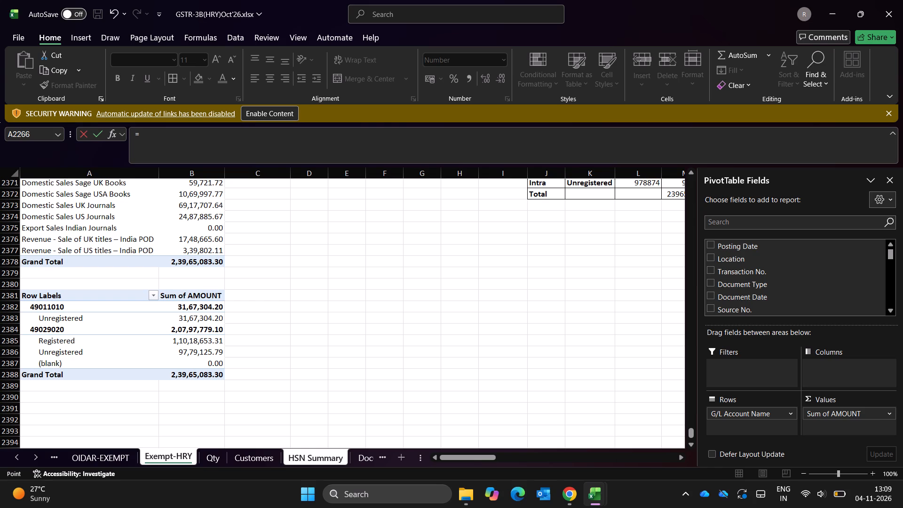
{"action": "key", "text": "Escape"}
Link the B2C Taxable Value for HSN 49011010 (F26) to the Unregistered amount in Exempt-HRY cell B2383.
{"action": "key", "text": "Down"}
{"action": "key", "text": "Down"}
{"action": "key", "text": "Down"}
{"action": "key", "text": "Down"}
{"action": "key", "text": "Down"}
{"action": "key", "text": "Down"}
{"action": "key", "text": "Down"}
{"action": "key", "text": "Down"}
{"action": "key", "text": "Down"}
{"action": "key", "text": "Down"}
{"action": "key", "text": "Down"}
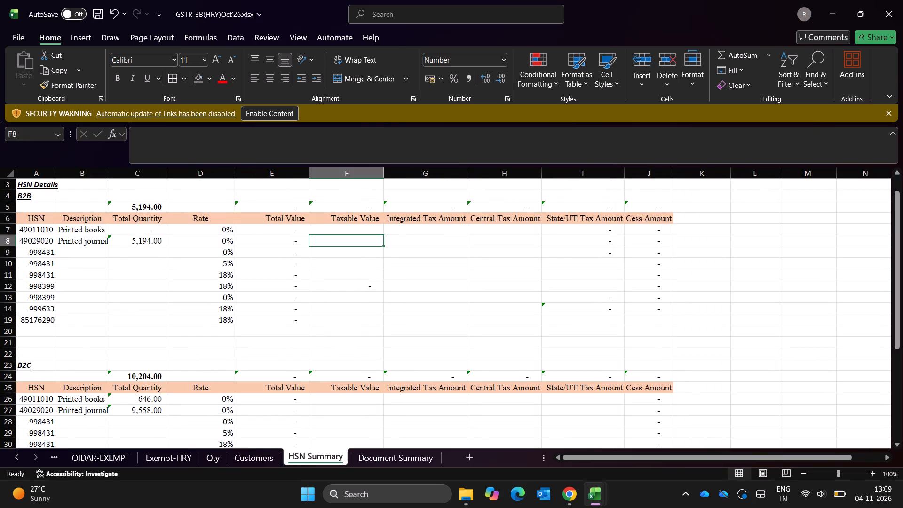
{"action": "key", "text": "Down"}
{"action": "key", "text": "Down"}
{"action": "key", "text": "Down"}
{"action": "key", "text": "Down"}
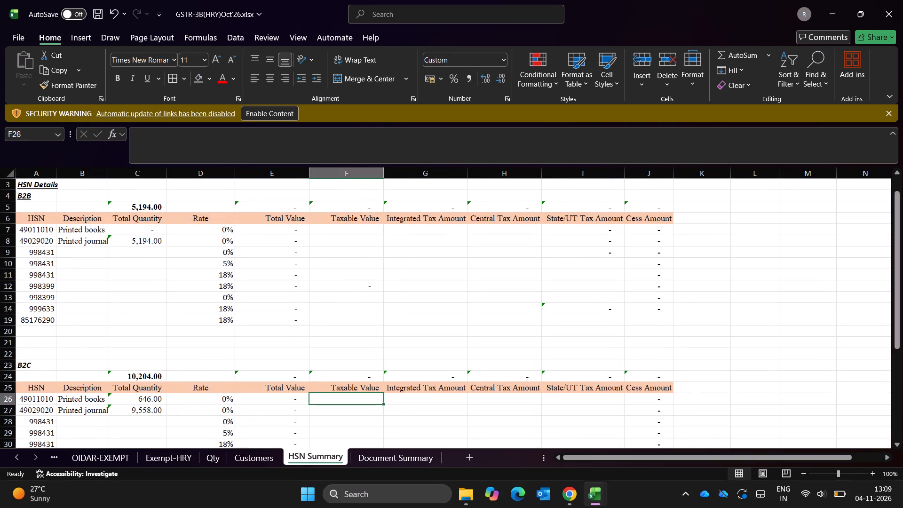
{"action": "key", "text": "equal"}
{"action": "key", "text": "ctrl+Page_Up"}
{"action": "key", "text": "ctrl+Page_Up"}
{"action": "key", "text": "ctrl+Page_Up"}
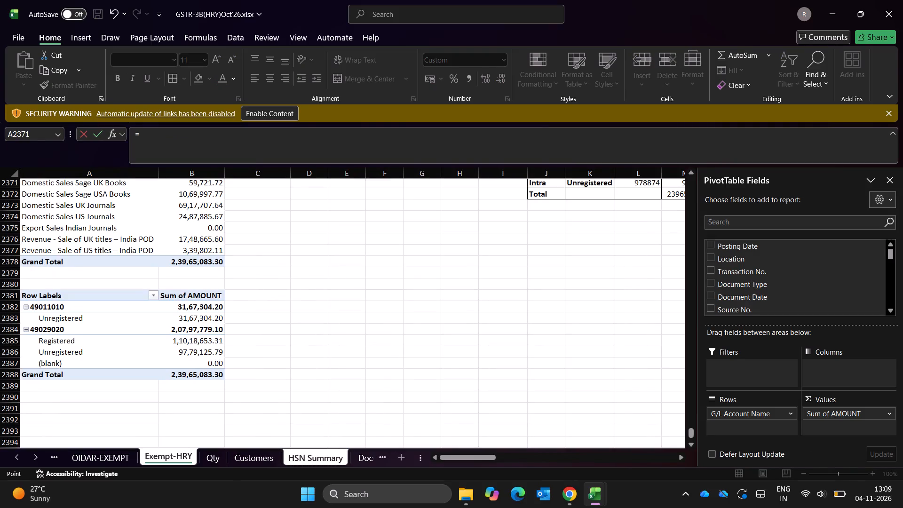
{"action": "left_click", "coordinate": [210, 320]}
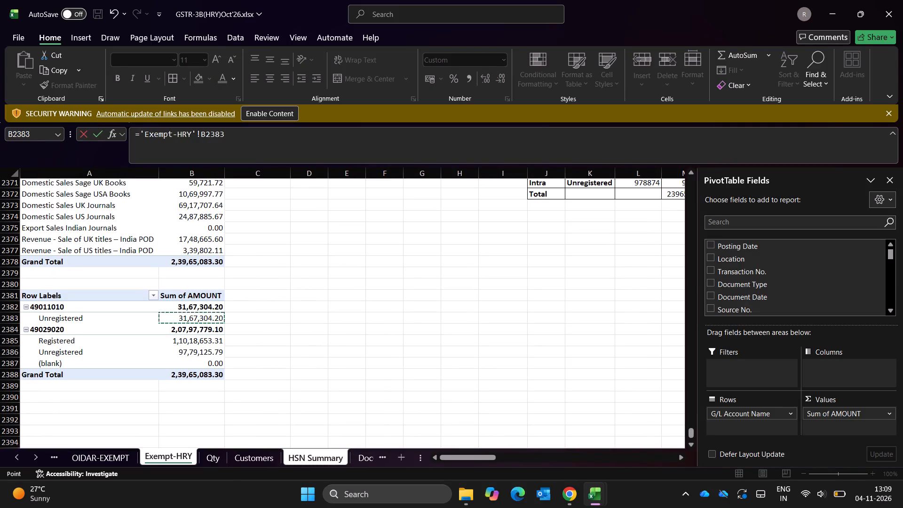
{"action": "key", "text": "Return"}
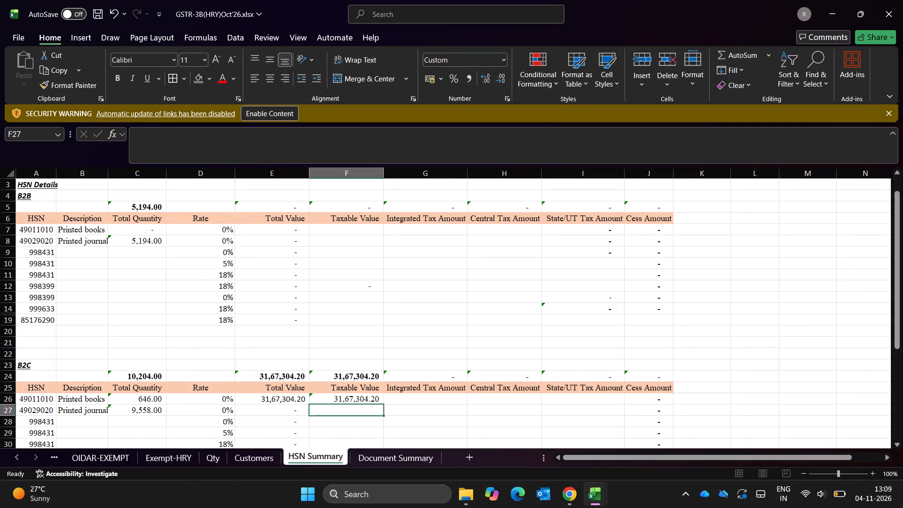
Link the B2B Taxable Value for HSN 49029020 (F8) to that HSN's Registered amount in Exempt-HRY cell B2385.
{"action": "left_click", "coordinate": [340, 238]}
{"action": "key", "text": "equal"}
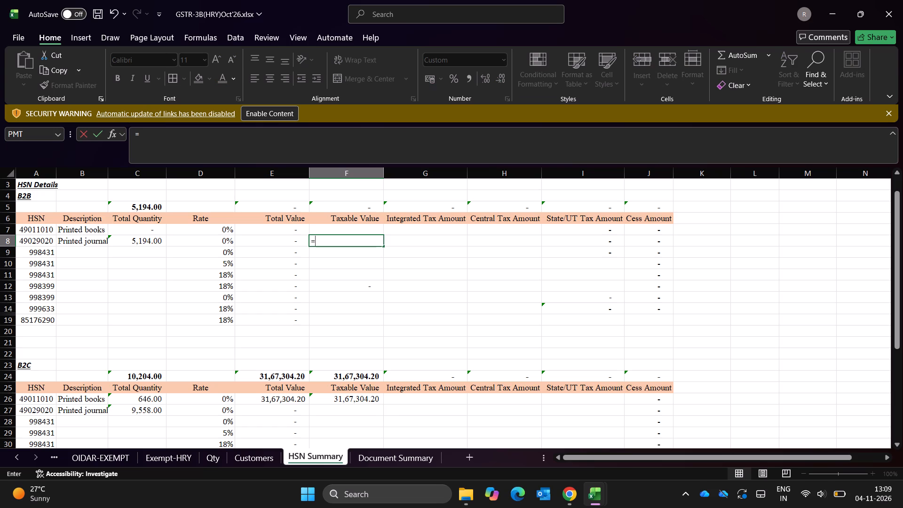
{"action": "left_click", "coordinate": [163, 455]}
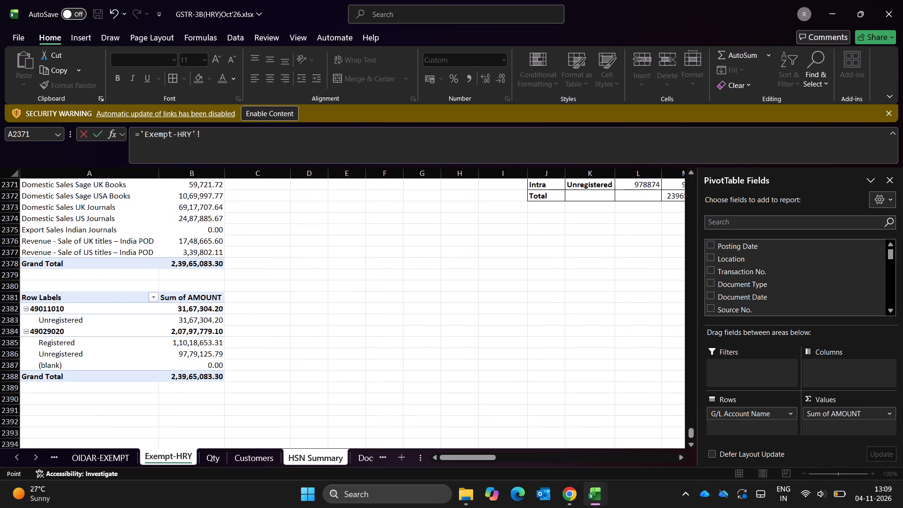
{"action": "left_click", "coordinate": [179, 344]}
{"action": "key", "text": "Return"}
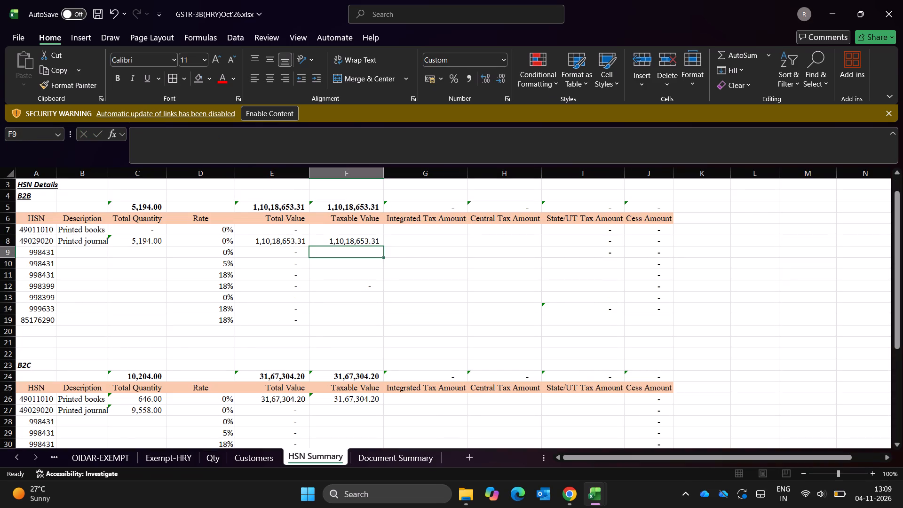
Link the B2C Taxable Value for HSN 49029020 (F27) to its Unregistered amount in Exempt-HRY cell B2386.
{"action": "left_click", "coordinate": [353, 412]}
{"action": "key", "text": "equal"}
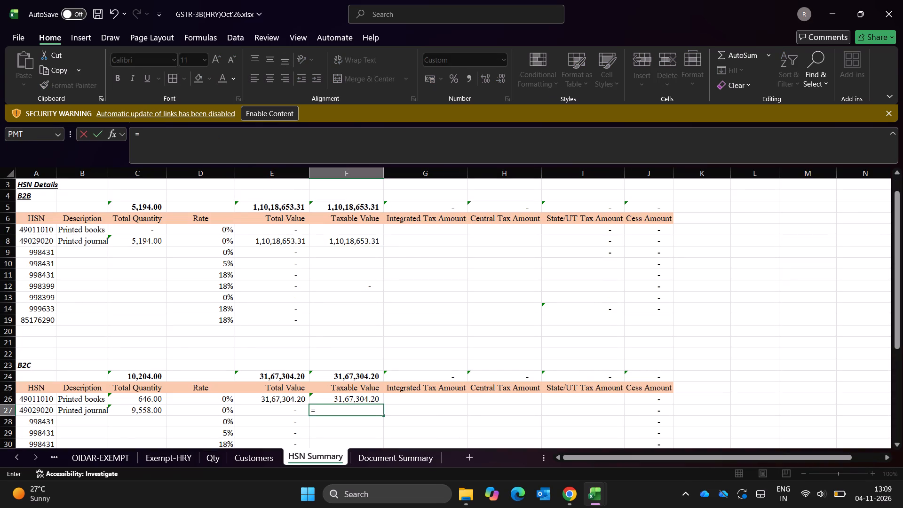
{"action": "left_click", "coordinate": [174, 457]}
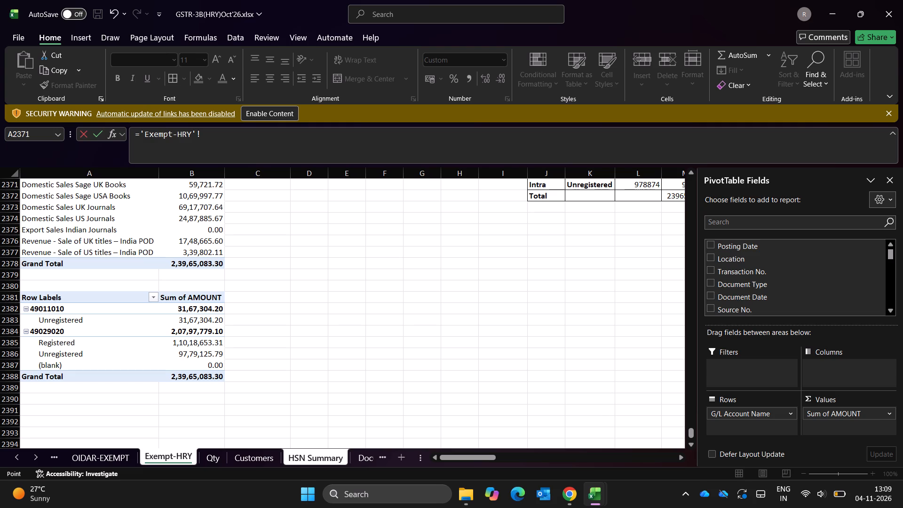
{"action": "left_click", "coordinate": [193, 355]}
{"action": "key", "text": "Return"}
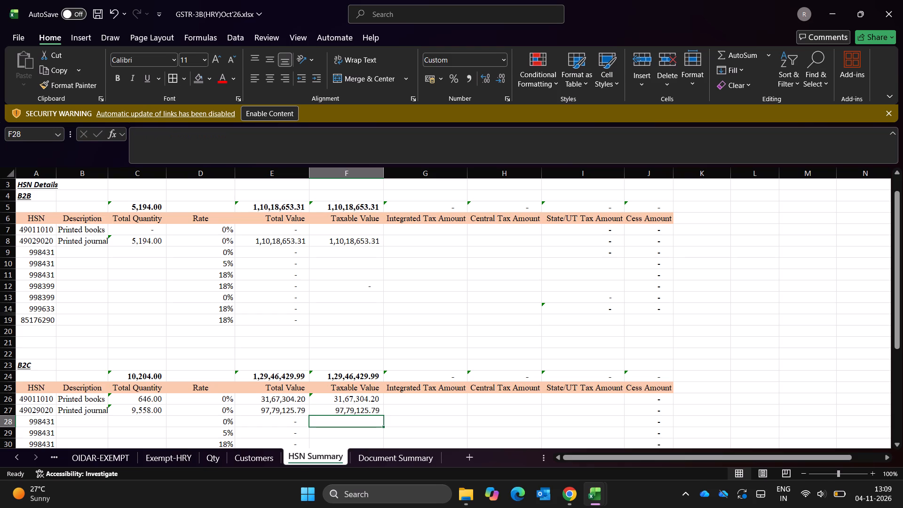
Link the B2C Taxable Value for HSN 998431 at 0% (F28) to the Unregistered amount in OIDAR-EXEMPT cell B13.
{"action": "left_click", "coordinate": [183, 456]}
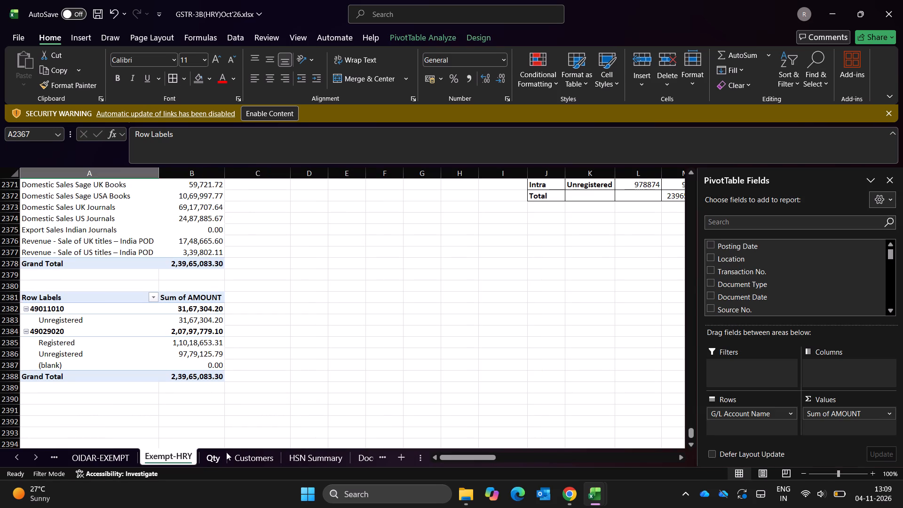
{"action": "left_click", "coordinate": [118, 457]}
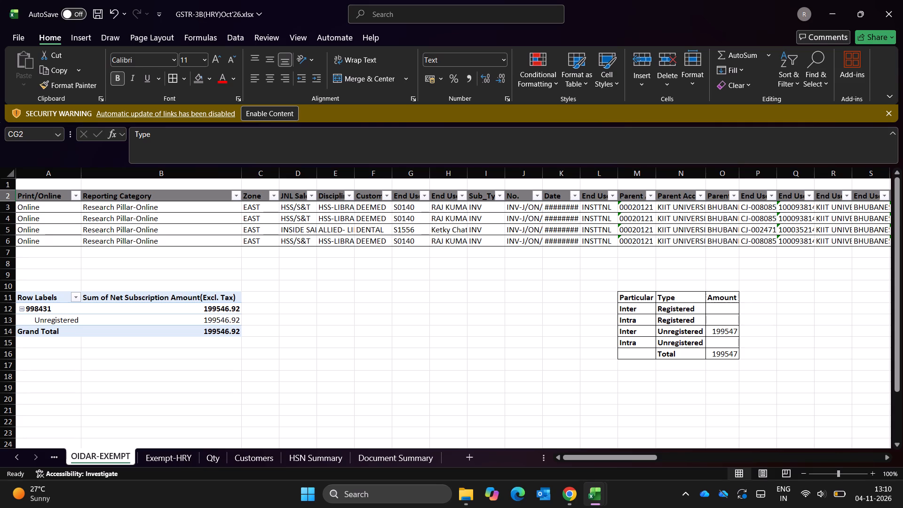
{"action": "left_click", "coordinate": [295, 456]}
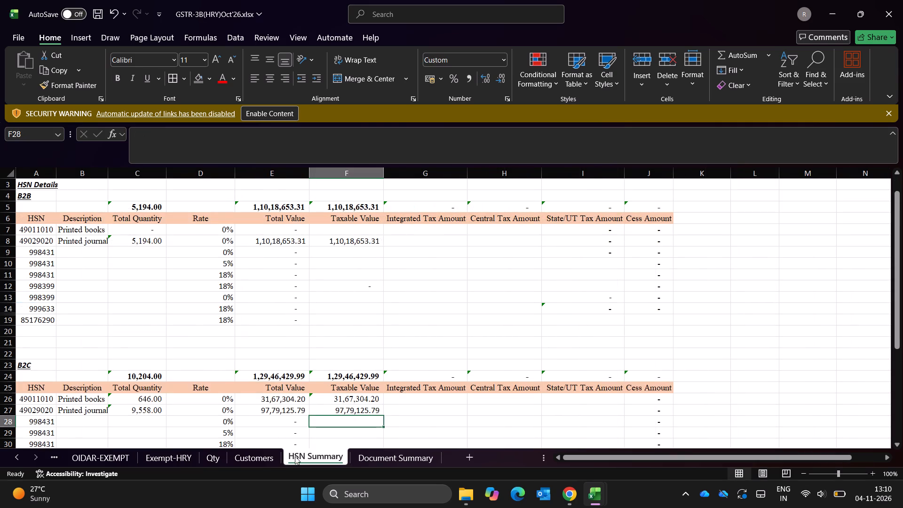
{"action": "scroll", "coordinate": [295, 456], "scroll_direction": "down", "scroll_amount": 1}
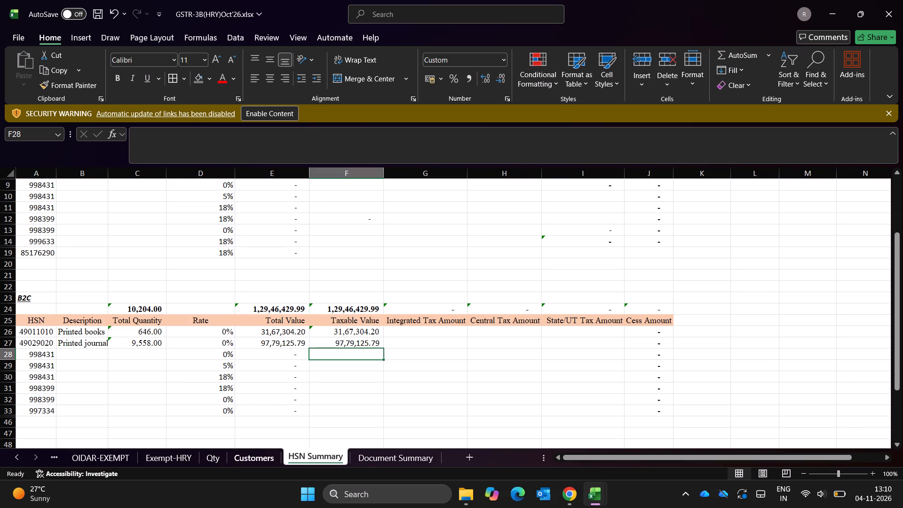
{"action": "key", "text": "equal"}
{"action": "left_click", "coordinate": [177, 458]}
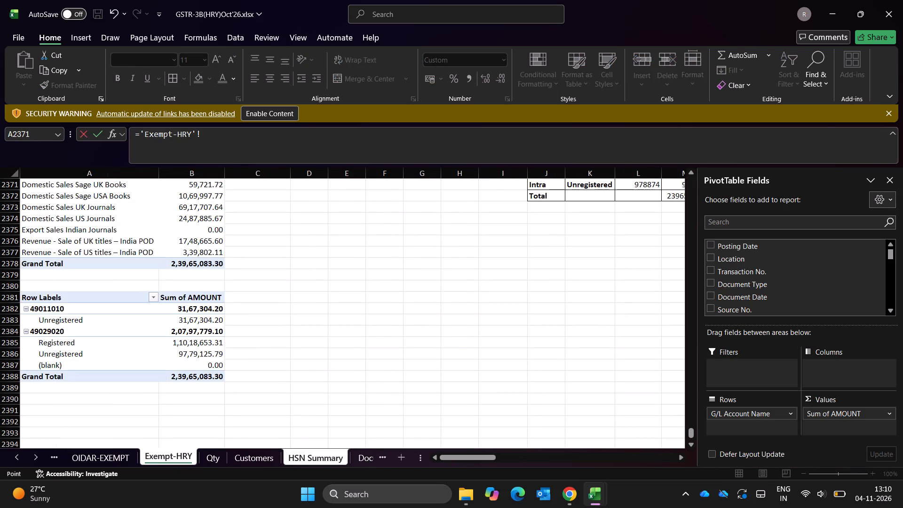
{"action": "left_click", "coordinate": [92, 454]}
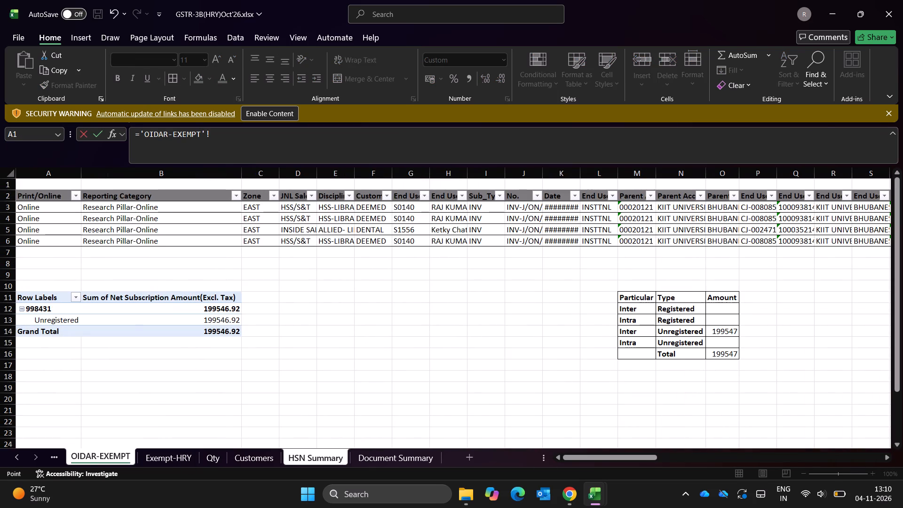
{"action": "left_click", "coordinate": [216, 321]}
{"action": "key", "text": "Return"}
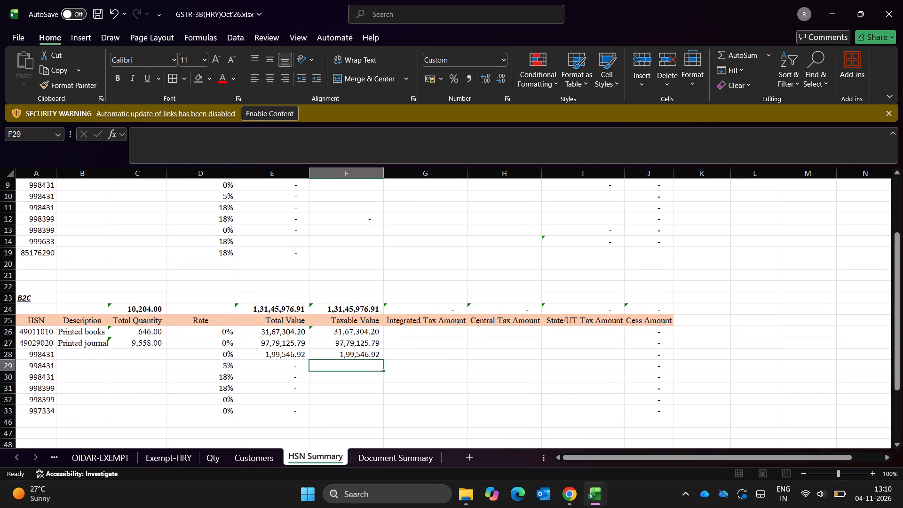
Link the B2C Taxable Value for HSN 997334 (F33) to its pivot amount in Exports-HRY cell B227.
{"action": "scroll", "coordinate": [238, 365], "scroll_direction": "down", "scroll_amount": 1}
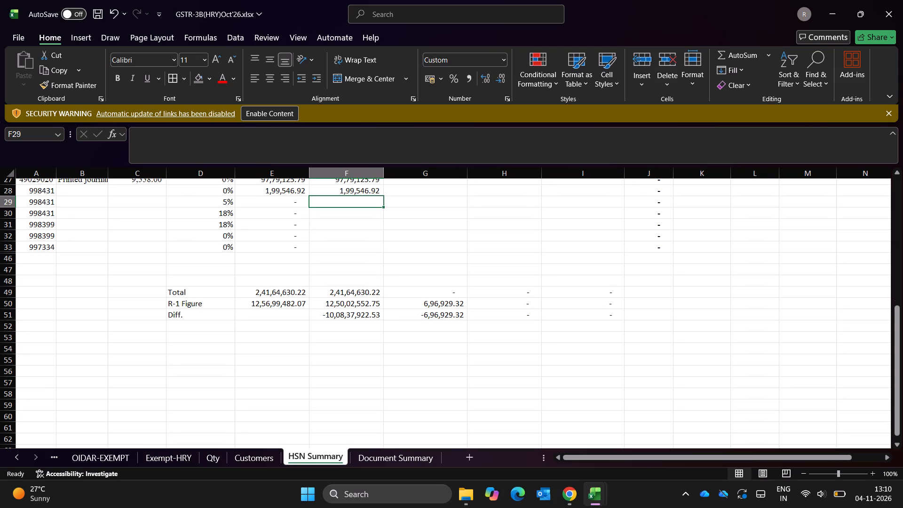
{"action": "left_click", "coordinate": [102, 455]}
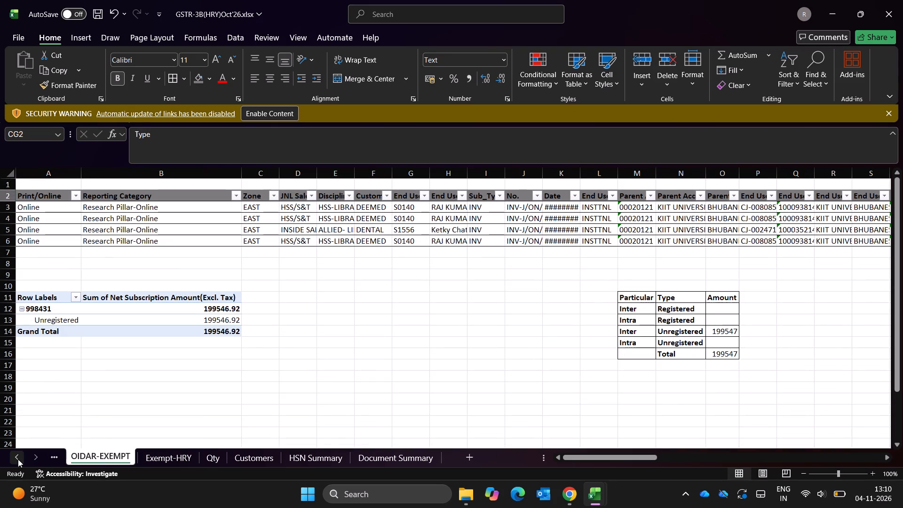
{"action": "left_click", "coordinate": [18, 459]}
{"action": "left_click", "coordinate": [107, 456]}
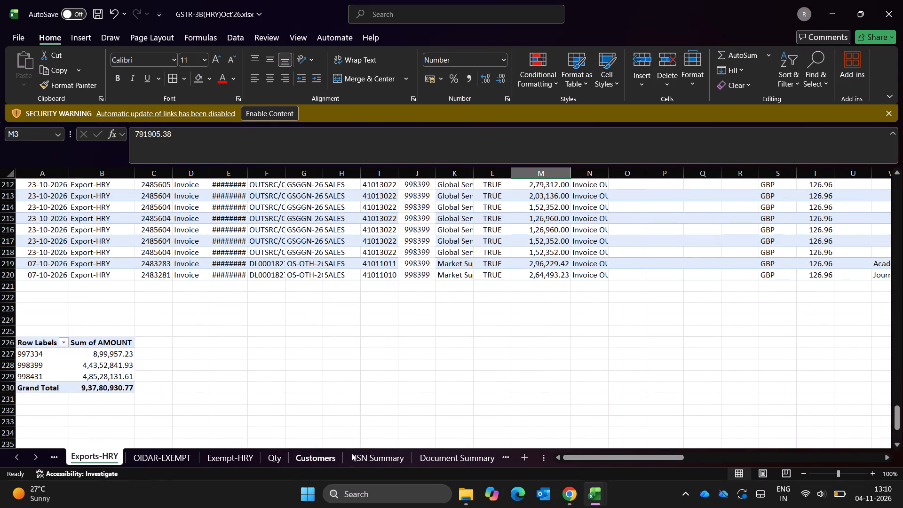
{"action": "left_click", "coordinate": [372, 458]}
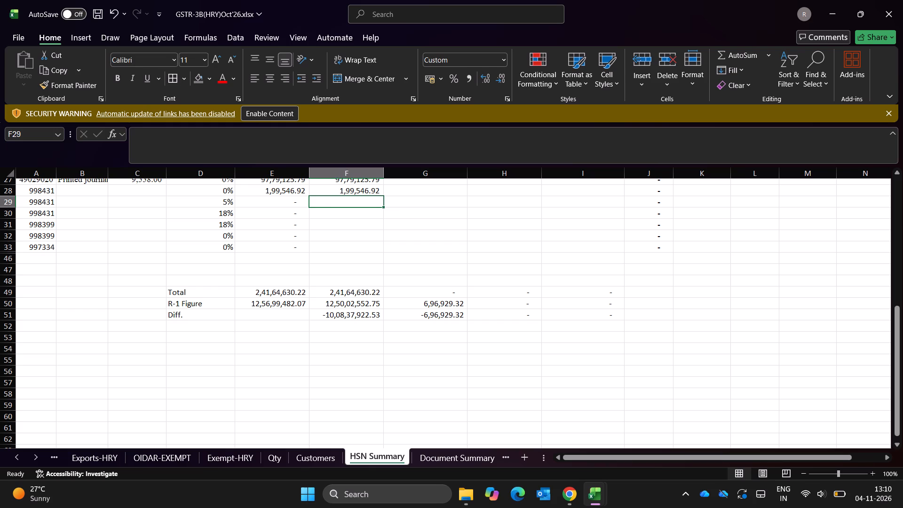
{"action": "left_click", "coordinate": [330, 247]}
{"action": "key", "text": "equal"}
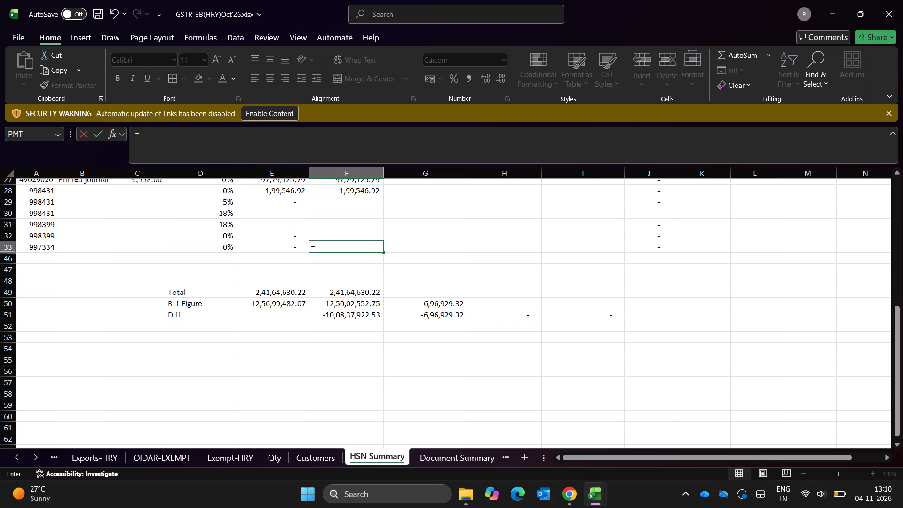
{"action": "left_click", "coordinate": [87, 456]}
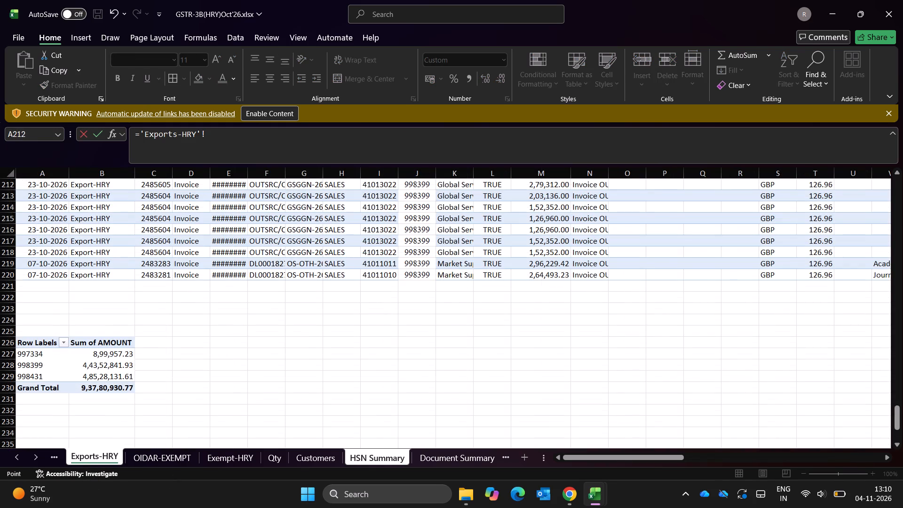
{"action": "left_click", "coordinate": [113, 356]}
{"action": "key", "text": "Return"}
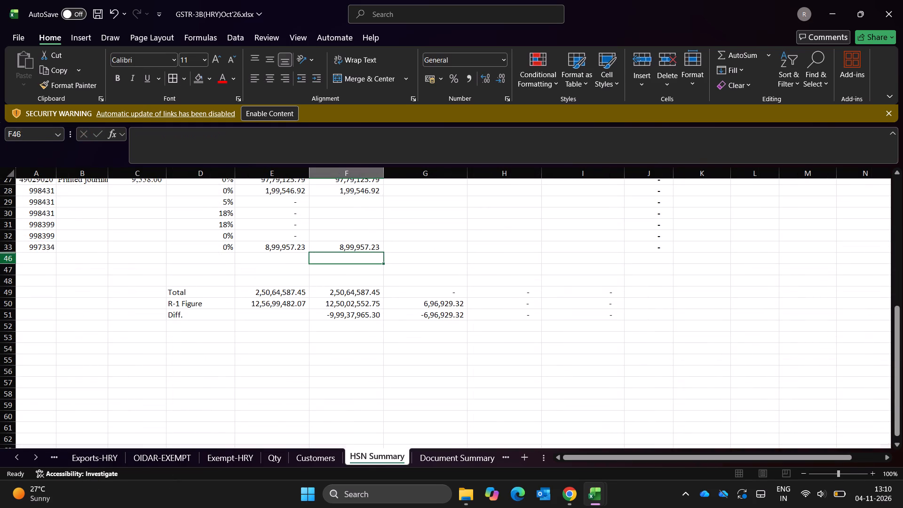
Link the B2C Taxable Value for HSN 998399 at 0% (F32) to its pivot amount in Exports-HRY cell B228.
{"action": "left_click", "coordinate": [329, 232]}
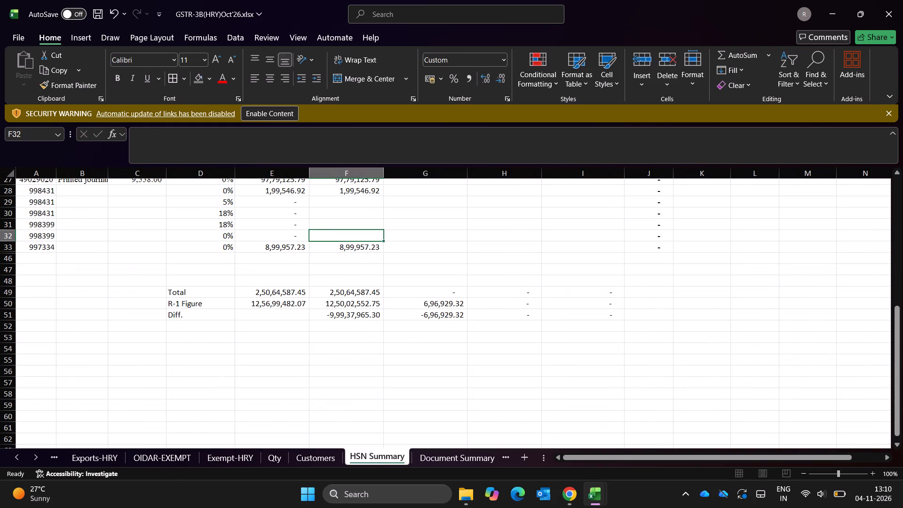
{"action": "key", "text": "equal"}
{"action": "left_click", "coordinate": [98, 452]}
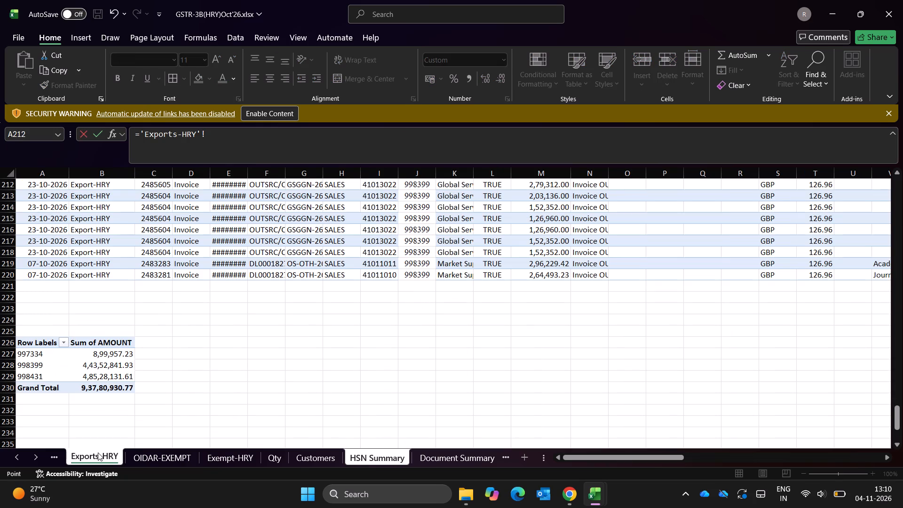
{"action": "left_click", "coordinate": [110, 363]}
{"action": "key", "text": "Return"}
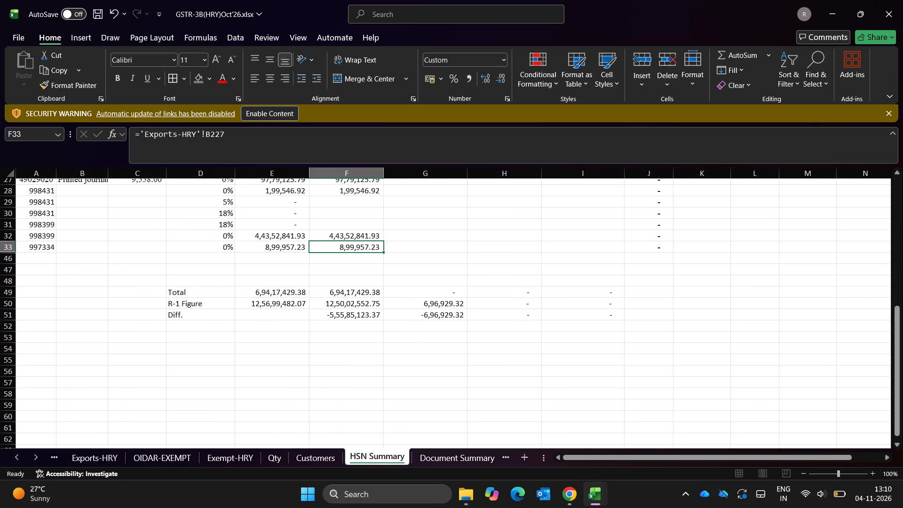
Extend the B2C Taxable Value formula for HSN 998431 at 0% (F28) by adding its pivot amount in Exports-HRY cell B229.
{"action": "left_click", "coordinate": [372, 190]}
{"action": "left_click", "coordinate": [310, 151]}
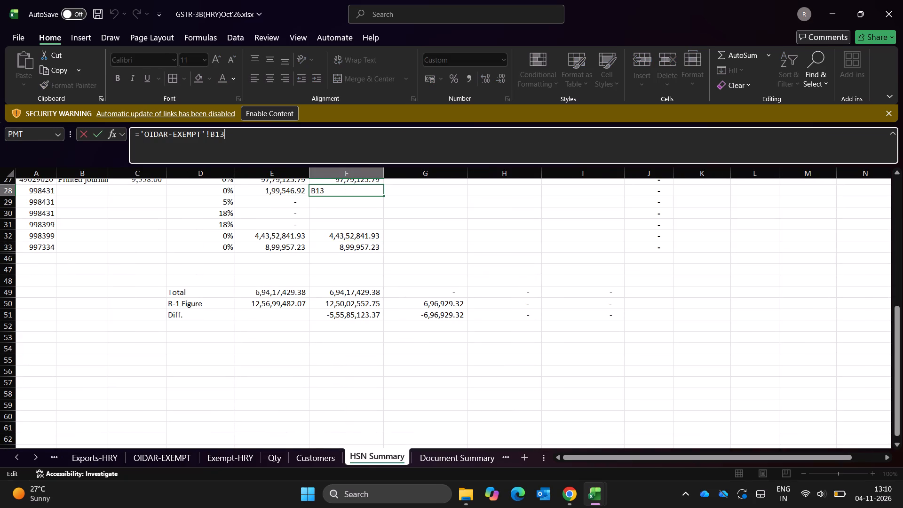
{"action": "key", "text": "shift+plus"}
{"action": "left_click", "coordinate": [107, 461]}
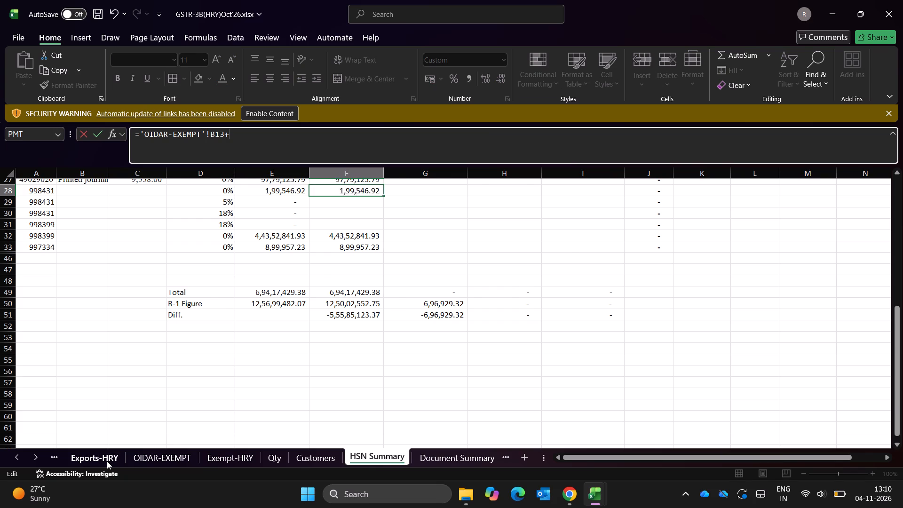
{"action": "left_click", "coordinate": [118, 376]}
{"action": "key", "text": "Return"}
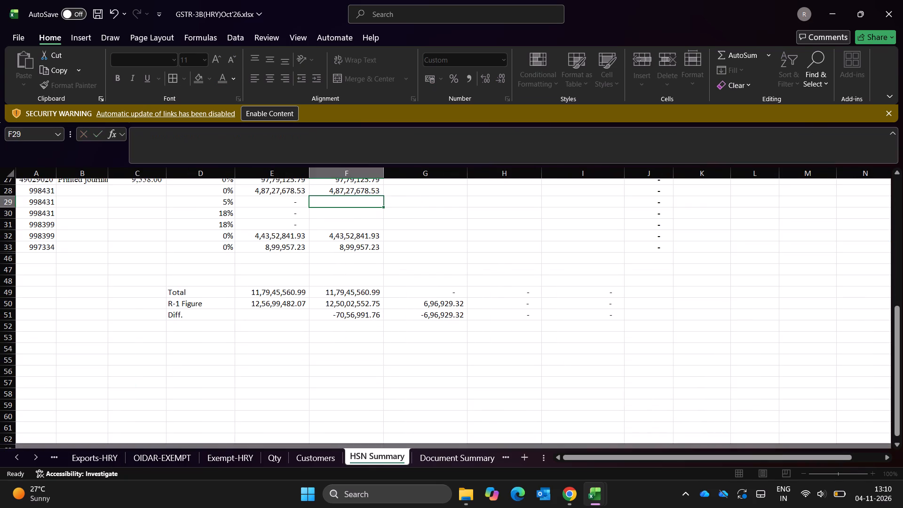
Link the B2B Taxable Value for HSN 998431 at 18% (F11) to the Registered 18% base amount in OIDAR-Taxable cell C32.
{"action": "scroll", "coordinate": [291, 402], "scroll_direction": "up", "scroll_amount": 1}
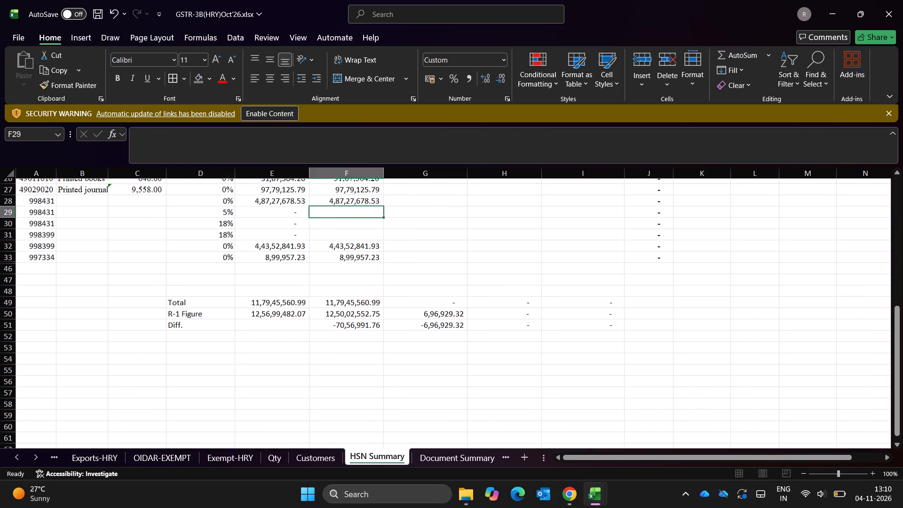
{"action": "scroll", "coordinate": [291, 402], "scroll_direction": "up", "scroll_amount": 1}
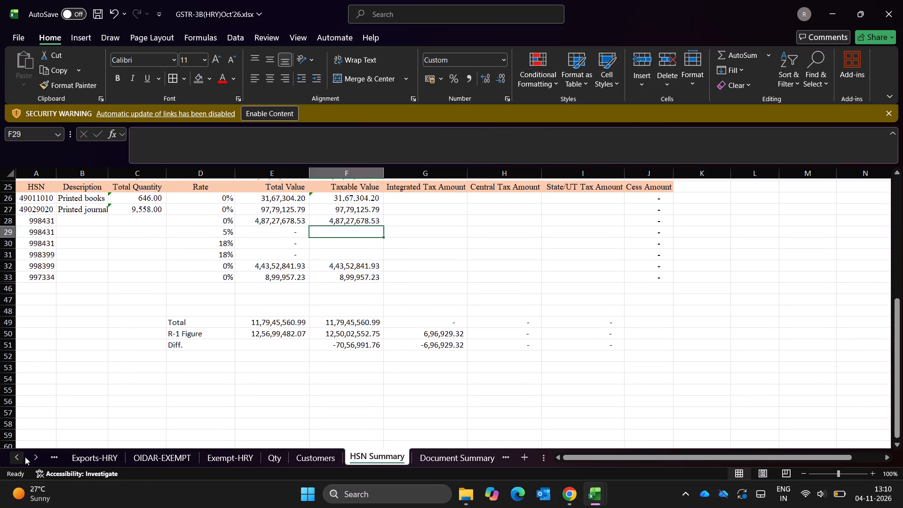
{"action": "left_click", "coordinate": [24, 458]}
{"action": "left_click", "coordinate": [111, 456]}
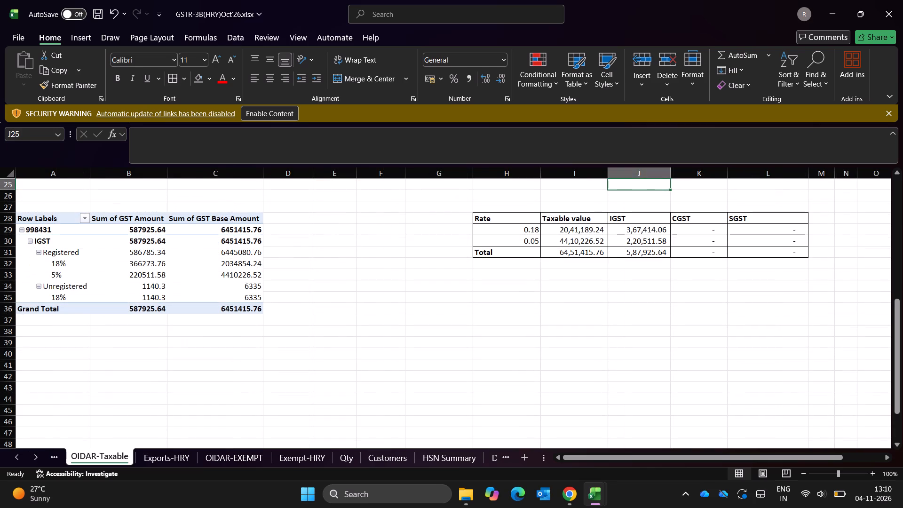
{"action": "scroll", "coordinate": [252, 360], "scroll_direction": "up", "scroll_amount": 1}
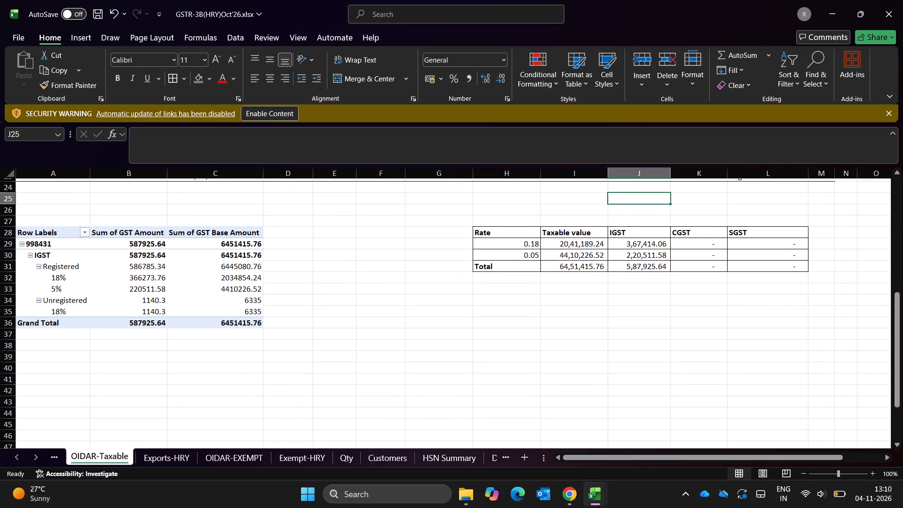
{"action": "left_click", "coordinate": [434, 453]}
{"action": "scroll", "coordinate": [324, 373], "scroll_direction": "up", "scroll_amount": 1}
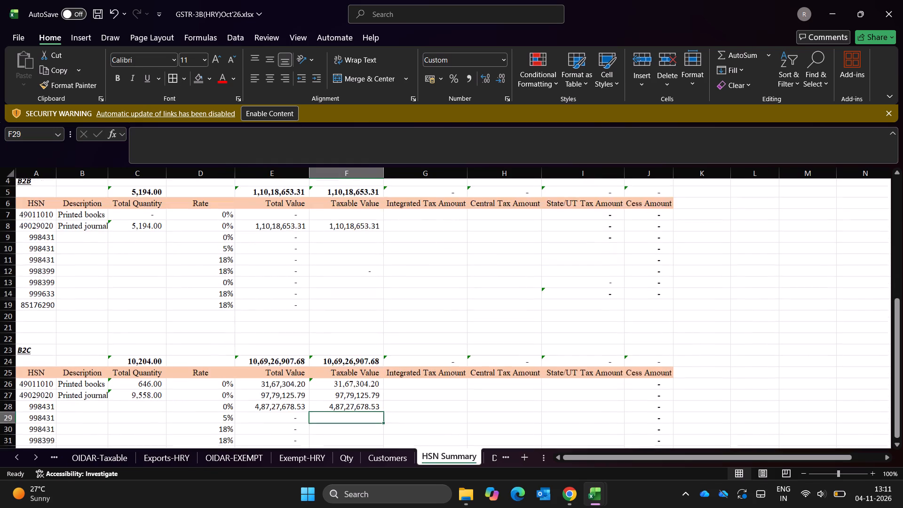
{"action": "scroll", "coordinate": [324, 373], "scroll_direction": "up", "scroll_amount": 1}
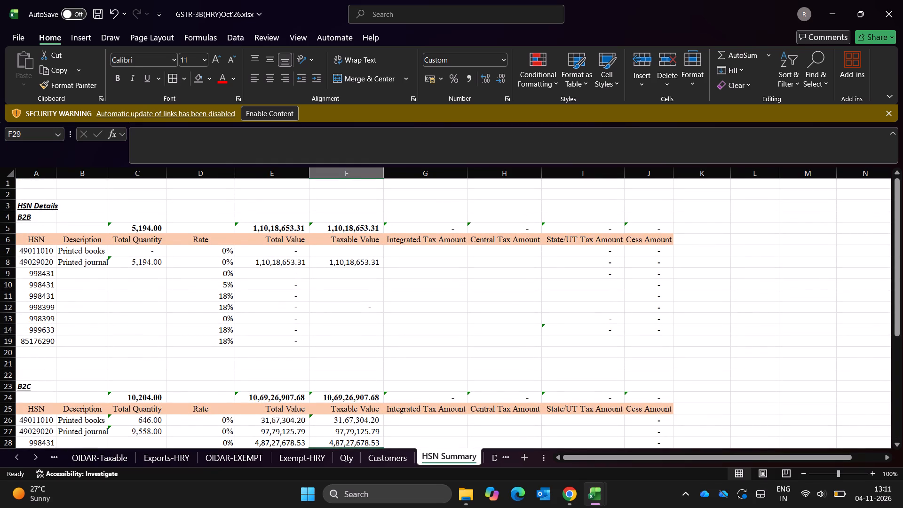
{"action": "left_click", "coordinate": [320, 299]}
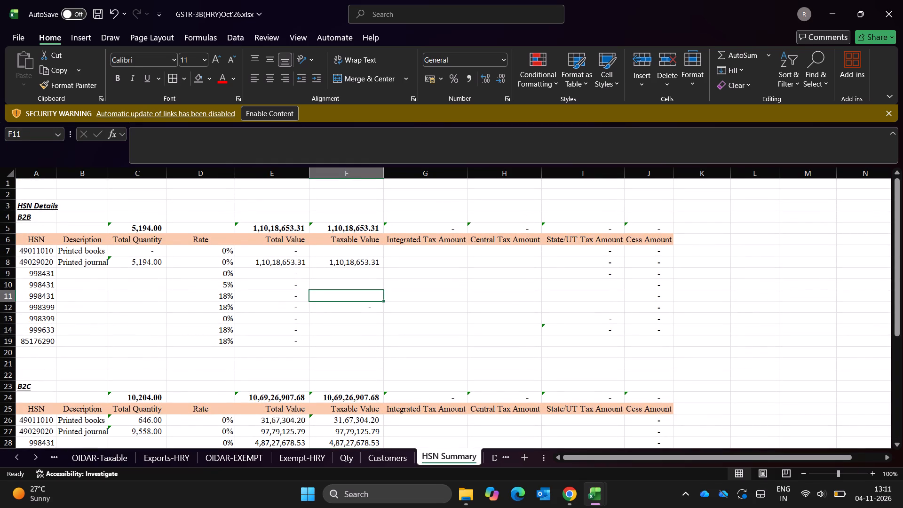
{"action": "key", "text": "equal"}
{"action": "left_click", "coordinate": [103, 461]}
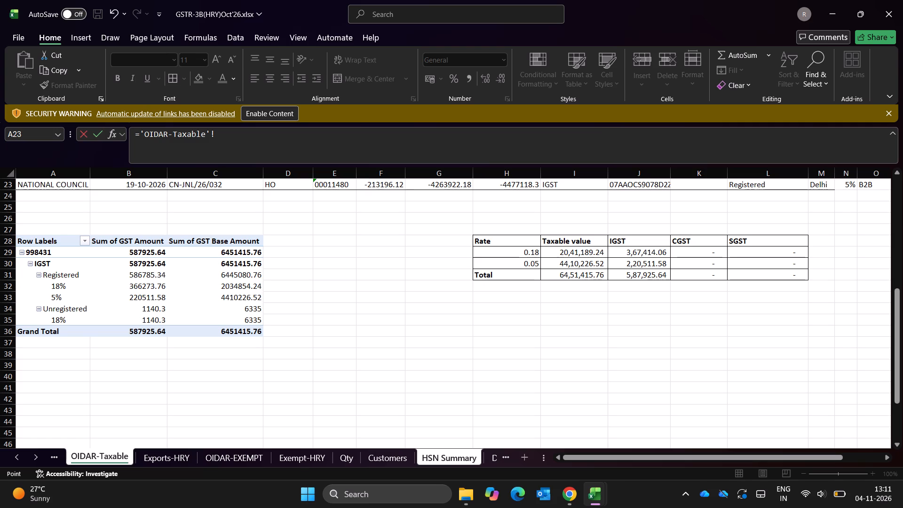
{"action": "left_click", "coordinate": [237, 289]}
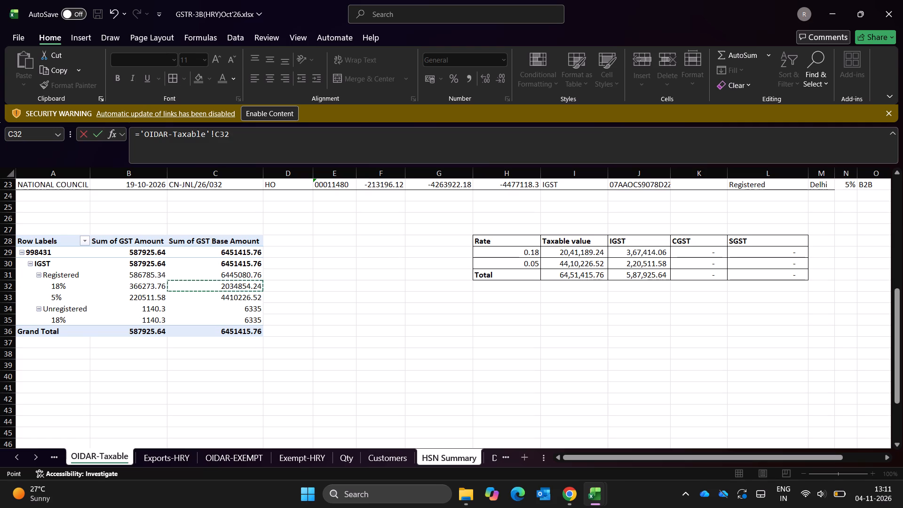
{"action": "key", "text": "Return"}
Link the B2B Integrated Tax Amount for HSN 998431 at 18% (G11) to the Registered 18% GST amount in OIDAR-Taxable cell B32.
{"action": "key", "text": "Up"}
{"action": "key", "text": "Right"}
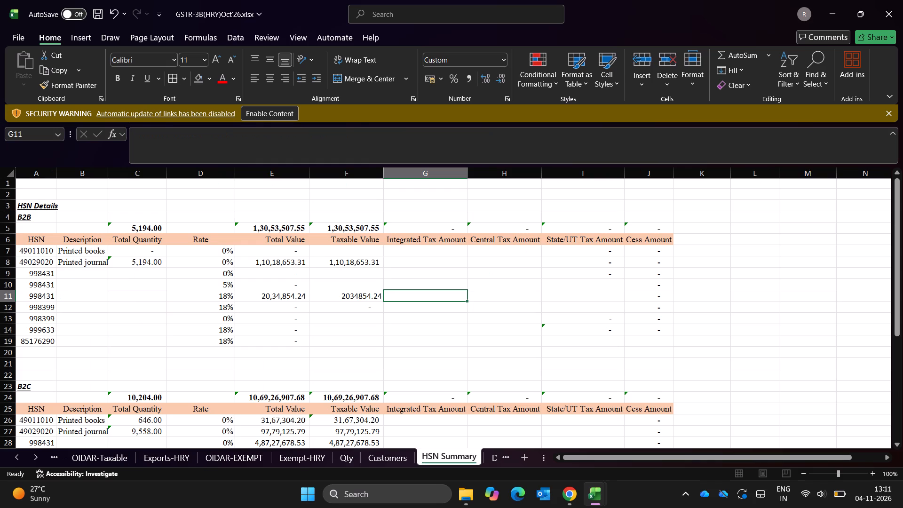
{"action": "key", "text": "equal"}
{"action": "left_click", "coordinate": [109, 451]}
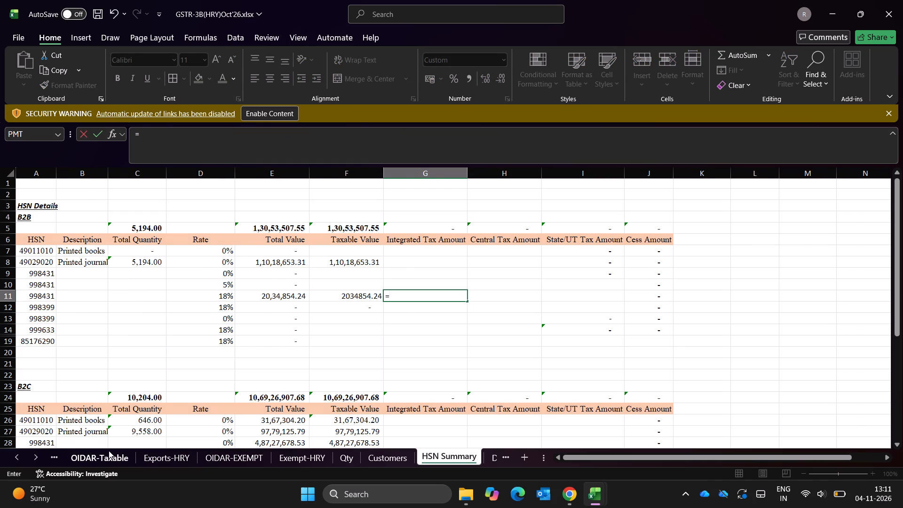
{"action": "left_click", "coordinate": [160, 287]}
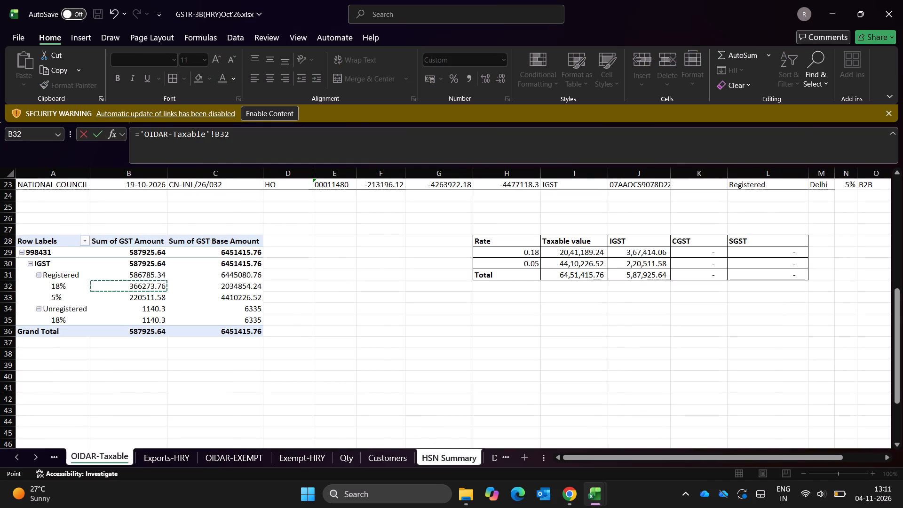
{"action": "key", "text": "Return"}
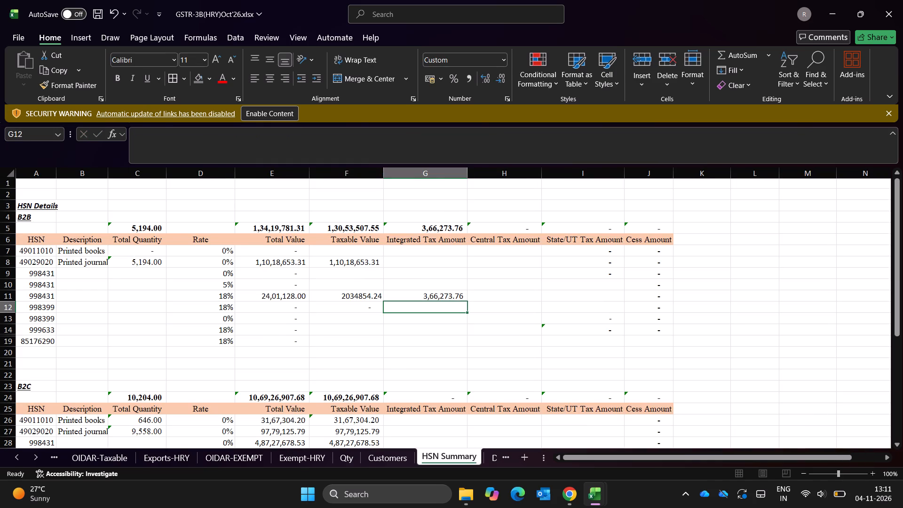
Link the B2B Total Value cell for HSN 998431 at 5% (E10) to the Registered 5% base amount in OIDAR-Taxable cell C33.
{"action": "left_click", "coordinate": [271, 284]}
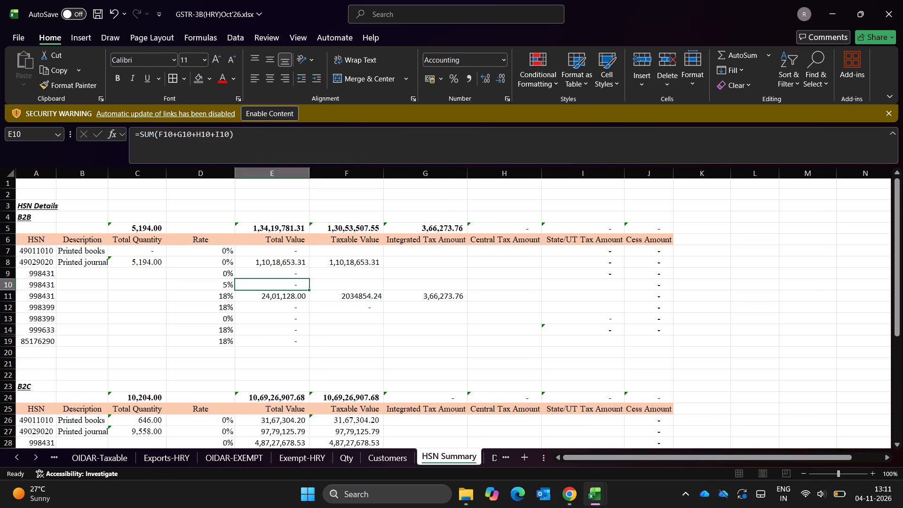
{"action": "key", "text": "equal"}
{"action": "left_click", "coordinate": [122, 457]}
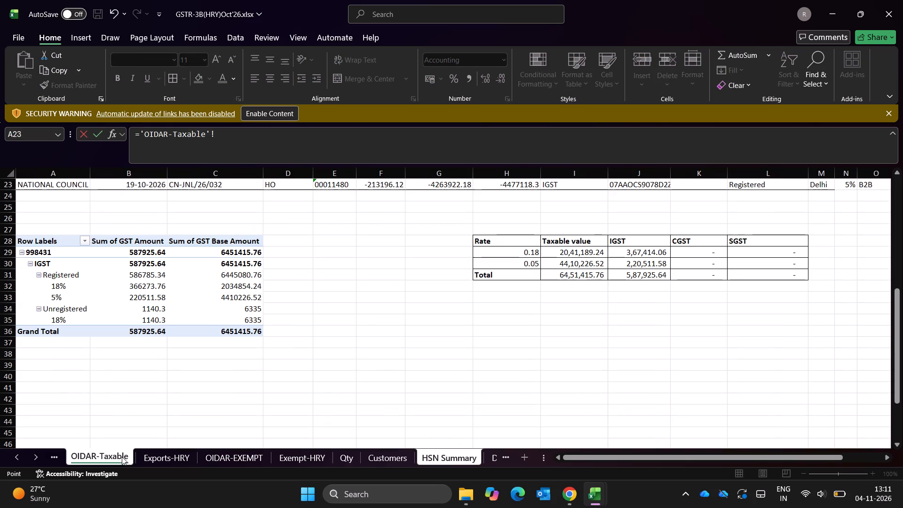
{"action": "left_click", "coordinate": [231, 297]}
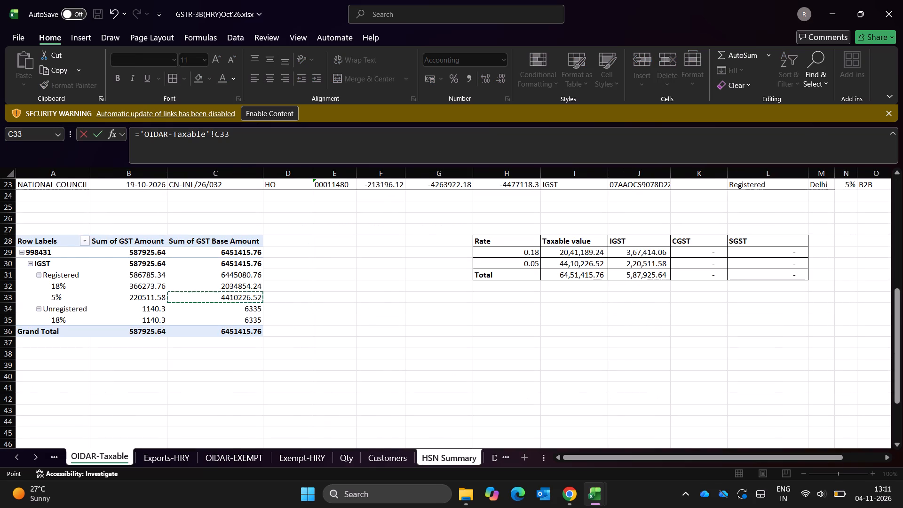
{"action": "key", "text": "Return"}
Link the B2B Taxable Value cell for HSN 998431 at 5% (F10) to the Registered 5% GST amount in OIDAR-Taxable cell B33.
{"action": "key", "text": "Up"}
{"action": "key", "text": "Right"}
{"action": "key", "text": "equal"}
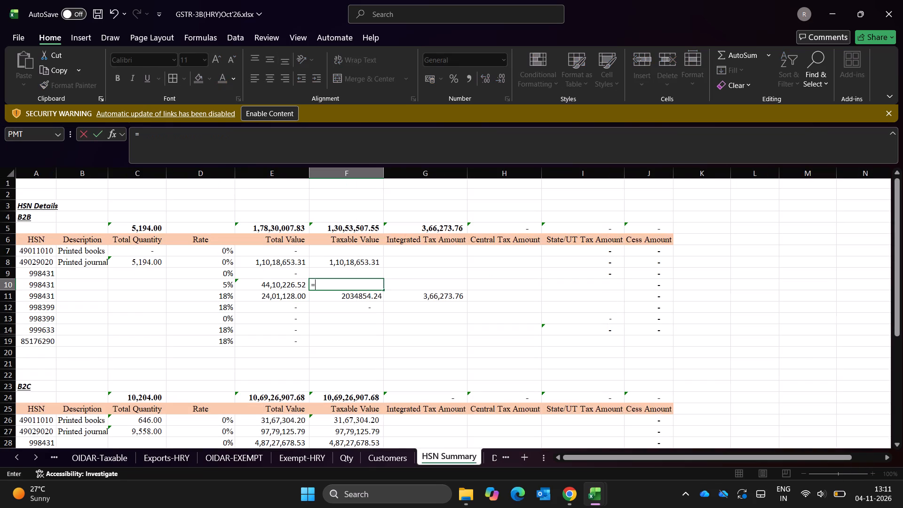
{"action": "left_click", "coordinate": [101, 459]}
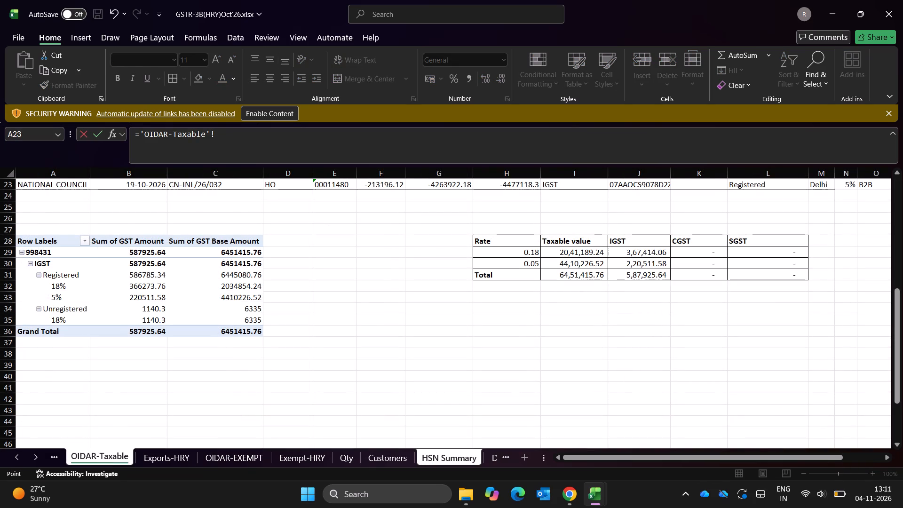
{"action": "left_click", "coordinate": [153, 297]}
{"action": "key", "text": "Return"}
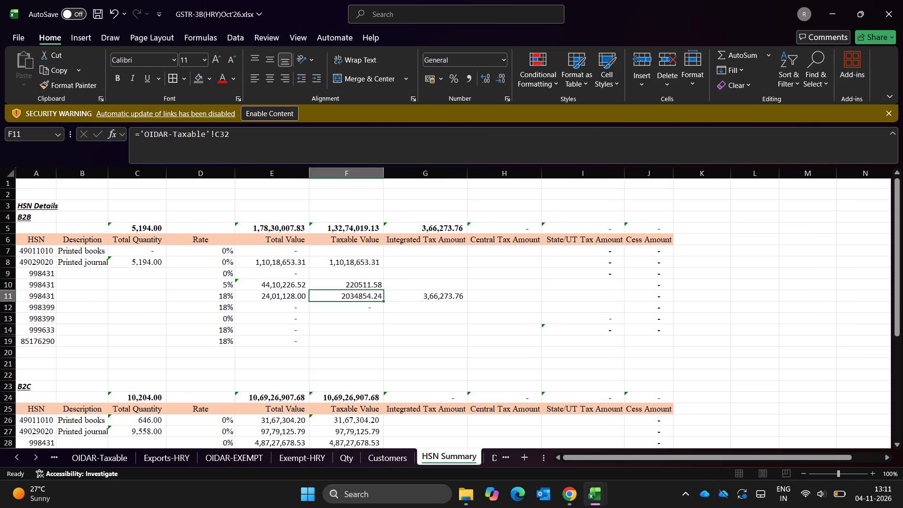
Link the B2C Taxable Value for HSN 998431 at 18% (F30) to the Unregistered base amount in OIDAR-Taxable cell C34.
{"action": "left_click", "coordinate": [98, 457]}
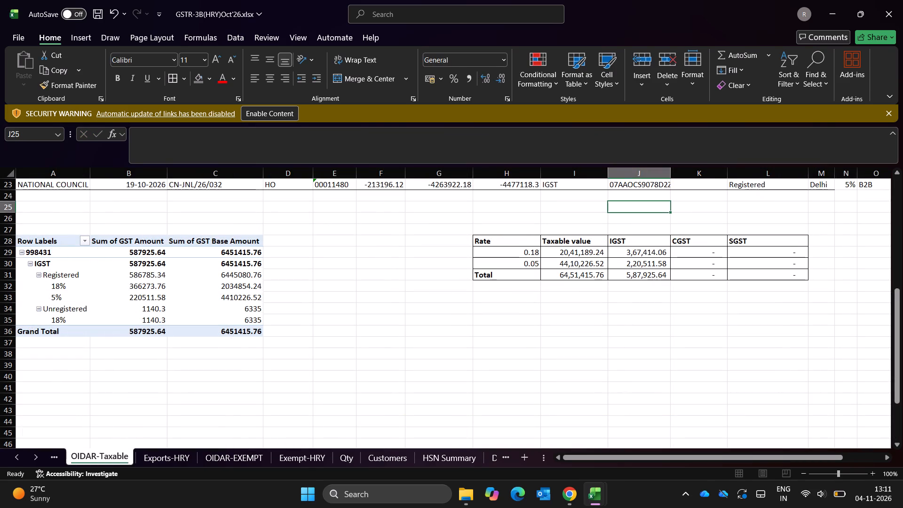
{"action": "scroll", "coordinate": [145, 355], "scroll_direction": "down", "scroll_amount": 1}
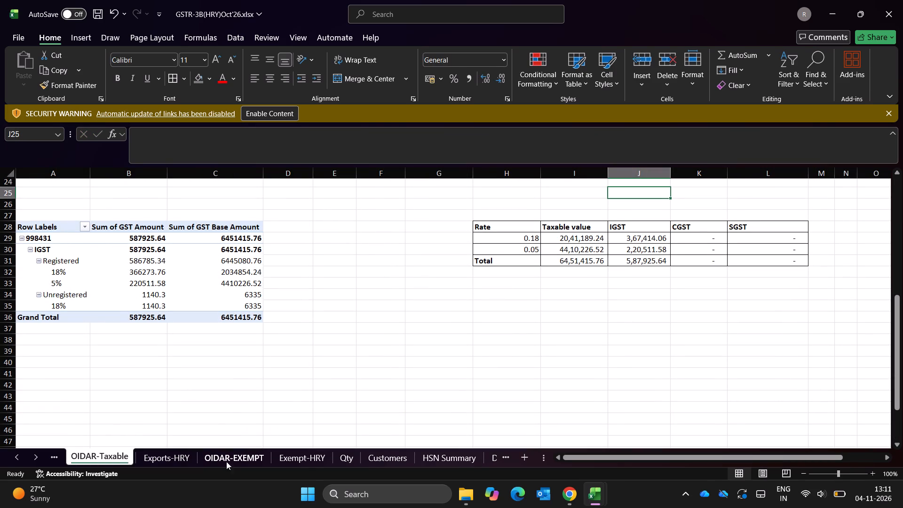
{"action": "left_click", "coordinate": [421, 457]}
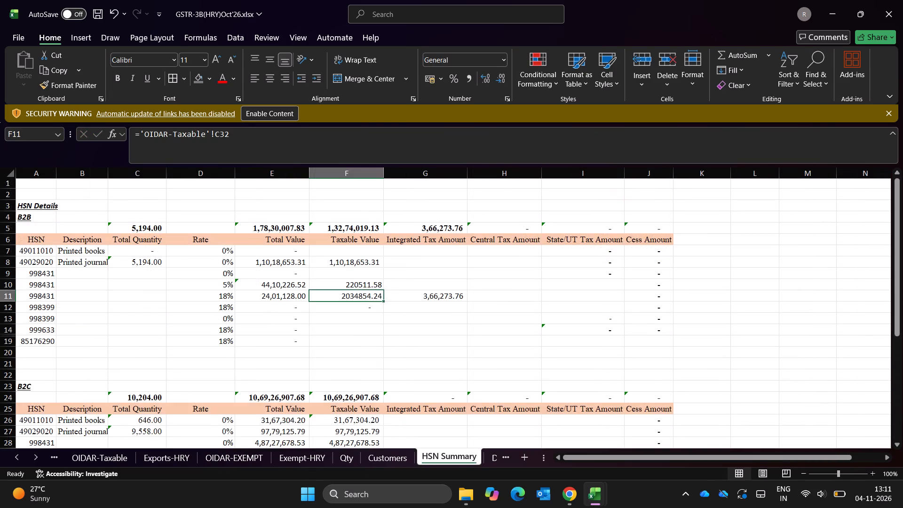
{"action": "scroll", "coordinate": [283, 403], "scroll_direction": "down", "scroll_amount": 2}
{"action": "scroll", "coordinate": [164, 402], "scroll_direction": "down", "scroll_amount": 1}
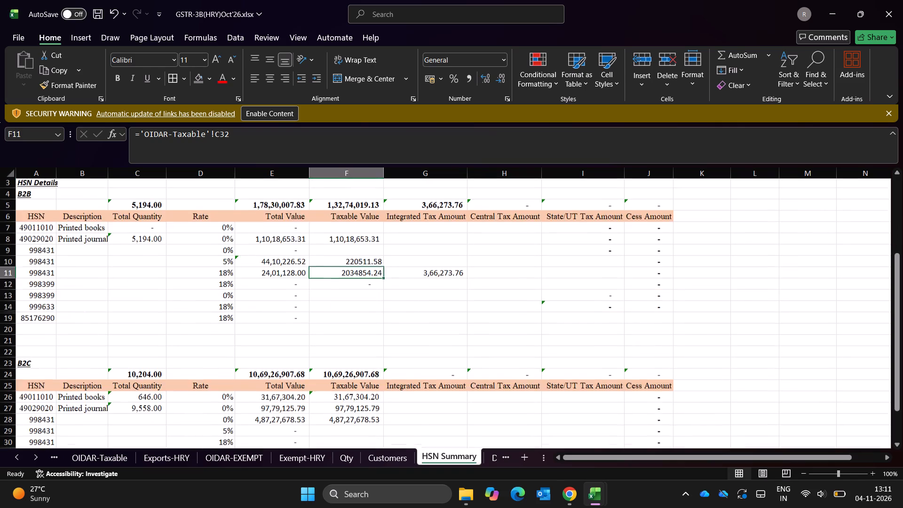
{"action": "scroll", "coordinate": [164, 402], "scroll_direction": "down", "scroll_amount": 1}
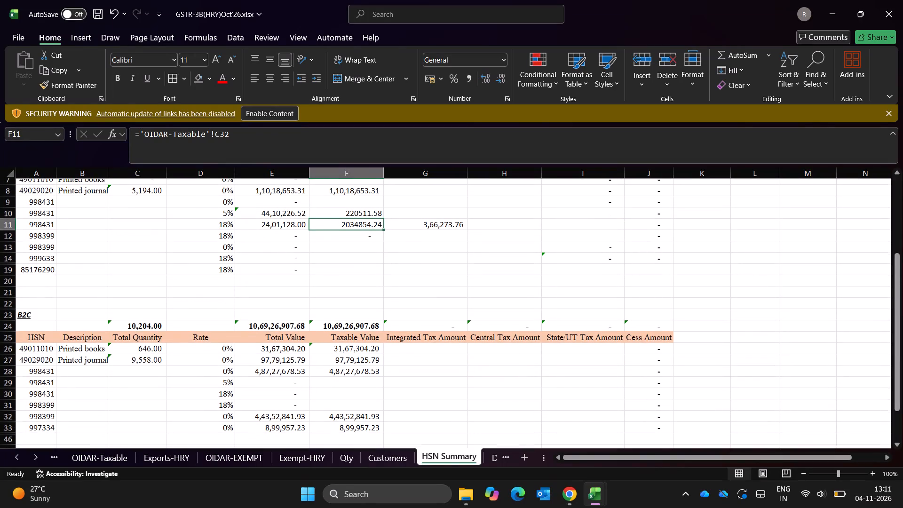
{"action": "scroll", "coordinate": [164, 402], "scroll_direction": "down", "scroll_amount": 1}
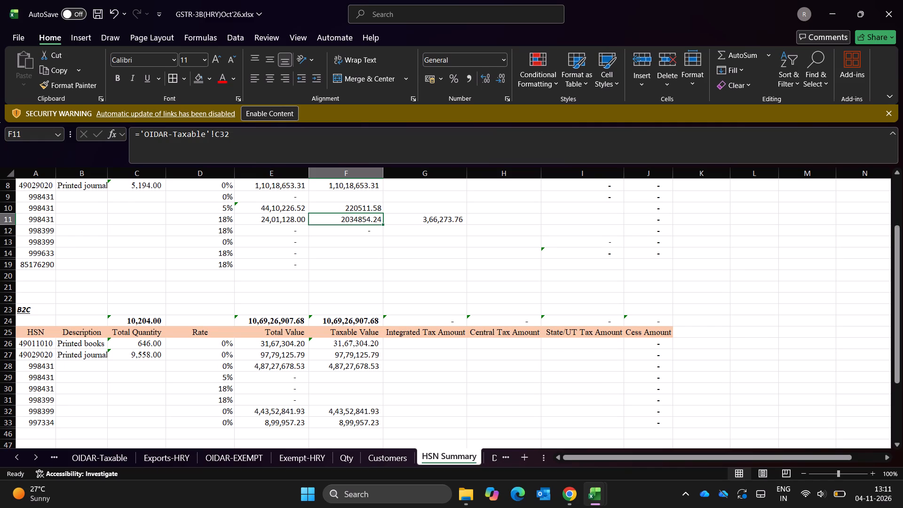
{"action": "left_click", "coordinate": [368, 390]}
{"action": "key", "text": "equal"}
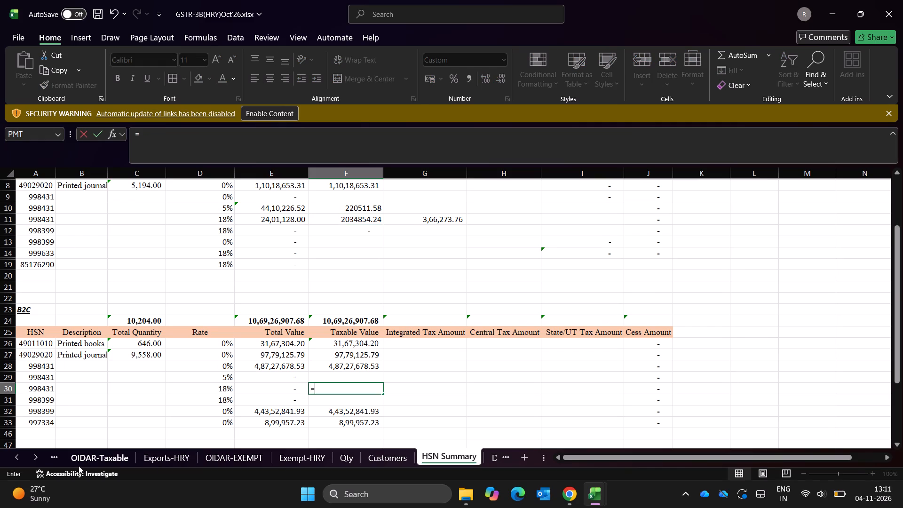
{"action": "left_click", "coordinate": [97, 458]}
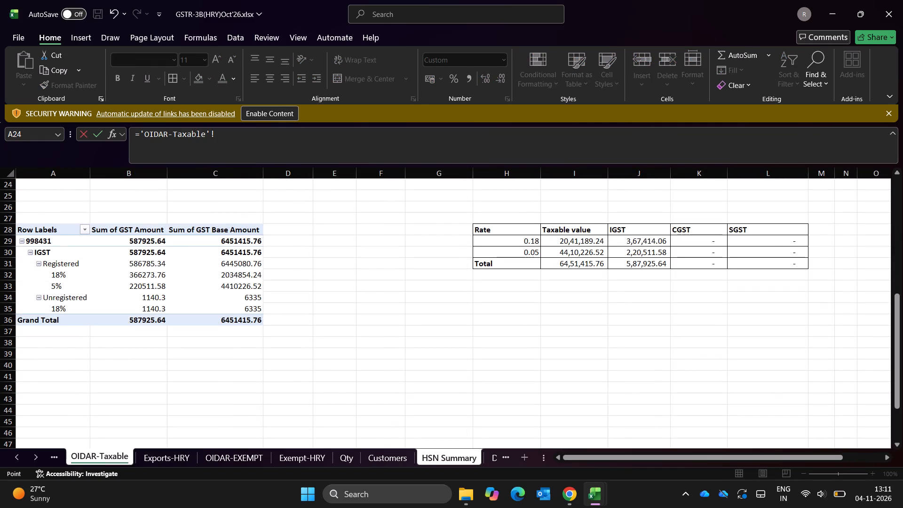
{"action": "left_click", "coordinate": [258, 300]}
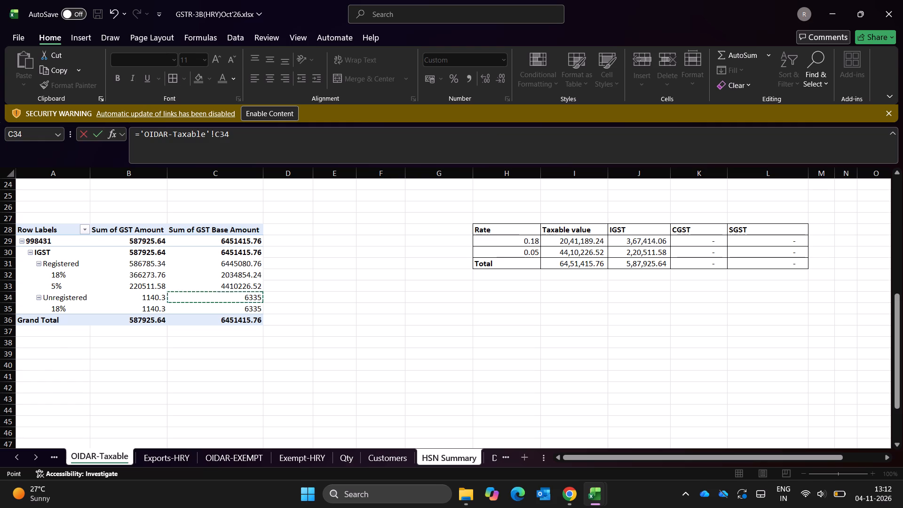
{"action": "key", "text": "Return"}
{"action": "key", "text": "Up"}
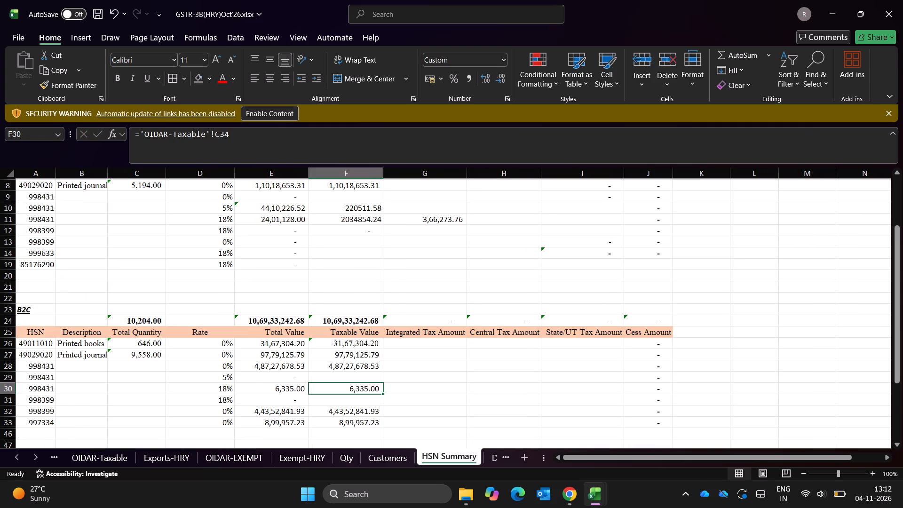
Link the B2C Integrated Tax Amount for HSN 998431 at 18% (G30) to the Unregistered GST amount in OIDAR-Taxable cell B34.
{"action": "key", "text": "Right"}
{"action": "key", "text": "equal"}
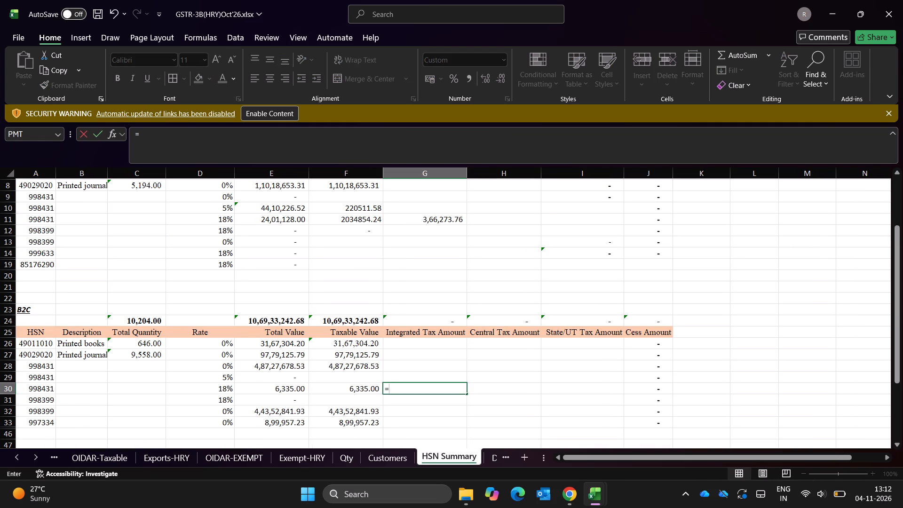
{"action": "left_click", "coordinate": [118, 461]}
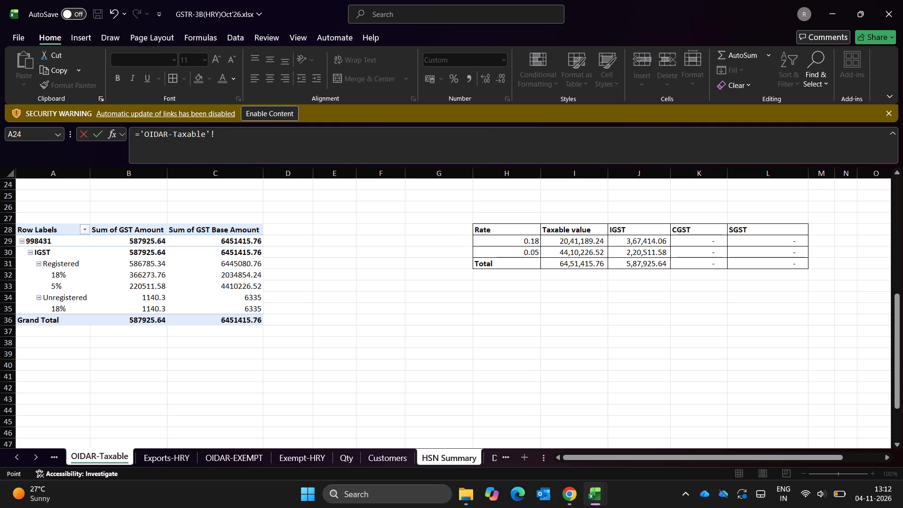
{"action": "left_click", "coordinate": [160, 301]}
{"action": "key", "text": "Return"}
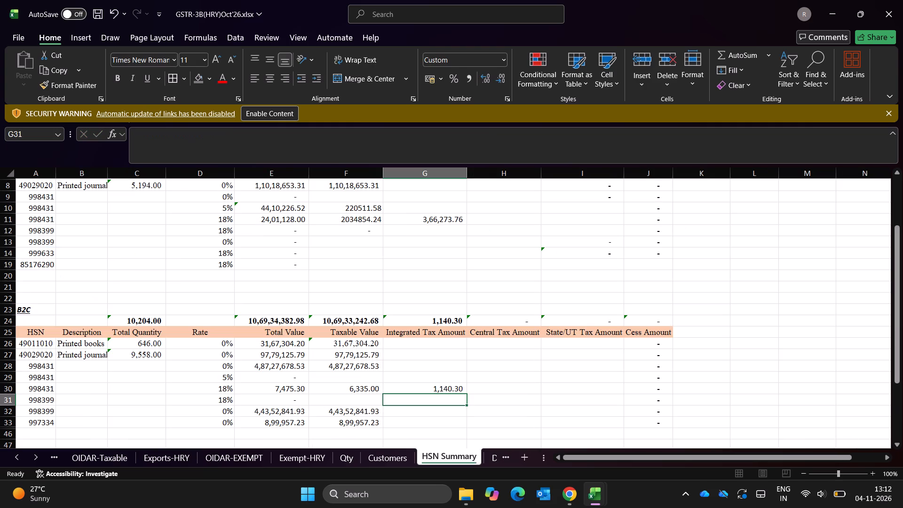
{"action": "key", "text": "Up"}
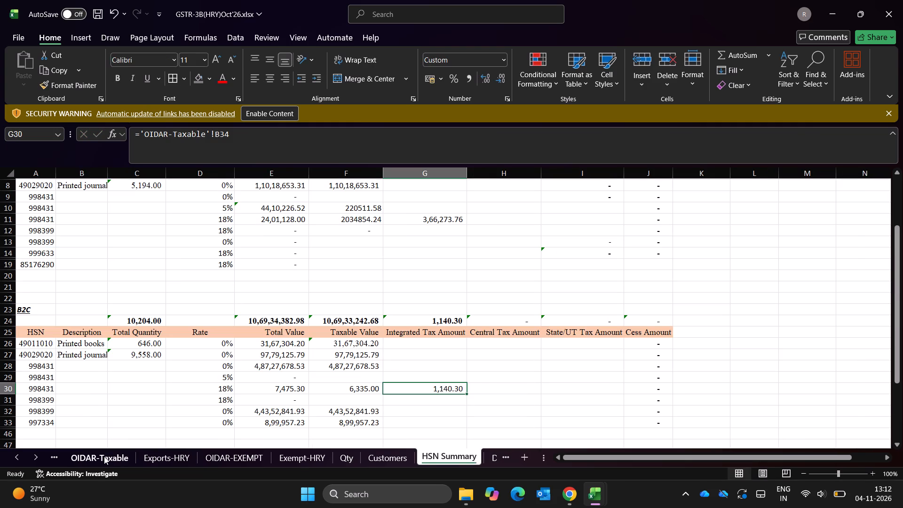
Move the HSN Summary sheet so it sits between Exports-HRY and OIDAR-EXEMPT, closer to Otherforwardcharge.
{"action": "left_click", "coordinate": [104, 456]}
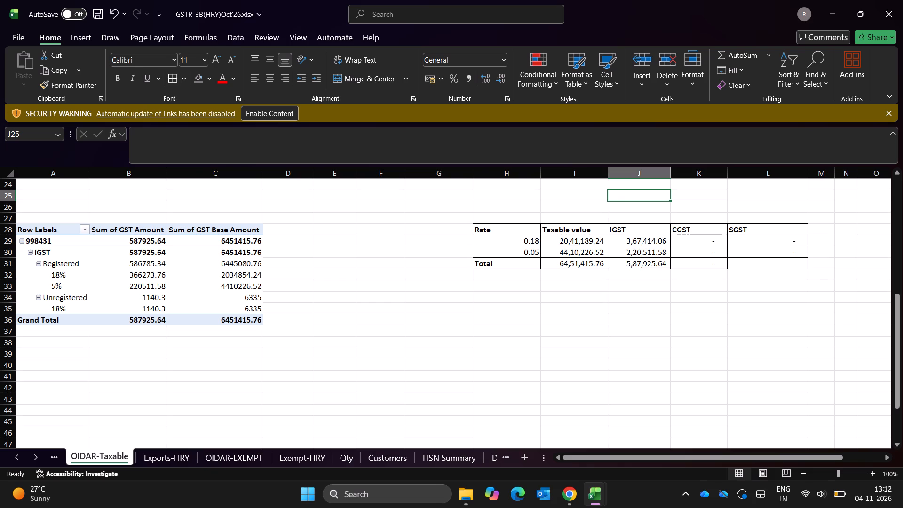
{"action": "left_click", "coordinate": [435, 455]}
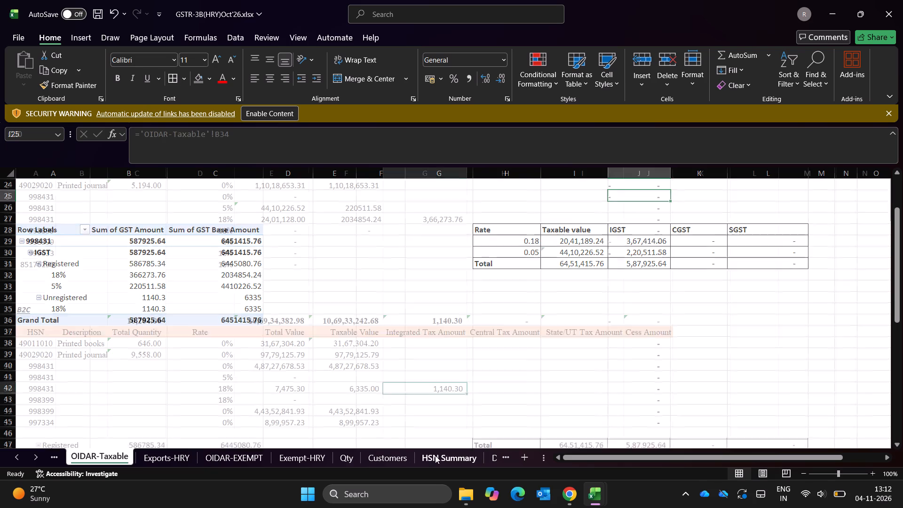
{"action": "left_click", "coordinate": [23, 458]}
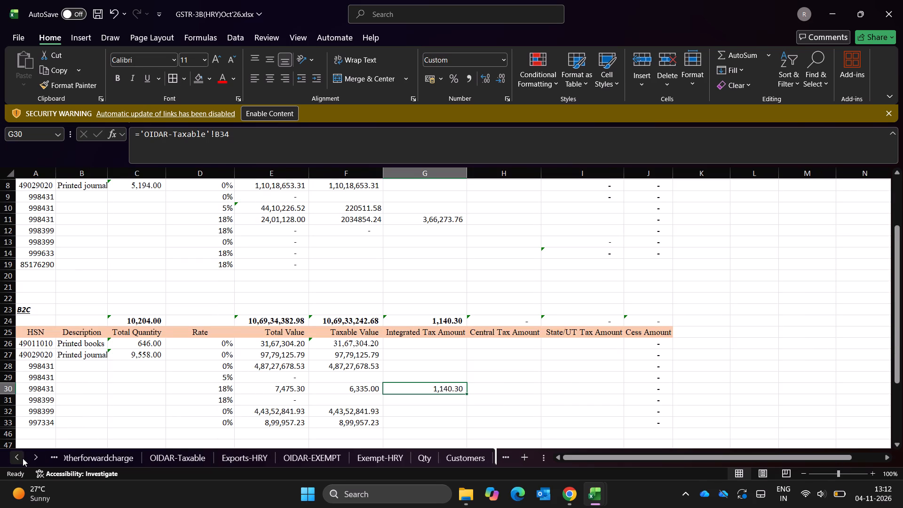
{"action": "left_click", "coordinate": [80, 456]}
{"action": "scroll", "coordinate": [193, 408], "scroll_direction": "right", "scroll_amount": 1}
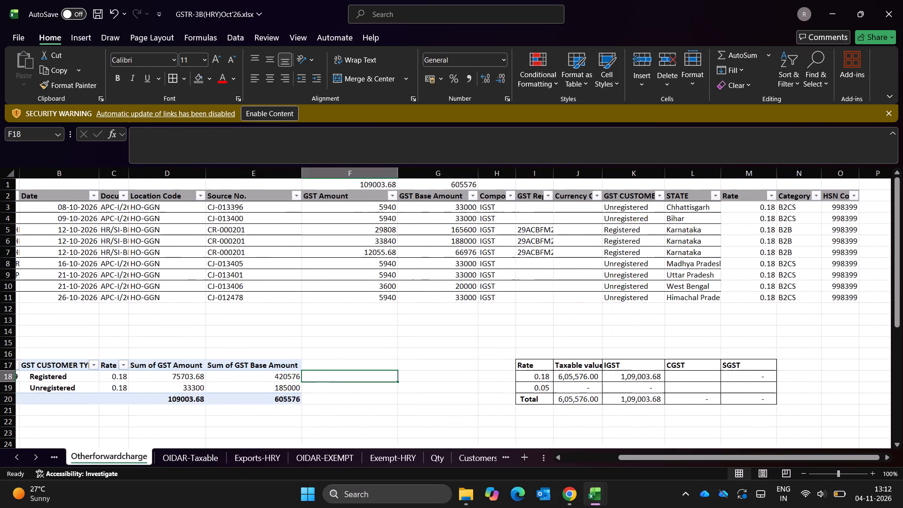
{"action": "scroll", "coordinate": [193, 408], "scroll_direction": "right", "scroll_amount": 1}
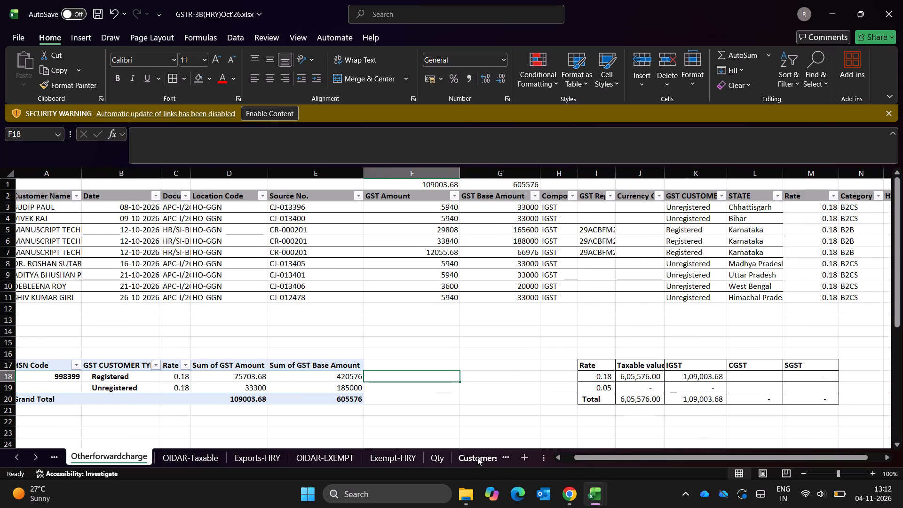
{"action": "double_click", "coordinate": [40, 457]}
{"action": "left_click_drag", "start_coordinate": [363, 455], "coordinate": [129, 450]}
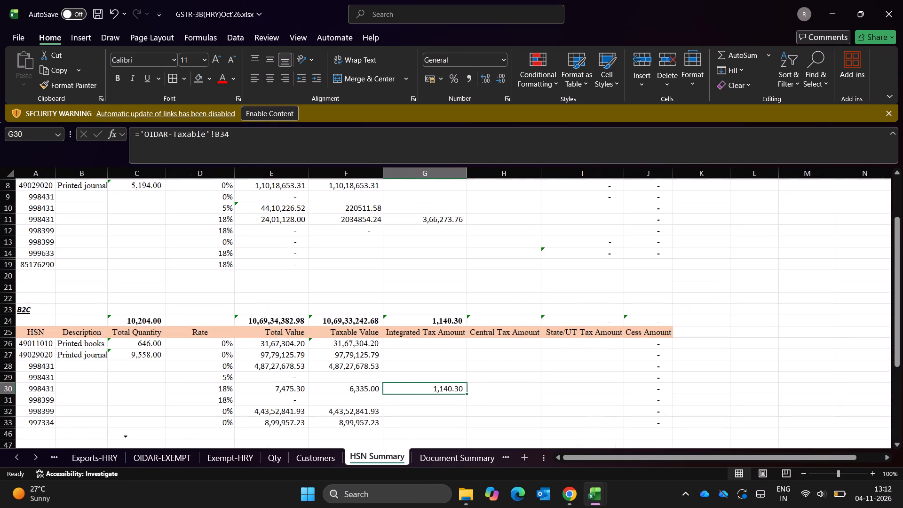
{"action": "left_click_drag", "start_coordinate": [129, 450], "coordinate": [129, 454]}
{"action": "double_click", "coordinate": [11, 457]}
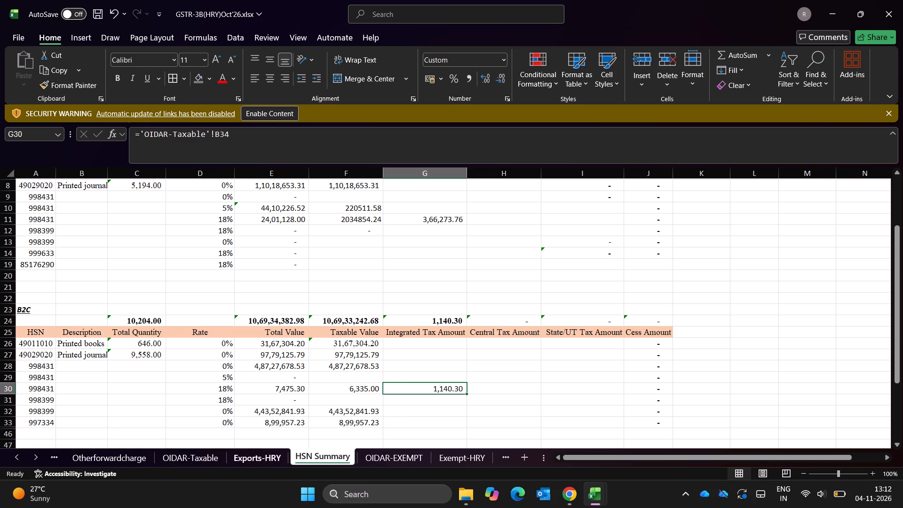
Link the B2B Taxable Value for HSN 998399 at 18% (F12) to the Registered base amount in Otherforwardcharge cell E18.
{"action": "scroll", "coordinate": [169, 371], "scroll_direction": "up", "scroll_amount": 1}
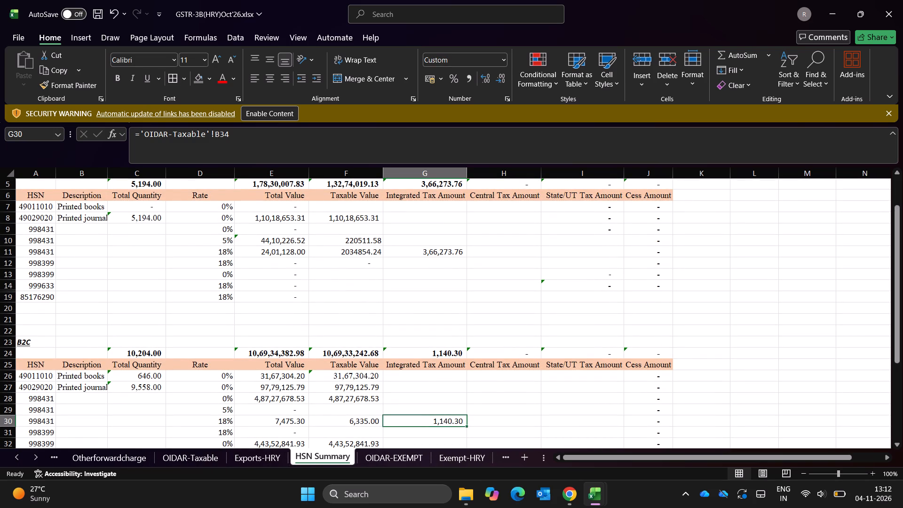
{"action": "left_click", "coordinate": [333, 263]}
{"action": "key", "text": "equal"}
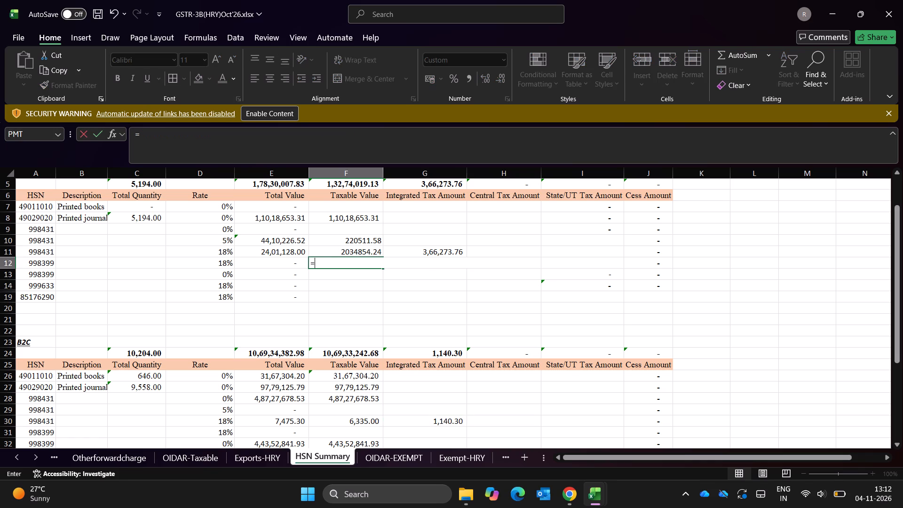
{"action": "left_click", "coordinate": [103, 467]}
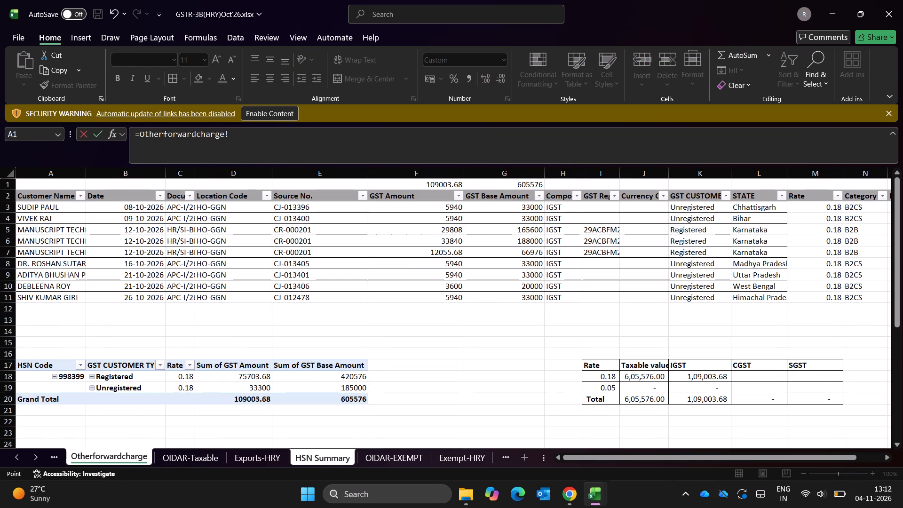
{"action": "left_click", "coordinate": [324, 374]}
{"action": "key", "text": "Return"}
{"action": "key", "text": "Up"}
Link the B2B Integrated Tax Amount for HSN 998399 at 18% (G12) to the Registered GST amount in Otherforwardcharge cell D18.
{"action": "key", "text": "Right"}
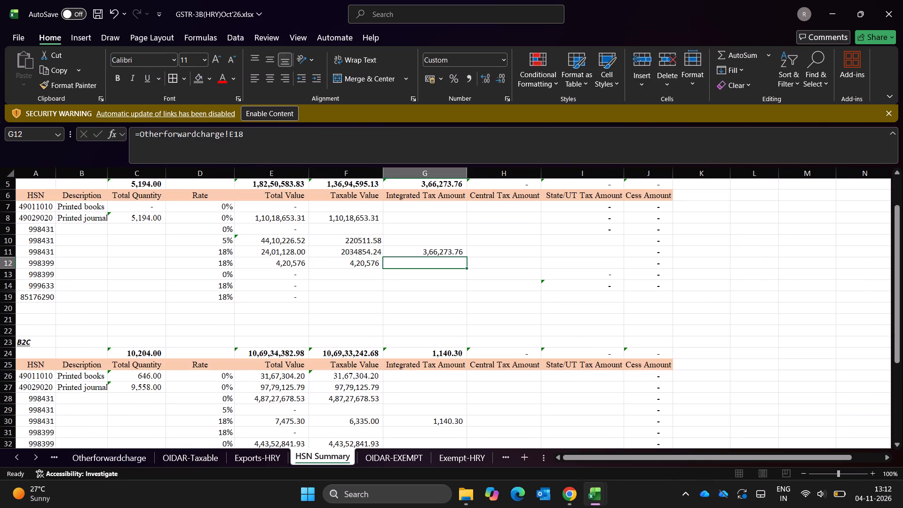
{"action": "key", "text": "equal"}
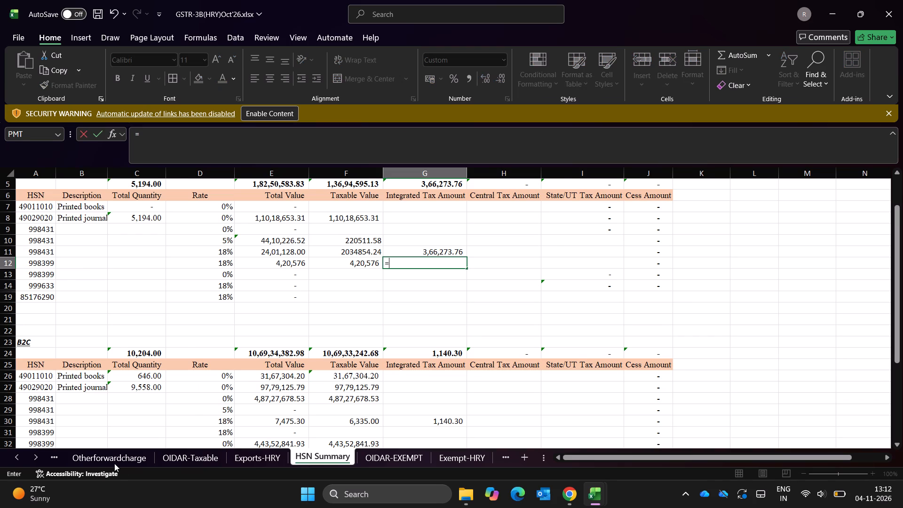
{"action": "left_click", "coordinate": [115, 463]}
{"action": "left_click", "coordinate": [260, 378]}
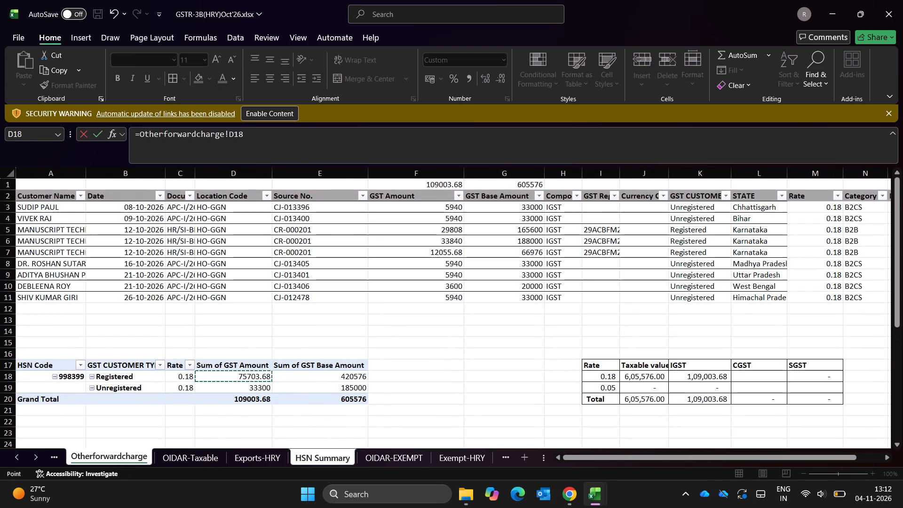
{"action": "key", "text": "Return"}
Link the B2C Taxable Value for HSN 998399 at 18% (F31) to the Unregistered base amount in Otherforwardcharge cell E19.
{"action": "scroll", "coordinate": [311, 399], "scroll_direction": "down", "scroll_amount": 1}
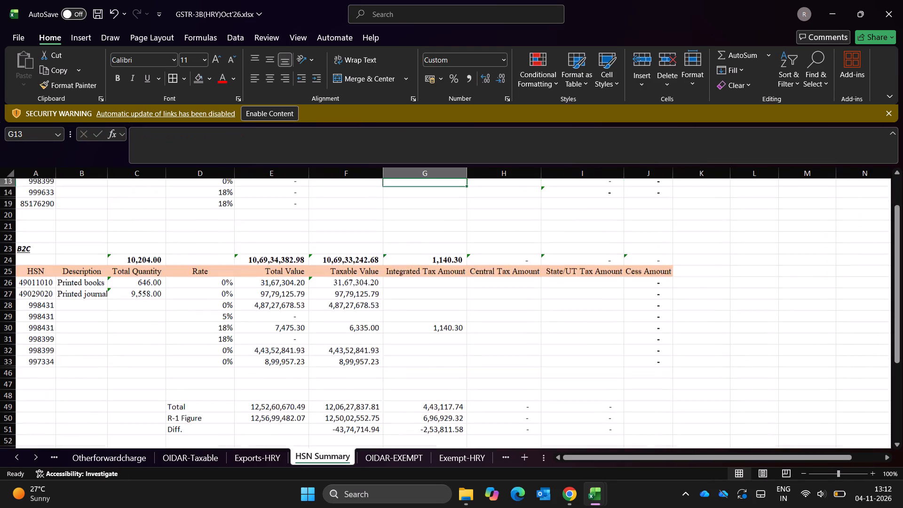
{"action": "scroll", "coordinate": [311, 399], "scroll_direction": "down", "scroll_amount": 1}
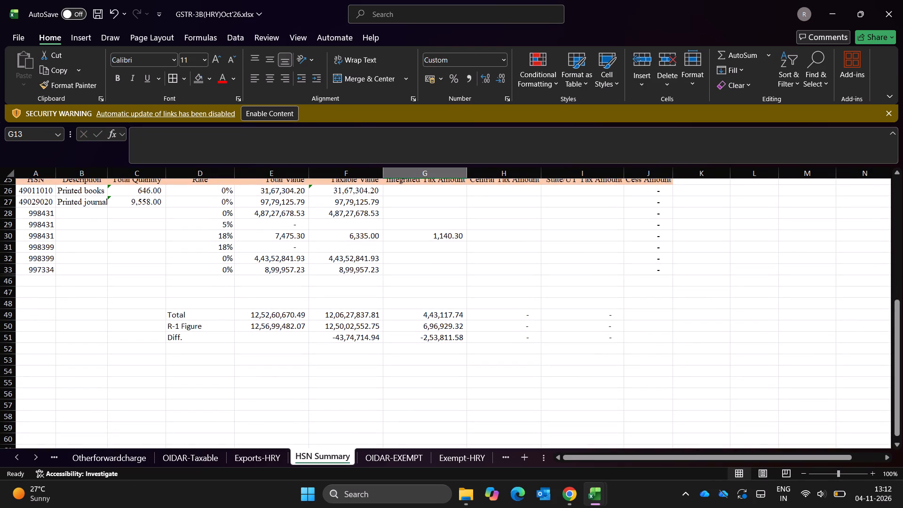
{"action": "left_click", "coordinate": [353, 249]}
{"action": "key", "text": "equal"}
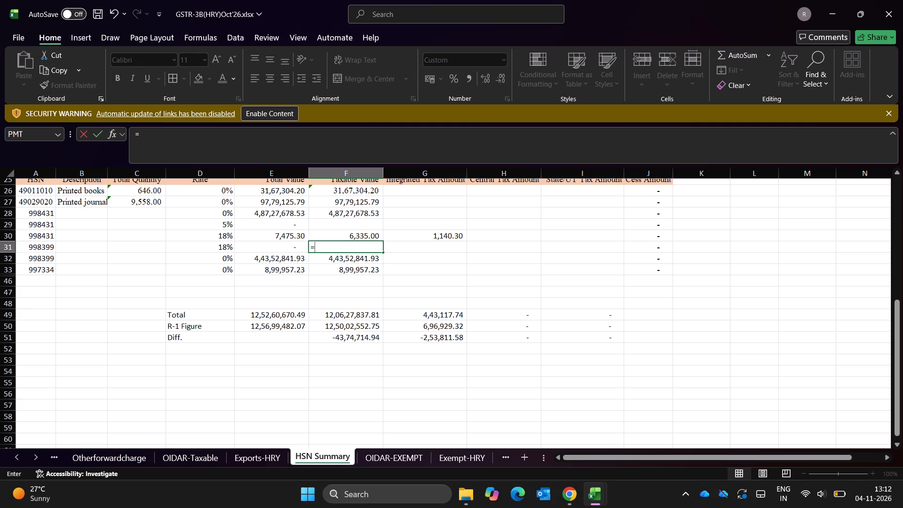
{"action": "left_click", "coordinate": [124, 464]}
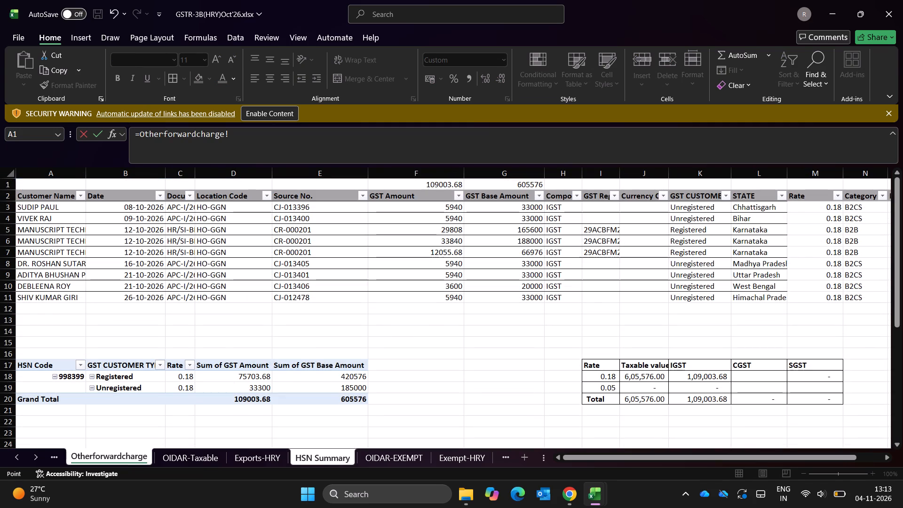
{"action": "left_click", "coordinate": [309, 389]}
{"action": "key", "text": "Return"}
{"action": "key", "text": "Up"}
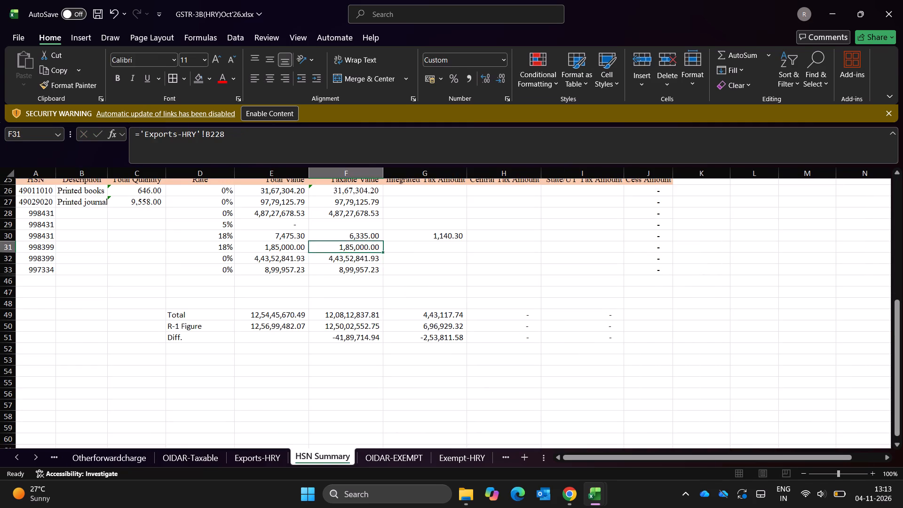
Link the B2C Integrated Tax Amount for HSN 998399 at 18% (G31) to the Unregistered GST amount in Otherforwardcharge cell D19.
{"action": "key", "text": "Right"}
{"action": "key", "text": "equal"}
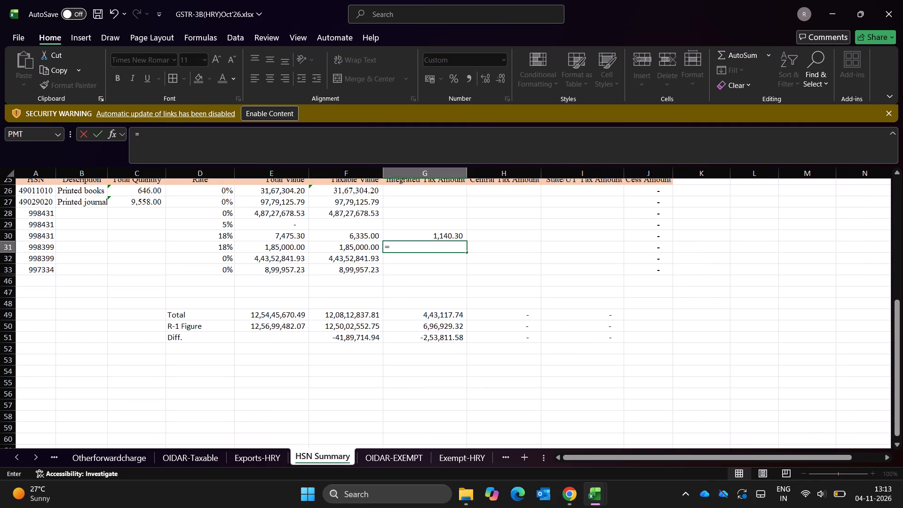
{"action": "left_click", "coordinate": [135, 459]}
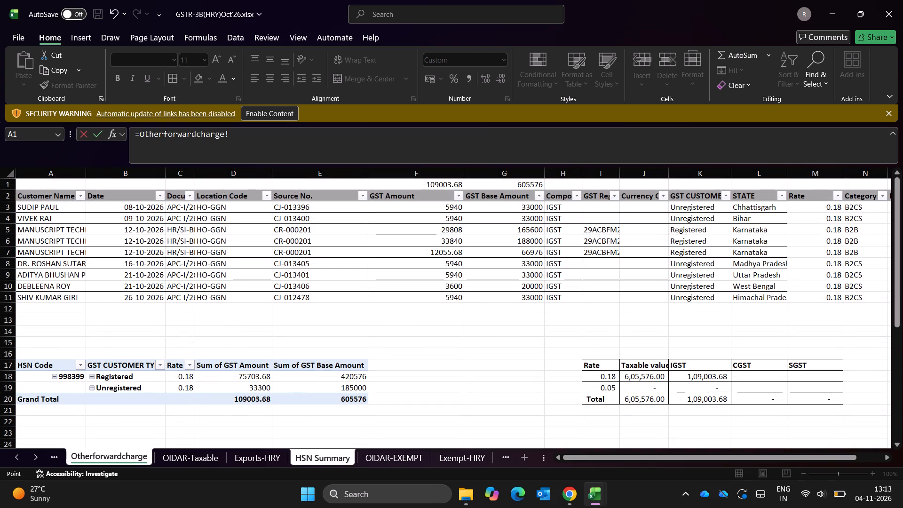
{"action": "left_click", "coordinate": [246, 391]}
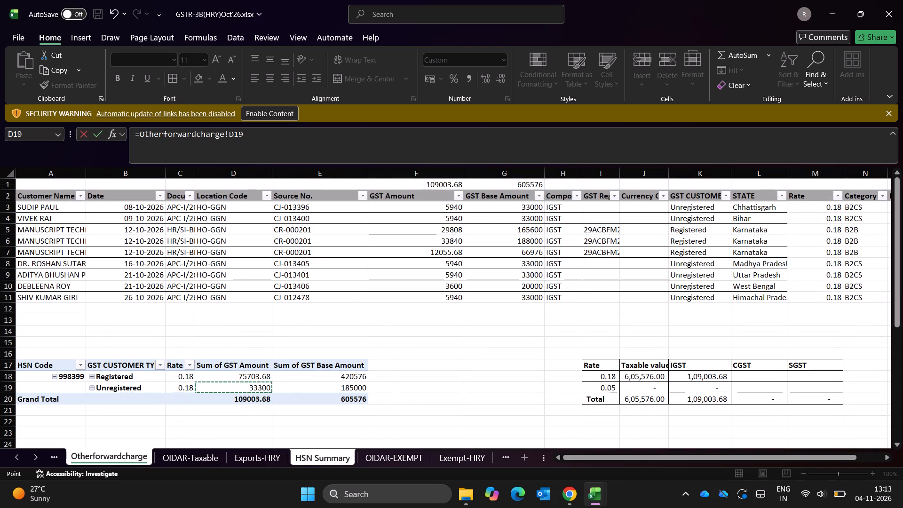
{"action": "key", "text": "Return"}
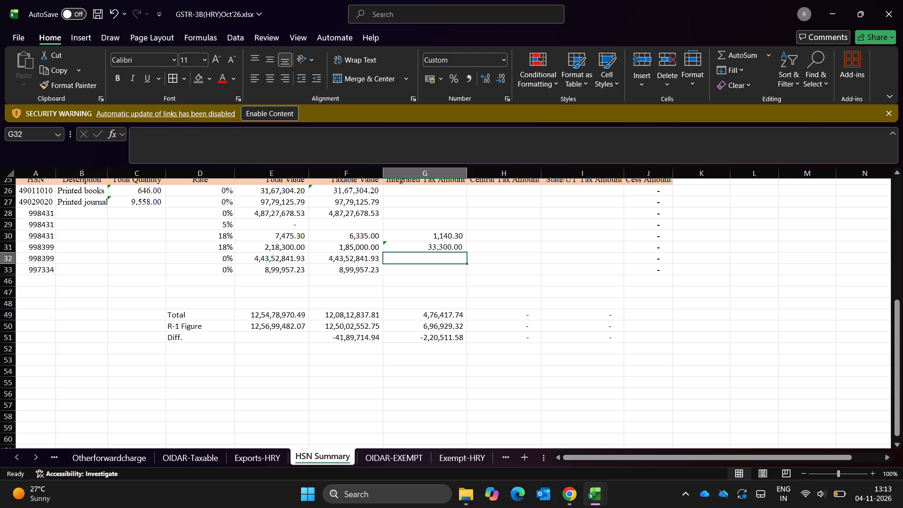
Check the sums of the B2C and B2B Taxable Value ranges (F26:F33 and F7:F14) against their totals and the R-1 Figure rows.
{"action": "scroll", "coordinate": [349, 371], "scroll_direction": "up", "scroll_amount": 2}
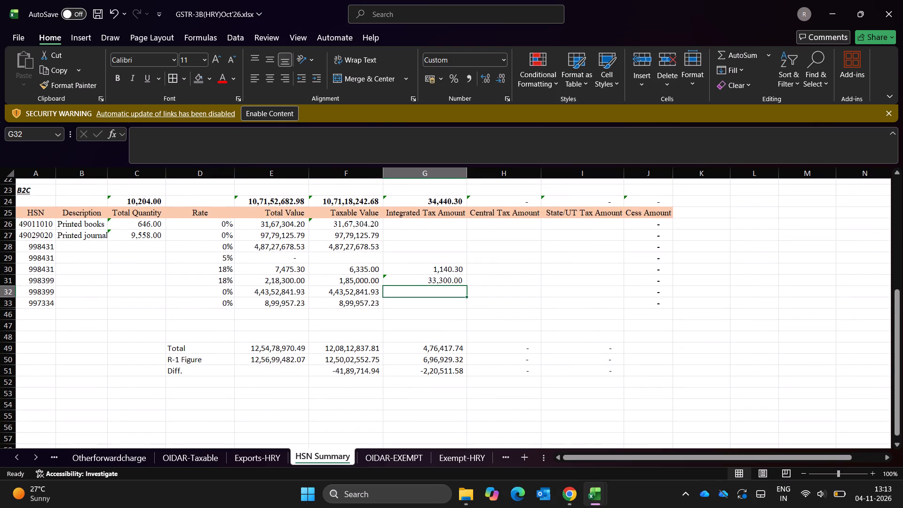
{"action": "left_click_drag", "start_coordinate": [340, 225], "coordinate": [341, 298]}
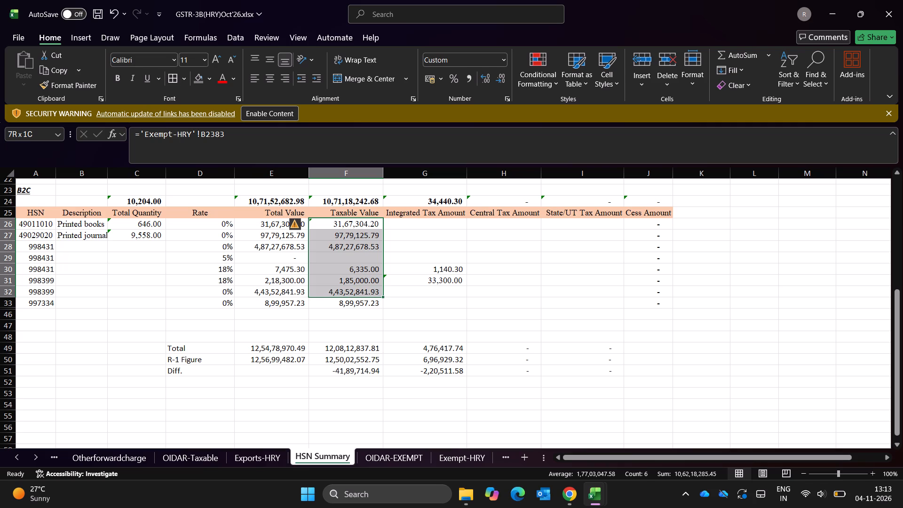
{"action": "left_click_drag", "start_coordinate": [341, 298], "coordinate": [341, 298]}
{"action": "scroll", "coordinate": [403, 264], "scroll_direction": "up", "scroll_amount": 2}
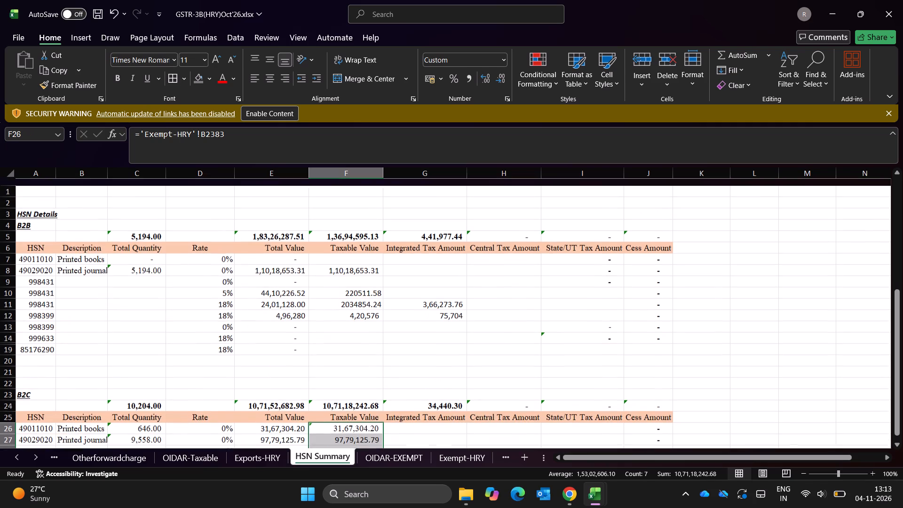
{"action": "left_click_drag", "start_coordinate": [347, 254], "coordinate": [349, 326]}
{"action": "scroll", "coordinate": [432, 344], "scroll_direction": "down", "scroll_amount": 2}
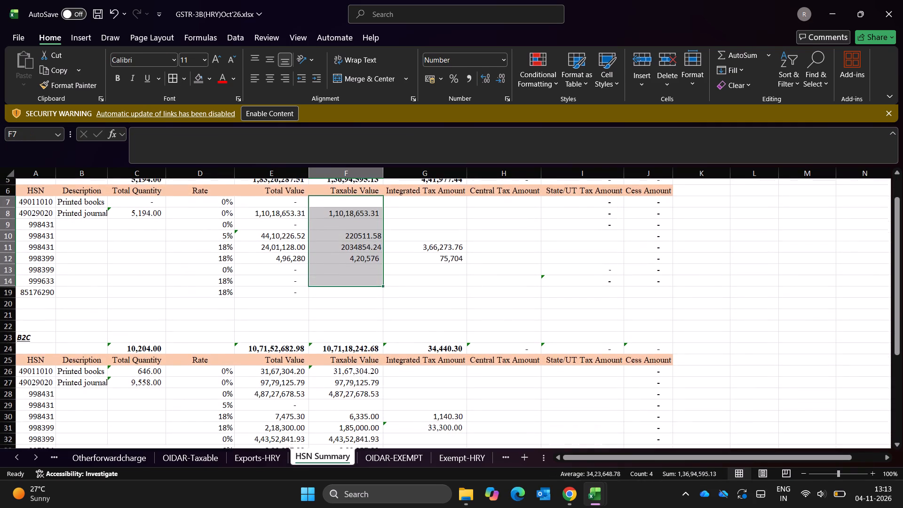
{"action": "scroll", "coordinate": [432, 344], "scroll_direction": "down", "scroll_amount": 2}
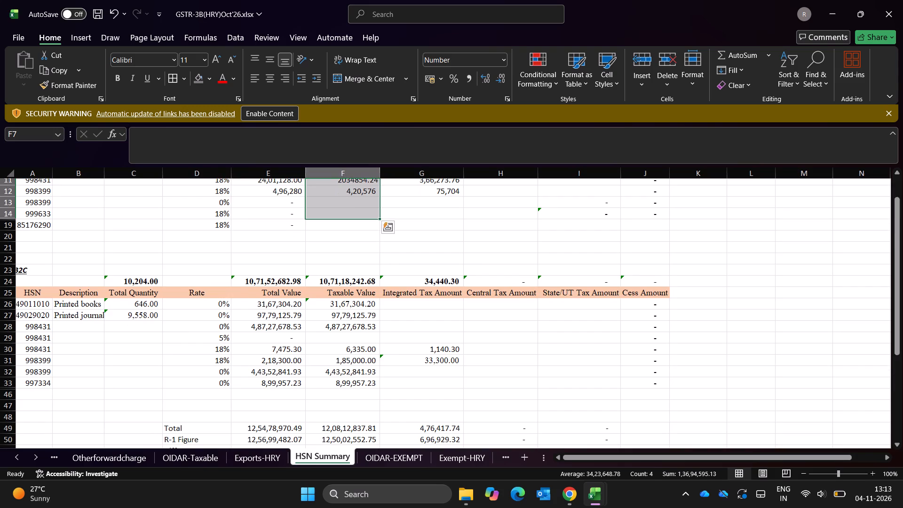
{"action": "scroll", "coordinate": [432, 344], "scroll_direction": "down", "scroll_amount": 1}
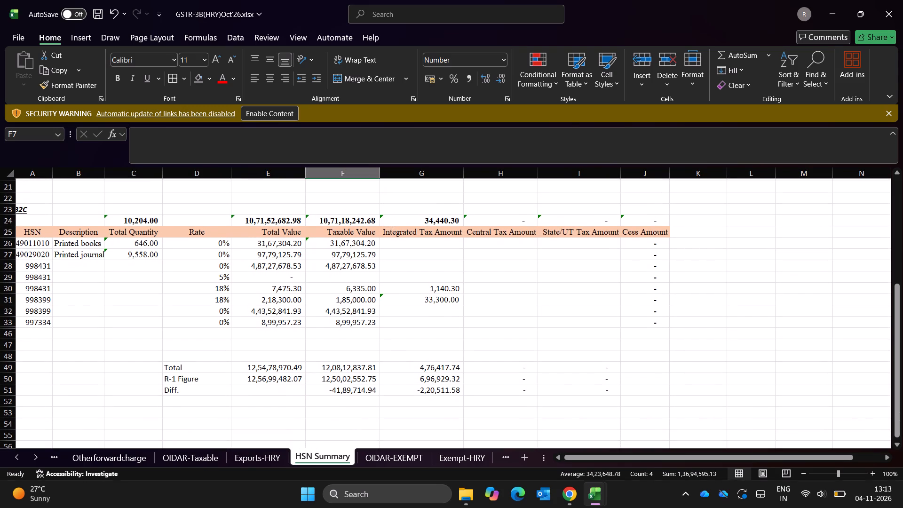
{"action": "scroll", "coordinate": [432, 344], "scroll_direction": "down", "scroll_amount": 1}
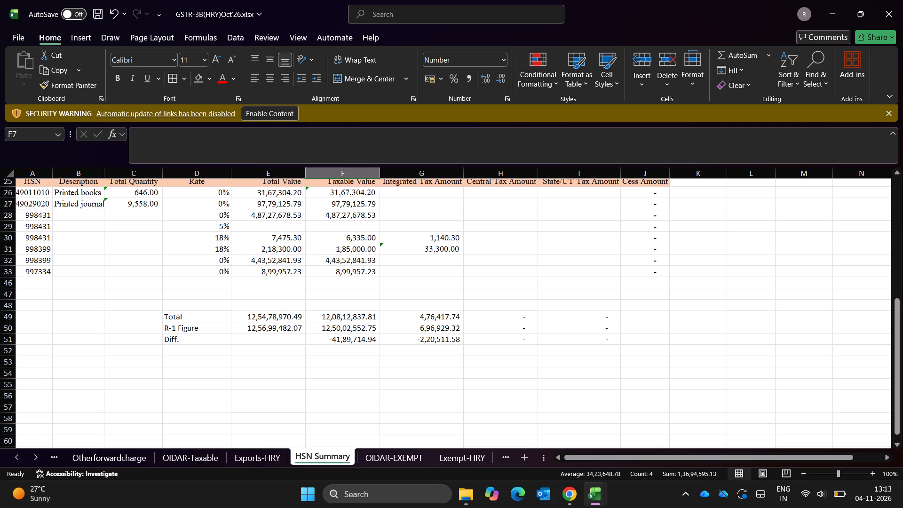
Compare the rate-wise figures on OIDAR-Taxable with the HSN Summary entries to trace the taxable value and integrated tax differences.
{"action": "left_click", "coordinate": [198, 460]}
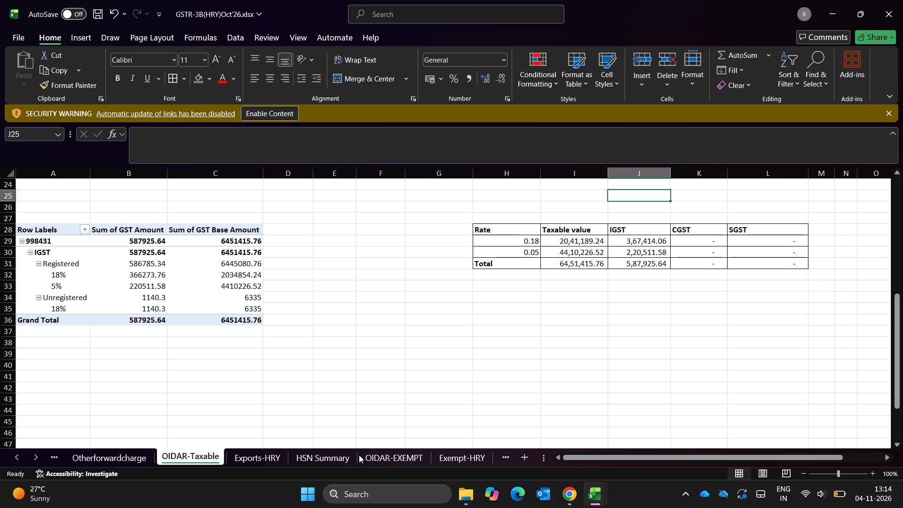
{"action": "left_click", "coordinate": [331, 460]}
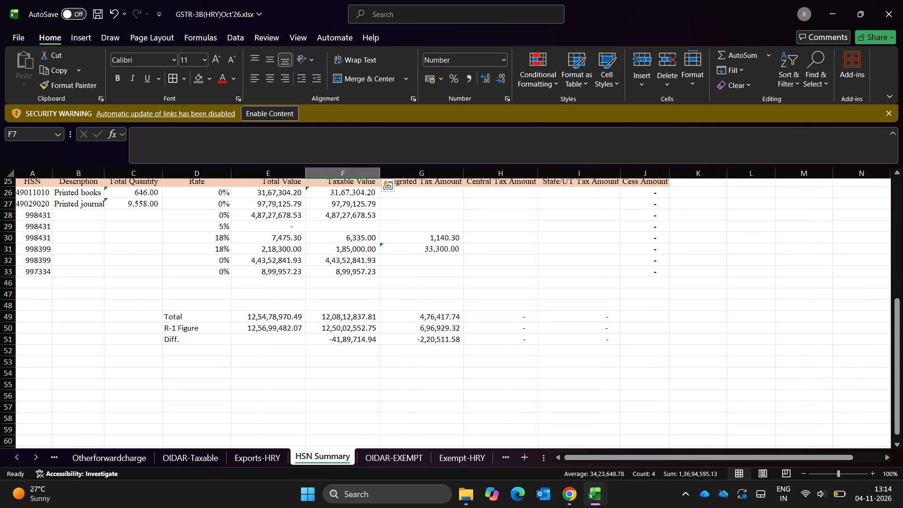
{"action": "scroll", "coordinate": [327, 327], "scroll_direction": "up", "scroll_amount": 1}
{"action": "scroll", "coordinate": [269, 437], "scroll_direction": "up", "scroll_amount": 1}
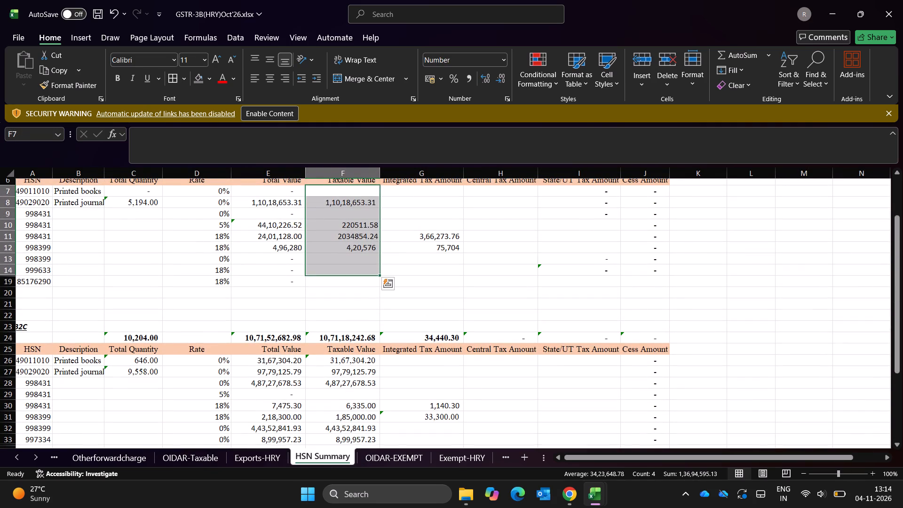
{"action": "left_click", "coordinate": [325, 302]}
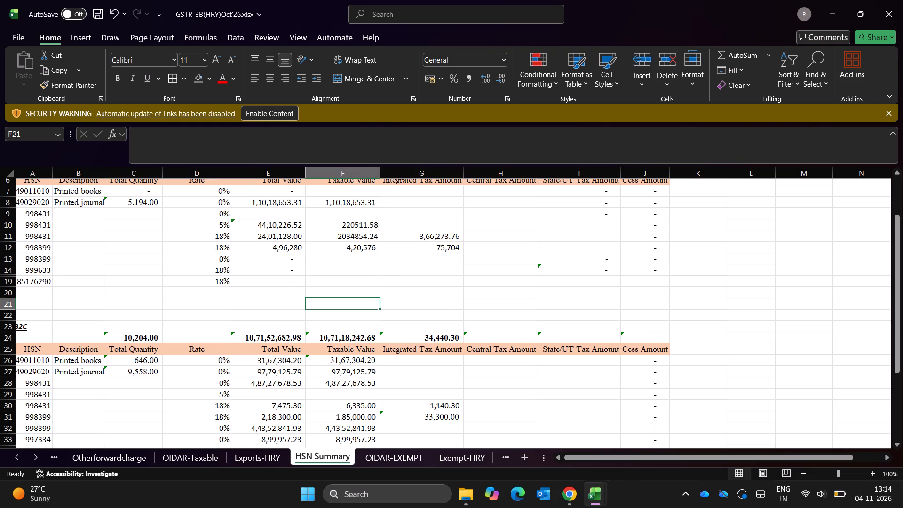
{"action": "scroll", "coordinate": [315, 384], "scroll_direction": "down", "scroll_amount": 1}
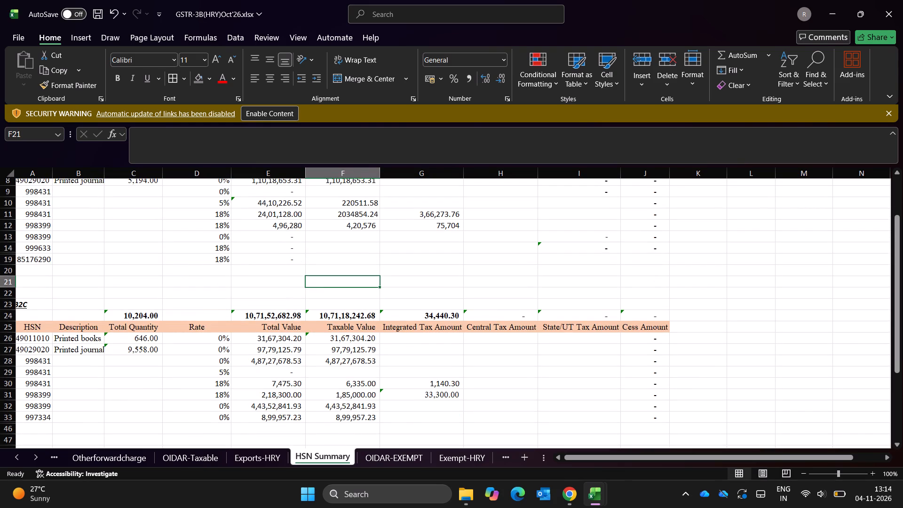
{"action": "scroll", "coordinate": [315, 384], "scroll_direction": "down", "scroll_amount": 1}
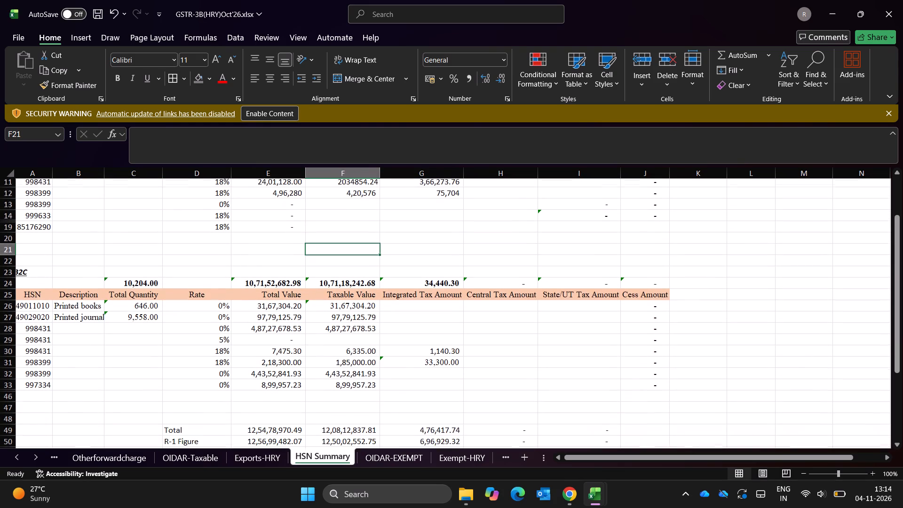
{"action": "scroll", "coordinate": [315, 384], "scroll_direction": "down", "scroll_amount": 1}
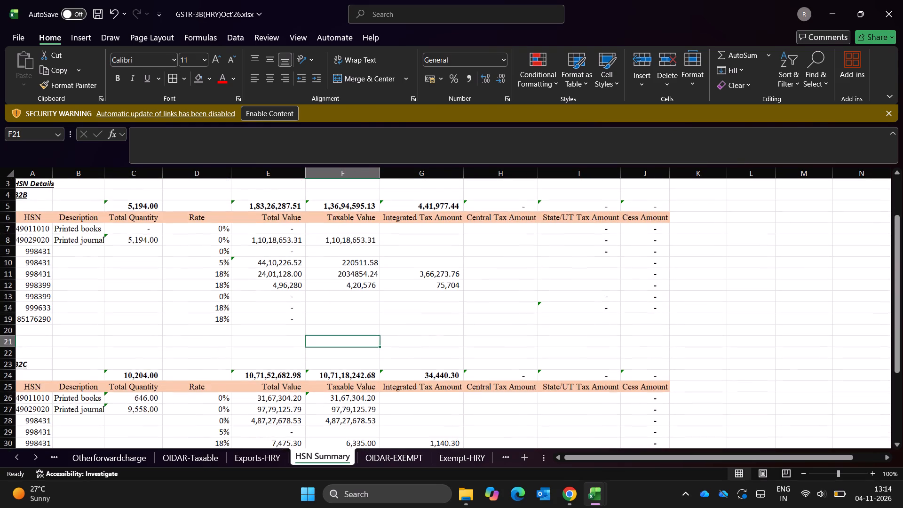
{"action": "scroll", "coordinate": [315, 384], "scroll_direction": "down", "scroll_amount": 1}
{"action": "scroll", "coordinate": [315, 384], "scroll_direction": "up", "scroll_amount": 1}
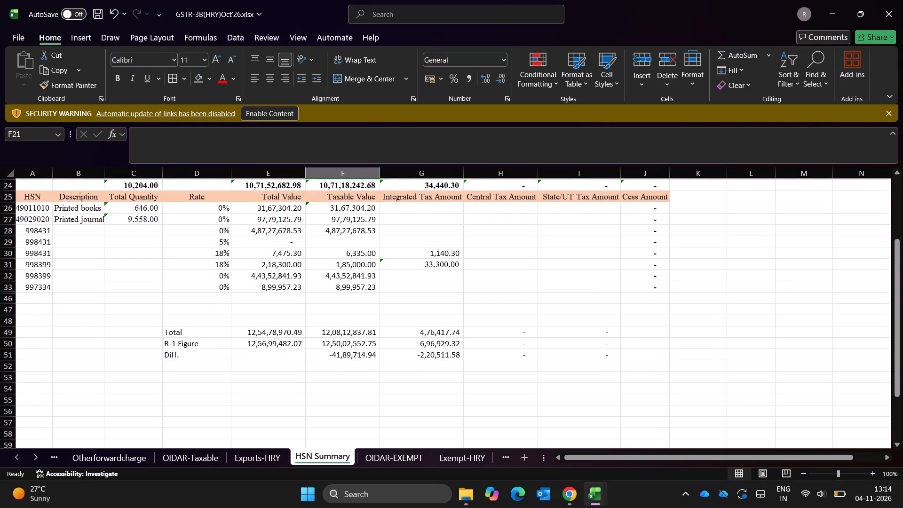
{"action": "scroll", "coordinate": [315, 384], "scroll_direction": "up", "scroll_amount": 1}
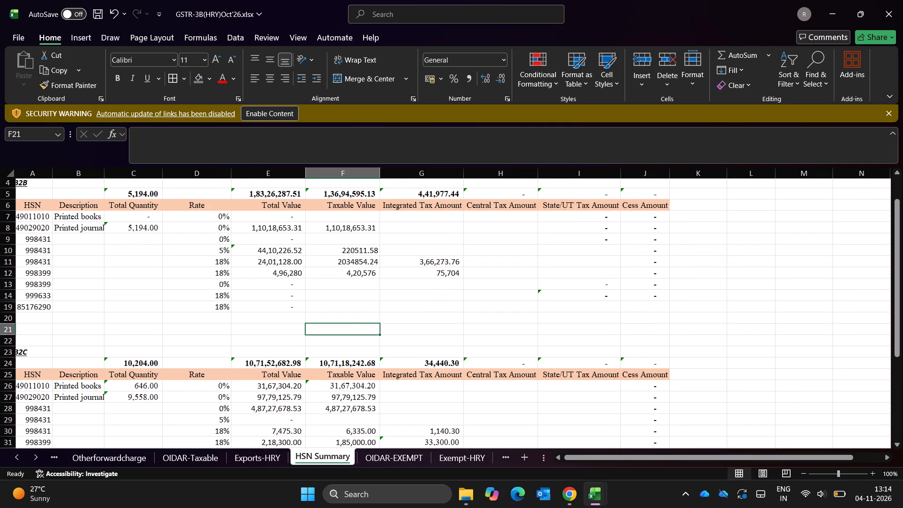
Move the B2B values for HSN 998431 at 5% from E10:F10 into the Taxable Value and Integrated Tax cells F10:G10.
{"action": "left_click_drag", "start_coordinate": [280, 251], "coordinate": [354, 254]}
{"action": "key", "text": "ctrl+x"}
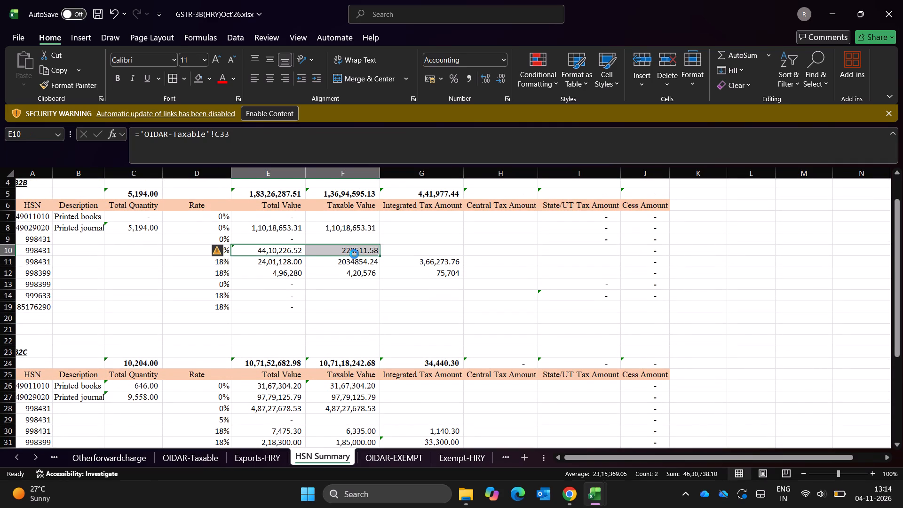
{"action": "left_click", "coordinate": [363, 250]}
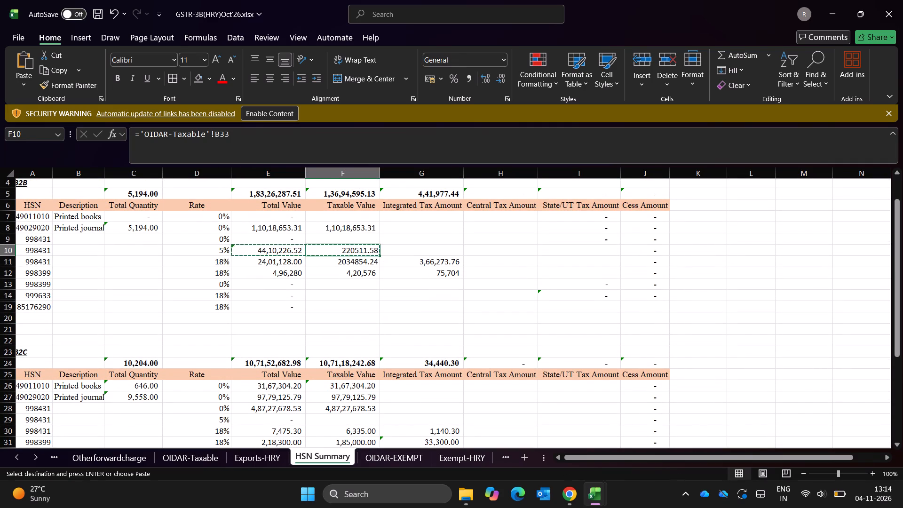
{"action": "key", "text": "ctrl+v"}
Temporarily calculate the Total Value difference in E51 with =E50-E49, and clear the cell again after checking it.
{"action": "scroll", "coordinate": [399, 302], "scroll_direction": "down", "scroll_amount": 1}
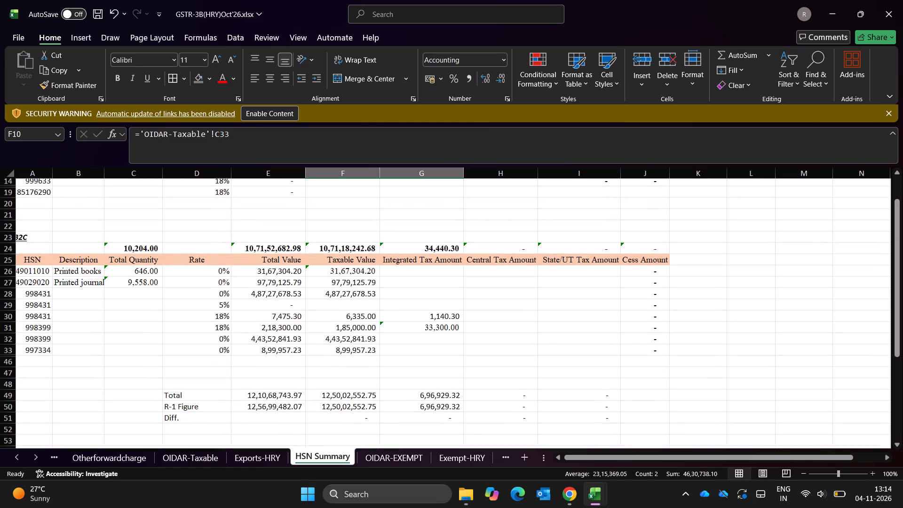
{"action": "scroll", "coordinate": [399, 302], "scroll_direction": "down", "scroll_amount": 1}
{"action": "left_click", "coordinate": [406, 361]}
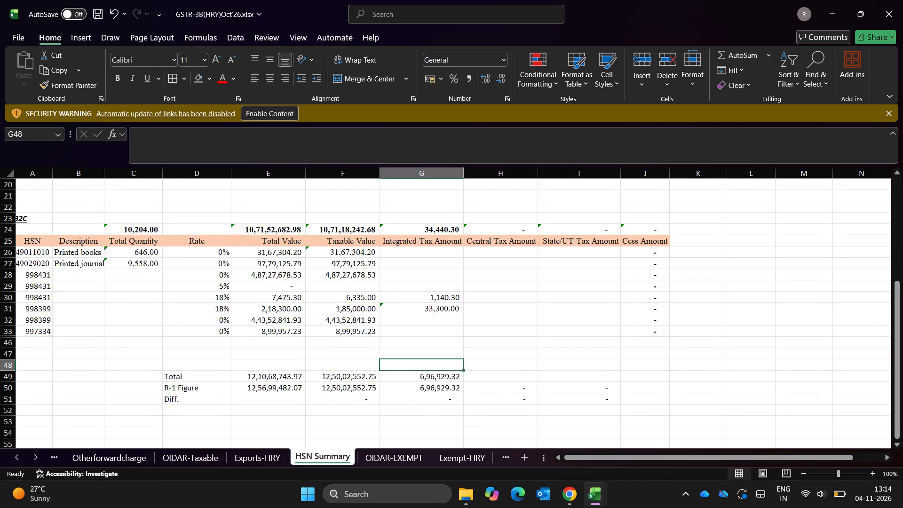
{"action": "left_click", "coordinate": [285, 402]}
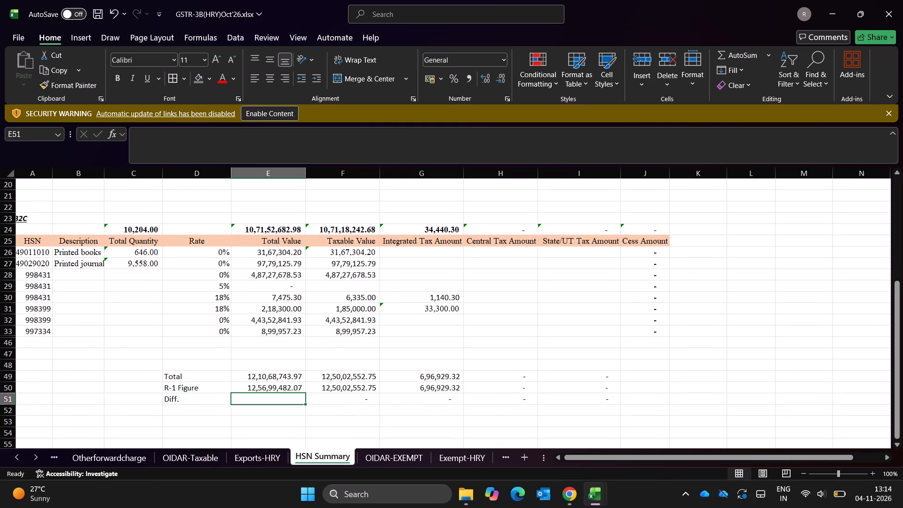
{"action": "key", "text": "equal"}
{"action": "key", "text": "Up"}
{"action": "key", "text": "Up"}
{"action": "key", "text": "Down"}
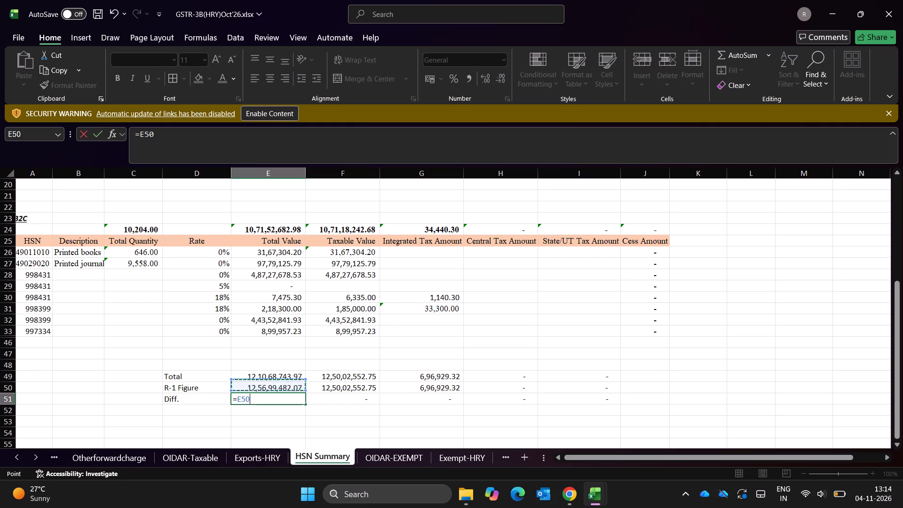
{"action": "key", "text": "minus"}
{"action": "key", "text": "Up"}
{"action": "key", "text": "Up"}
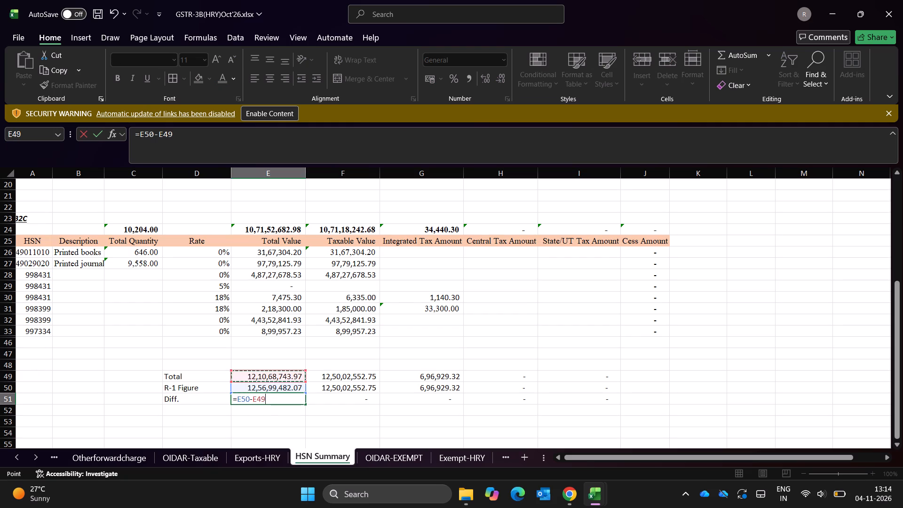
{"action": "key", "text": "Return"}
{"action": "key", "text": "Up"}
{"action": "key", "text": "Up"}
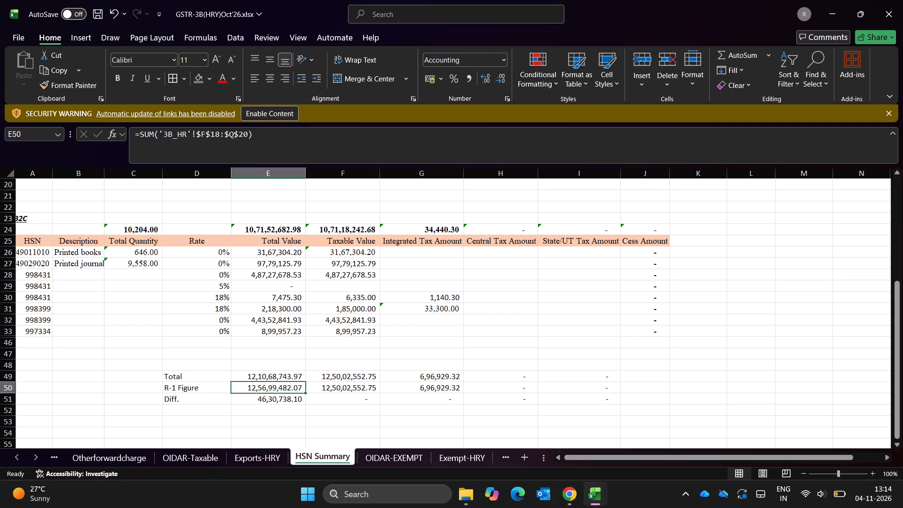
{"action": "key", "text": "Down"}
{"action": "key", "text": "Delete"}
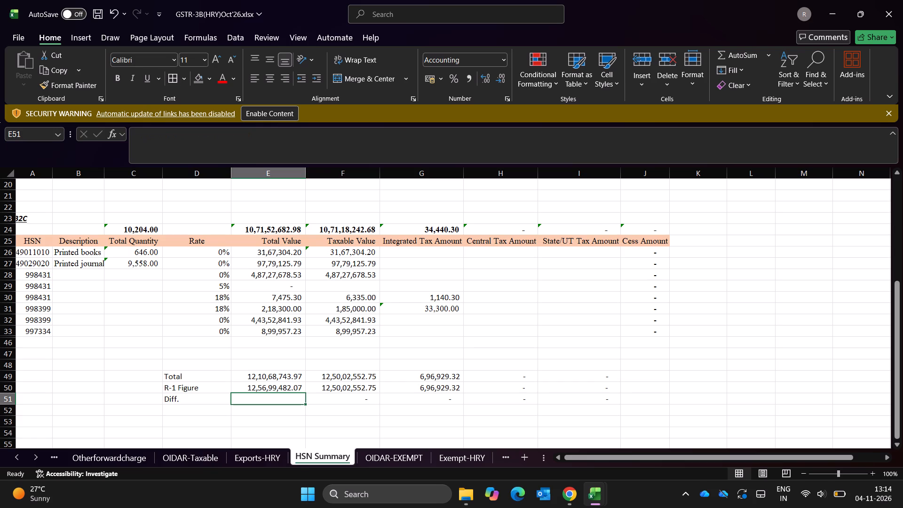
Examine the B2C Total Value formulas and the sum of E26:E33 to look for the cause of the Total Value mismatch.
{"action": "key", "text": "Up"}
{"action": "key", "text": "Up"}
{"action": "key", "text": "Up"}
{"action": "key", "text": "Up"}
{"action": "key", "text": "Up"}
{"action": "key", "text": "Up"}
{"action": "key", "text": "Up"}
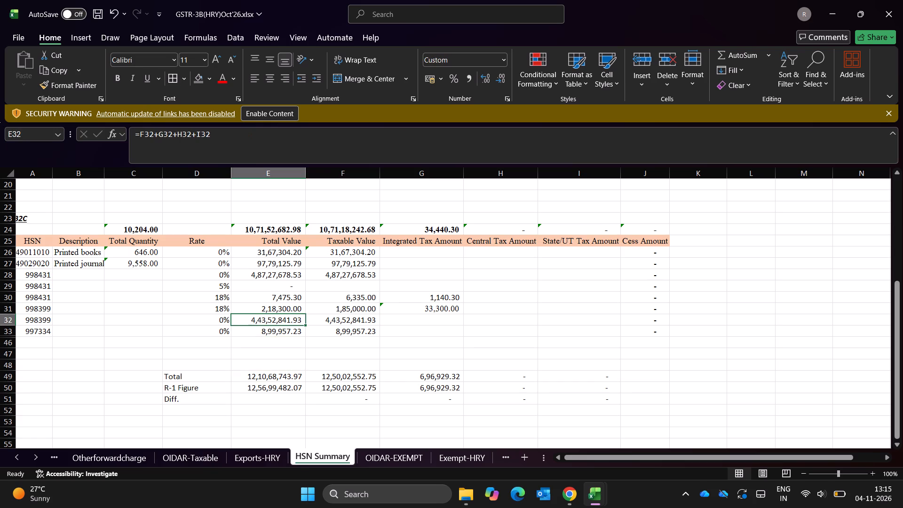
{"action": "key", "text": "Up"}
{"action": "key", "text": "Up"}
{"action": "key", "text": "Up"}
{"action": "key", "text": "Up"}
{"action": "key", "text": "Up"}
{"action": "key", "text": "Up"}
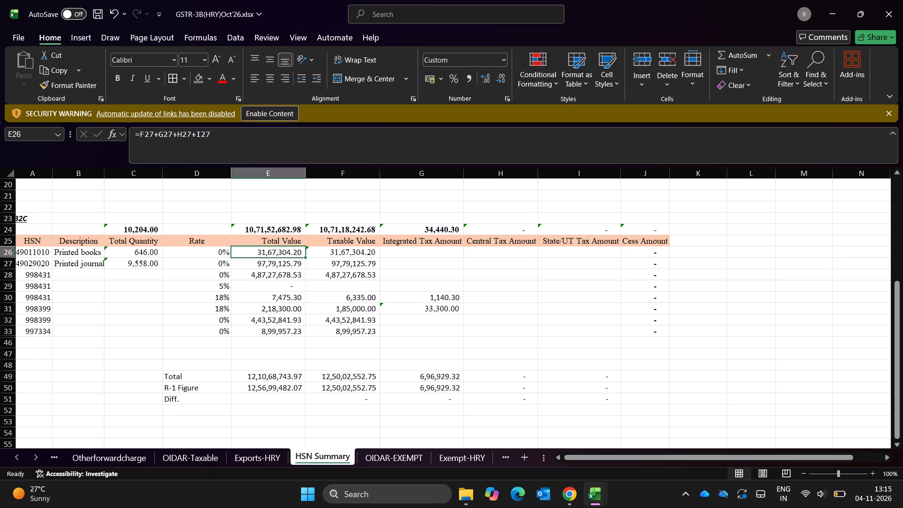
{"action": "key", "text": "Up"}
{"action": "key", "text": "Down"}
{"action": "key", "text": "Down"}
{"action": "key", "text": "Down"}
{"action": "key", "text": "shift+Down"}
{"action": "key", "text": "shift+Down"}
{"action": "key", "text": "shift+Down"}
{"action": "key", "text": "shift+Down"}
{"action": "key", "text": "shift+Down"}
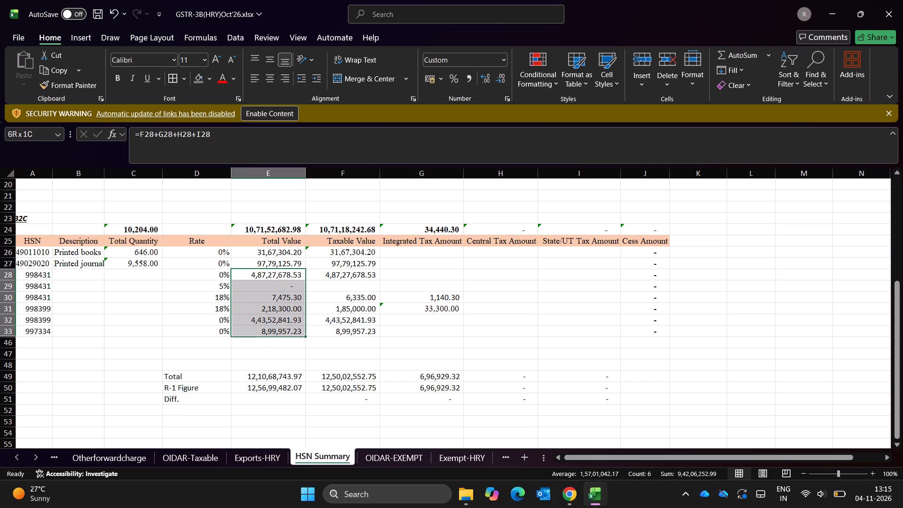
{"action": "key", "text": "Up"}
{"action": "key", "text": "Up"}
{"action": "key", "text": "shift+Down"}
{"action": "key", "text": "shift+Down"}
{"action": "key", "text": "shift+Down"}
{"action": "key", "text": "shift+Down"}
{"action": "key", "text": "shift+Down"}
{"action": "key", "text": "shift+Down"}
{"action": "key", "text": "shift+Down"}
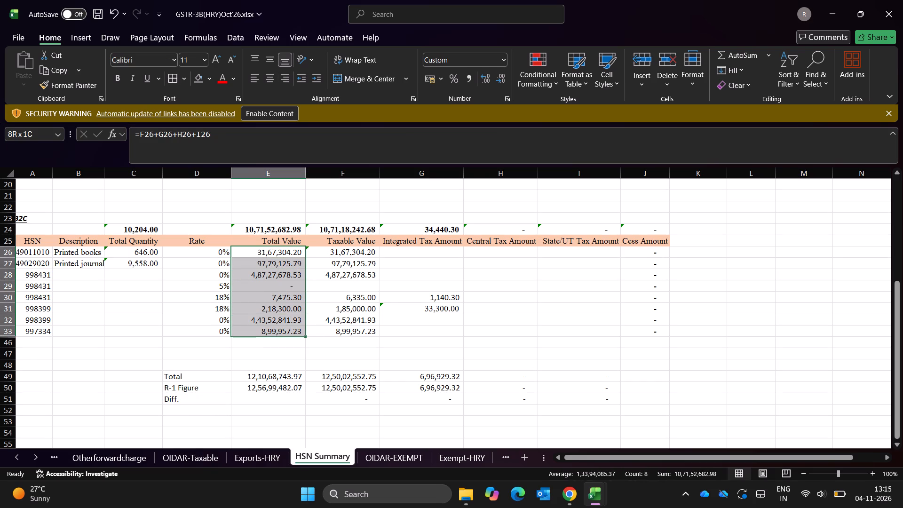
Examine the B2B Total Value cells E7:E19 and their sum for a missing or wrong row total.
{"action": "scroll", "coordinate": [383, 314], "scroll_direction": "up", "scroll_amount": 1}
{"action": "left_click", "coordinate": [289, 222]}
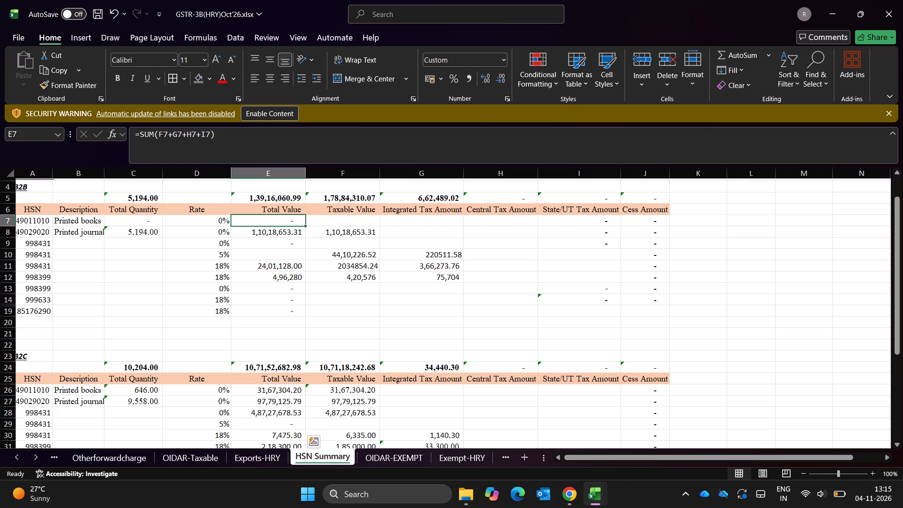
{"action": "key", "text": "shift+Down"}
{"action": "key", "text": "shift+Down"}
{"action": "key", "text": "shift+Down"}
{"action": "key", "text": "shift+Down"}
{"action": "key", "text": "shift+Down"}
{"action": "key", "text": "shift+Down"}
{"action": "key", "text": "shift+Down"}
{"action": "key", "text": "shift+Down"}
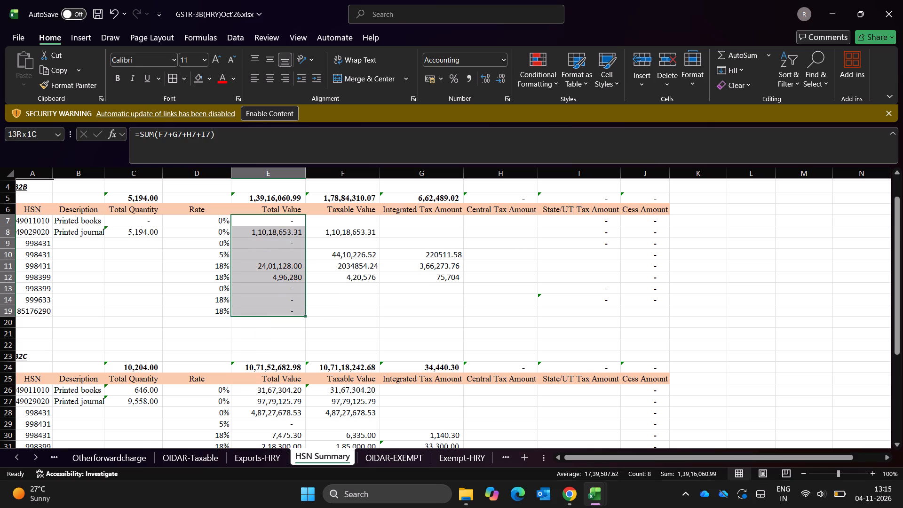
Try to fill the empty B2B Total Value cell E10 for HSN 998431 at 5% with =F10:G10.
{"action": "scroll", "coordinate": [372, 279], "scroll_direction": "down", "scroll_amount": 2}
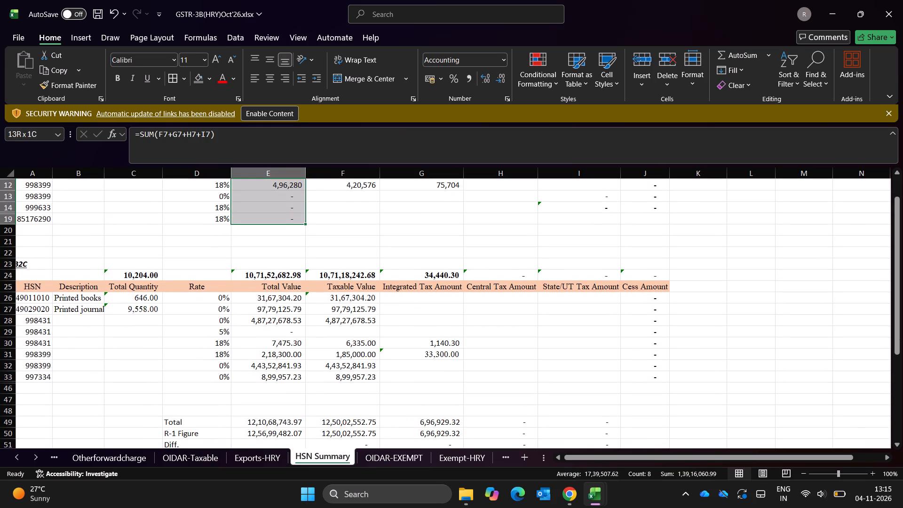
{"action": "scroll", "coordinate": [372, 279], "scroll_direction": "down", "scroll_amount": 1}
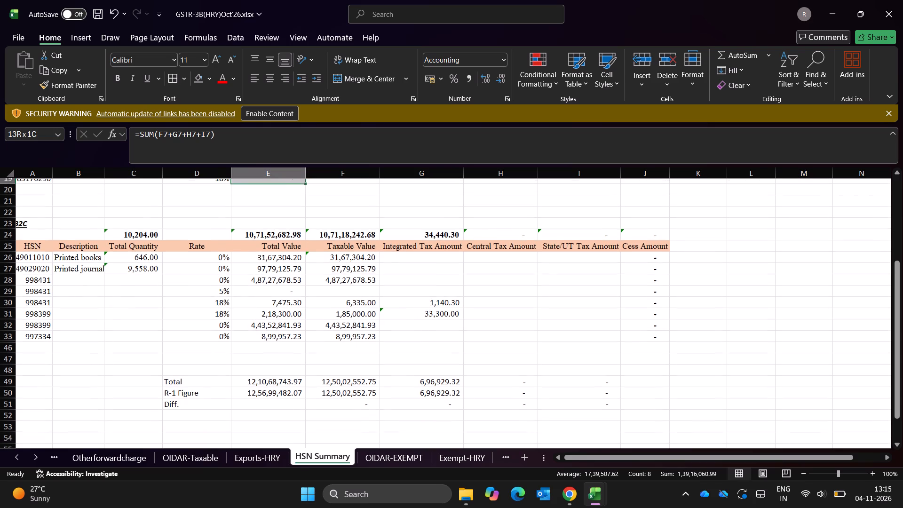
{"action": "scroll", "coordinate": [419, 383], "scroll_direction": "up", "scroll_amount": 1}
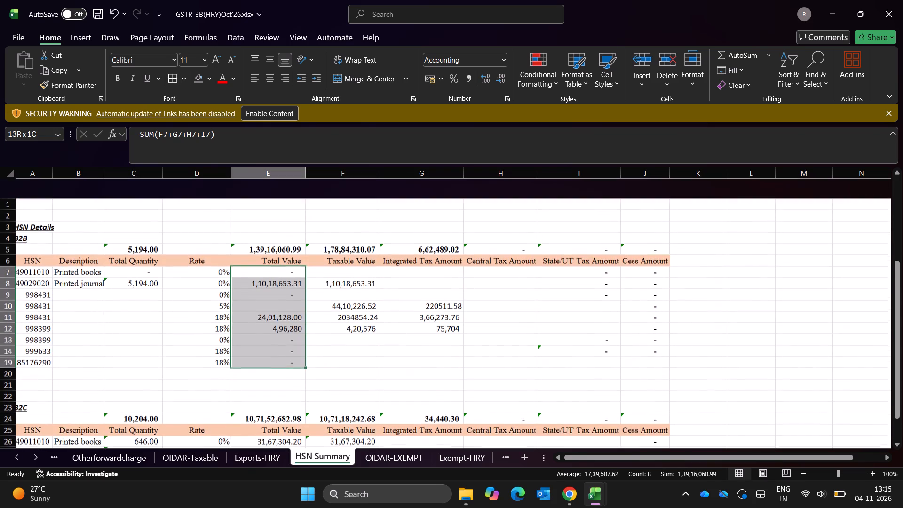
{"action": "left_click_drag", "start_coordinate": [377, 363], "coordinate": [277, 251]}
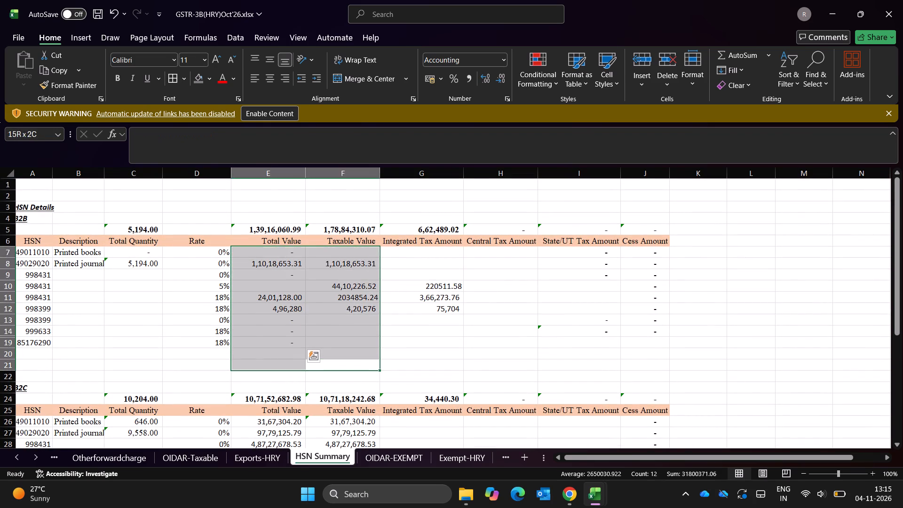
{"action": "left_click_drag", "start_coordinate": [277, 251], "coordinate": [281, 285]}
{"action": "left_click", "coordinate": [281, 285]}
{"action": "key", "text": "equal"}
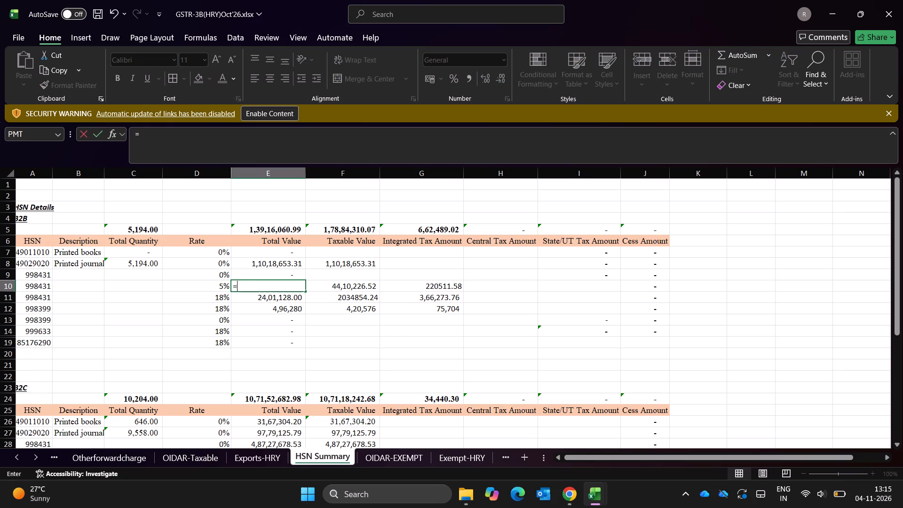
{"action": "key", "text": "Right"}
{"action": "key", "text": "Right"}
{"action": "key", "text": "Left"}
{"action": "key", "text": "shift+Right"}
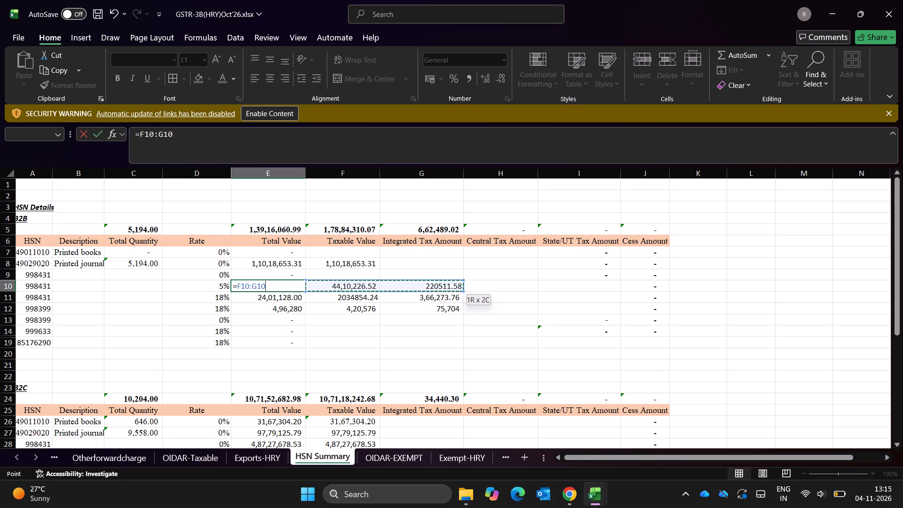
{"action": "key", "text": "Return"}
Calculate the B2B Total Value for HSN 998431 at 5% in E10 with =SUM(F10:G10).
{"action": "key", "text": "Up"}
{"action": "type", "text": "=sum"}
{"action": "key", "text": "Tab"}
{"action": "key", "text": "Right"}
{"action": "key", "text": "Right"}
{"action": "key", "text": "Left"}
{"action": "key", "text": "shift+Right"}
{"action": "key", "text": "Return"}
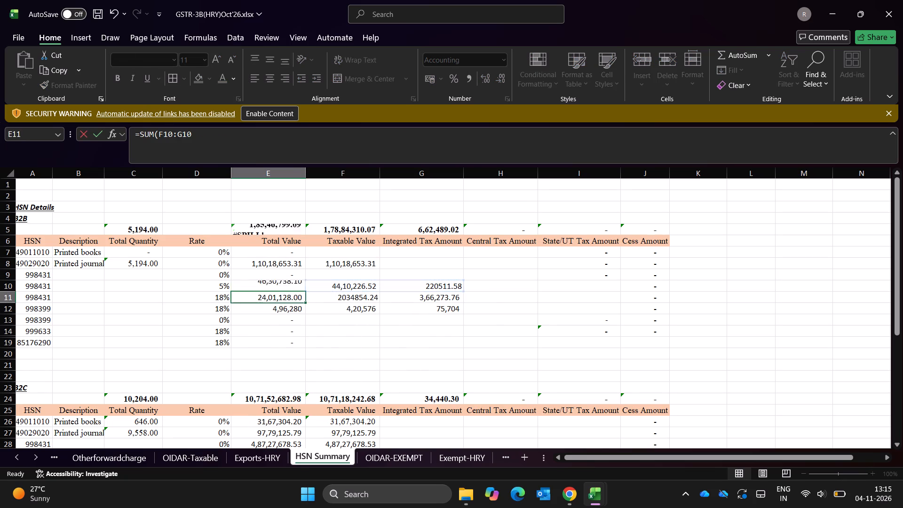
Compare the Total Value figures in the Total, R-1 Figure and Diff. rows below the B2C table.
{"action": "key", "text": "Down"}
{"action": "key", "text": "Down"}
{"action": "key", "text": "Down"}
{"action": "key", "text": "Down"}
{"action": "key", "text": "Down"}
{"action": "key", "text": "Down"}
{"action": "key", "text": "Down"}
{"action": "key", "text": "Down"}
{"action": "key", "text": "Down"}
{"action": "key", "text": "Down"}
{"action": "key", "text": "Down"}
{"action": "key", "text": "Down"}
{"action": "key", "text": "Down"}
{"action": "key", "text": "Down"}
{"action": "key", "text": "Down"}
{"action": "key", "text": "Down"}
{"action": "key", "text": "Down"}
{"action": "key", "text": "Down"}
{"action": "key", "text": "Down"}
{"action": "key", "text": "Down"}
{"action": "key", "text": "Down"}
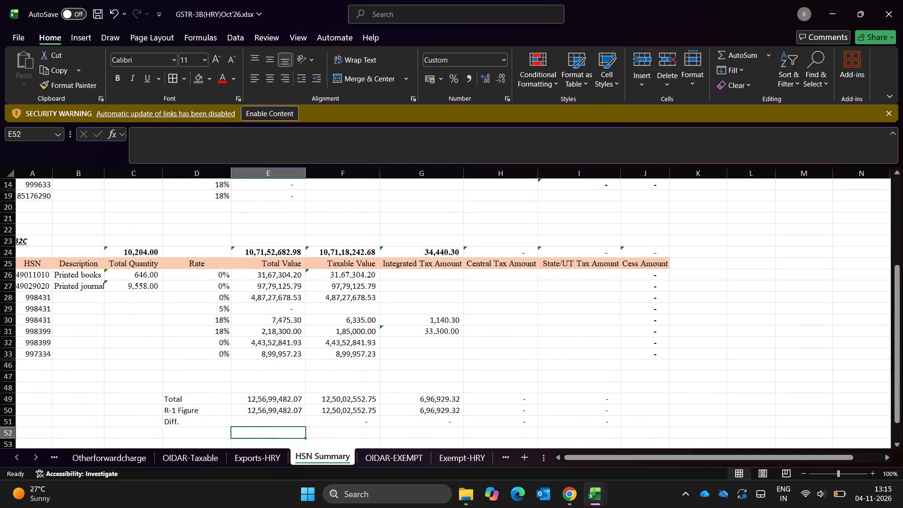
{"action": "key", "text": "Down"}
{"action": "key", "text": "Down"}
{"action": "key", "text": "Down"}
{"action": "key", "text": "Down"}
{"action": "key", "text": "Up"}
{"action": "key", "text": "Up"}
{"action": "key", "text": "Up"}
{"action": "key", "text": "Up"}
{"action": "key", "text": "Up"}
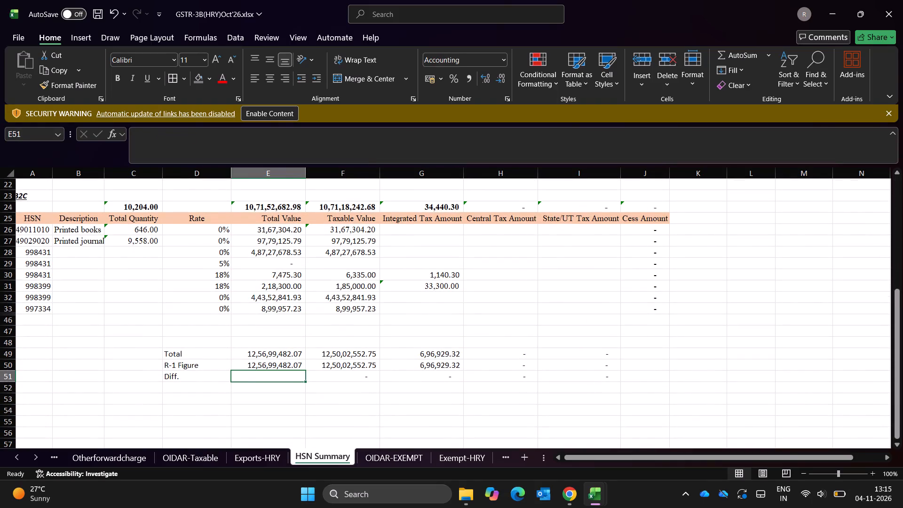
Look through the sheets after HSN Summary as far as Document Summary, and return to Exempt-HRY.
{"action": "key", "text": "ctrl+Page_Down"}
{"action": "key", "text": "ctrl+Page_Down"}
{"action": "key", "text": "ctrl+Page_Down"}
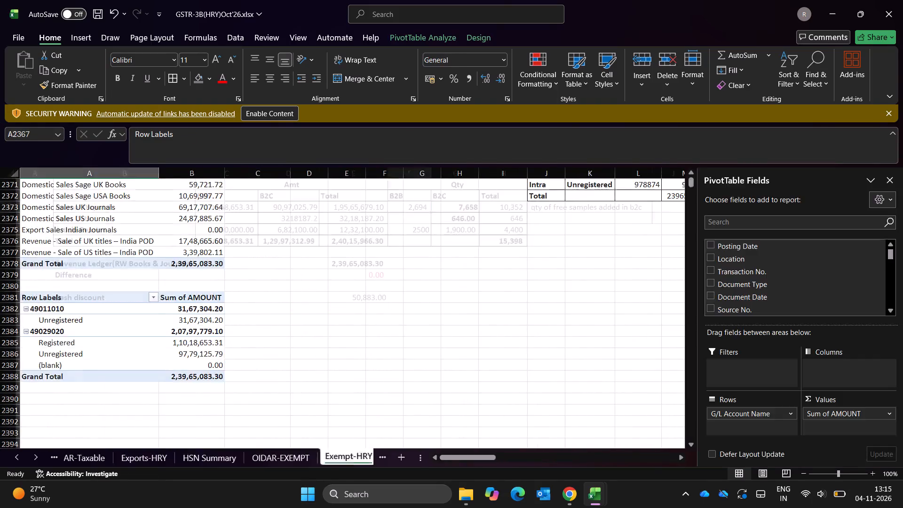
{"action": "key", "text": "ctrl+Page_Down"}
{"action": "key", "text": "ctrl+Page_Down"}
{"action": "key", "text": "ctrl+Page_Down"}
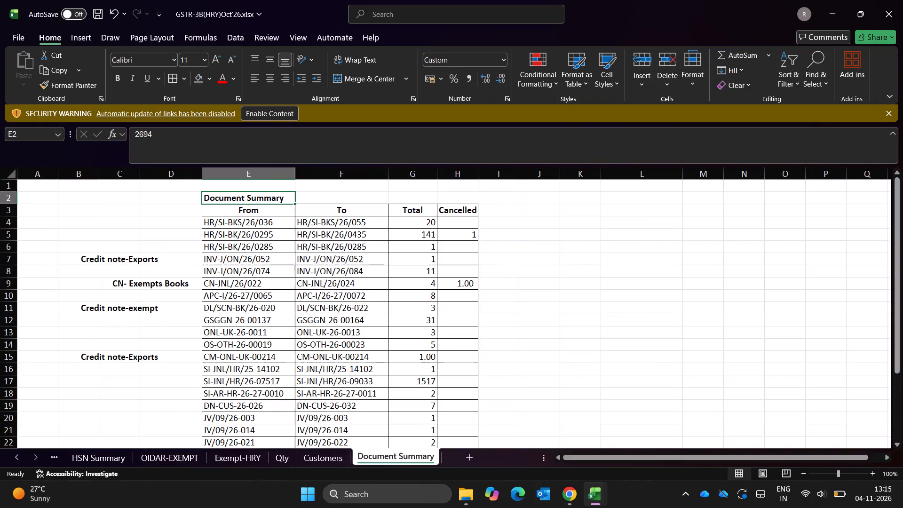
{"action": "key", "text": "ctrl+Page_Up"}
{"action": "key", "text": "ctrl+Page_Up"}
{"action": "key", "text": "ctrl+Page_Up"}
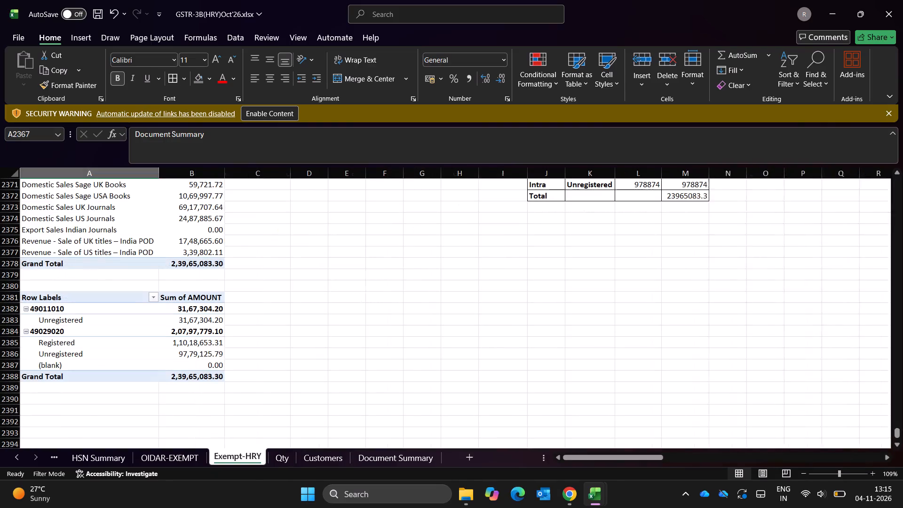
Examine the invoice rows, customer details and HSN summary on the OIDAR-EXEMPT sheet.
{"action": "key", "text": "ctrl+Page_Up"}
{"action": "key", "text": "Up"}
{"action": "key", "text": "Up"}
{"action": "key", "text": "ctrl+Left"}
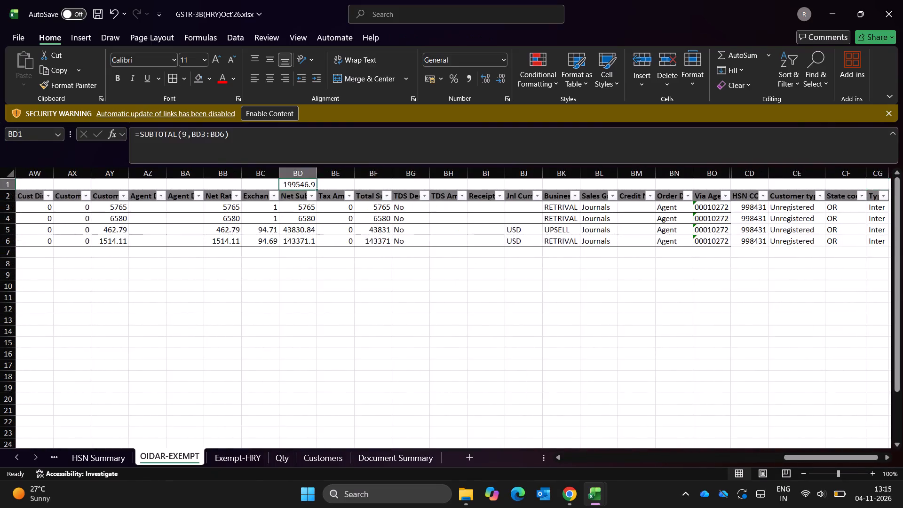
{"action": "key", "text": "ctrl+Left"}
{"action": "key", "text": "ctrl+Left"}
{"action": "key", "text": "Right"}
{"action": "key", "text": "Right"}
{"action": "key", "text": "Right"}
{"action": "key", "text": "Right"}
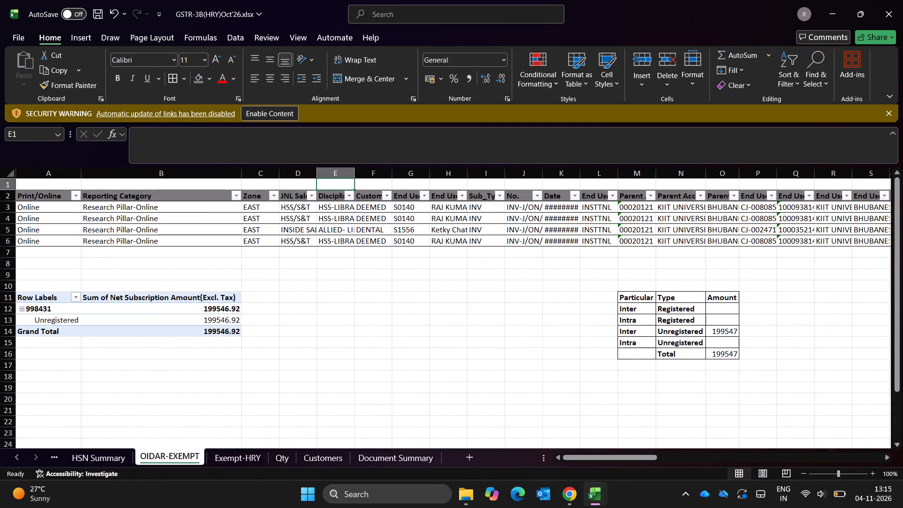
{"action": "key", "text": "Down"}
{"action": "key", "text": "Down"}
{"action": "key", "text": "Right"}
{"action": "key", "text": "Right"}
{"action": "key", "text": "Right"}
{"action": "key", "text": "Right"}
{"action": "key", "text": "Right"}
{"action": "key", "text": "Right"}
{"action": "key", "text": "Right"}
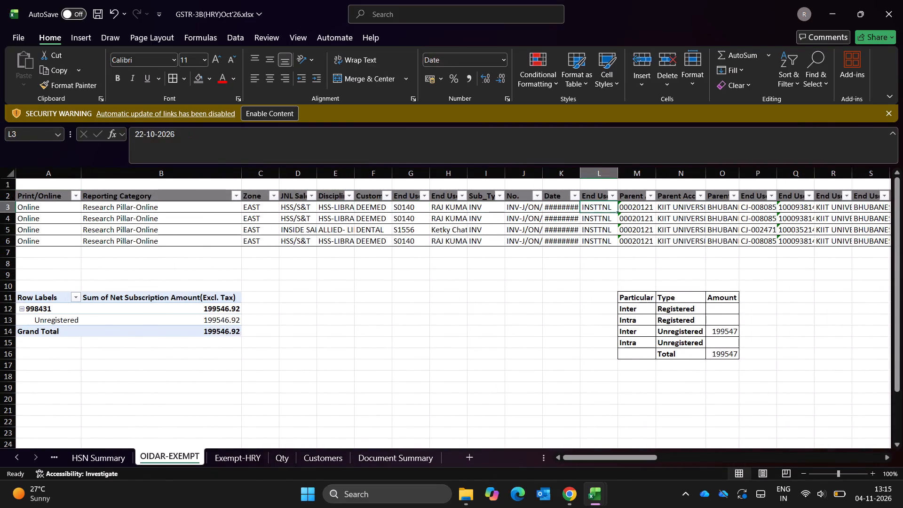
{"action": "key", "text": "Right"}
{"action": "key", "text": "Right"}
{"action": "key", "text": "Right"}
{"action": "key", "text": "Down"}
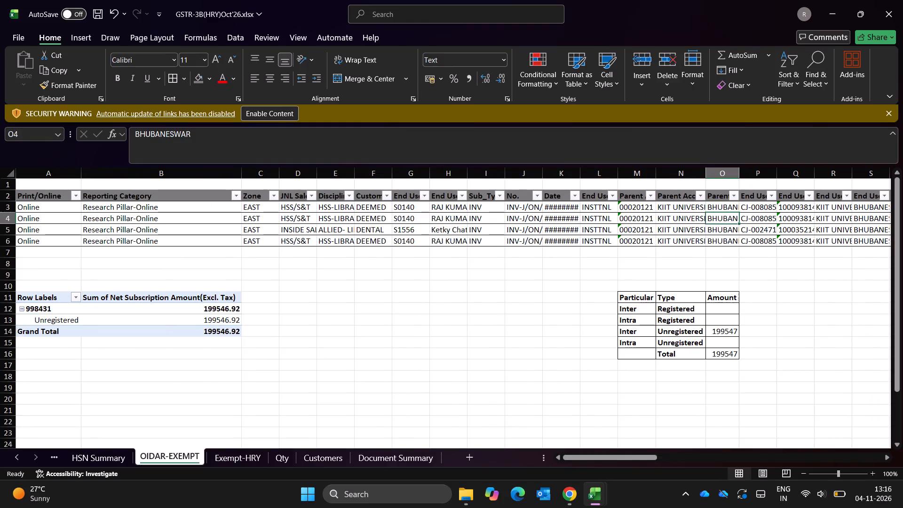
{"action": "key", "text": "Down"}
{"action": "key", "text": "Down"}
{"action": "key", "text": "Up"}
{"action": "key", "text": "Up"}
{"action": "key", "text": "Up"}
{"action": "key", "text": "Up"}
{"action": "key", "text": "Up"}
{"action": "key", "text": "Right"}
{"action": "key", "text": "Right"}
{"action": "key", "text": "Right"}
{"action": "key", "text": "Right"}
{"action": "key", "text": "Right"}
{"action": "key", "text": "Right"}
{"action": "key", "text": "Right"}
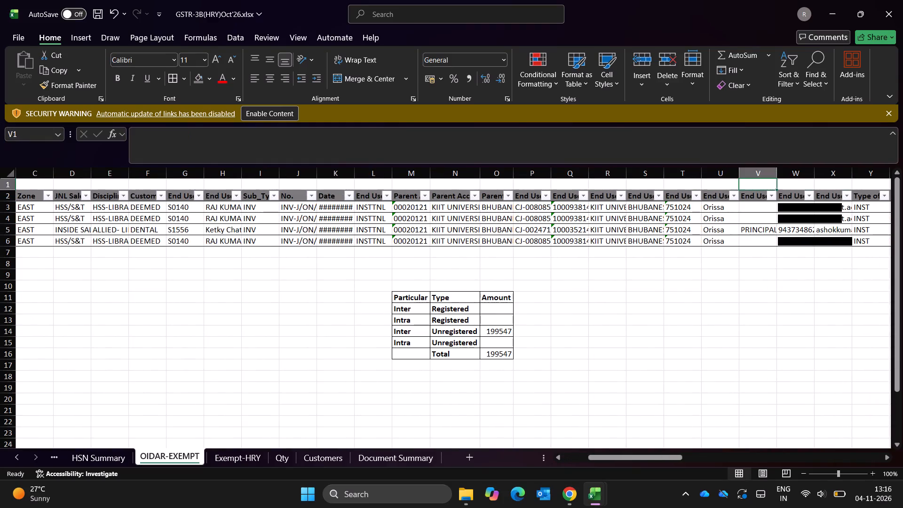
{"action": "key", "text": "Right"}
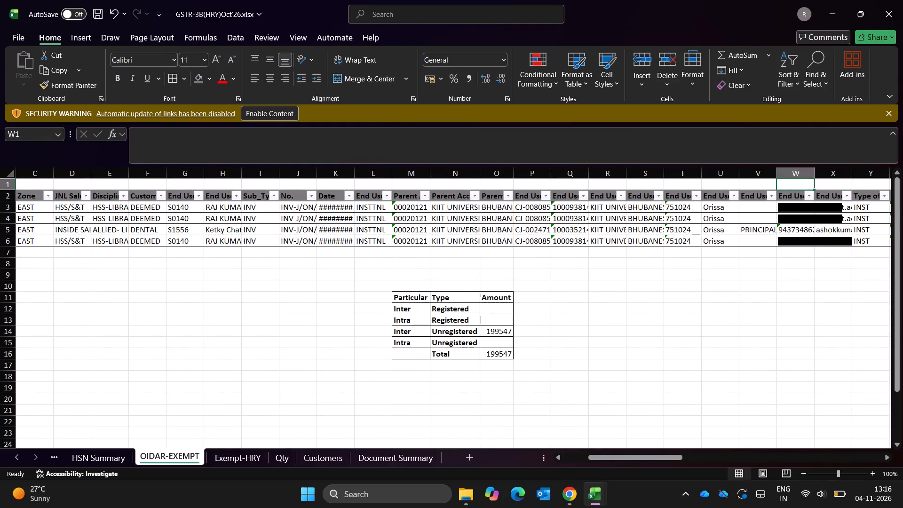
Clear the Total Taxable Value and Amount of Integrated Tax entries for unregistered persons in table 3.2 of the 3B_HR sheet.
{"action": "key", "text": "ctrl+Page_Up"}
{"action": "key", "text": "ctrl+Page_Up"}
{"action": "key", "text": "ctrl+Page_Up"}
{"action": "key", "text": "ctrl+Page_Up"}
{"action": "key", "text": "ctrl+Page_Up"}
{"action": "key", "text": "ctrl+Page_Up"}
{"action": "key", "text": "ctrl+Page_Up"}
{"action": "key", "text": "ctrl+Page_Up"}
{"action": "key", "text": "ctrl+Page_Up"}
{"action": "key", "text": "ctrl+Page_Up"}
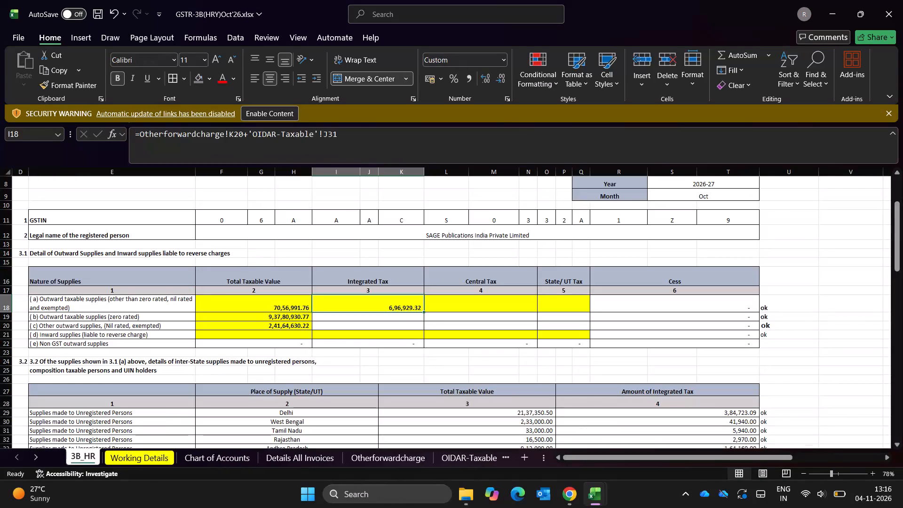
{"action": "key", "text": "ctrl+Page_Up"}
{"action": "scroll", "coordinate": [376, 318], "scroll_direction": "down", "scroll_amount": 1}
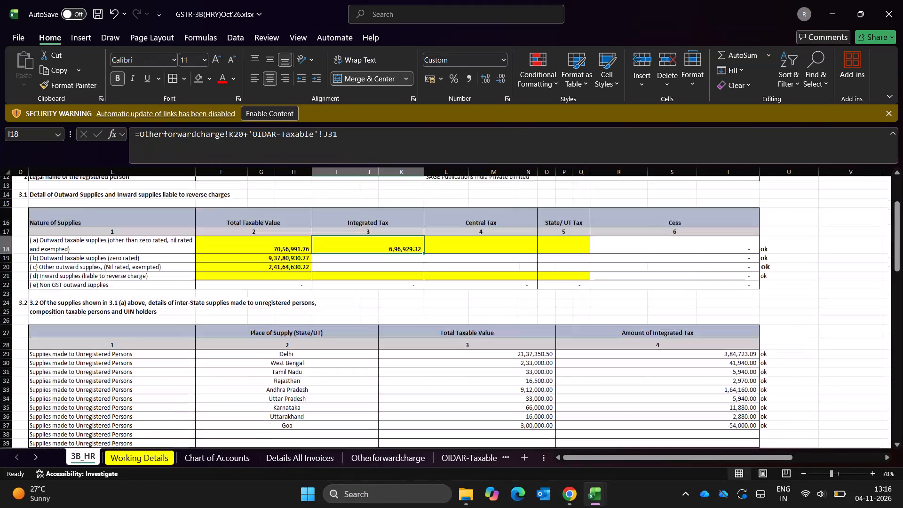
{"action": "scroll", "coordinate": [376, 318], "scroll_direction": "down", "scroll_amount": 2}
{"action": "left_click", "coordinate": [538, 319]}
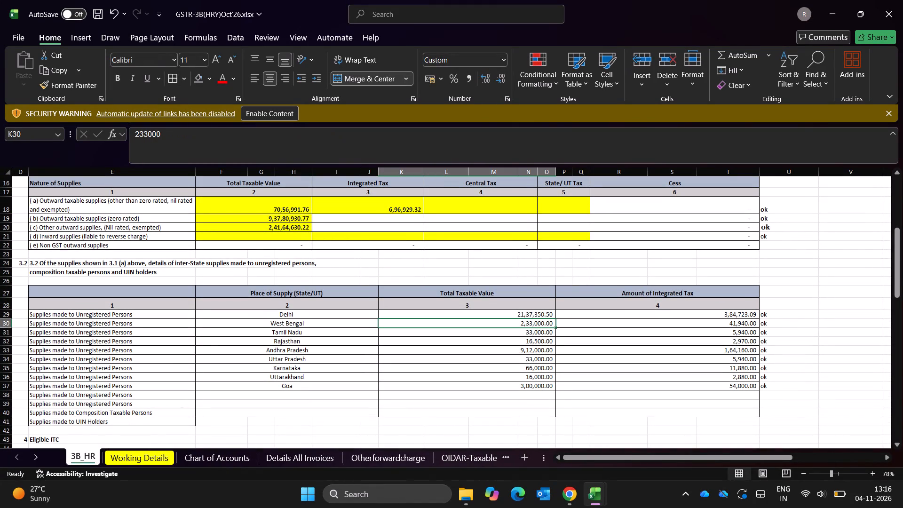
{"action": "left_click_drag", "start_coordinate": [538, 313], "coordinate": [546, 392]}
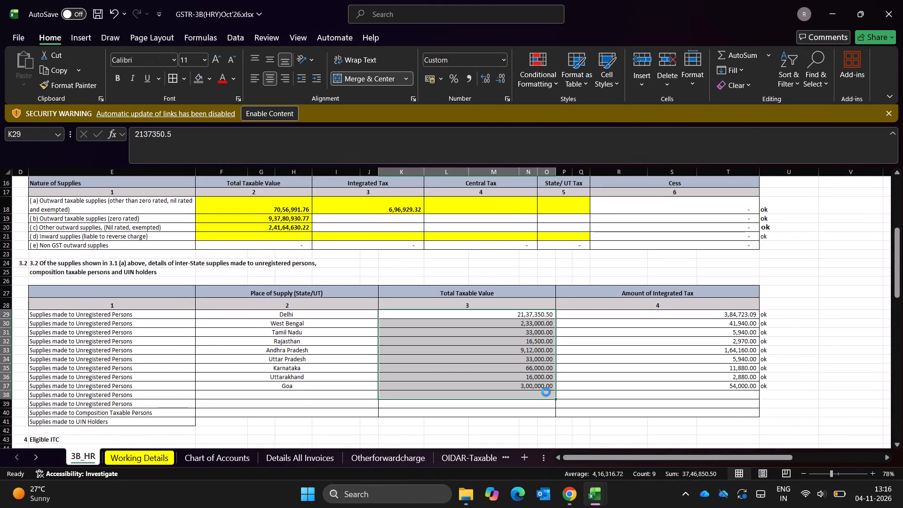
{"action": "key", "text": "Delete"}
{"action": "left_click_drag", "start_coordinate": [658, 316], "coordinate": [661, 410]}
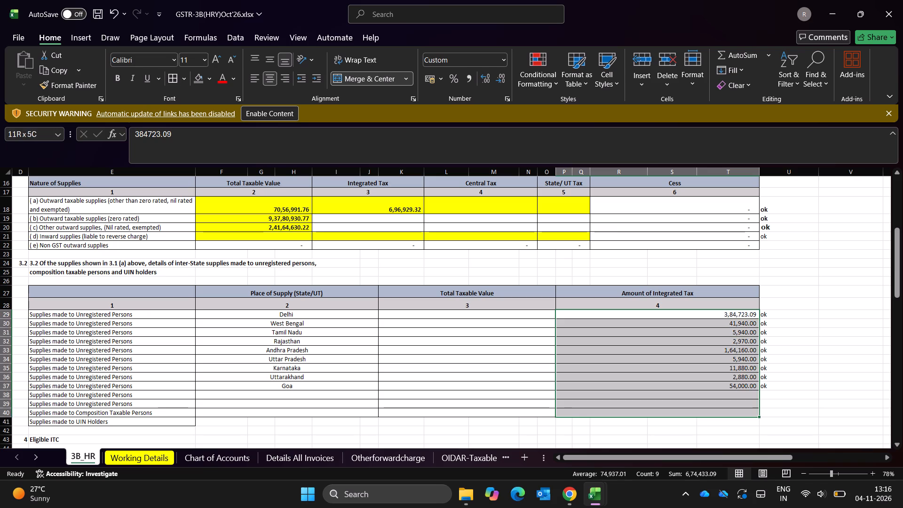
{"action": "left_click_drag", "start_coordinate": [661, 410], "coordinate": [661, 410]}
{"action": "key", "text": "Delete"}
Clear the Integrated Tax and Central Tax cells of Inward supplies from ISD in the Eligible ITC table.
{"action": "scroll", "coordinate": [645, 345], "scroll_direction": "down", "scroll_amount": 1}
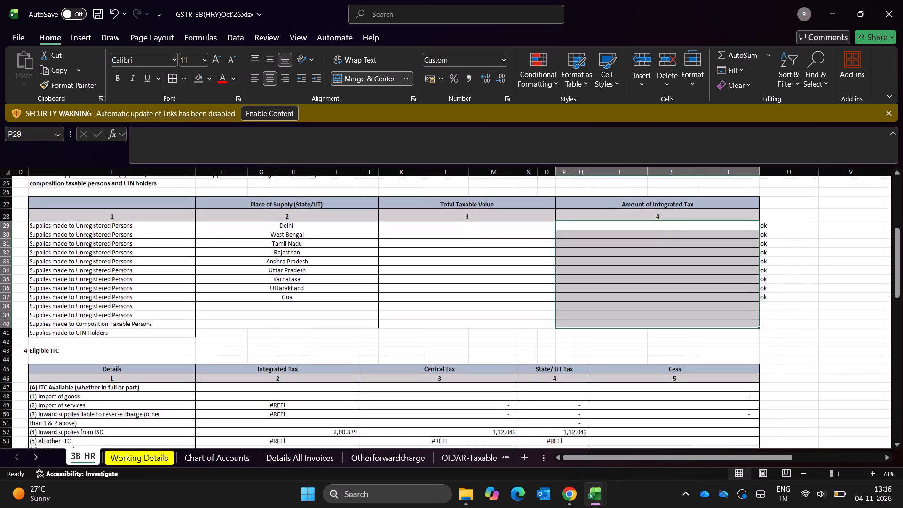
{"action": "scroll", "coordinate": [645, 345], "scroll_direction": "down", "scroll_amount": 2}
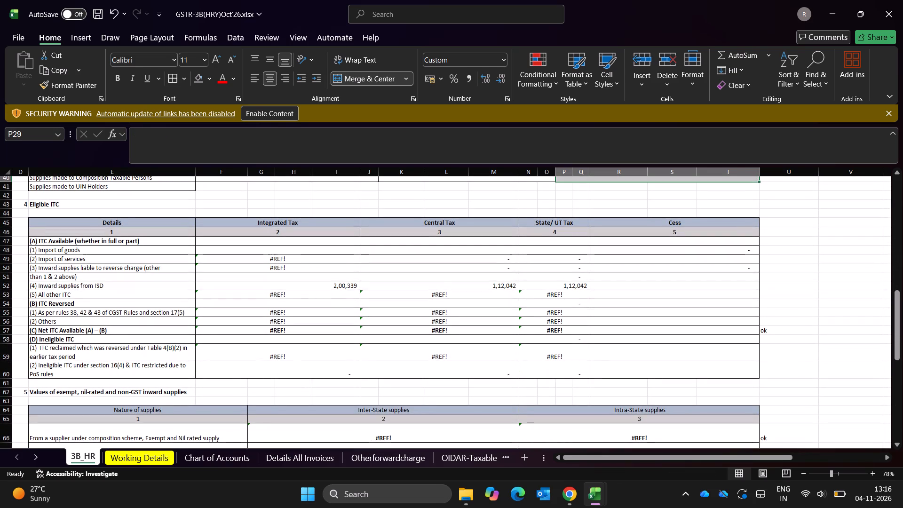
{"action": "left_click", "coordinate": [320, 280]}
{"action": "key", "text": "Down"}
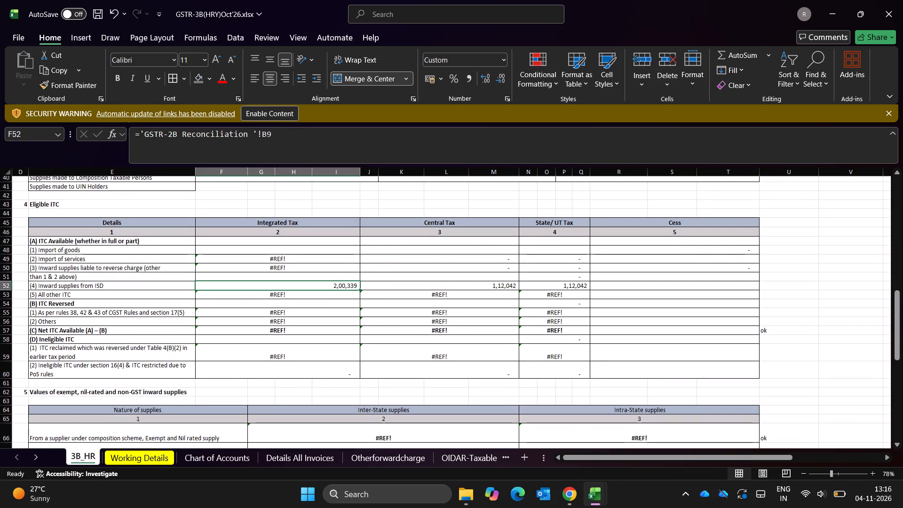
{"action": "key", "text": "Delete"}
{"action": "key", "text": "Right"}
{"action": "key", "text": "Delete"}
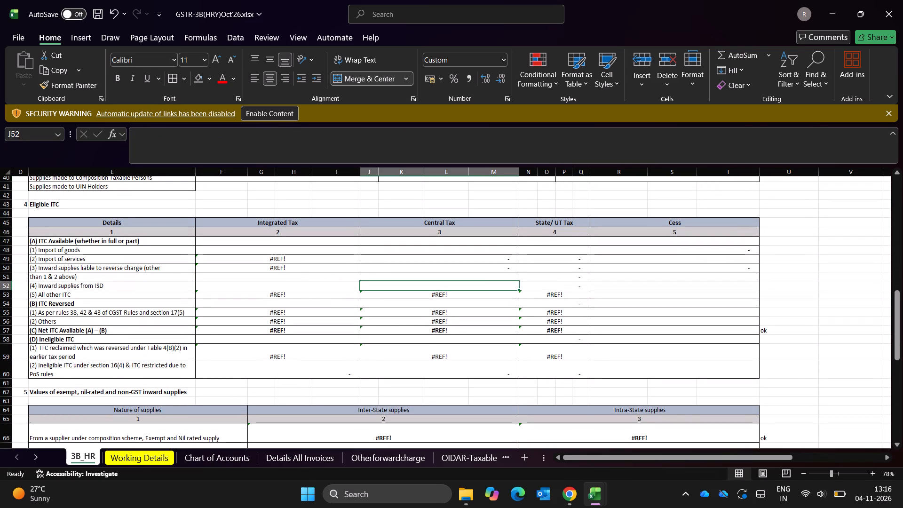
Review the rest of the 3B_HR sheet, including the Payment of Tax table, for remaining entries.
{"action": "scroll", "coordinate": [446, 278], "scroll_direction": "down", "scroll_amount": 1}
{"action": "scroll", "coordinate": [461, 352], "scroll_direction": "down", "scroll_amount": 2}
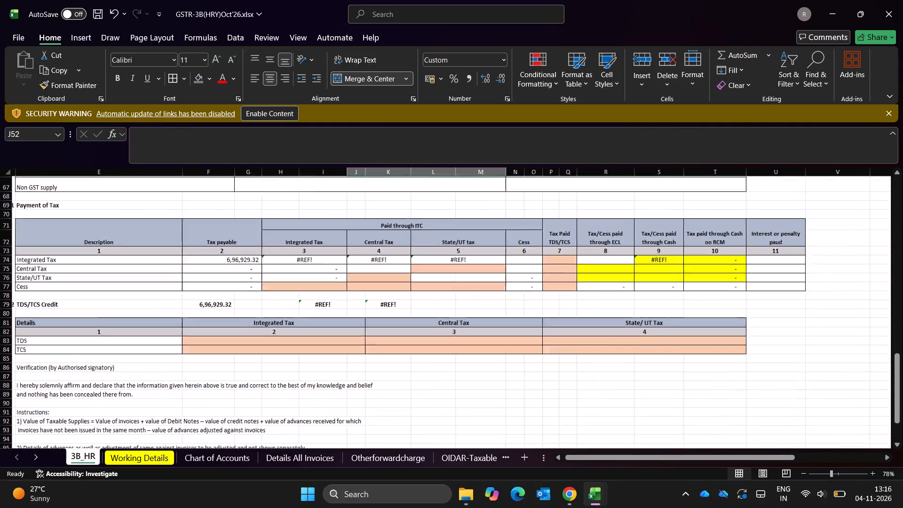
{"action": "scroll", "coordinate": [461, 352], "scroll_direction": "down", "scroll_amount": 1}
{"action": "scroll", "coordinate": [317, 354], "scroll_direction": "up", "scroll_amount": 2}
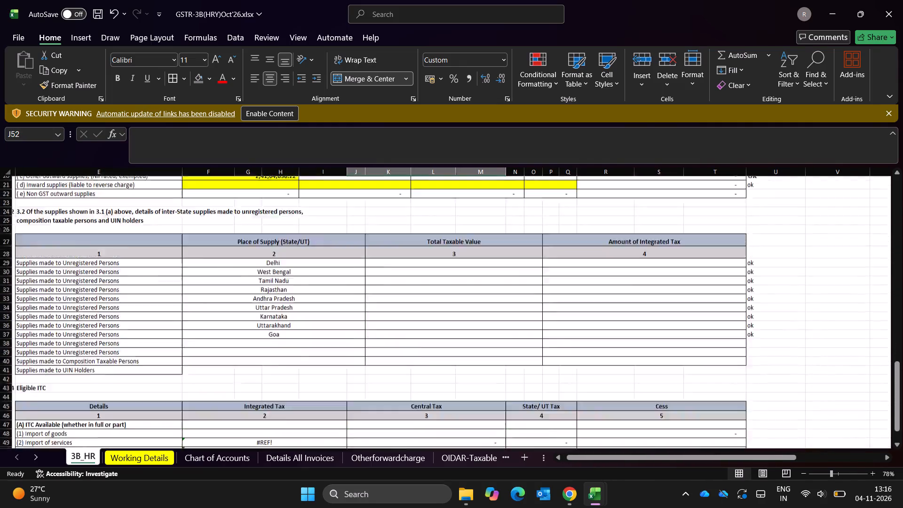
{"action": "scroll", "coordinate": [317, 354], "scroll_direction": "down", "scroll_amount": 1}
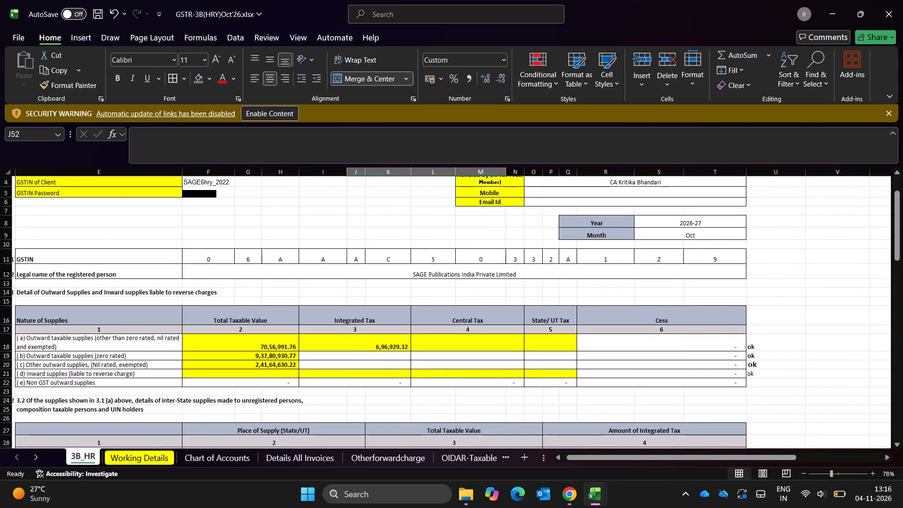
Look through the Chart of Accounts, Details All Invoices and Otherforwardcharge sheets and the workbook's other sheet names.
{"action": "left_click", "coordinate": [194, 455]}
{"action": "left_click", "coordinate": [246, 455]}
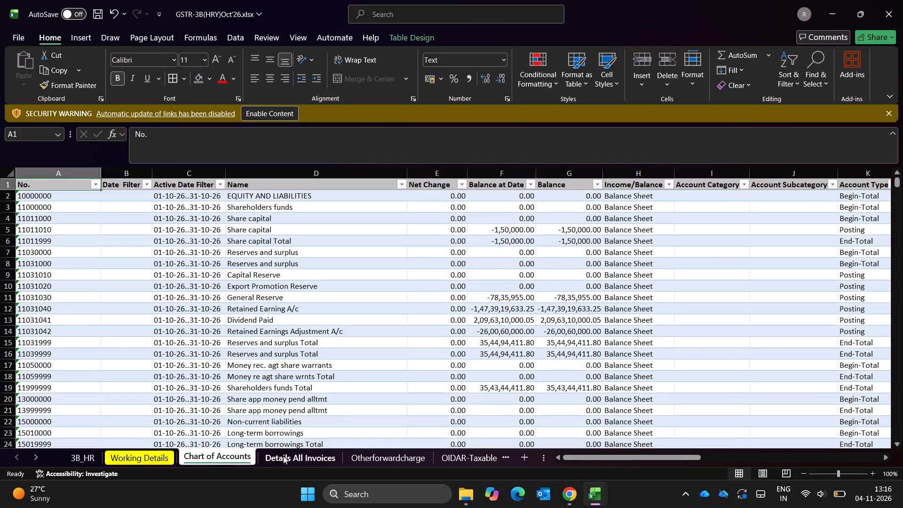
{"action": "left_click", "coordinate": [285, 456]}
{"action": "left_click", "coordinate": [362, 453]}
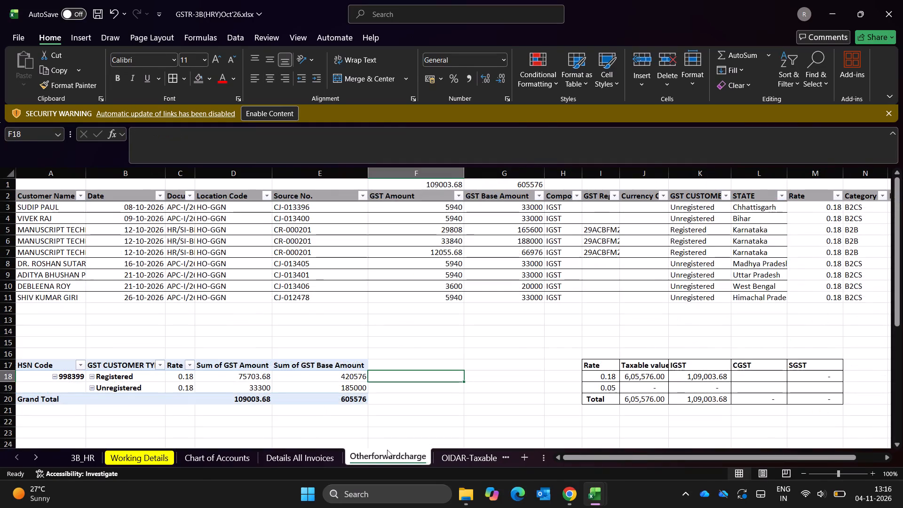
{"action": "left_click", "coordinate": [306, 456]}
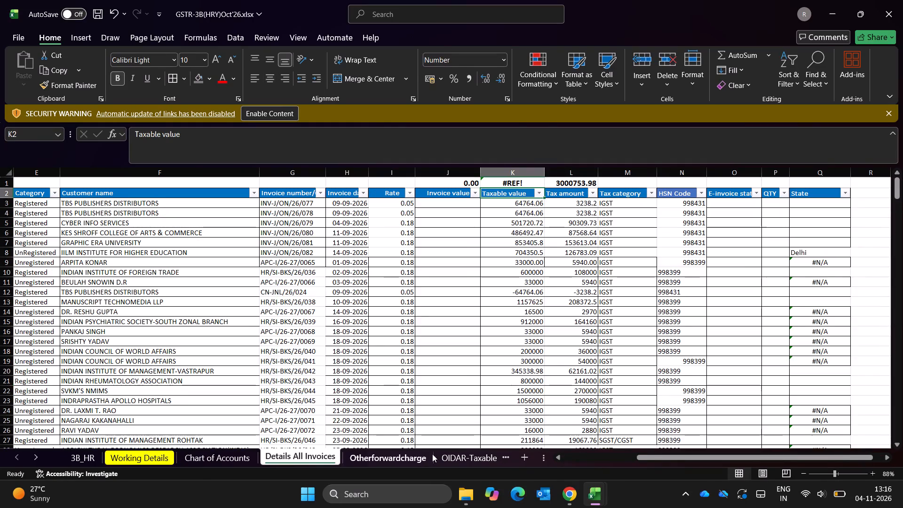
{"action": "triple_click", "coordinate": [38, 457]}
{"action": "triple_click", "coordinate": [38, 457]}
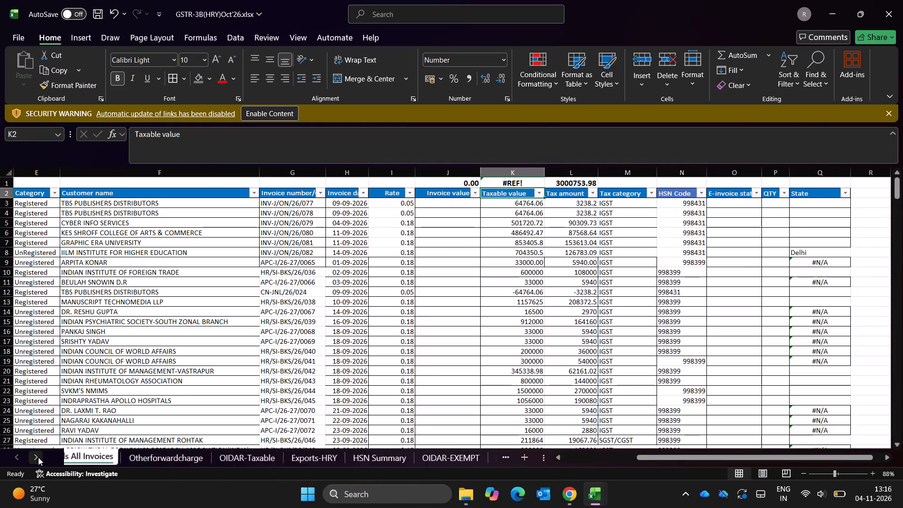
{"action": "left_click", "coordinate": [38, 457]}
{"action": "triple_click", "coordinate": [38, 457]}
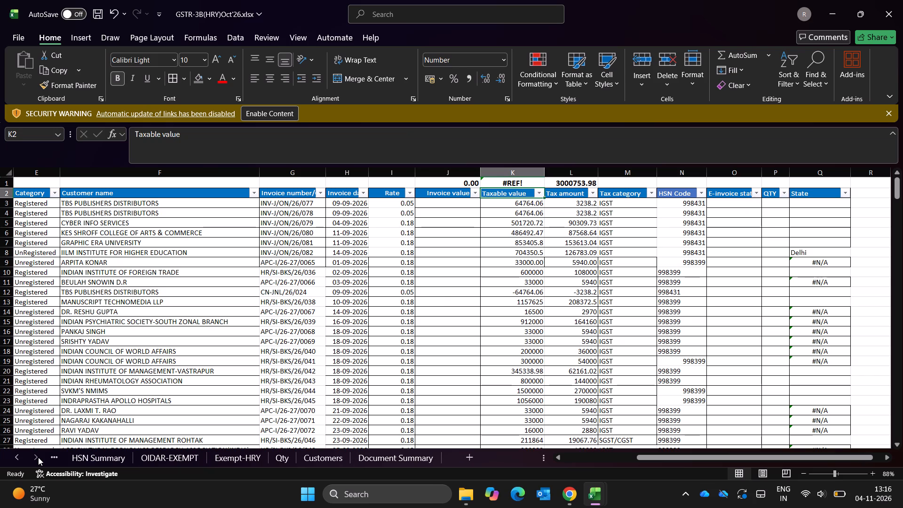
{"action": "triple_click", "coordinate": [8, 461]}
{"action": "triple_click", "coordinate": [8, 461]}
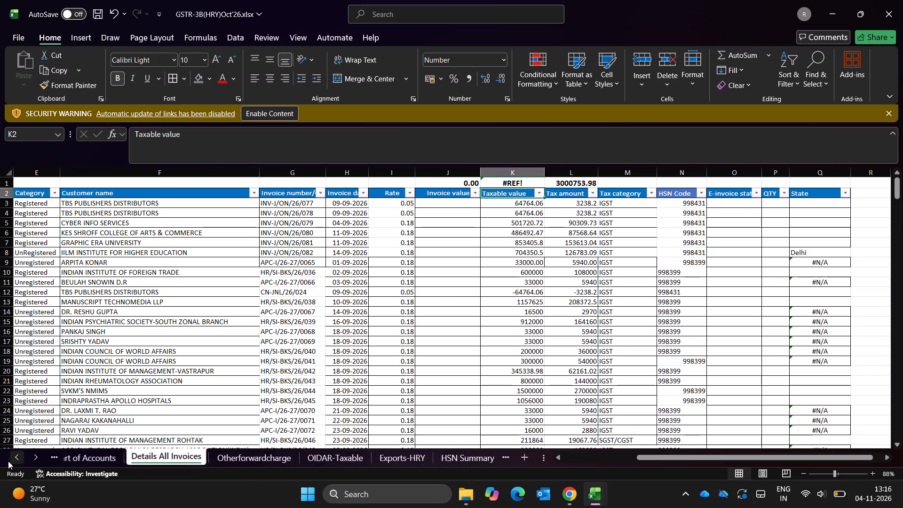
{"action": "triple_click", "coordinate": [8, 461]}
{"action": "triple_click", "coordinate": [8, 461]}
{"action": "left_click", "coordinate": [8, 461]}
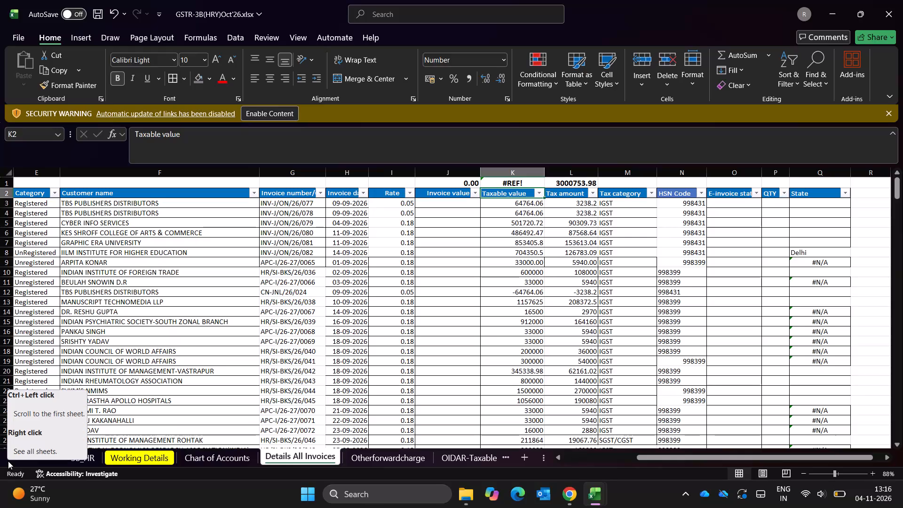
Save the workbook.
{"action": "key", "text": "ctrl+s"}
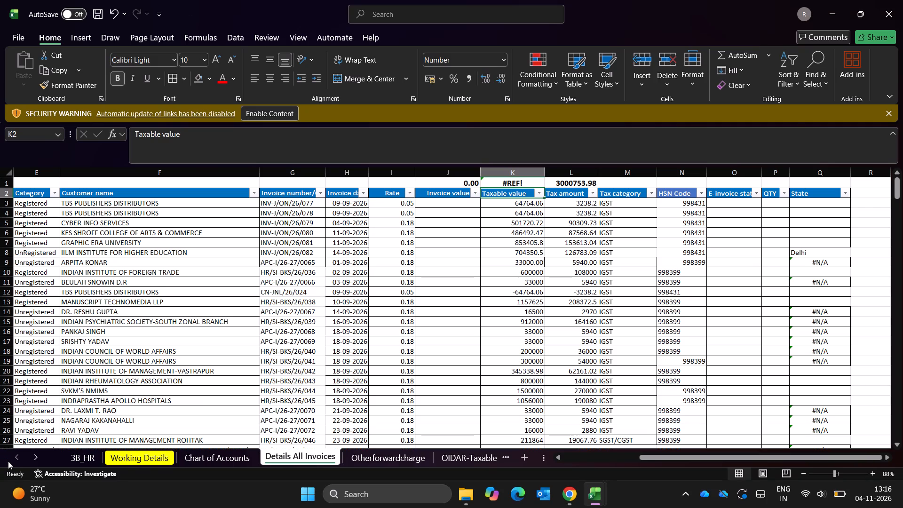
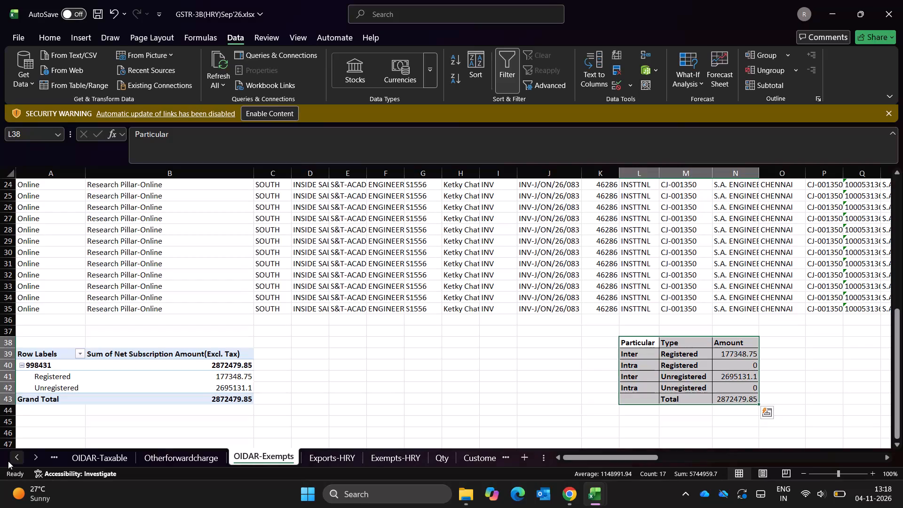
Look through the September workbook's Exports-HRY, Document Summary and OIDAR-Taxable sheets, ending at the OIDAR-Taxable column headers.
{"action": "key", "text": "ctrl+Page_Down"}
{"action": "key", "text": "ctrl+Page_Down"}
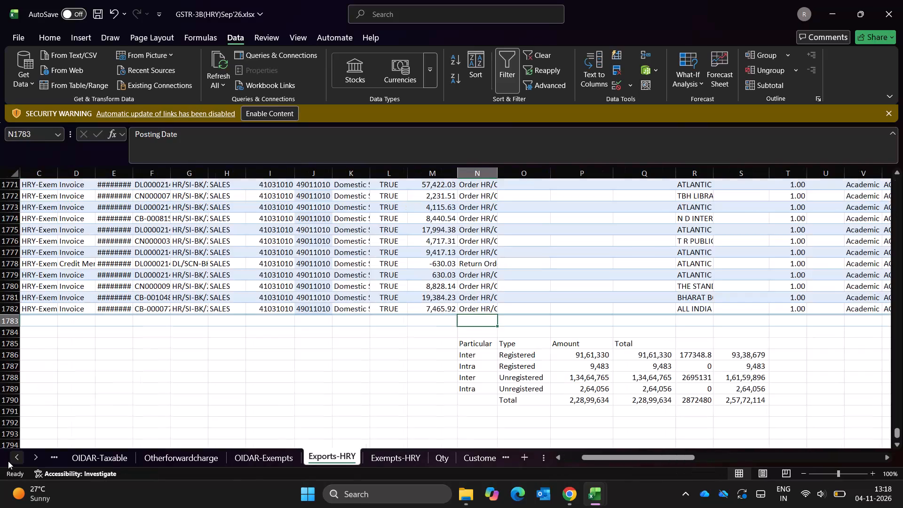
{"action": "key", "text": "ctrl+Page_Up"}
{"action": "key", "text": "ctrl+Page_Up"}
{"action": "key", "text": "ctrl+Page_Up"}
{"action": "key", "text": "ctrl+Page_Up"}
{"action": "key", "text": "ctrl+Page_Up"}
{"action": "key", "text": "ctrl+Page_Down"}
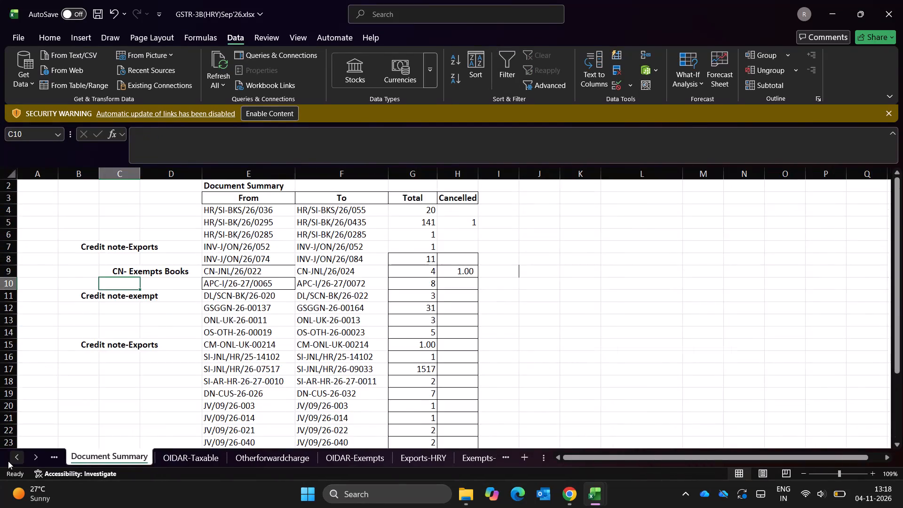
{"action": "key", "text": "ctrl+Left"}
{"action": "key", "text": "ctrl+Left"}
{"action": "key", "text": "ctrl+Up"}
{"action": "key", "text": "ctrl+Up"}
{"action": "key", "text": "ctrl+Up"}
{"action": "key", "text": "ctrl+Up"}
{"action": "key", "text": "ctrl+Up"}
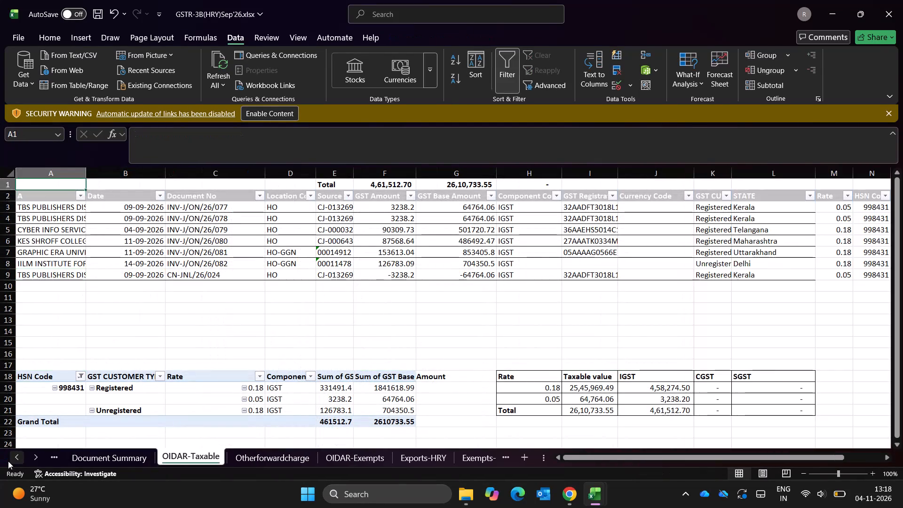
{"action": "key", "text": "Right"}
{"action": "key", "text": "Right"}
{"action": "key", "text": "Down"}
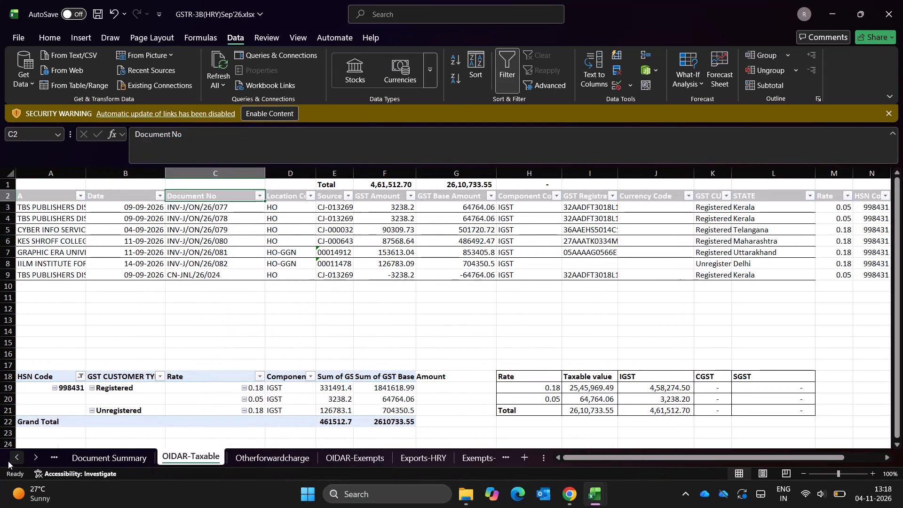
Examine the invoice list and its column headers in the September workbook's Otherforwardcharge sheet.
{"action": "key", "text": "ctrl+Page_Down"}
{"action": "key", "text": "ctrl+Page_Down"}
{"action": "key", "text": "ctrl+Page_Up"}
{"action": "key", "text": "Up"}
{"action": "key", "text": "Up"}
{"action": "key", "text": "ctrl+Up"}
{"action": "key", "text": "ctrl+Up"}
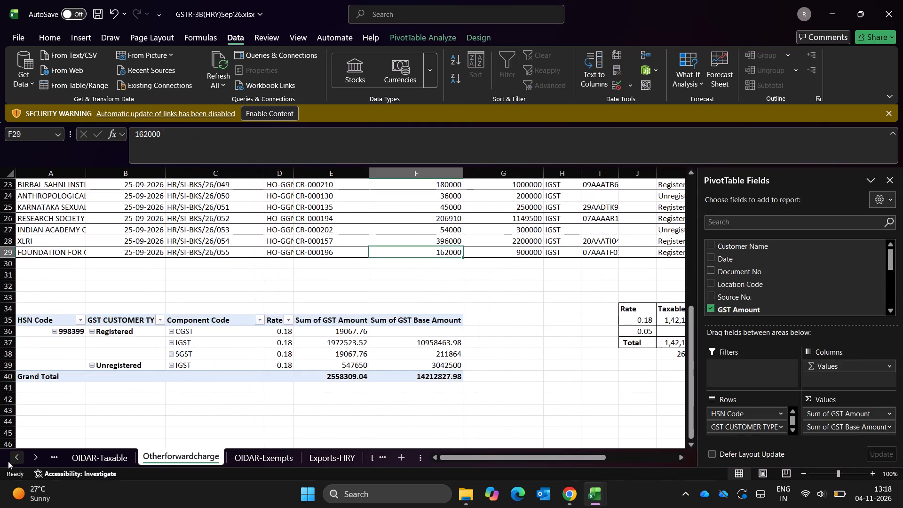
{"action": "key", "text": "ctrl+Up"}
{"action": "key", "text": "ctrl+Up"}
{"action": "key", "text": "ctrl+Up"}
{"action": "key", "text": "Down"}
{"action": "key", "text": "Right"}
{"action": "key", "text": "Right"}
{"action": "key", "text": "Right"}
{"action": "key", "text": "Right"}
{"action": "key", "text": "Right"}
{"action": "key", "text": "Right"}
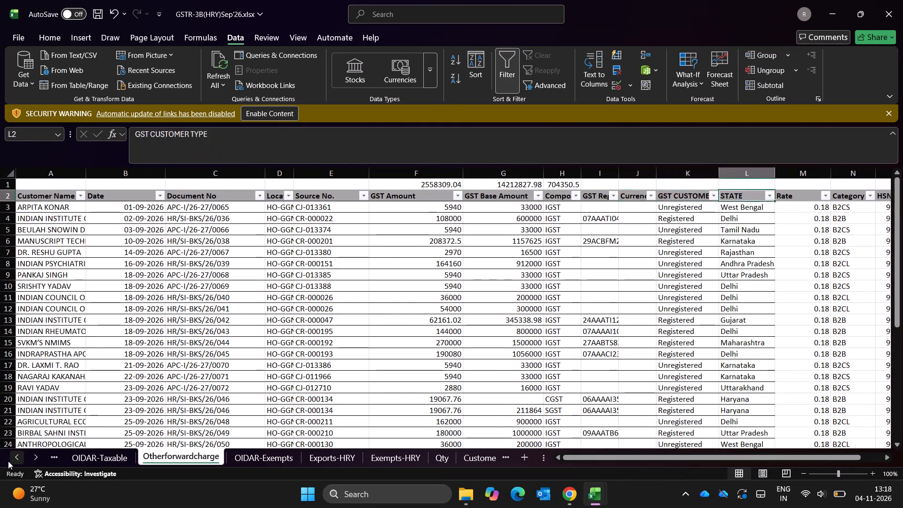
{"action": "key", "text": "Right"}
{"action": "key", "text": "Right"}
{"action": "key", "text": "Right"}
{"action": "key", "text": "Right"}
{"action": "key", "text": "Right"}
{"action": "key", "text": "Left"}
{"action": "key", "text": "ctrl+Left"}
{"action": "key", "text": "ctrl+Left"}
{"action": "key", "text": "ctrl+Left"}
{"action": "key", "text": "ctrl+Left"}
{"action": "key", "text": "ctrl+Left"}
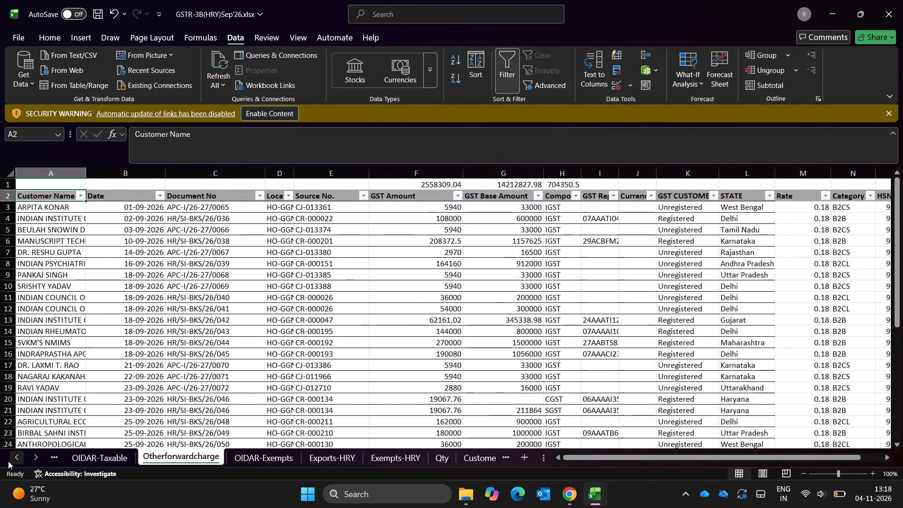
Switch to the October workbook, look through its sheets as far as Document Summary, and return to Details All Invoices.
{"action": "key", "text": "alt+Tab"}
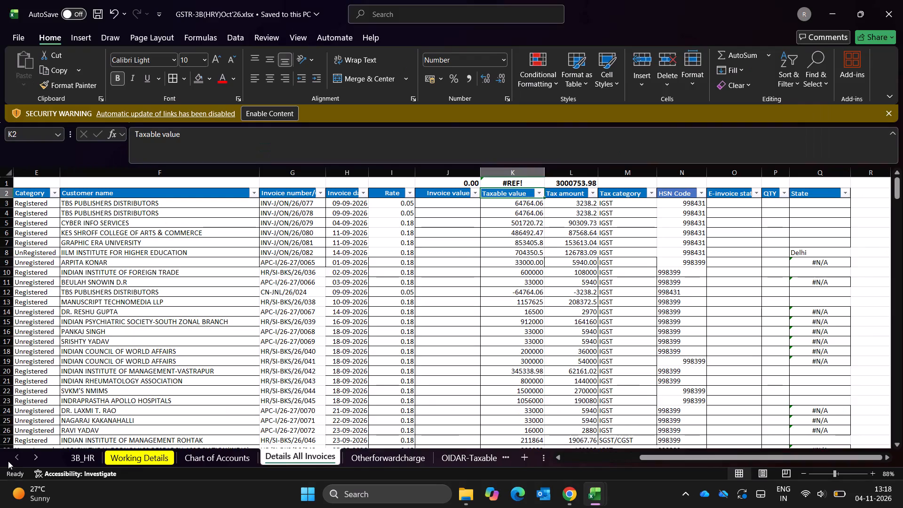
{"action": "key", "text": "ctrl+Page_Down"}
{"action": "key", "text": "ctrl+Page_Down"}
{"action": "key", "text": "ctrl+Page_Down"}
{"action": "key", "text": "ctrl+Page_Down"}
{"action": "key", "text": "ctrl+Page_Down"}
{"action": "key", "text": "ctrl+Page_Down"}
{"action": "key", "text": "ctrl+Page_Down"}
{"action": "key", "text": "ctrl+Page_Down"}
{"action": "key", "text": "ctrl+Page_Down"}
{"action": "key", "text": "ctrl+Page_Down"}
{"action": "key", "text": "ctrl+Page_Down"}
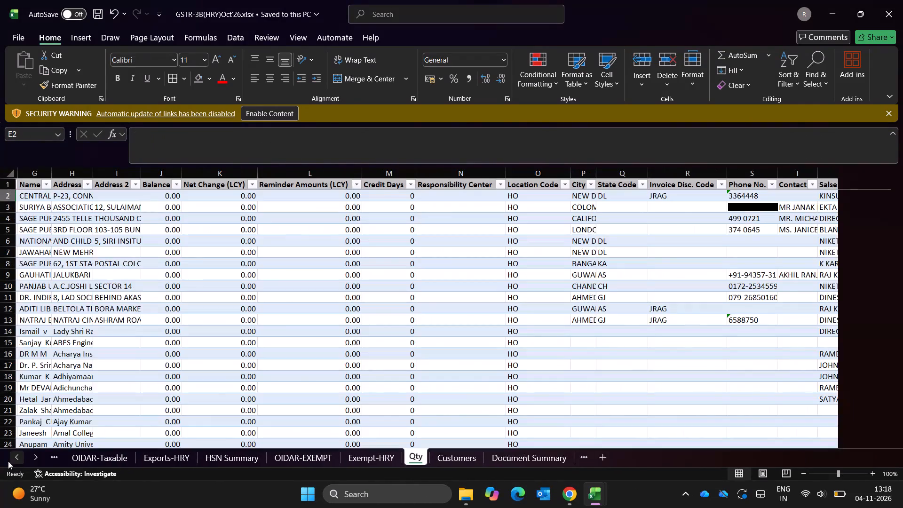
{"action": "key", "text": "ctrl+Page_Down"}
{"action": "key", "text": "ctrl+Page_Down"}
{"action": "key", "text": "ctrl+Page_Down"}
{"action": "key", "text": "ctrl+Page_Down"}
{"action": "key", "text": "ctrl+Page_Up"}
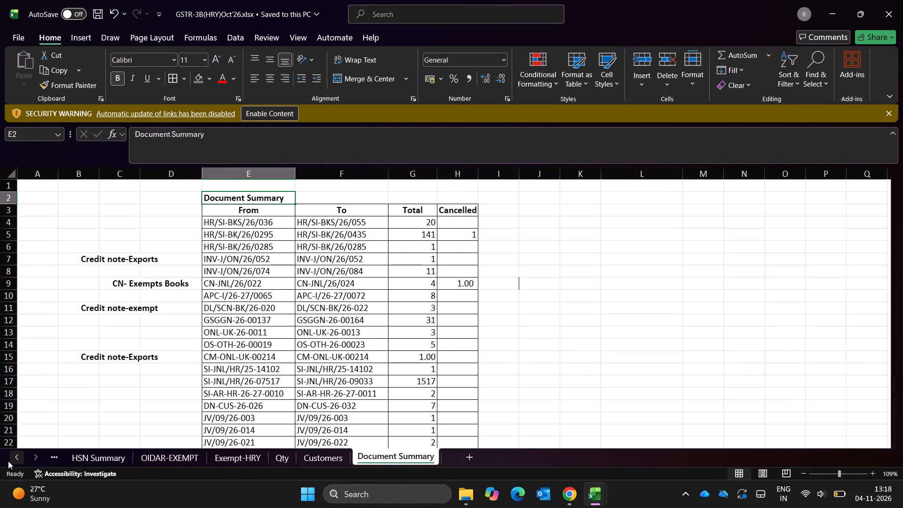
{"action": "key", "text": "ctrl+Page_Up"}
{"action": "key", "text": "ctrl+Page_Up"}
{"action": "key", "text": "ctrl+Page_Up"}
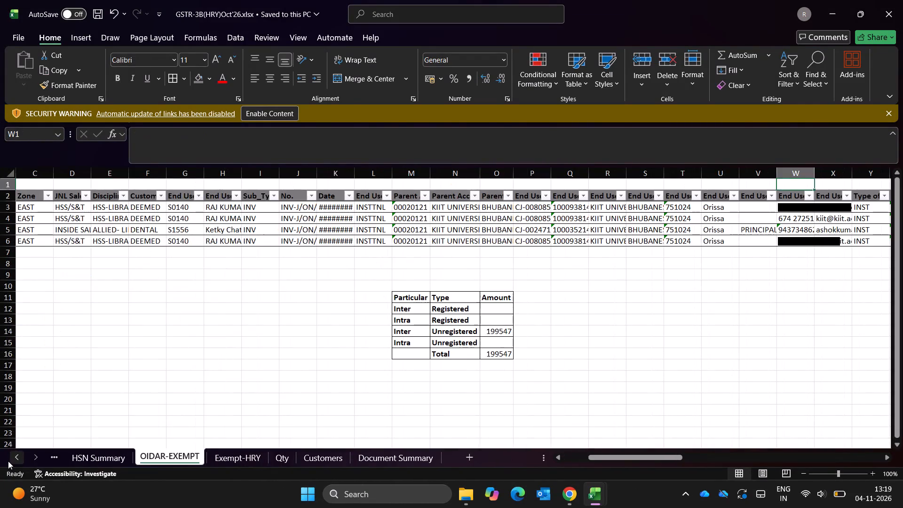
{"action": "key", "text": "ctrl+Page_Up"}
{"action": "key", "text": "ctrl+Page_Up"}
{"action": "key", "text": "ctrl+Page_Up"}
{"action": "key", "text": "ctrl+Page_Up"}
{"action": "key", "text": "ctrl+Page_Up"}
{"action": "key", "text": "ctrl+Page_Up"}
{"action": "key", "text": "ctrl+Page_Up"}
{"action": "key", "text": "ctrl+Page_Up"}
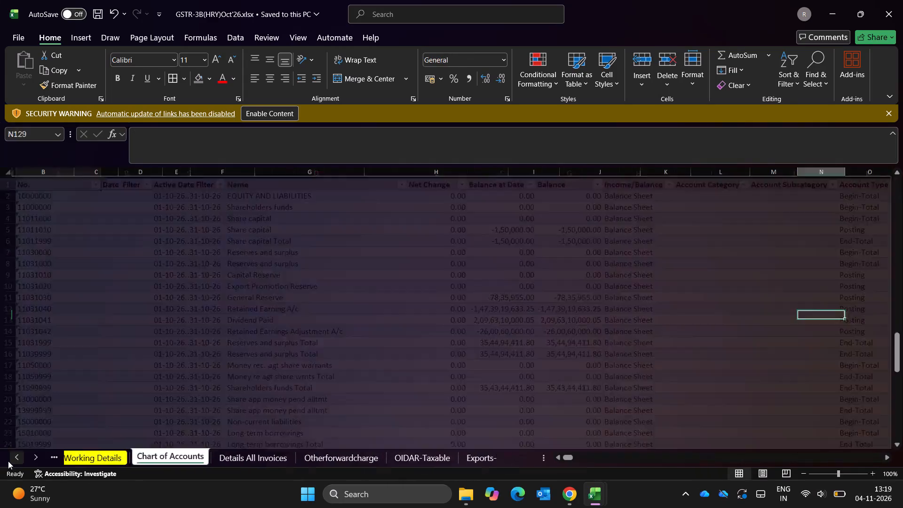
{"action": "key", "text": "ctrl+Page_Down"}
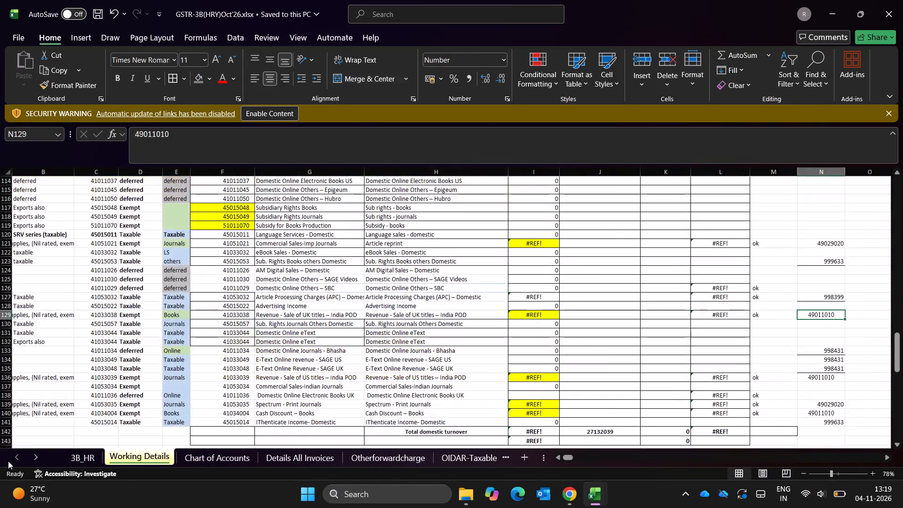
{"action": "key", "text": "ctrl+Page_Down"}
{"action": "key", "text": "ctrl+Page_Down"}
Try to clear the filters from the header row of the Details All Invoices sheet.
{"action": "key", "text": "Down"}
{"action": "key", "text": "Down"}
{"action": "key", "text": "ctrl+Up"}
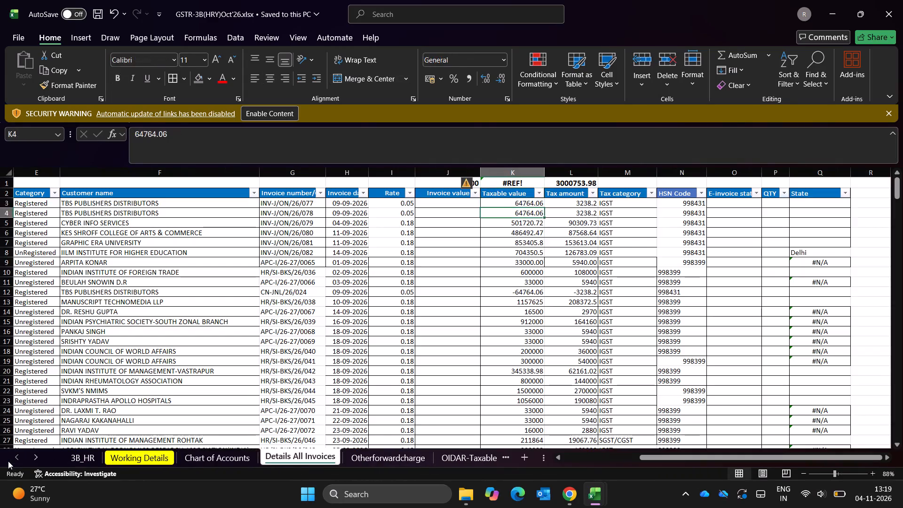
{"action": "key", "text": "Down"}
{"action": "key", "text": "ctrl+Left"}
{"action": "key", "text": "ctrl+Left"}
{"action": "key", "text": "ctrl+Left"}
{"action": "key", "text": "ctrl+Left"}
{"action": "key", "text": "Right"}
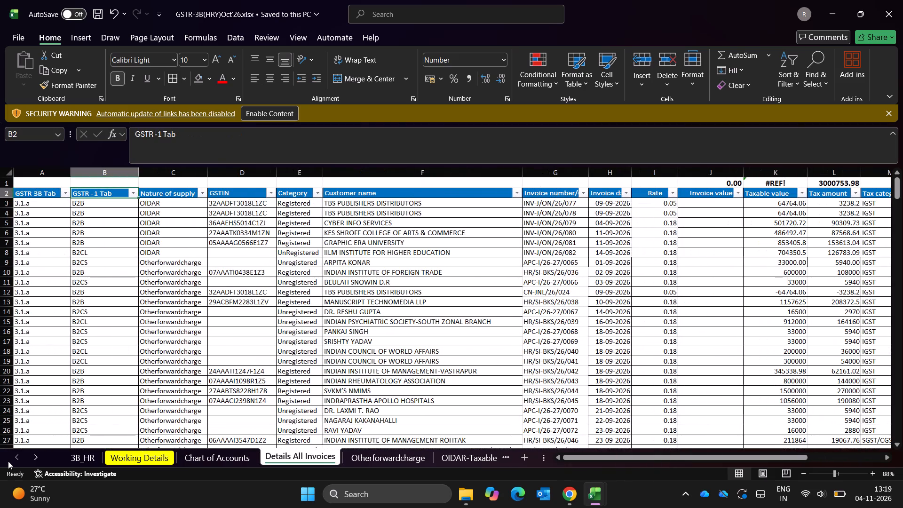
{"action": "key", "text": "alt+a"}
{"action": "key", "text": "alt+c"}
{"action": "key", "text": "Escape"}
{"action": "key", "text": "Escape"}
Clear the old invoice entries below the headers in Details All Invoices, from row 3 to row 89 across columns A to Q.
{"action": "key", "text": "Down"}
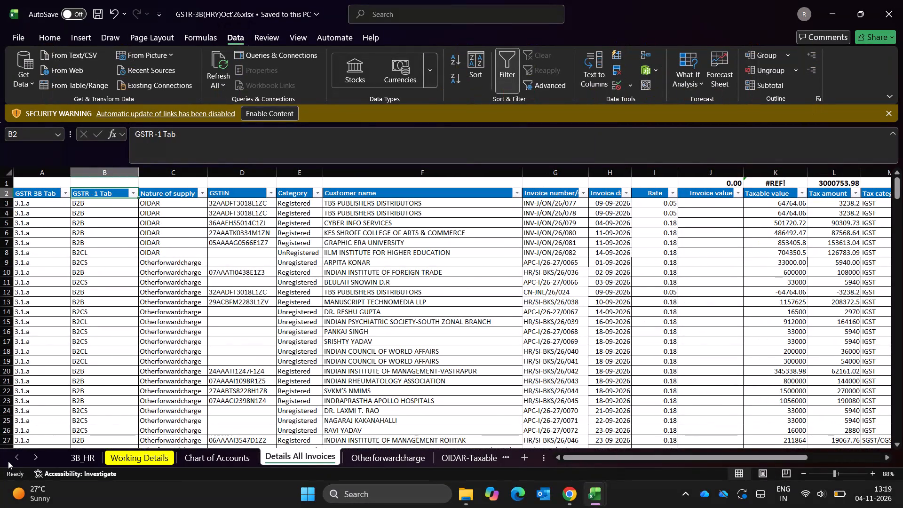
{"action": "key", "text": "ctrl+Left"}
{"action": "key", "text": "ctrl+Left"}
{"action": "key", "text": "ctrl+shift+Right"}
{"action": "key", "text": "shift+Right"}
{"action": "key", "text": "shift+Right"}
{"action": "key", "text": "shift+Right"}
{"action": "key", "text": "shift+Right"}
{"action": "key", "text": "ctrl+shift+Right"}
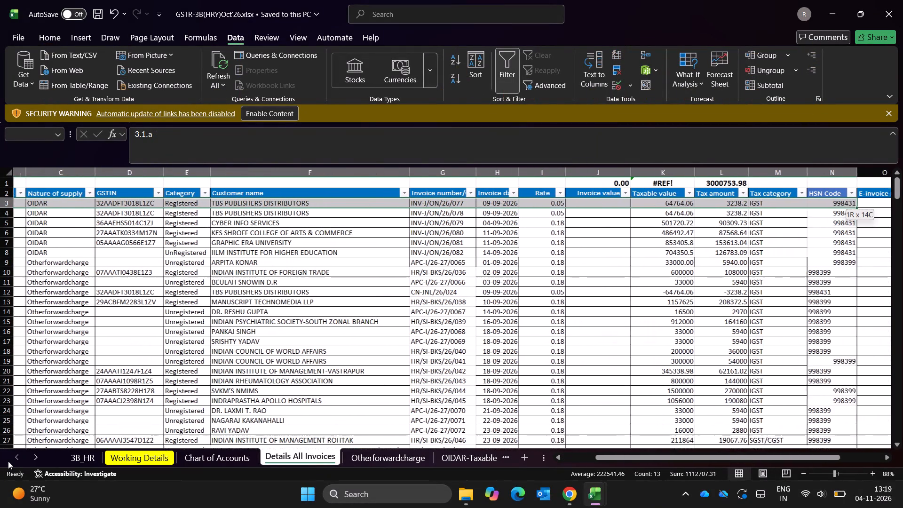
{"action": "key", "text": "shift+Right"}
{"action": "key", "text": "shift+Right"}
{"action": "key", "text": "shift+Right"}
{"action": "key", "text": "shift+Right"}
{"action": "key", "text": "shift+Left"}
{"action": "key", "text": "ctrl+shift+Down"}
{"action": "key", "text": "shift+Down"}
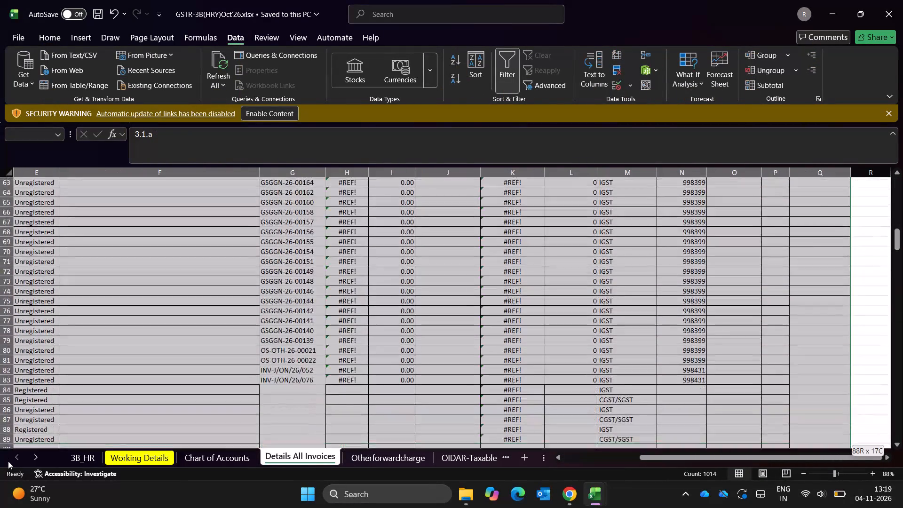
{"action": "key", "text": "shift+Up"}
{"action": "key", "text": "shift+Down"}
{"action": "key", "text": "shift+Down"}
{"action": "key", "text": "shift+Down"}
{"action": "key", "text": "shift+Down"}
{"action": "key", "text": "shift+Down"}
{"action": "key", "text": "shift+Up"}
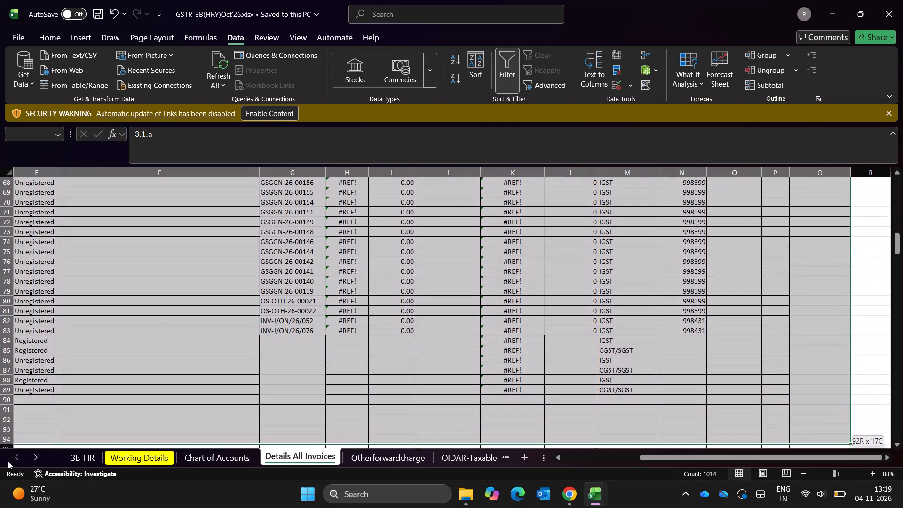
{"action": "key", "text": "shift+Up"}
{"action": "key", "text": "shift+Up"}
{"action": "key", "text": "shift+Up"}
{"action": "key", "text": "shift+Up"}
{"action": "key", "text": "shift+Up"}
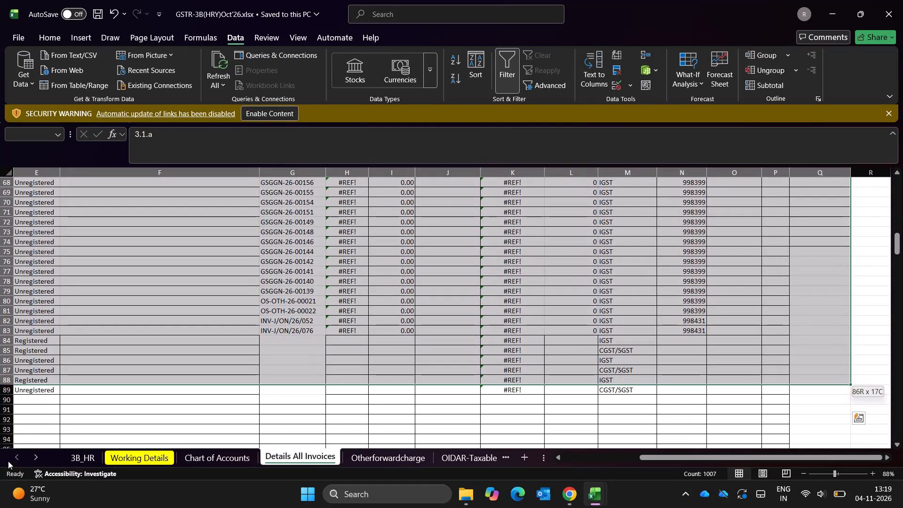
{"action": "key", "text": "shift+Down"}
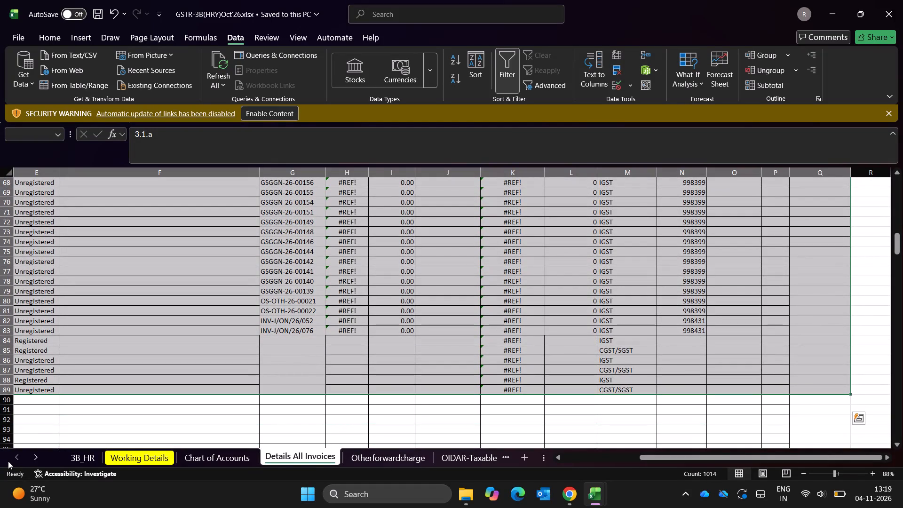
{"action": "key", "text": "Delete"}
{"action": "key", "text": "Up"}
{"action": "key", "text": "Right"}
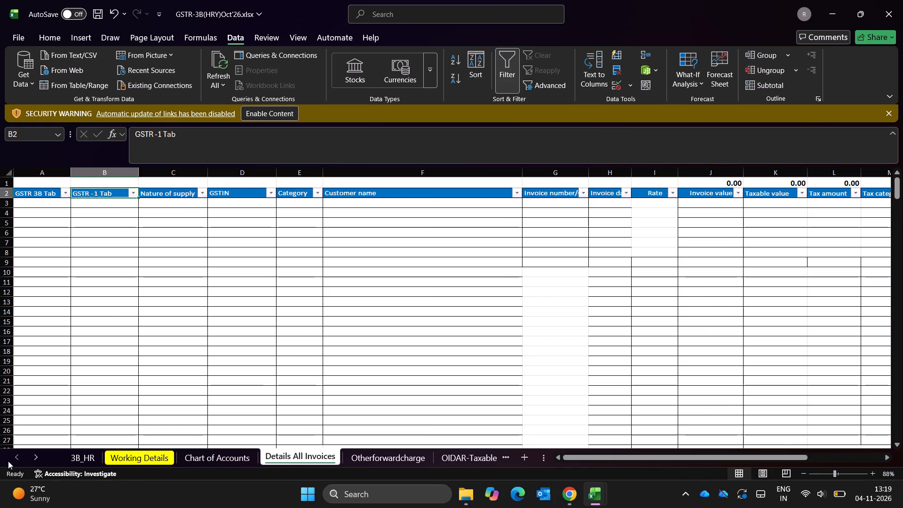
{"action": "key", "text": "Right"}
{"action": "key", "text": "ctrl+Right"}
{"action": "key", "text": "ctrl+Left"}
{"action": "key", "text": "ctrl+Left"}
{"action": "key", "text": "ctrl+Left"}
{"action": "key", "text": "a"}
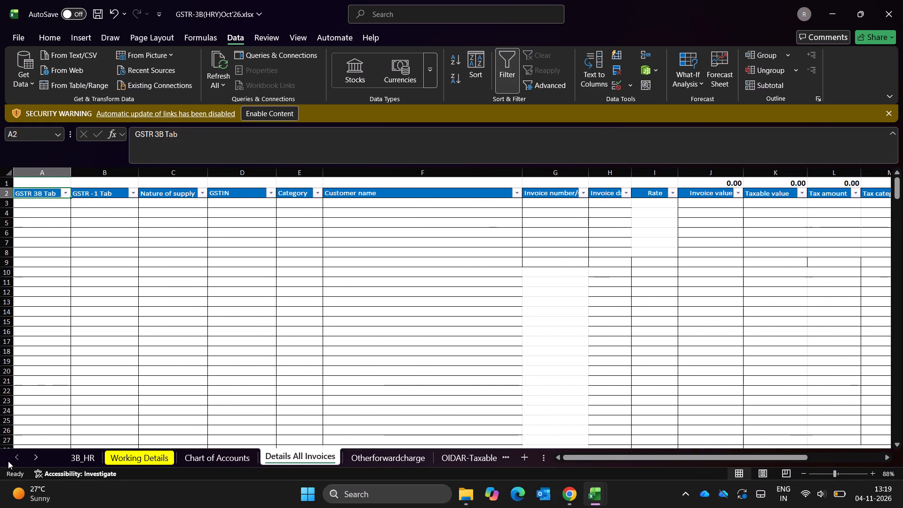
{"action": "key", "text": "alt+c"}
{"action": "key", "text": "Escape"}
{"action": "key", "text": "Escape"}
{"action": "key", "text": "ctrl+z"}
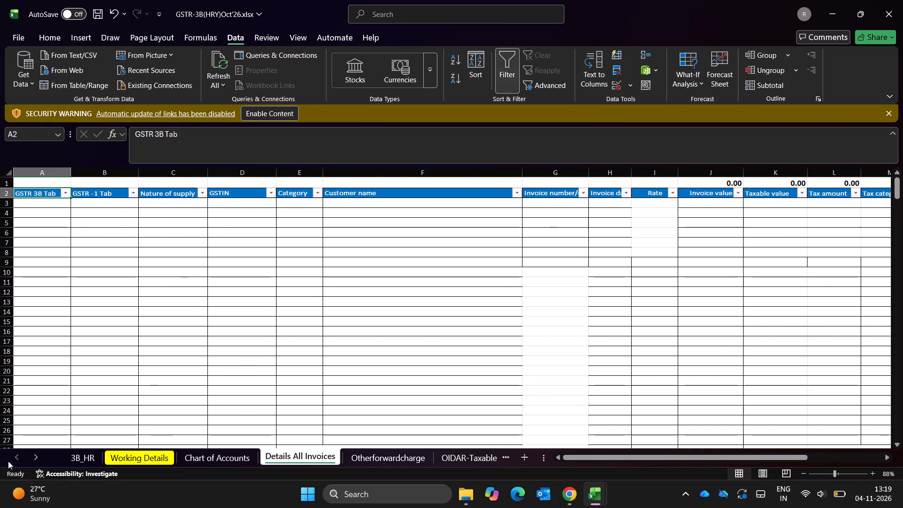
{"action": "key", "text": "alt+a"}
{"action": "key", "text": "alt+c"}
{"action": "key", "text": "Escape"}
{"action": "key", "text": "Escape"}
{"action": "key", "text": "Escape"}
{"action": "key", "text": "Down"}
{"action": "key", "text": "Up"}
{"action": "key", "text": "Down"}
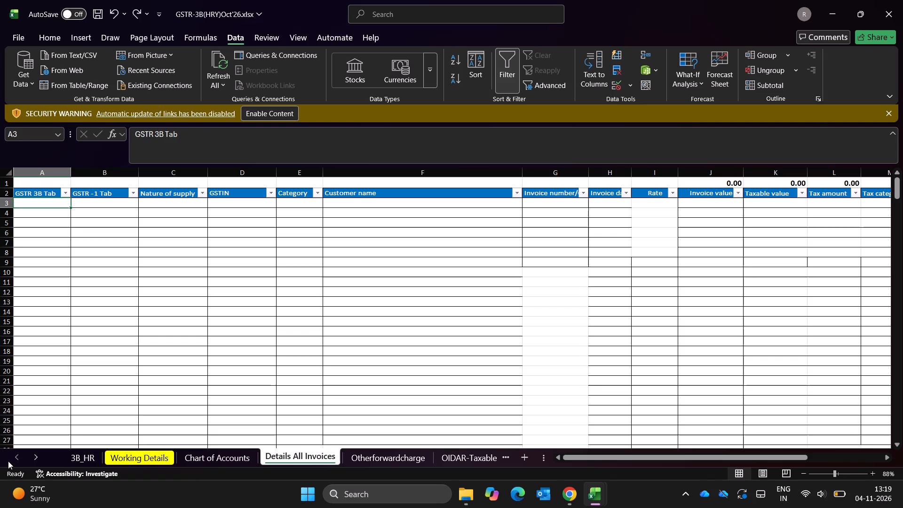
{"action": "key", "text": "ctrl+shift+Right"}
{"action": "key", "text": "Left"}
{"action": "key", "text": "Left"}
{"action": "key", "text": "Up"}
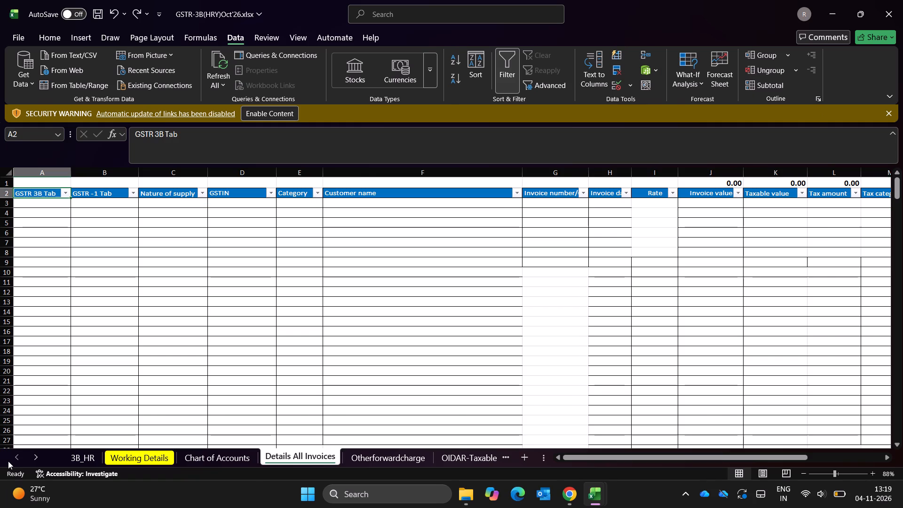
Clear the filter on the Details All Invoices sheet of the September workbook.
{"action": "key", "text": "alt+Tab"}
{"action": "key", "text": "Down"}
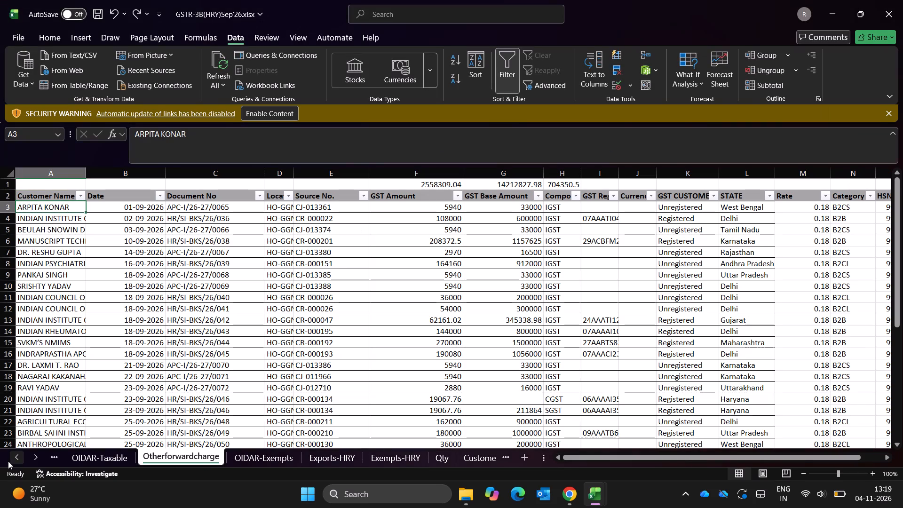
{"action": "key", "text": "ctrl+Page_Up"}
{"action": "key", "text": "ctrl+Page_Up"}
{"action": "key", "text": "ctrl+Page_Up"}
{"action": "key", "text": "ctrl+Page_Up"}
{"action": "key", "text": "ctrl+Page_Down"}
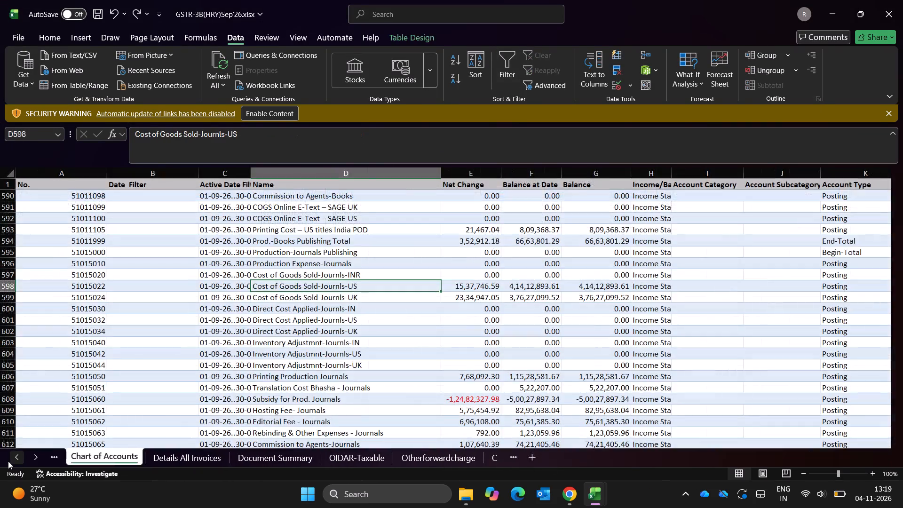
{"action": "key", "text": "Up"}
{"action": "key", "text": "Up"}
{"action": "key", "text": "Down"}
{"action": "key", "text": "Up"}
{"action": "key", "text": "Up"}
{"action": "key", "text": "ctrl+Left"}
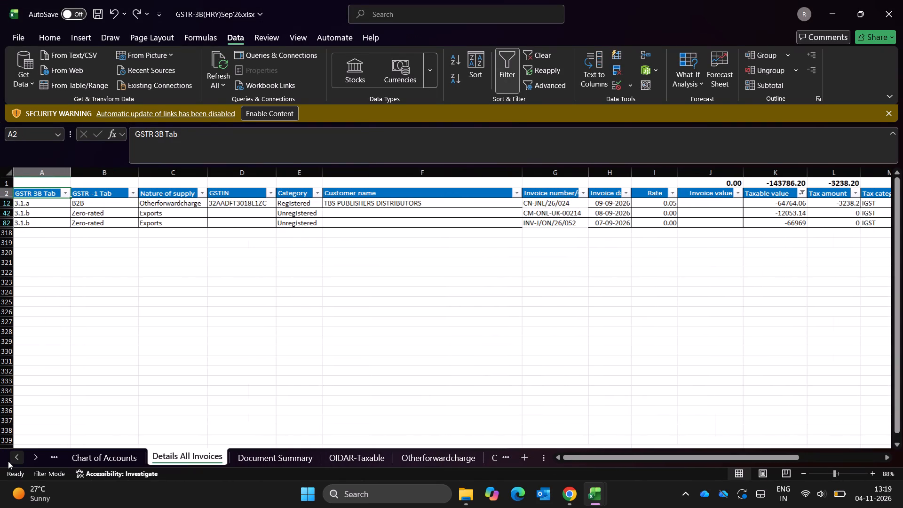
{"action": "key", "text": "alt+a"}
{"action": "key", "text": "alt+c"}
{"action": "key", "text": "Escape"}
{"action": "key", "text": "Down"}
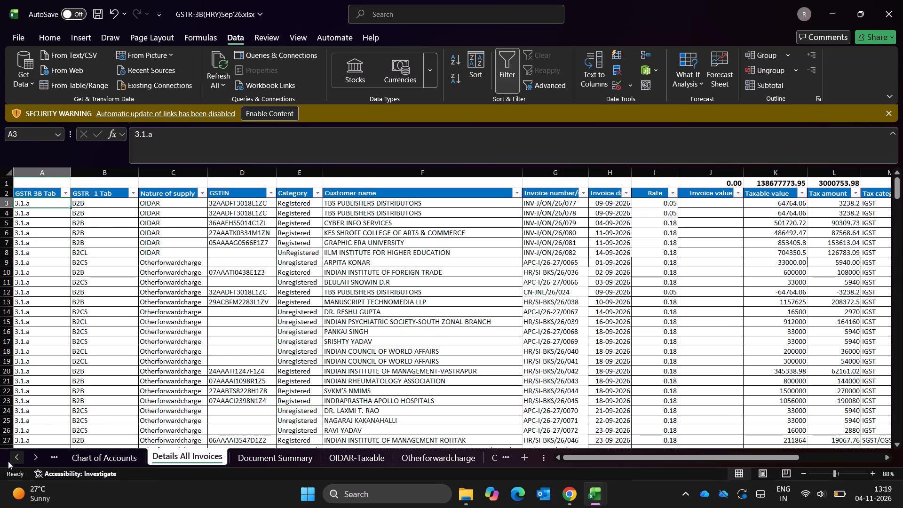
Copy the entries 3.1.a, B2B and OIDAR from the first September invoice row into cells A3:C3 of October's Details All Invoices.
{"action": "key", "text": "shift+Right"}
{"action": "key", "text": "shift+Right"}
{"action": "key", "text": "ctrl+c"}
{"action": "key", "text": "alt+Tab"}
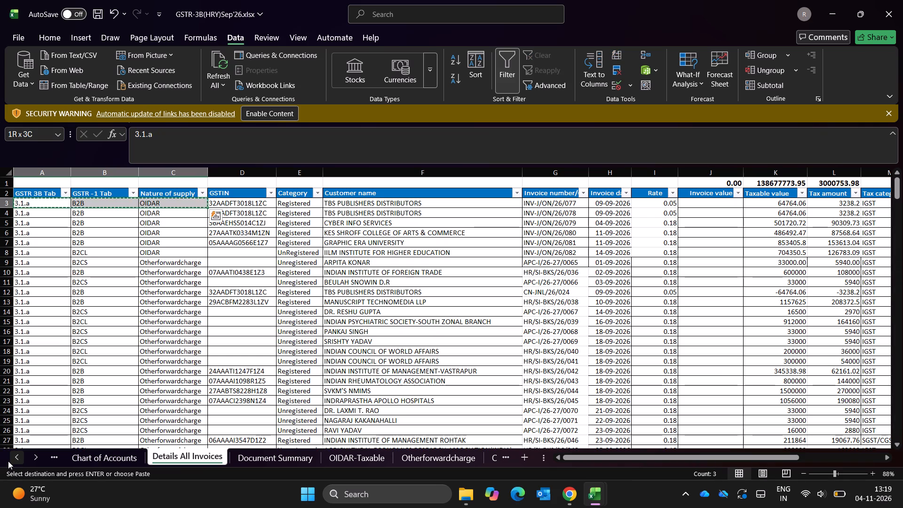
{"action": "key", "text": "Down"}
{"action": "key", "text": "ctrl+v"}
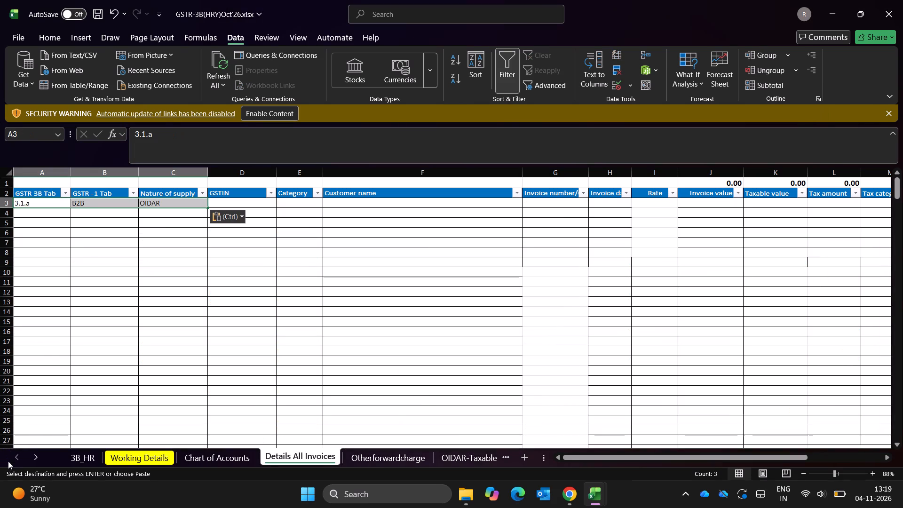
Go to the header row of the October workbook's OIDAR-Taxable sheet and try to clear its filters.
{"action": "key", "text": "Right"}
{"action": "key", "text": "Right"}
{"action": "key", "text": "Up"}
{"action": "key", "text": "alt+Tab"}
{"action": "key", "text": "alt+Tab"}
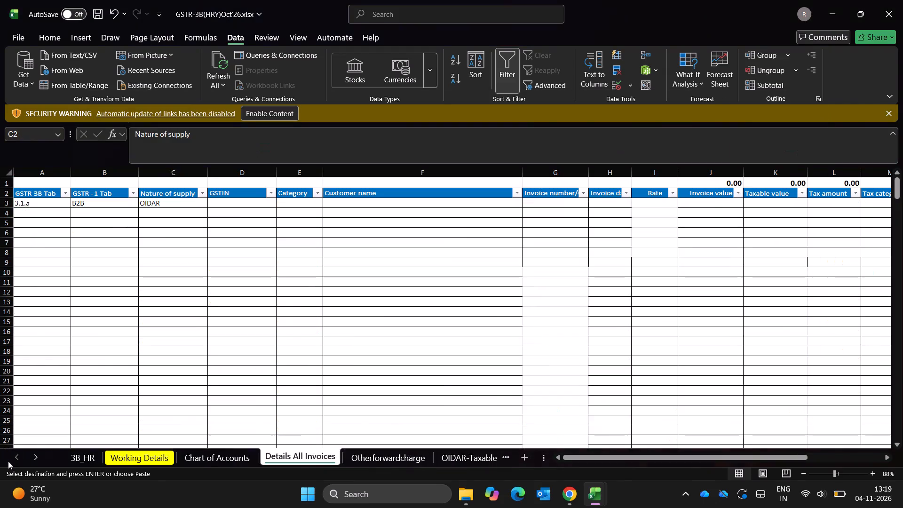
{"action": "key", "text": "Right"}
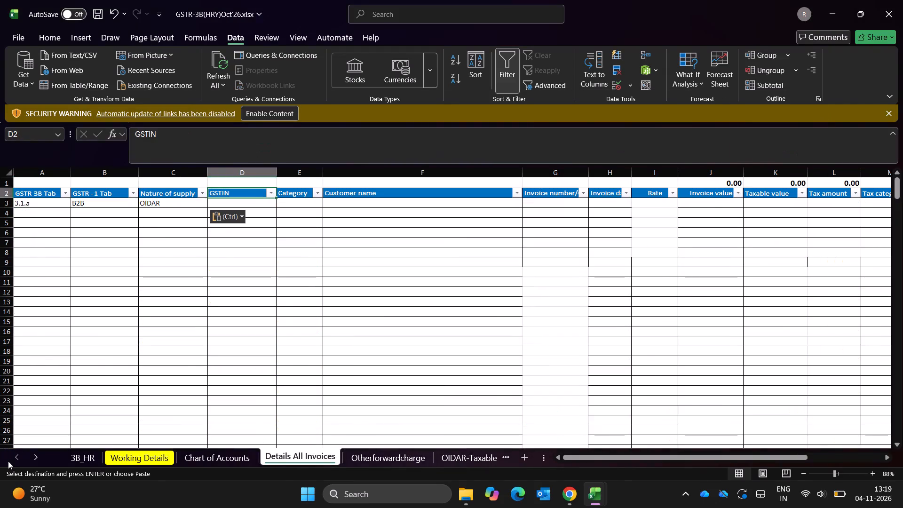
{"action": "key", "text": "ctrl+Page_Down"}
{"action": "key", "text": "ctrl+Page_Up"}
{"action": "key", "text": "ctrl+Page_Down"}
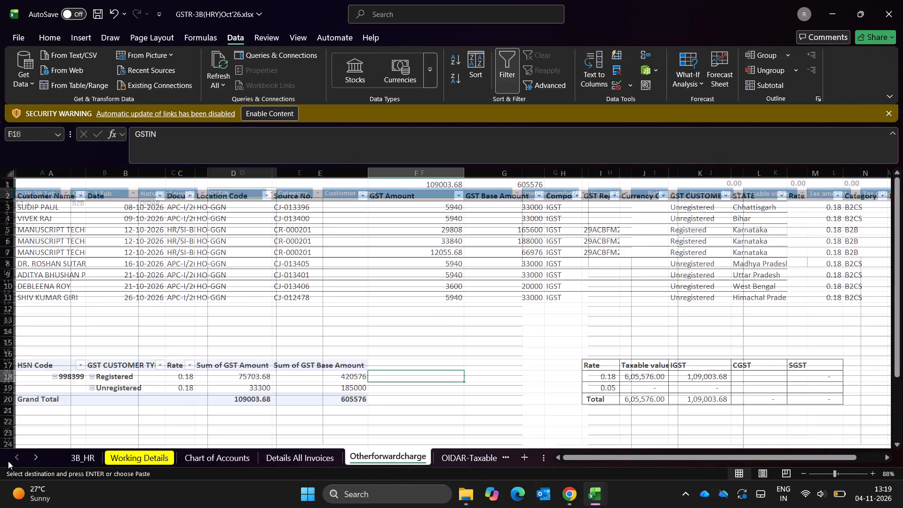
{"action": "key", "text": "ctrl+Page_Down"}
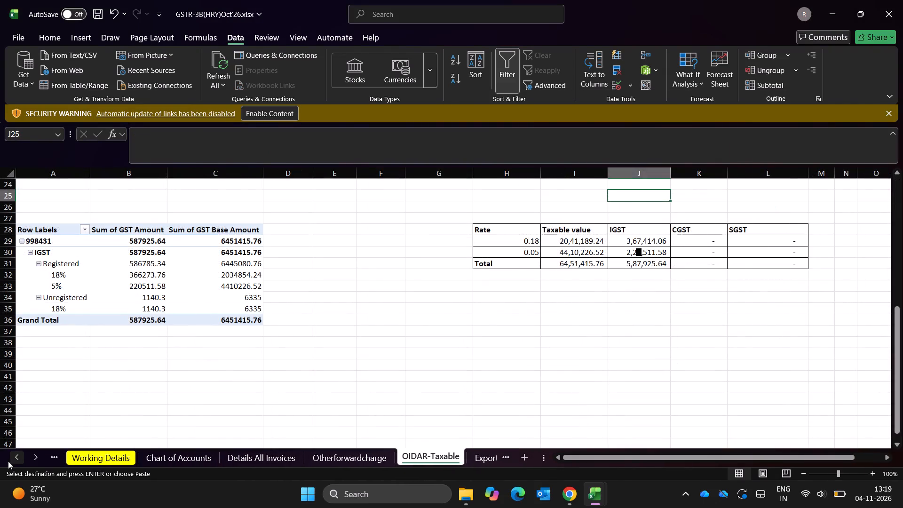
{"action": "key", "text": "ctrl+Up"}
{"action": "key", "text": "ctrl+Up"}
{"action": "key", "text": "ctrl+Up"}
{"action": "key", "text": "ctrl+Up"}
{"action": "key", "text": "Down"}
{"action": "key", "text": "ctrl+Left"}
{"action": "key", "text": "ctrl+Left"}
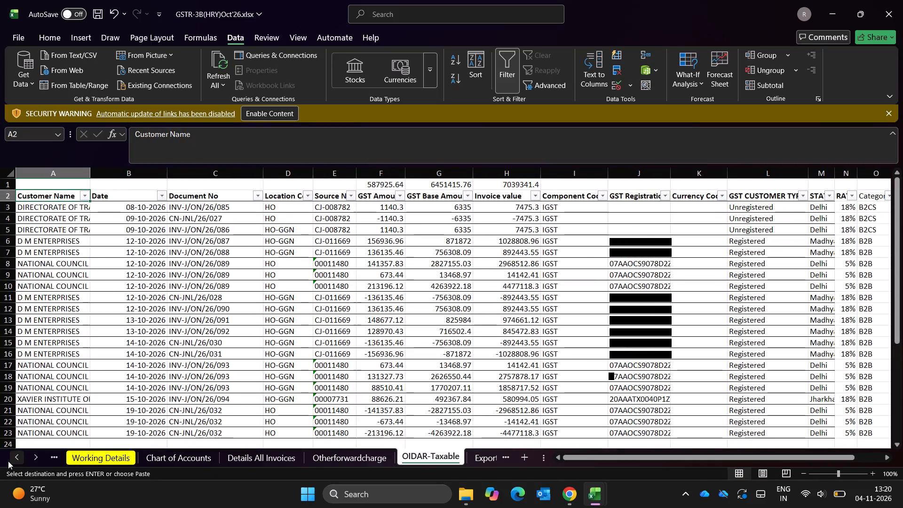
{"action": "key", "text": "alt+a"}
{"action": "key", "text": "alt+c"}
{"action": "key", "text": "Escape"}
{"action": "key", "text": "Escape"}
Fill the OIDAR-Taxable header row with grey from Customer Name to HSN Code.
{"action": "key", "text": "Down"}
{"action": "key", "text": "Up"}
{"action": "key", "text": "ctrl+shift+Right"}
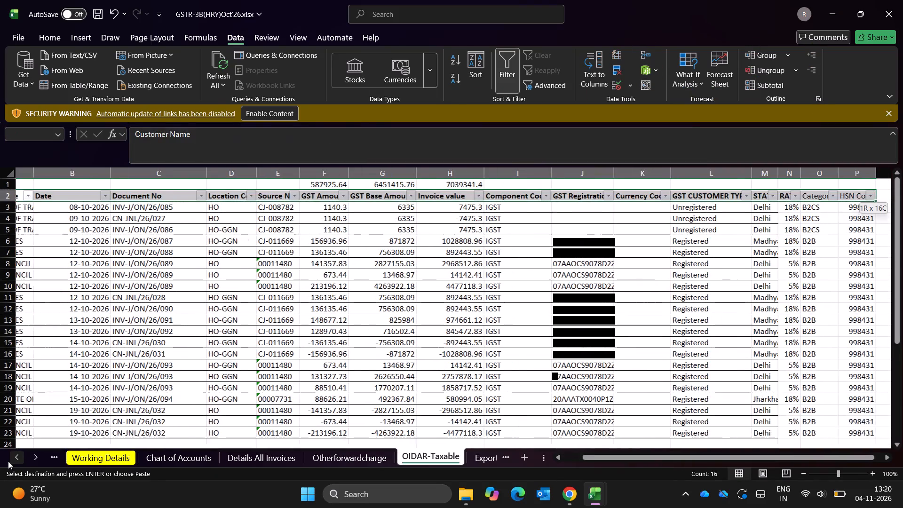
{"action": "left_click", "coordinate": [58, 33]}
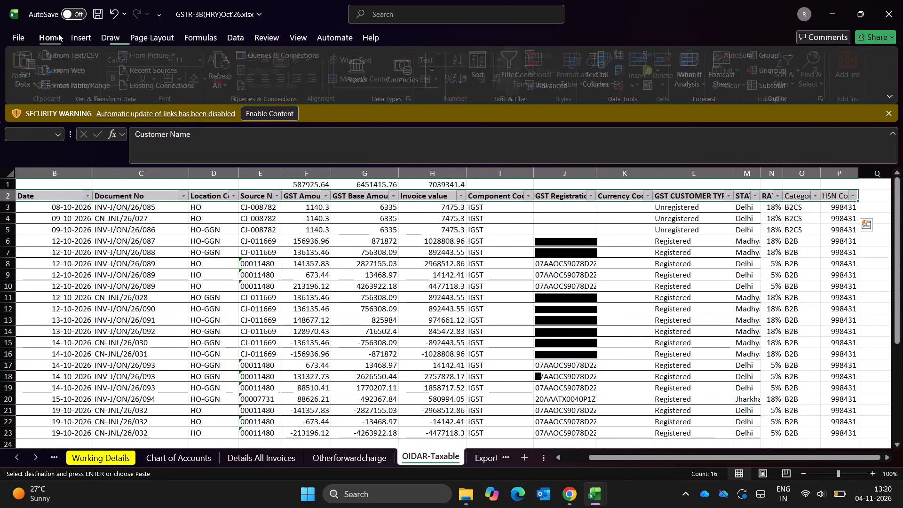
{"action": "left_click", "coordinate": [199, 80]}
{"action": "key", "text": "Escape"}
{"action": "key", "text": "Down"}
{"action": "key", "text": "Down"}
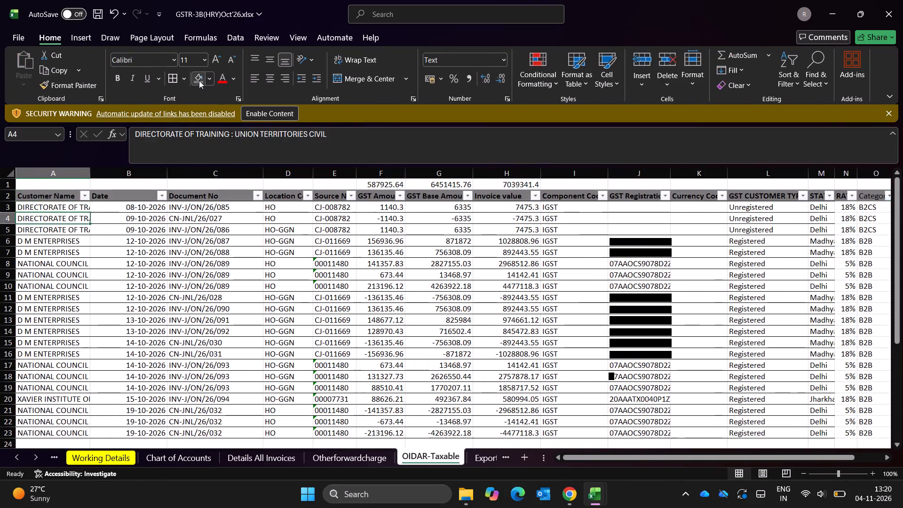
Compare the OIDAR-Taxable column headers with the Details All Invoices columns in the October and September workbooks.
{"action": "key", "text": "Up"}
{"action": "key", "text": "Up"}
{"action": "key", "text": "Right"}
{"action": "key", "text": "Right"}
{"action": "key", "text": "Right"}
{"action": "key", "text": "Right"}
{"action": "key", "text": "Right"}
{"action": "key", "text": "Right"}
{"action": "key", "text": "Right"}
{"action": "key", "text": "Right"}
{"action": "key", "text": "ctrl+Right"}
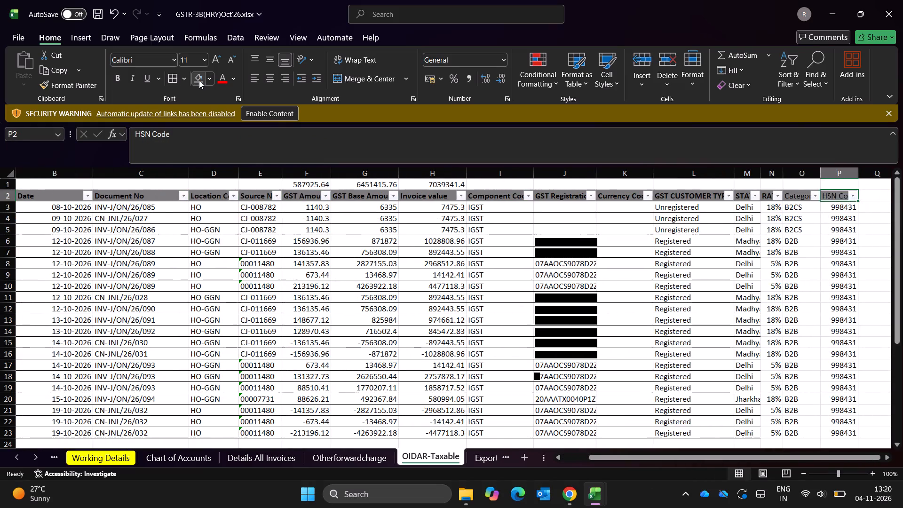
{"action": "key", "text": "Left"}
{"action": "key", "text": "Left"}
{"action": "key", "text": "Left"}
{"action": "key", "text": "Left"}
{"action": "key", "text": "alt+Tab"}
{"action": "key", "text": "alt+Tab"}
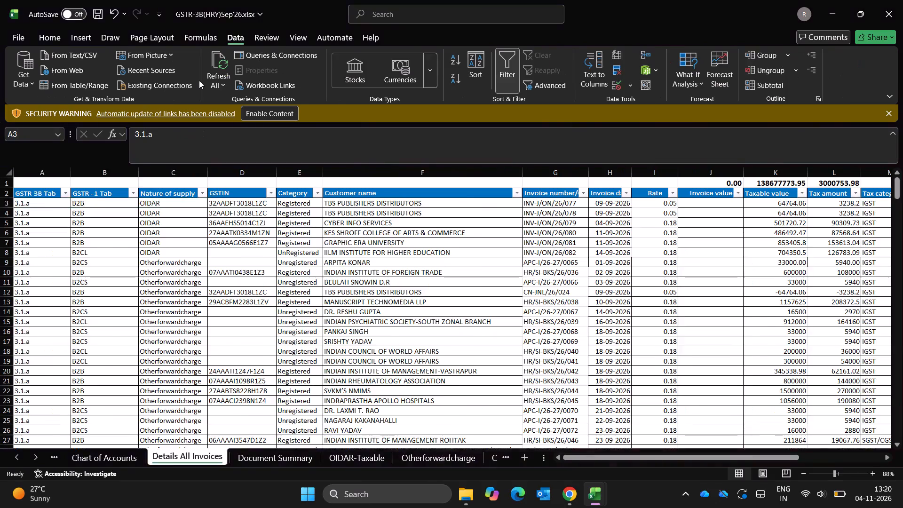
{"action": "key", "text": "ctrl+Page_Up"}
{"action": "key", "text": "ctrl+Page_Up"}
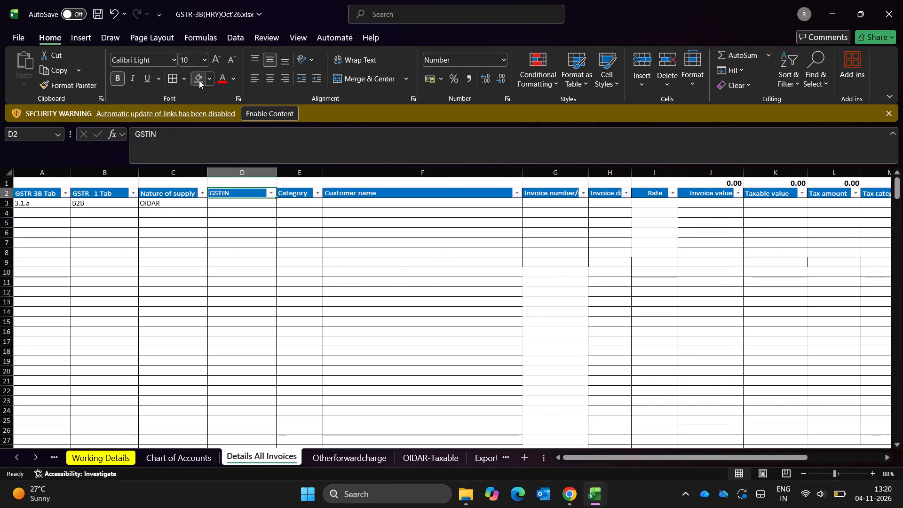
{"action": "key", "text": "ctrl+Page_Down"}
{"action": "key", "text": "ctrl+Page_Down"}
{"action": "key", "text": "alt+Tab"}
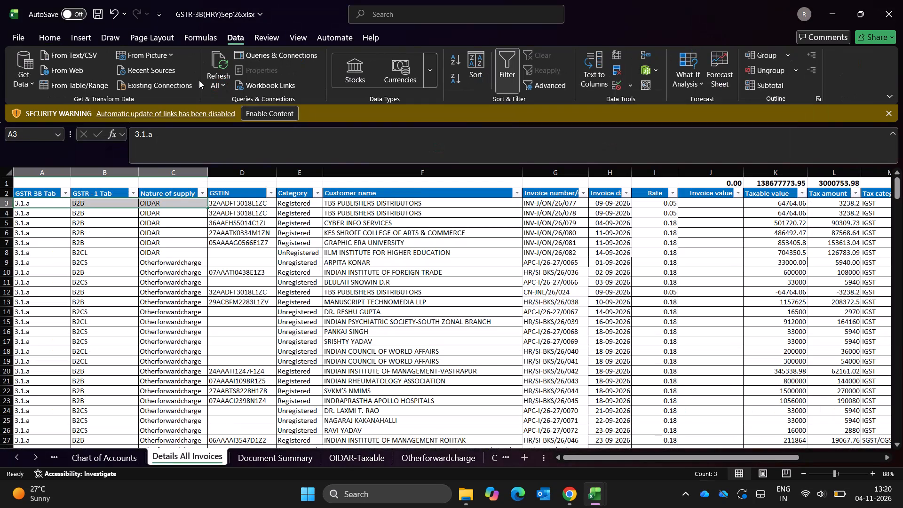
{"action": "key", "text": "alt+Tab"}
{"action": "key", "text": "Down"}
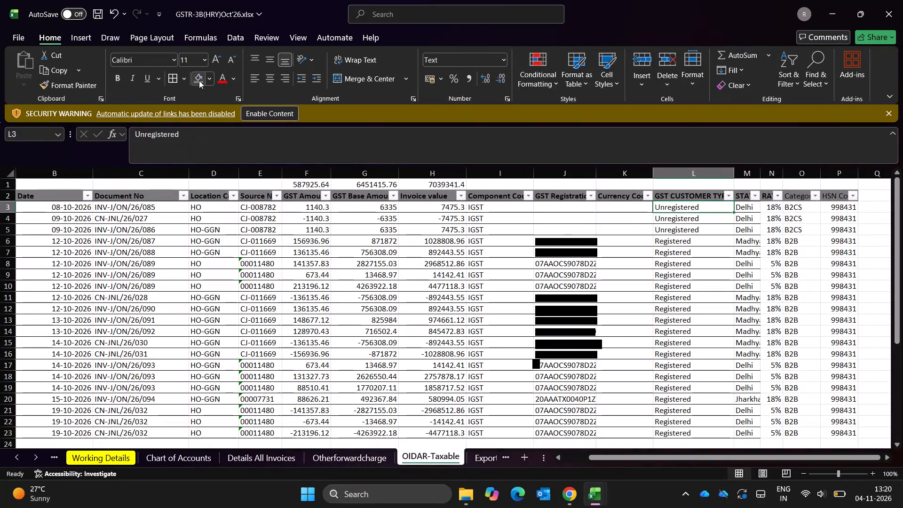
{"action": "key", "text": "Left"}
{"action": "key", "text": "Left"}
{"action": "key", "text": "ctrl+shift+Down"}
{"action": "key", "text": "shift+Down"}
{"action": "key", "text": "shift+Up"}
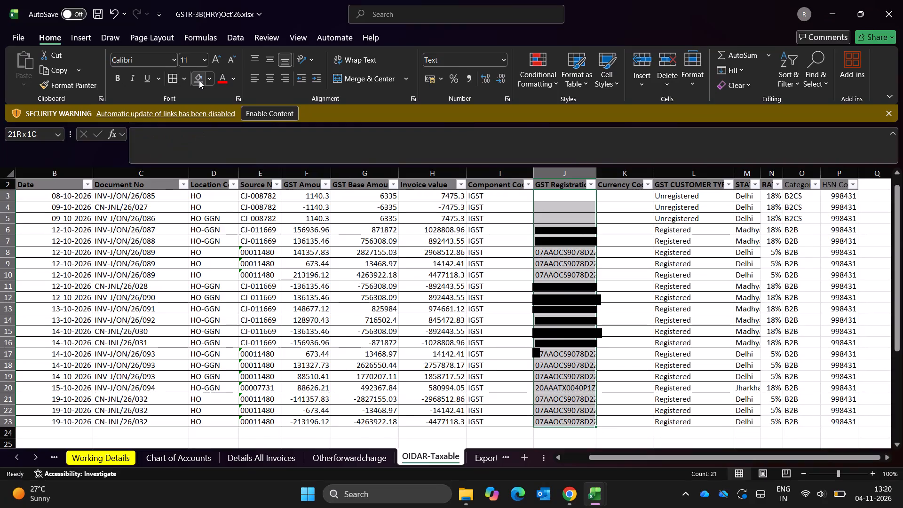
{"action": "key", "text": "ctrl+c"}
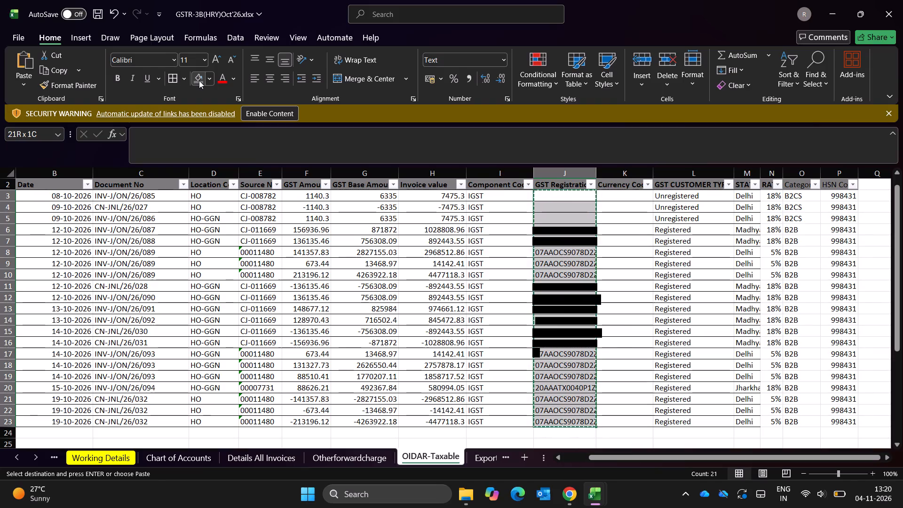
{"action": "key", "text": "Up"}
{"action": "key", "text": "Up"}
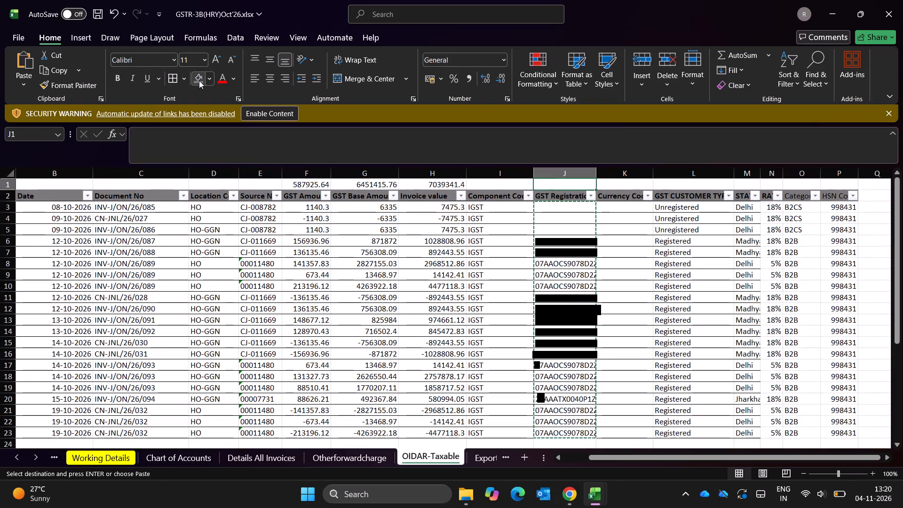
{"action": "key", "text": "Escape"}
Examine the columns around GST Registration and GST Customer Type in the October OIDAR-Taxable sheet.
{"action": "key", "text": "Down"}
{"action": "key", "text": "Down"}
{"action": "key", "text": "ctrl+Up"}
{"action": "key", "text": "ctrl+Up"}
{"action": "key", "text": "ctrl+Up"}
{"action": "key", "text": "Down"}
{"action": "key", "text": "Right"}
{"action": "key", "text": "Right"}
{"action": "key", "text": "Right"}
{"action": "key", "text": "Left"}
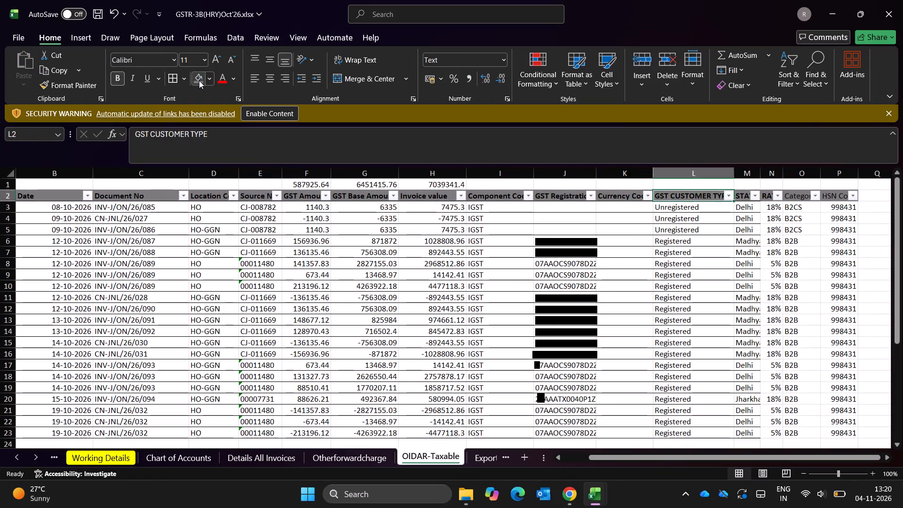
{"action": "key", "text": "Left"}
{"action": "key", "text": "Down"}
{"action": "key", "text": "Down"}
{"action": "key", "text": "Left"}
{"action": "key", "text": "Up"}
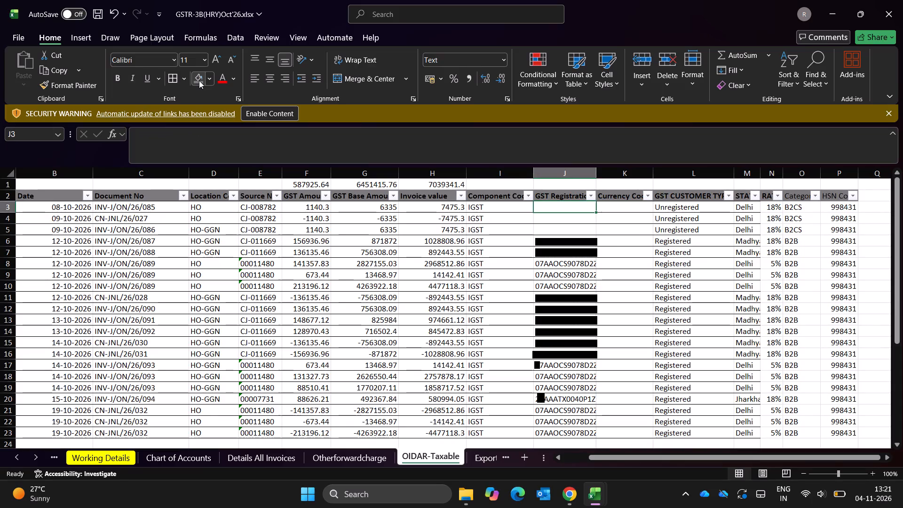
{"action": "key", "text": "Up"}
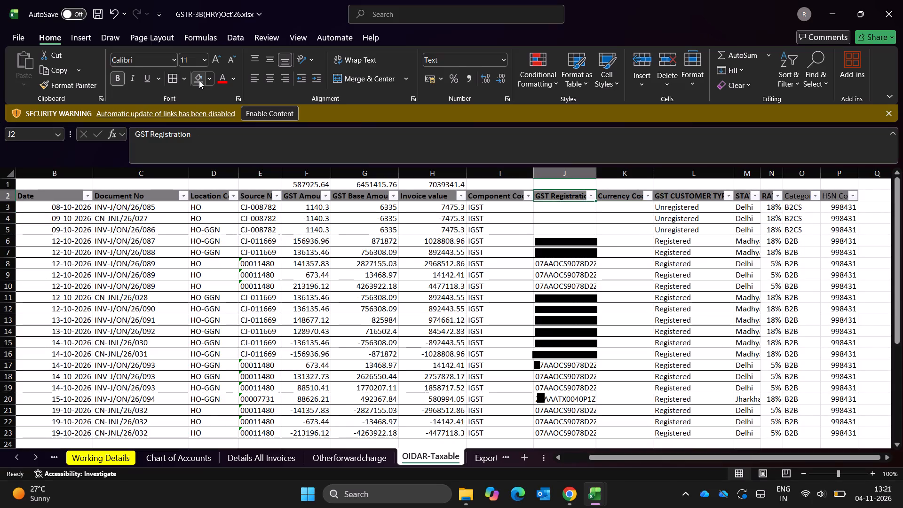
Copy the Document No values in C3:C23 of OIDAR-Taxable into column A of a new sheet.
{"action": "key", "text": "Down"}
{"action": "key", "text": "Left"}
{"action": "key", "text": "Left"}
{"action": "key", "text": "Left"}
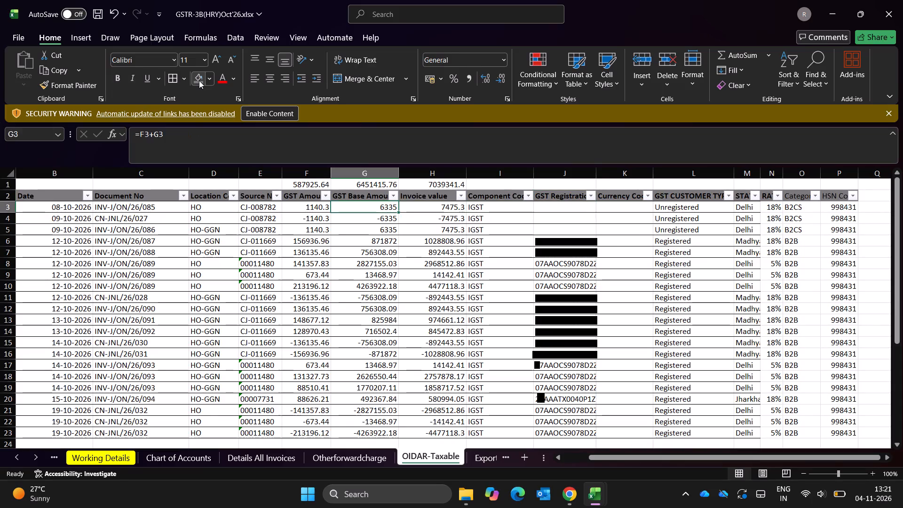
{"action": "key", "text": "Left"}
{"action": "key", "text": "Left"}
{"action": "key", "text": "Left"}
{"action": "key", "text": "Left"}
{"action": "key", "text": "ctrl+shift+Down"}
{"action": "key", "text": "ctrl+c"}
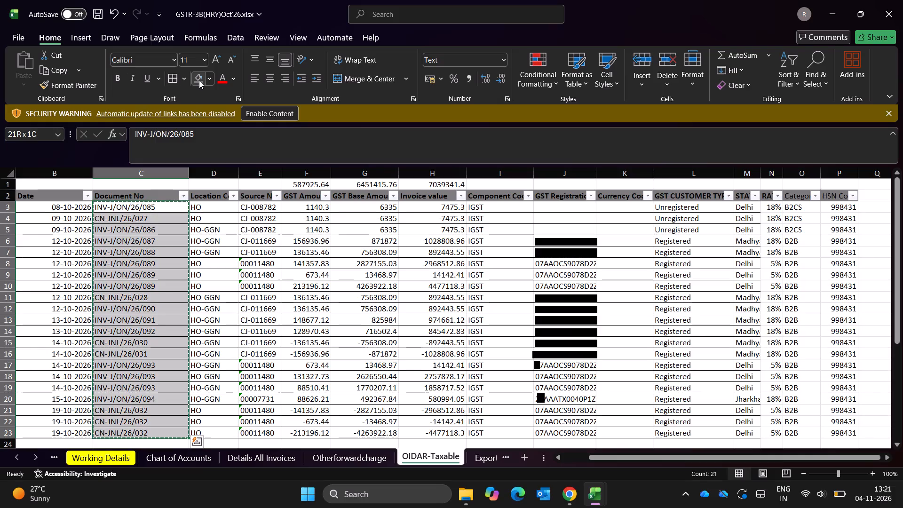
{"action": "left_click", "coordinate": [534, 462]}
{"action": "key", "text": "ctrl+v"}
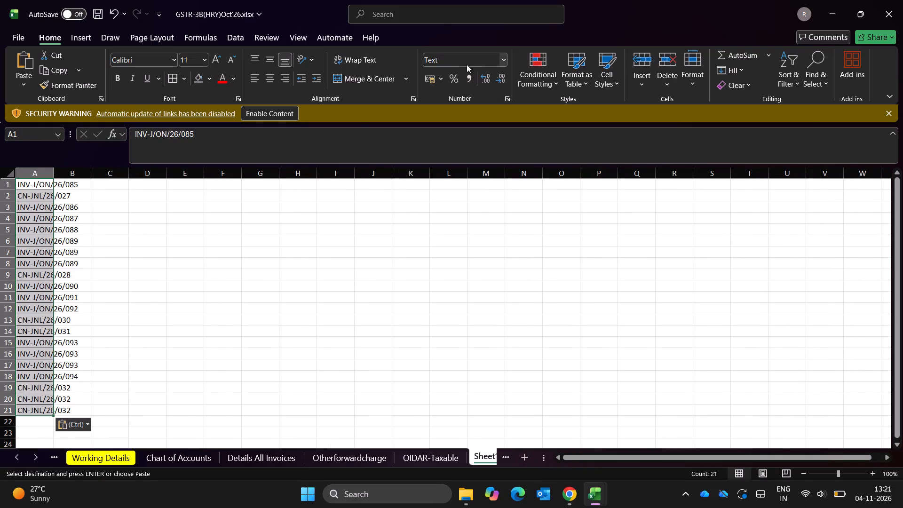
Remove the duplicate document numbers from column A of the new sheet.
{"action": "left_click", "coordinate": [444, 19]}
{"action": "type", "text": "rmeo"}
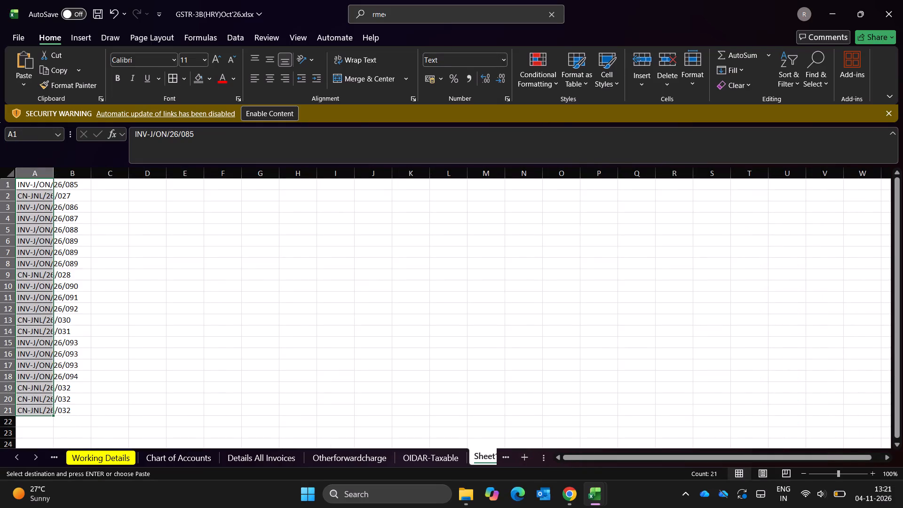
{"action": "left_click", "coordinate": [425, 57]}
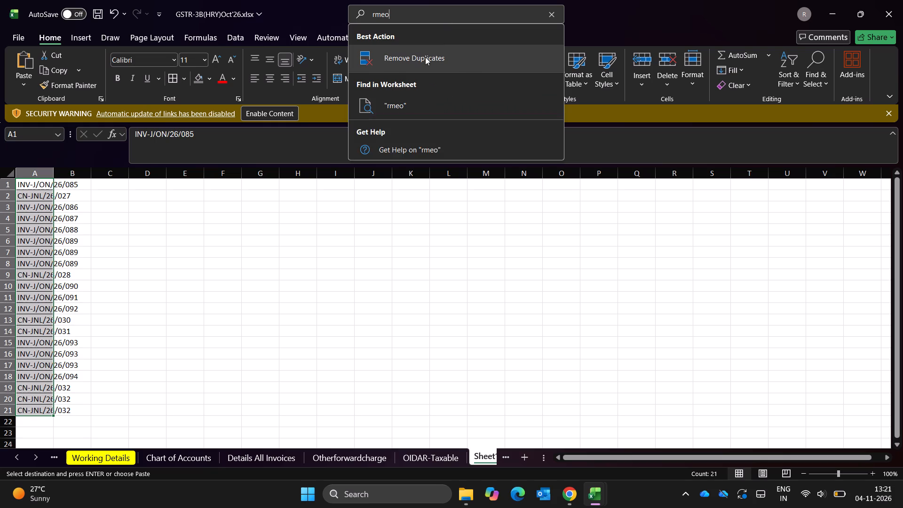
{"action": "left_click", "coordinate": [491, 324]}
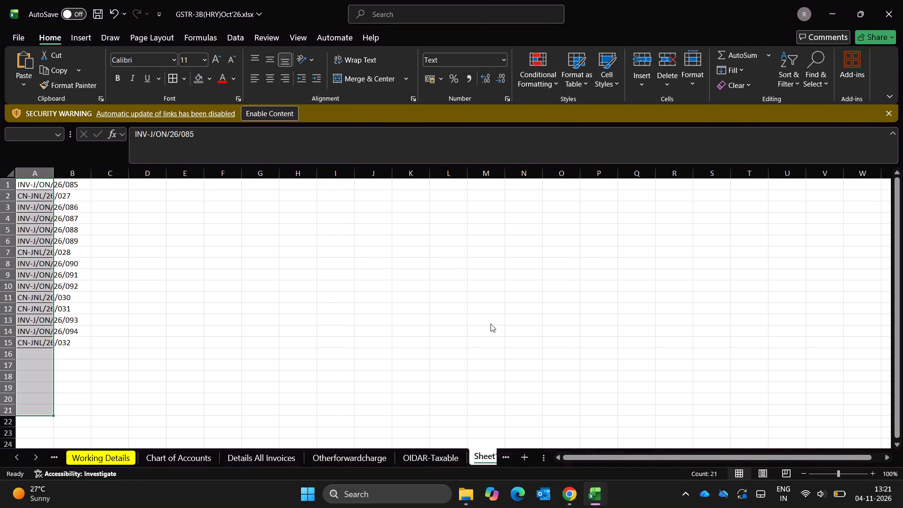
{"action": "key", "text": "Escape"}
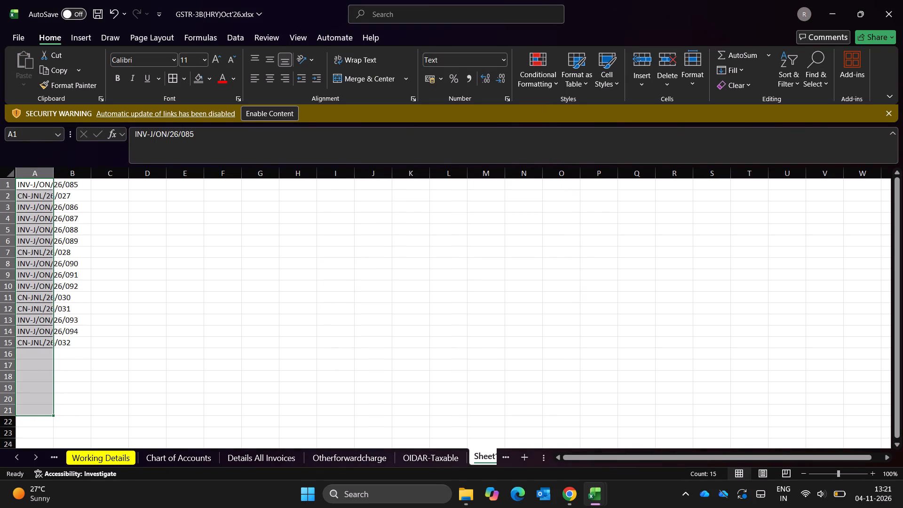
Copy the unique document numbers and paste them as values into the Invoice number column of Details All Invoices, starting at G3.
{"action": "key", "text": "Up"}
{"action": "key", "text": "ctrl+shift+Down"}
{"action": "key", "text": "ctrl+c"}
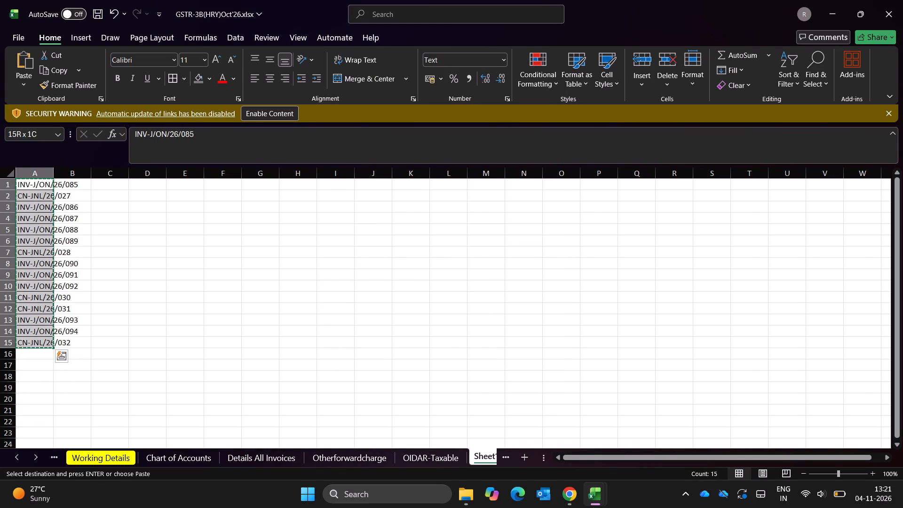
{"action": "key", "text": "ctrl+Page_Up"}
{"action": "key", "text": "ctrl+Page_Up"}
{"action": "key", "text": "ctrl+Page_Up"}
{"action": "key", "text": "Down"}
{"action": "key", "text": "Right"}
{"action": "key", "text": "Right"}
{"action": "key", "text": "Right"}
{"action": "key", "text": "Right"}
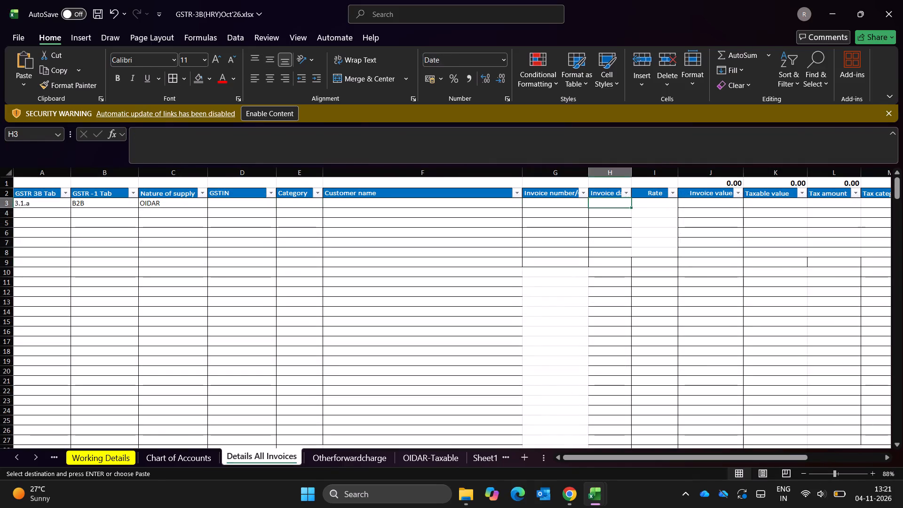
{"action": "key", "text": "Left"}
{"action": "key", "text": "ctrl+alt+v"}
{"action": "key", "text": "v"}
{"action": "key", "text": "Return"}
{"action": "key", "text": "Escape"}
{"action": "key", "text": "Left"}
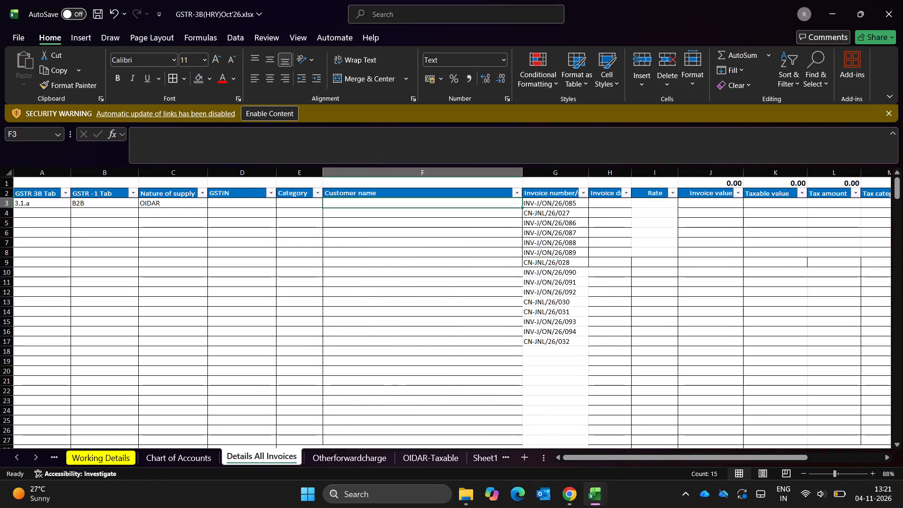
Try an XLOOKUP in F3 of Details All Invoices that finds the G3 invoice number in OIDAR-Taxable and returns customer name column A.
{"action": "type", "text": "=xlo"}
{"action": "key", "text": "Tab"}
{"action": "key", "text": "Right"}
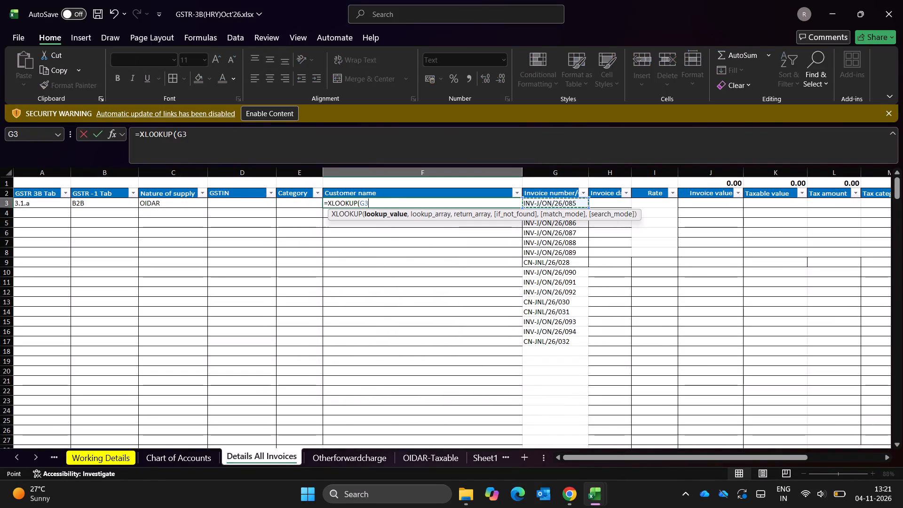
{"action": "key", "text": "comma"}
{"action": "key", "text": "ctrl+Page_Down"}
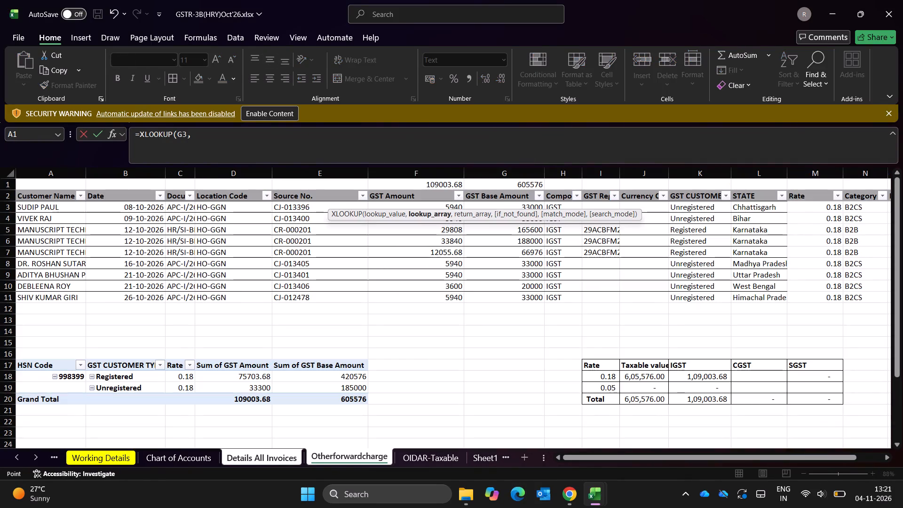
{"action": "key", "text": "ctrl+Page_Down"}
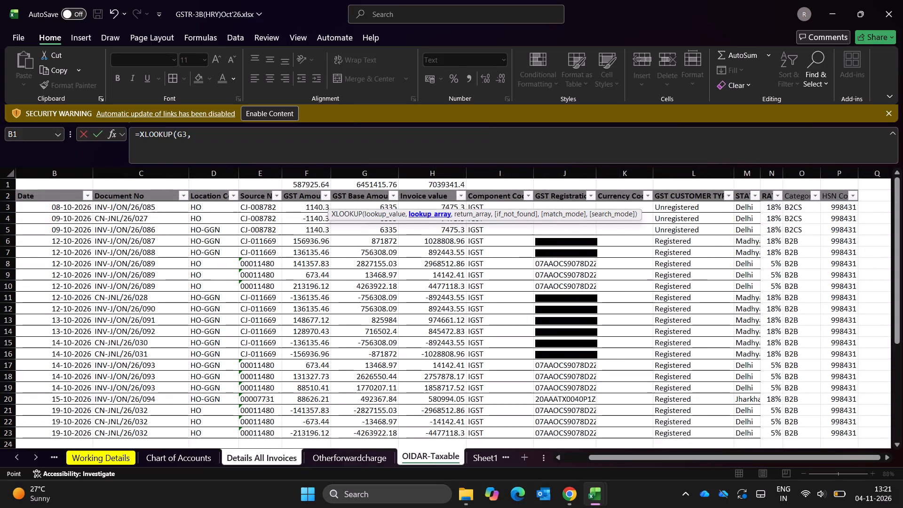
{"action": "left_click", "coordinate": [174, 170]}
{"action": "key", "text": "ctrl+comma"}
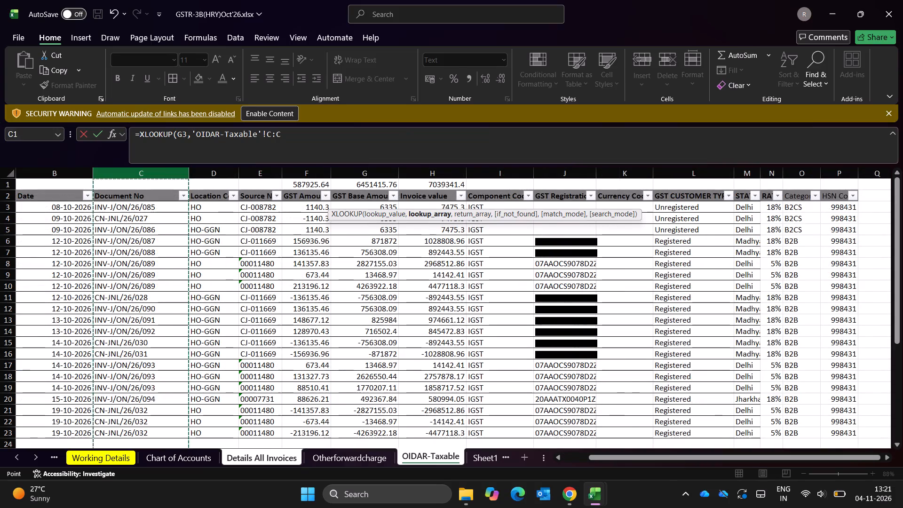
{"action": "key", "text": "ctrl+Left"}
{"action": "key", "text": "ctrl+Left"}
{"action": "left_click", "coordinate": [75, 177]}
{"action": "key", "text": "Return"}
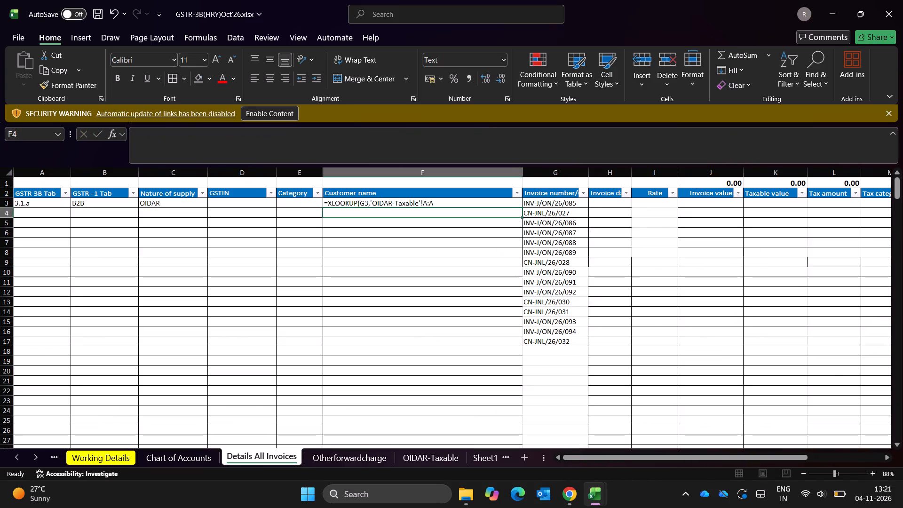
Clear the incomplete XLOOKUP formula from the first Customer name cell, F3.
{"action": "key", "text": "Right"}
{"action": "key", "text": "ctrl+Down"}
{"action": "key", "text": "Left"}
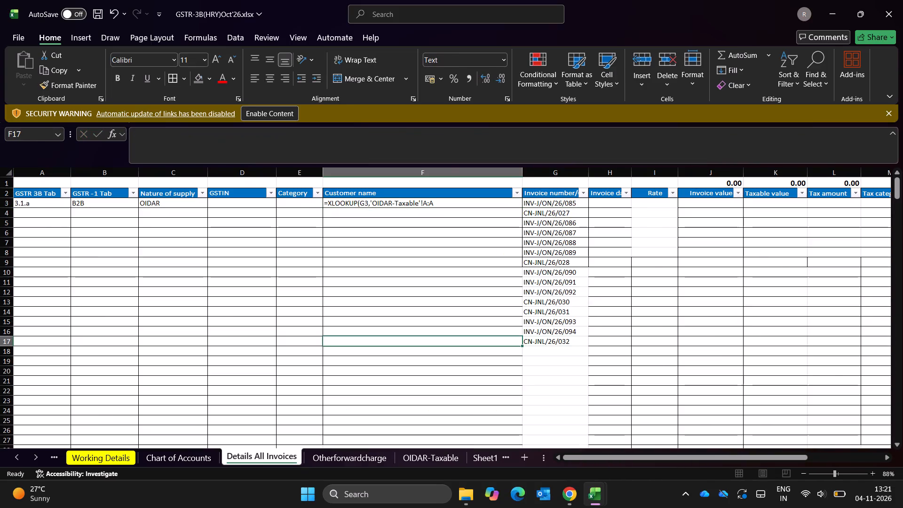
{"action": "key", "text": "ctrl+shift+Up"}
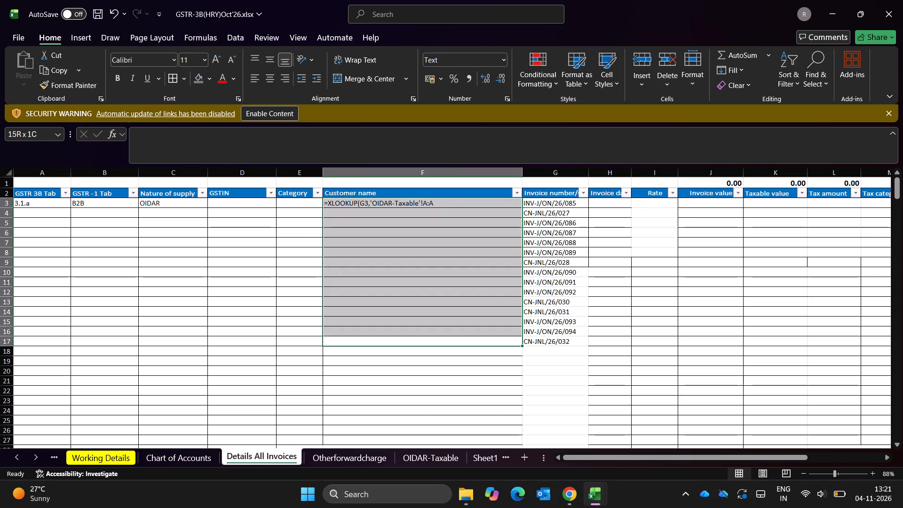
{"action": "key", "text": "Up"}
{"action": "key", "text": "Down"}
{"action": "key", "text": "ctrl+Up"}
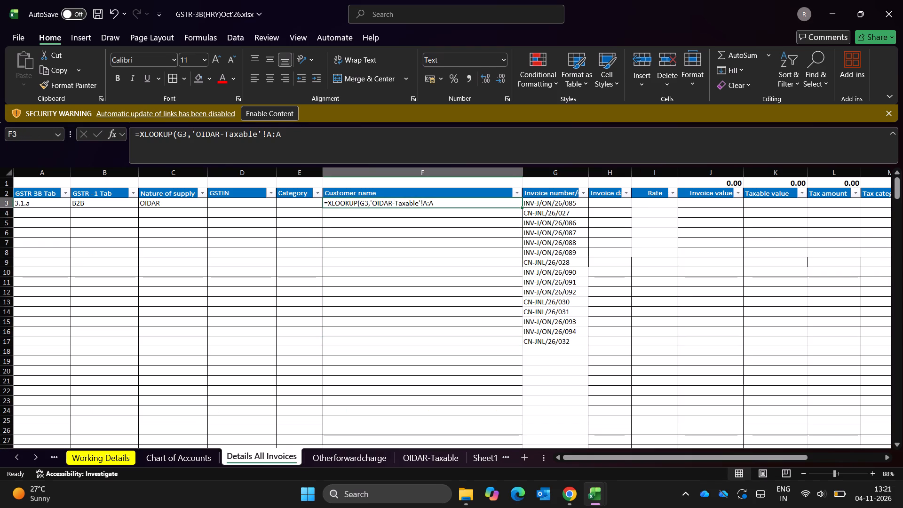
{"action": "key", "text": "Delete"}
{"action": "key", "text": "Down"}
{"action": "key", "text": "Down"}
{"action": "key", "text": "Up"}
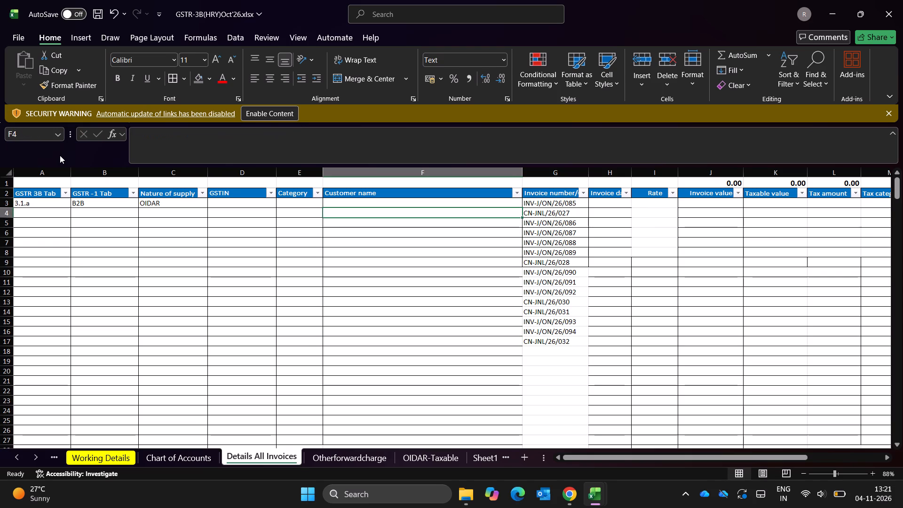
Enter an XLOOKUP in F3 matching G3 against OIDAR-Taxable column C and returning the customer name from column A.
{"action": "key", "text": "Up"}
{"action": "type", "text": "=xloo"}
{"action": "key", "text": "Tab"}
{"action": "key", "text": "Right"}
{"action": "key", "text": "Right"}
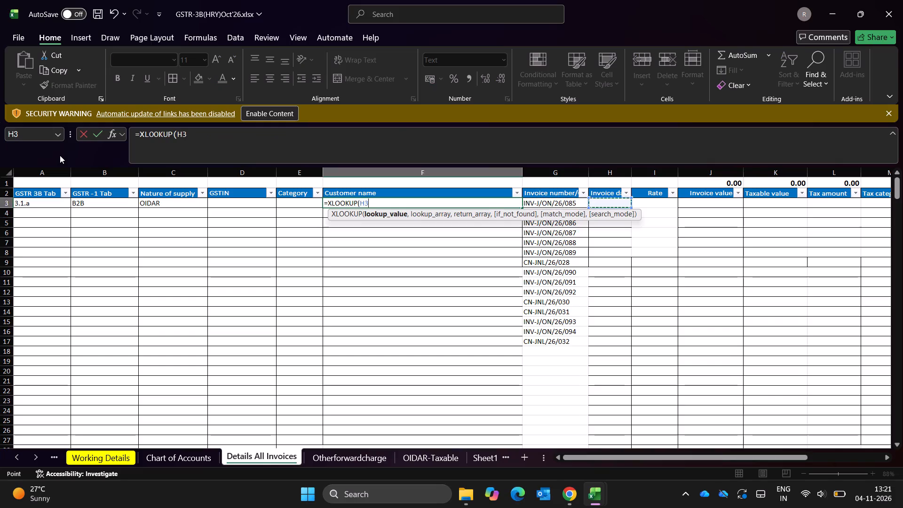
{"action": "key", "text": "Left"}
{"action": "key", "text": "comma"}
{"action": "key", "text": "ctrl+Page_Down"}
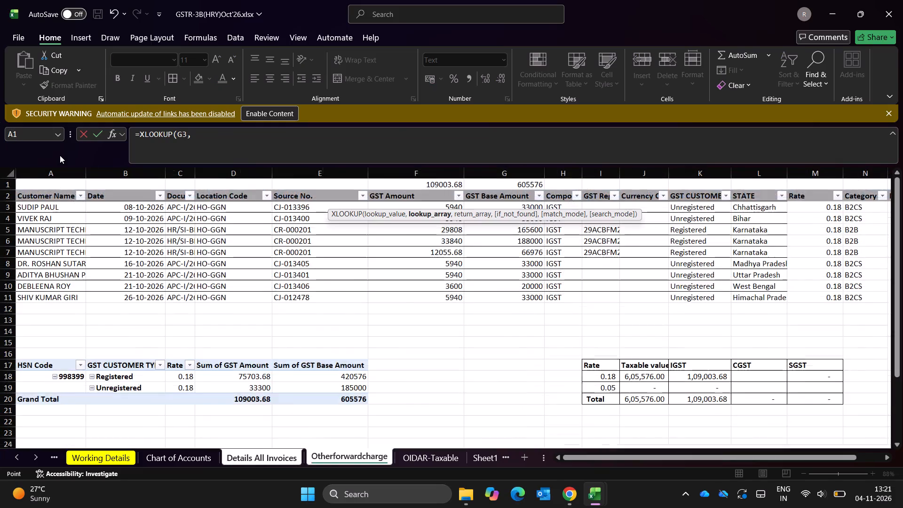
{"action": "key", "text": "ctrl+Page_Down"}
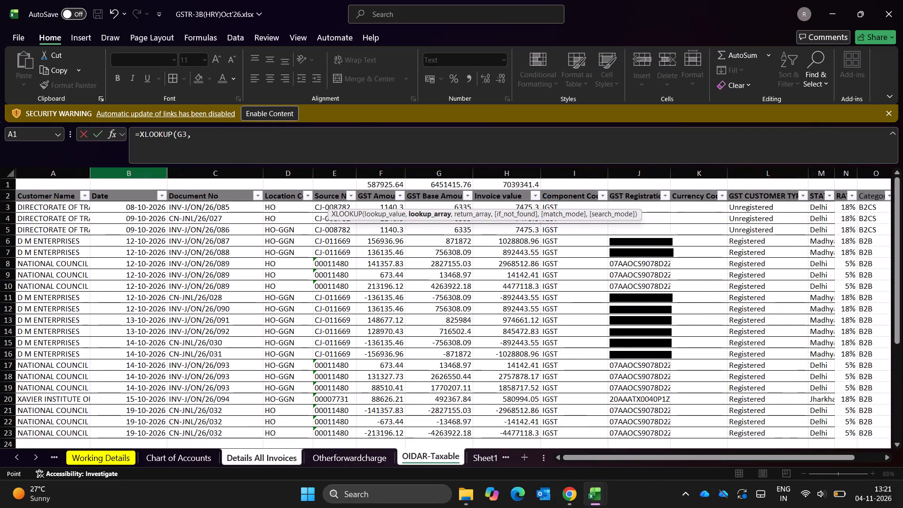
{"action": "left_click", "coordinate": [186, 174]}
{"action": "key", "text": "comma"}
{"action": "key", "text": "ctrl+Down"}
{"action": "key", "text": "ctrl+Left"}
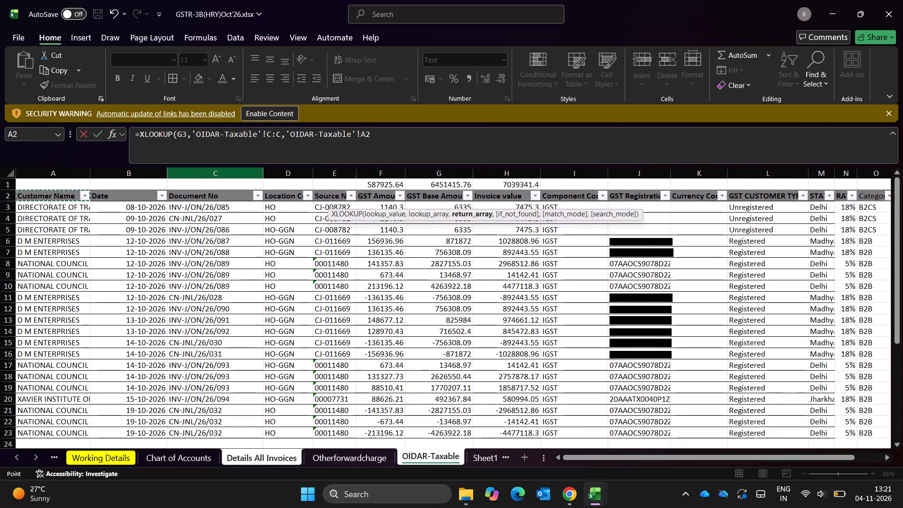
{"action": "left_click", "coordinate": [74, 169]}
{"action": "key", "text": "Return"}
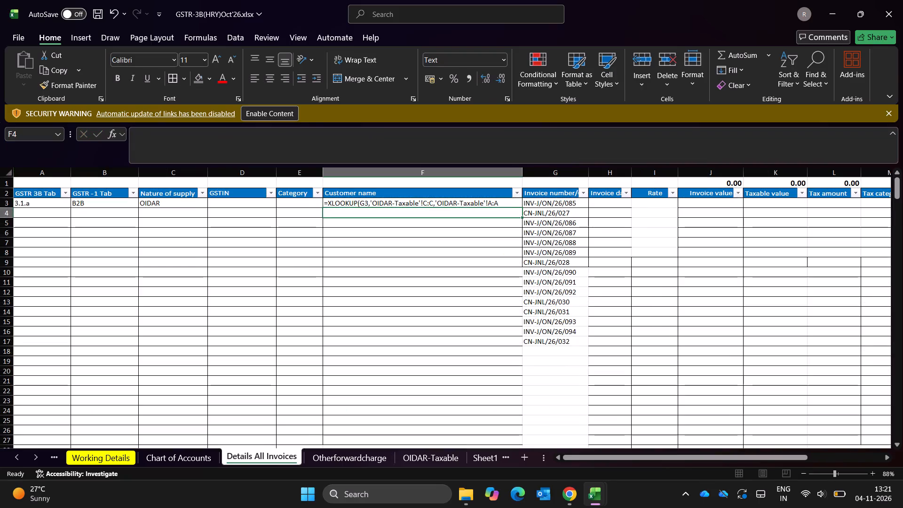
Change the number format of the Customer name cell F3 to General.
{"action": "key", "text": "Up"}
{"action": "key", "text": "ctrl+shift+Down"}
{"action": "key", "text": "shift+Up"}
{"action": "key", "text": "Down"}
{"action": "key", "text": "Down"}
{"action": "key", "text": "Up"}
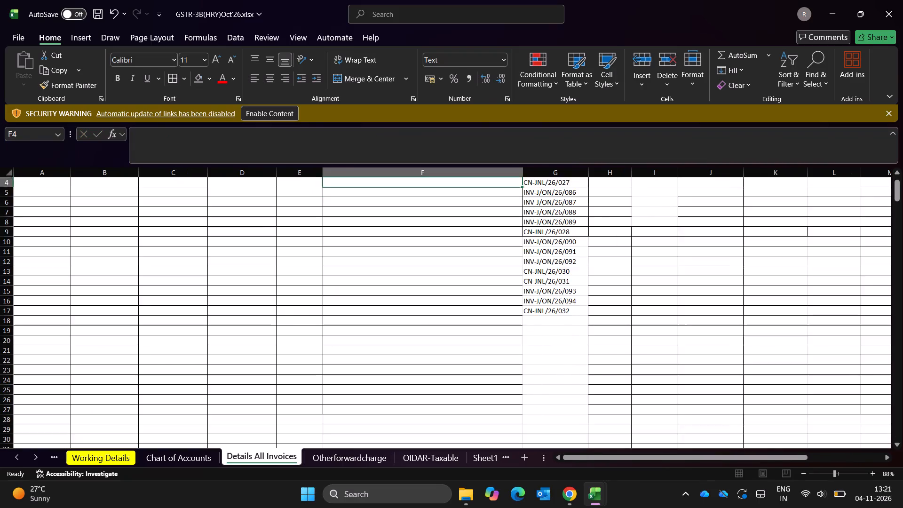
{"action": "key", "text": "Up"}
{"action": "key", "text": "Up"}
{"action": "key", "text": "Down"}
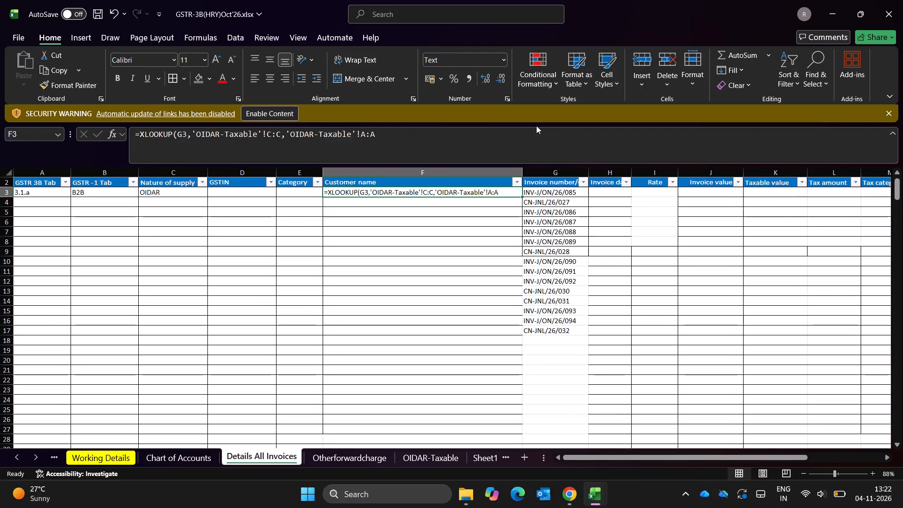
{"action": "left_click", "coordinate": [507, 63]}
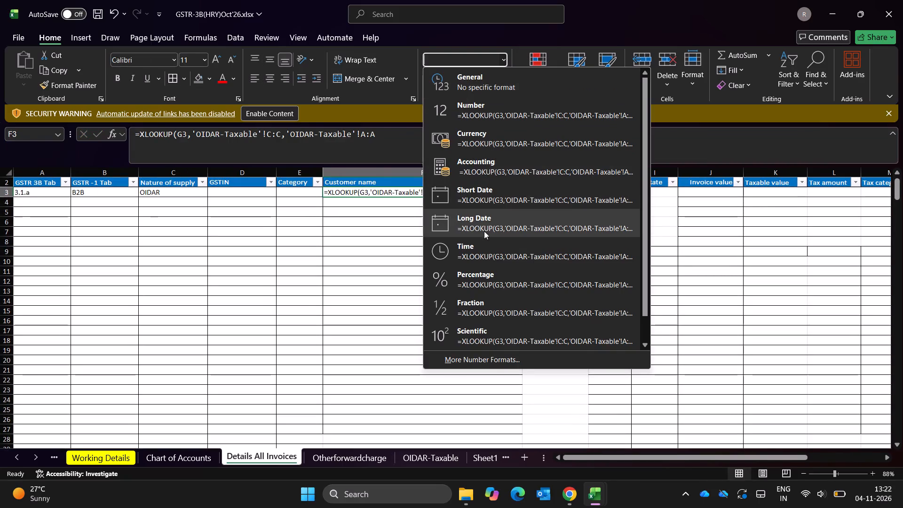
{"action": "left_click", "coordinate": [478, 102]}
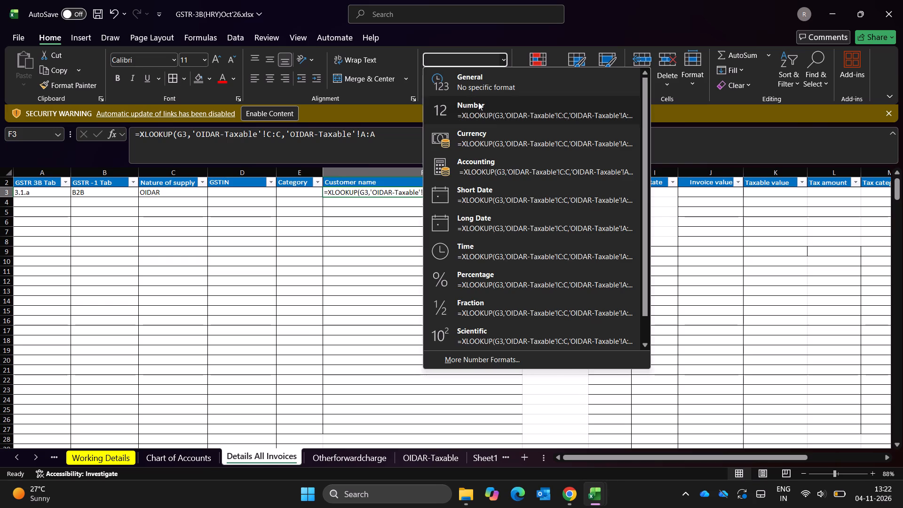
{"action": "left_click", "coordinate": [507, 58]}
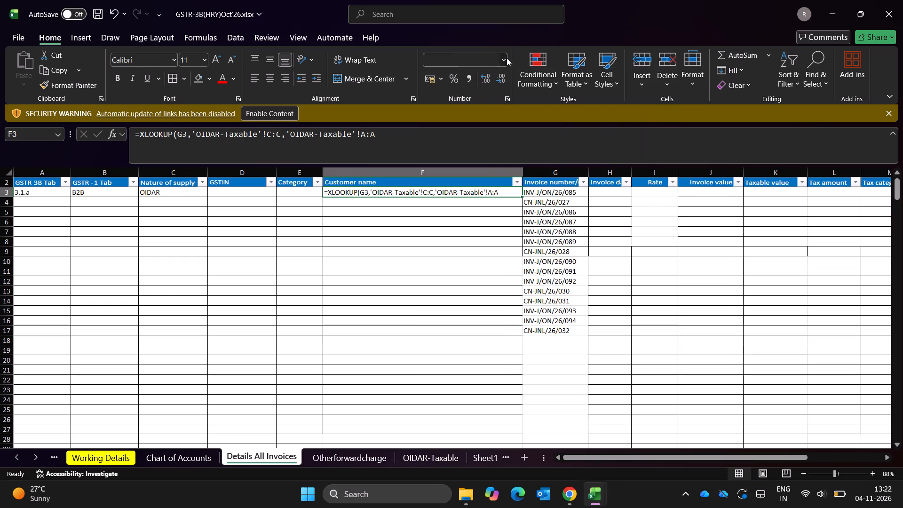
{"action": "scroll", "coordinate": [511, 142], "scroll_direction": "down", "scroll_amount": 1}
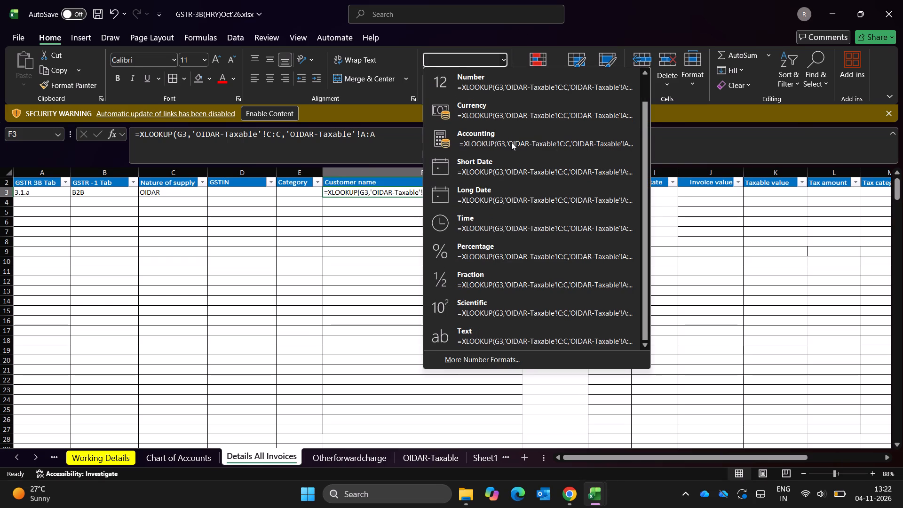
{"action": "scroll", "coordinate": [516, 266], "scroll_direction": "down", "scroll_amount": 2}
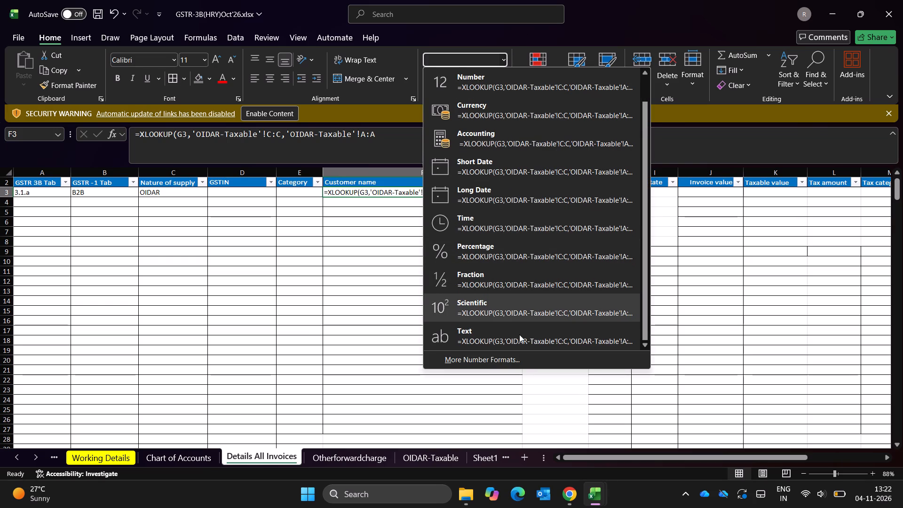
{"action": "scroll", "coordinate": [516, 275], "scroll_direction": "up", "scroll_amount": 1}
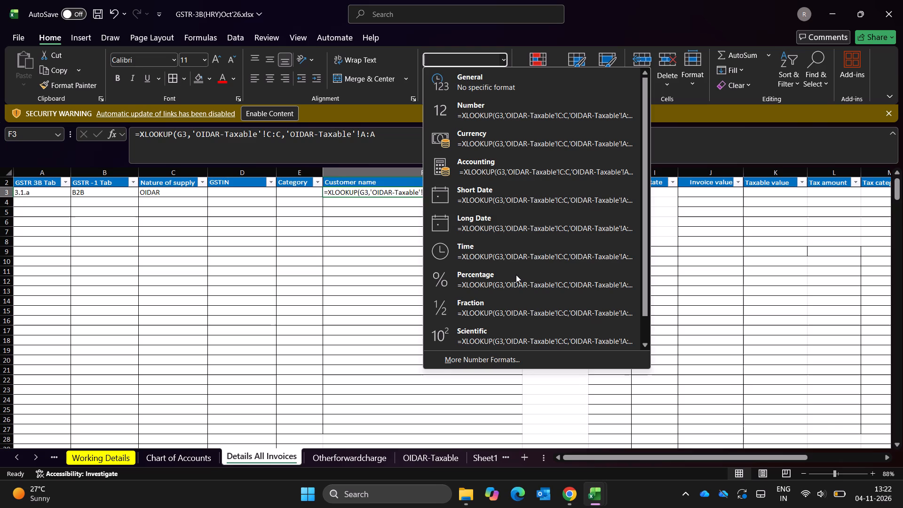
{"action": "left_click", "coordinate": [487, 86]}
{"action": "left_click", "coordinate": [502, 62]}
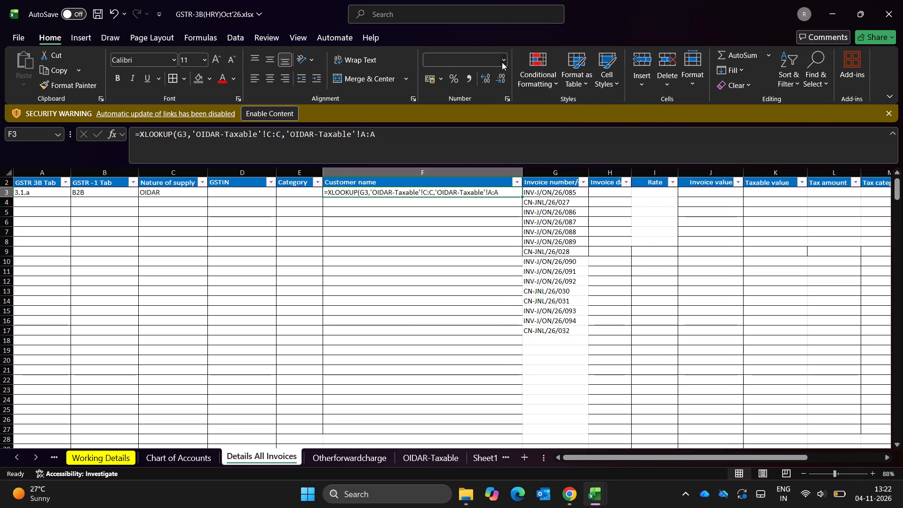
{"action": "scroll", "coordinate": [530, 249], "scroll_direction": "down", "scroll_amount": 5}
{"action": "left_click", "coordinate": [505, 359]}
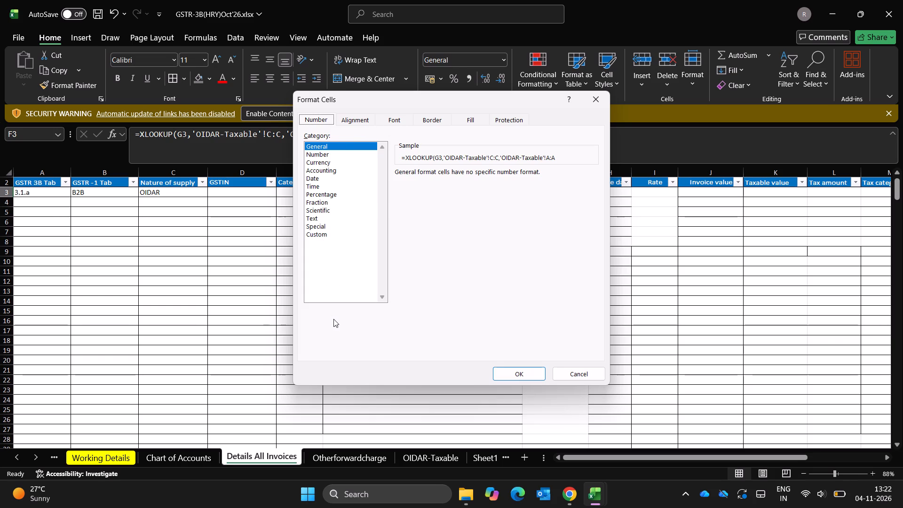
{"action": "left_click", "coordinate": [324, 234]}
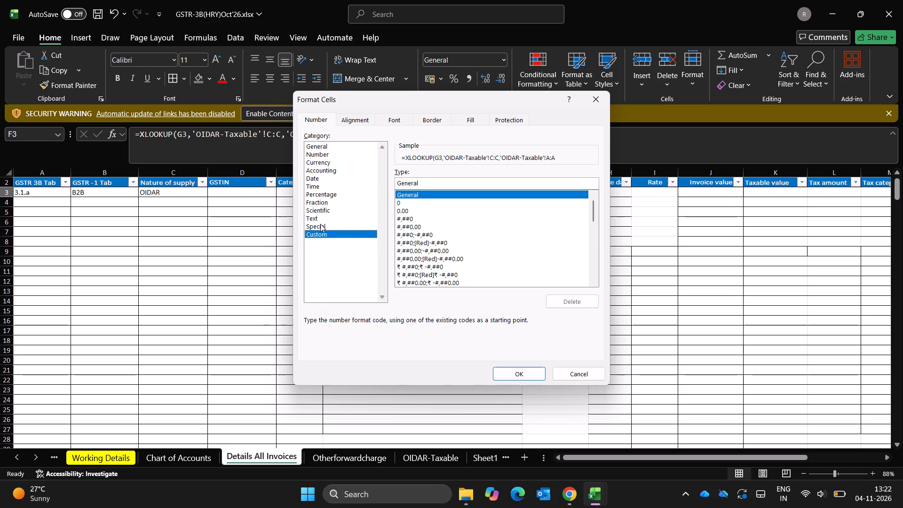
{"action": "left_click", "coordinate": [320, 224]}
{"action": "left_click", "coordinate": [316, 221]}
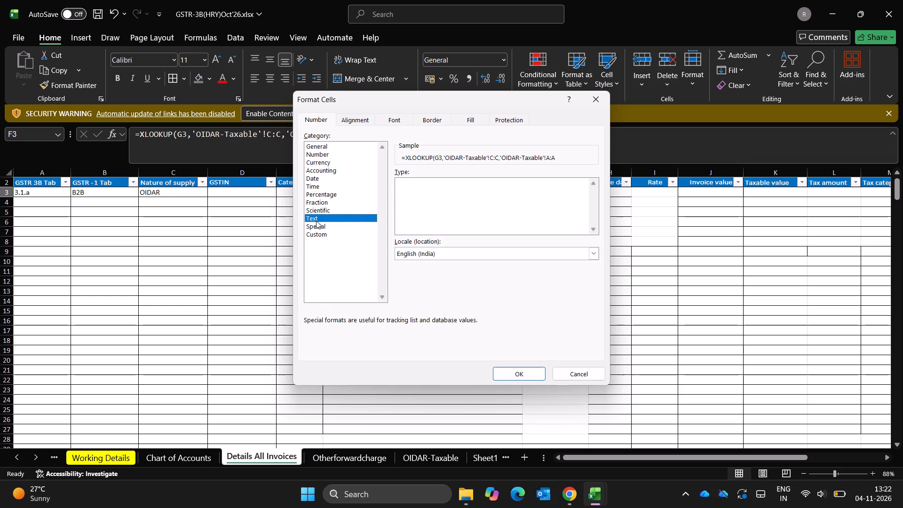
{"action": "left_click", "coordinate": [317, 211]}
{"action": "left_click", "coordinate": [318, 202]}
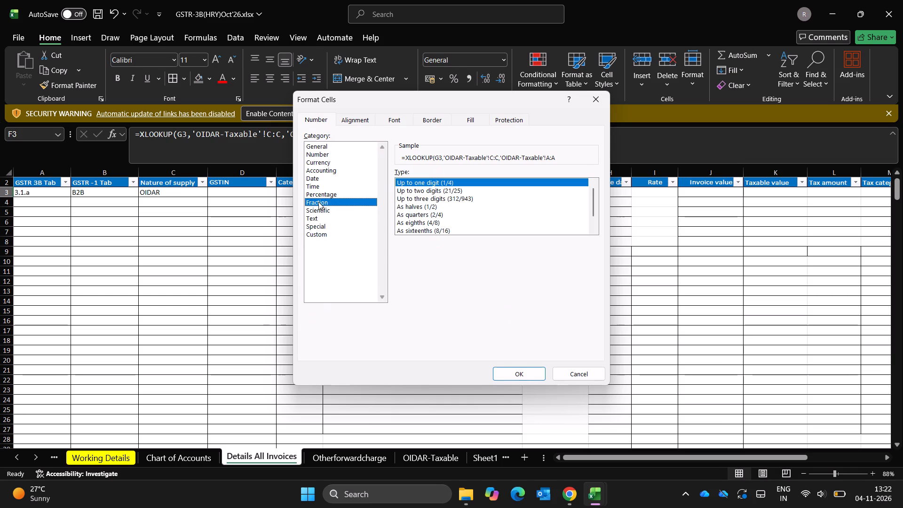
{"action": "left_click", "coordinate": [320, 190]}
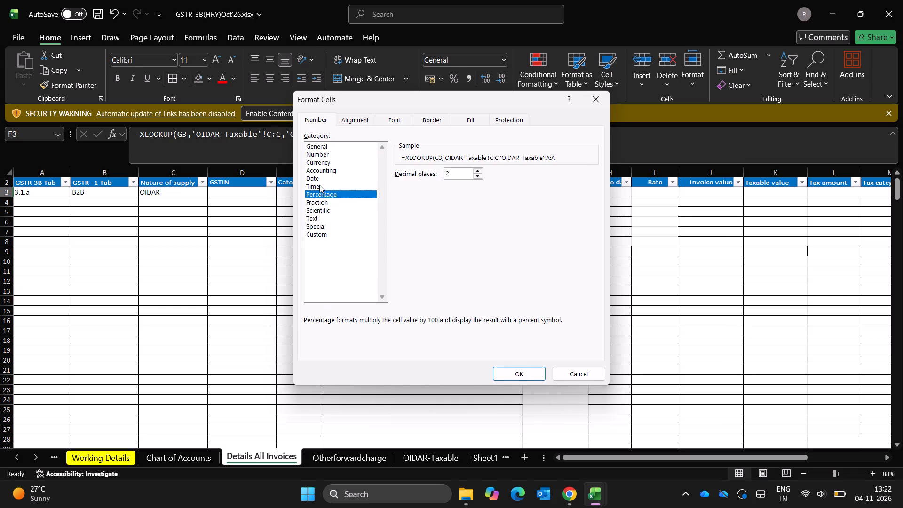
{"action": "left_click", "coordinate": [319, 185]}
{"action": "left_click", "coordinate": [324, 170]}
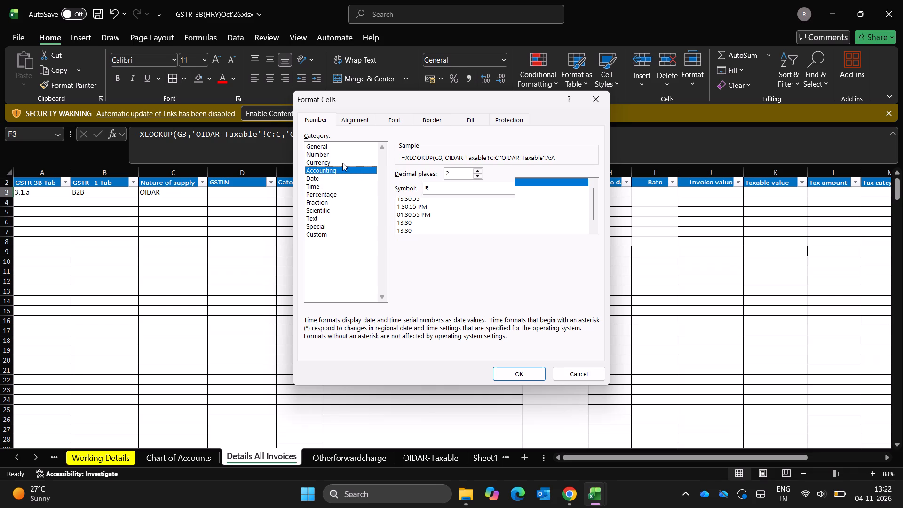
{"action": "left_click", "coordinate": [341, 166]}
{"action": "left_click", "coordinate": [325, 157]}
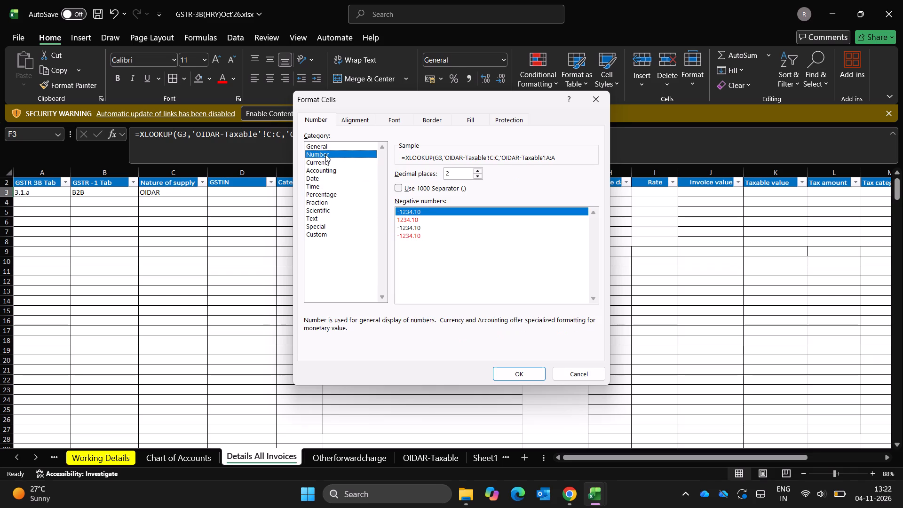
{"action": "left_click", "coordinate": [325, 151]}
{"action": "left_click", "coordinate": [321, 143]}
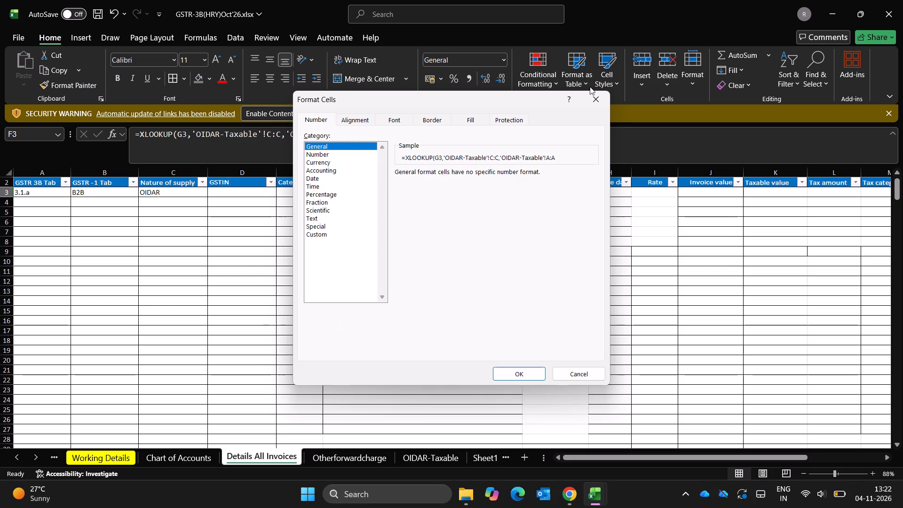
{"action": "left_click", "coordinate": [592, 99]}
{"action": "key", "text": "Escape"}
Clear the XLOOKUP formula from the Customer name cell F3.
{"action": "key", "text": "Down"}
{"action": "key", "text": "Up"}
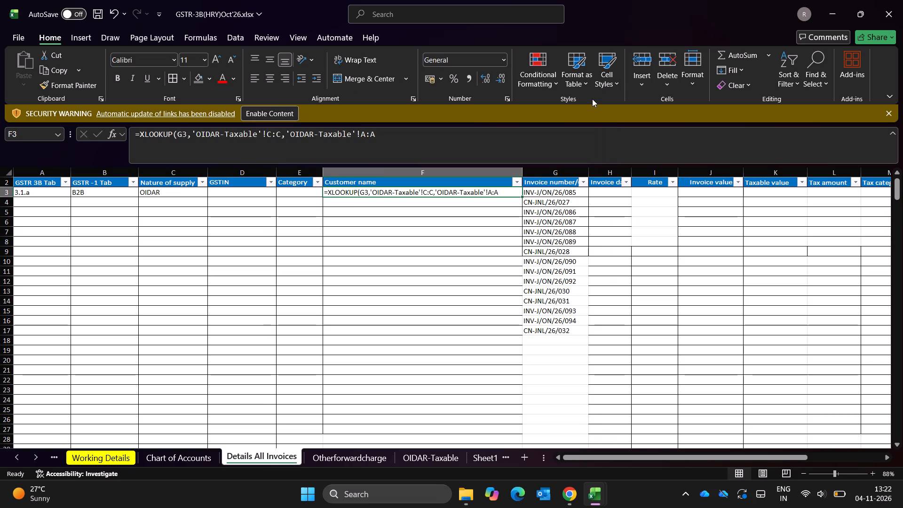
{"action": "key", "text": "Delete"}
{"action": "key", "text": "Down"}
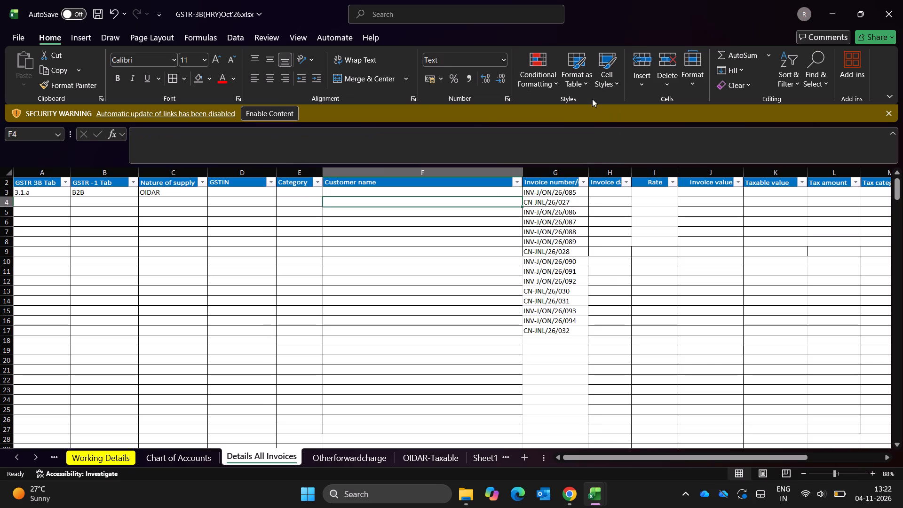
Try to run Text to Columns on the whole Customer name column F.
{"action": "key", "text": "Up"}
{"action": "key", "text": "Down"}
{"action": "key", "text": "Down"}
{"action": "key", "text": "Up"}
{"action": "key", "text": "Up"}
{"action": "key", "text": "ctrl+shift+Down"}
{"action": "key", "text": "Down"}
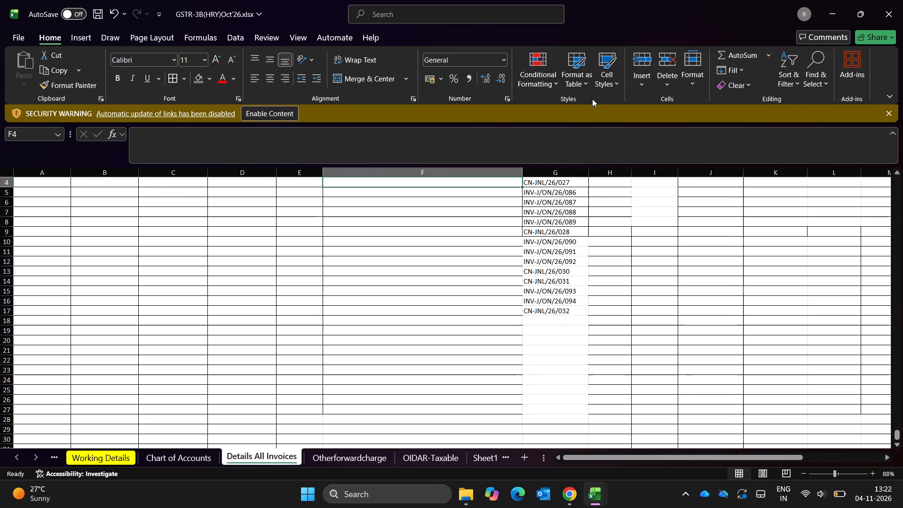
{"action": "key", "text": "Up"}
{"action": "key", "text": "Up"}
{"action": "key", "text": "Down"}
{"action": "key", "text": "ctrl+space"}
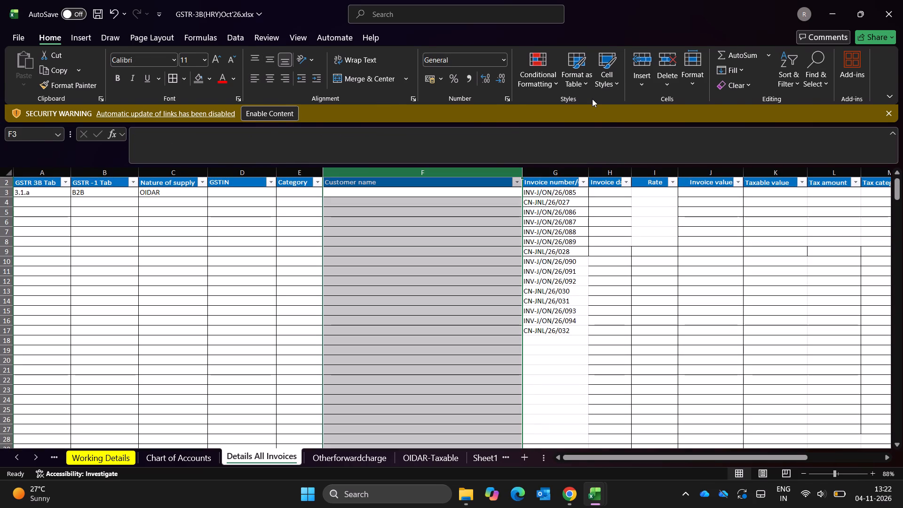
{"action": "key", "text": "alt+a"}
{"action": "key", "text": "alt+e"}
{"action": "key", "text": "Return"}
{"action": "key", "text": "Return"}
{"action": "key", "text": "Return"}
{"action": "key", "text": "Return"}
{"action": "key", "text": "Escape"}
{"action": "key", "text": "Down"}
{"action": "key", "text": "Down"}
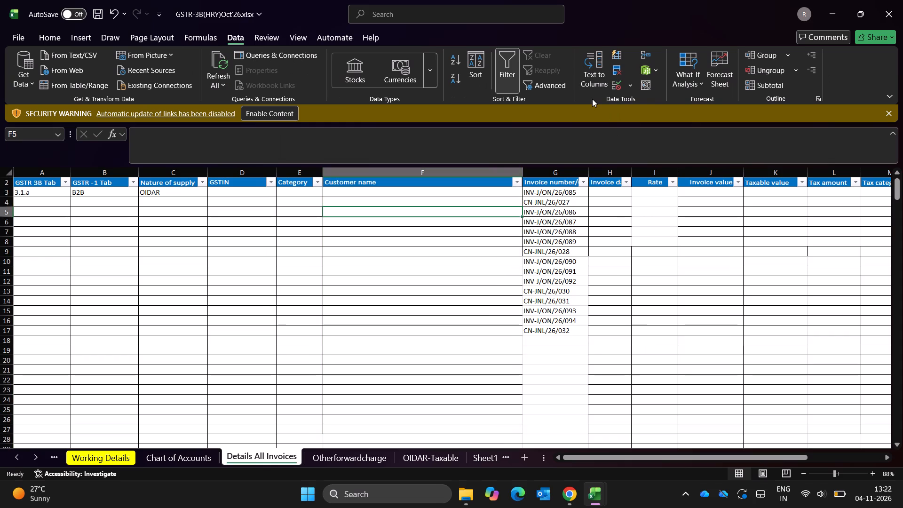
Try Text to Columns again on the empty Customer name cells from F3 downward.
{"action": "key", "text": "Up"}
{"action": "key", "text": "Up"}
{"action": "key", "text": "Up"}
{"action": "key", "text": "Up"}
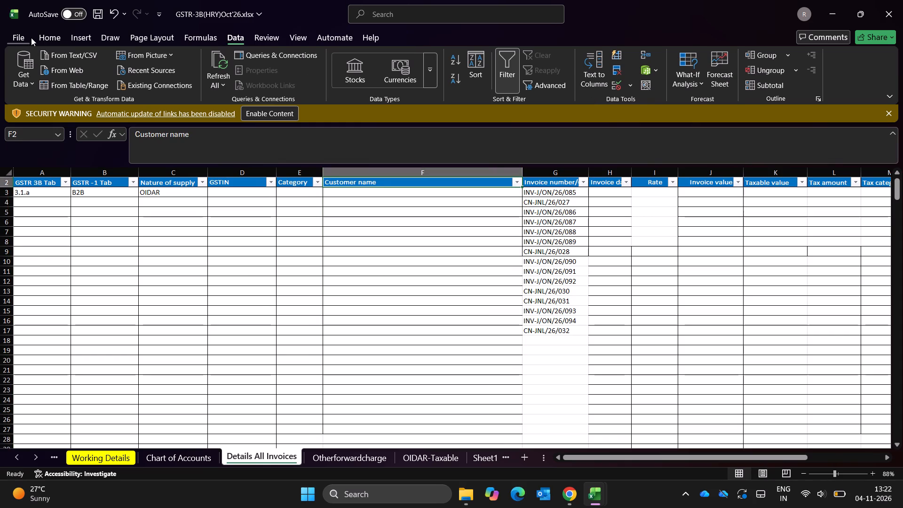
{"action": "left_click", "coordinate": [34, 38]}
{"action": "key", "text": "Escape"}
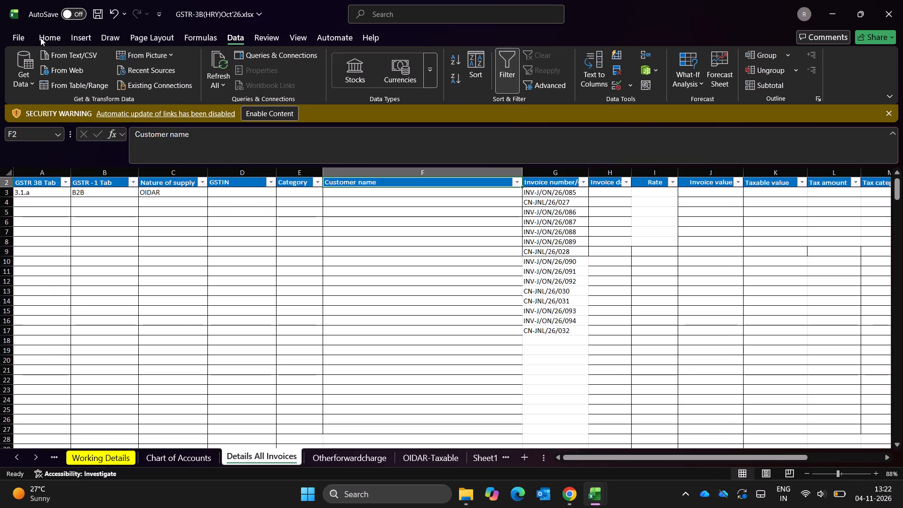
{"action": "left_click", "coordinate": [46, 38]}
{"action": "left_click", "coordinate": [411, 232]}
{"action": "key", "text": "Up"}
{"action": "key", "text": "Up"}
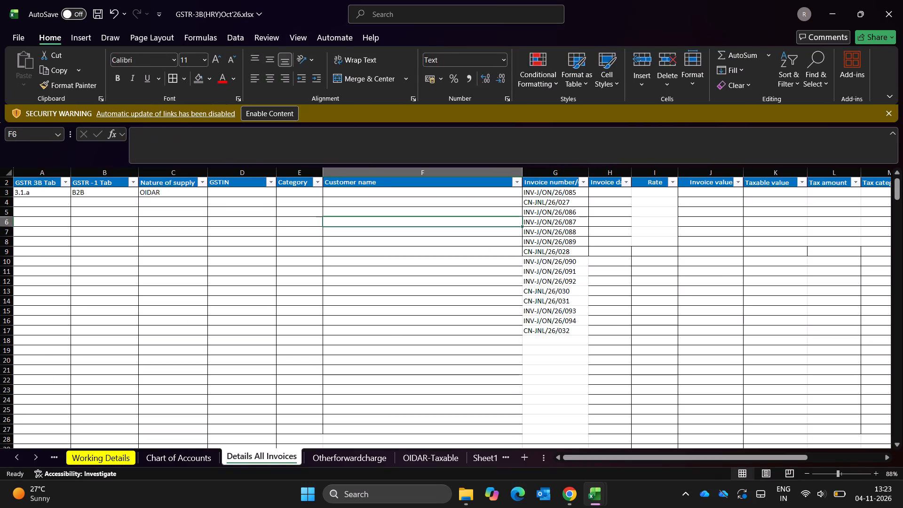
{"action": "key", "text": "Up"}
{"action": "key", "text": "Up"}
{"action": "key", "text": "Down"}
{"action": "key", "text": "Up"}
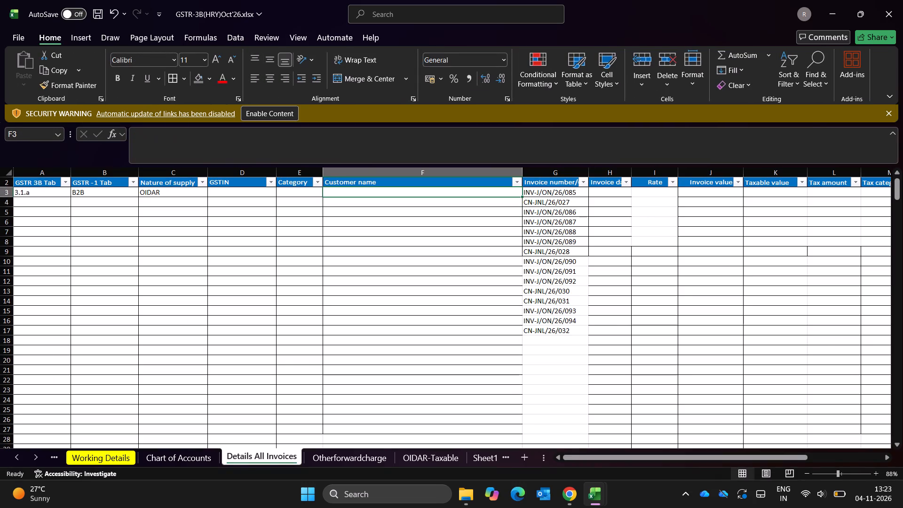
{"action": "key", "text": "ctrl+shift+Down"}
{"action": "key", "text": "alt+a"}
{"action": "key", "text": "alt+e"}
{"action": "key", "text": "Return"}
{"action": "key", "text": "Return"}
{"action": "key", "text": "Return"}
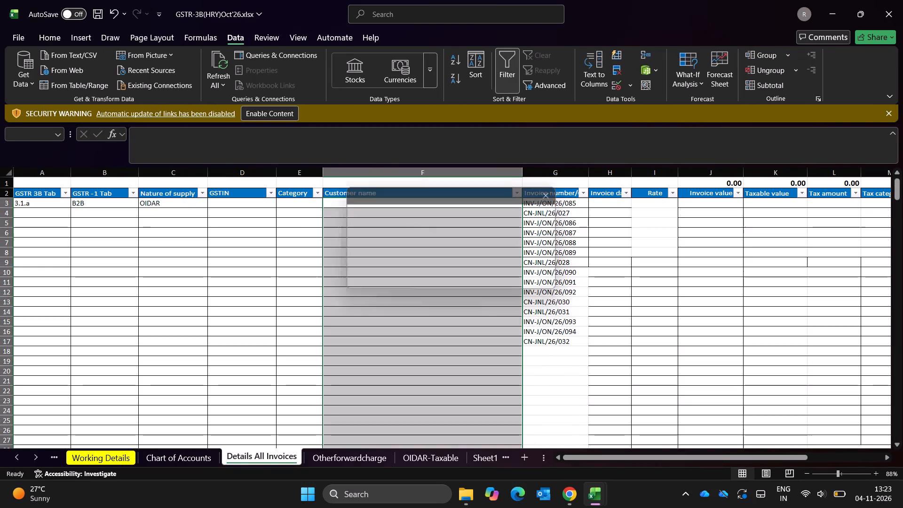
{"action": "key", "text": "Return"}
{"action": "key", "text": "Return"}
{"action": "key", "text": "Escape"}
Enter an XLOOKUP in F3 matching G3 against OIDAR-Taxable column C and returning the customer name from column A.
{"action": "key", "text": "Up"}
{"action": "key", "text": "Up"}
{"action": "key", "text": "Up"}
{"action": "key", "text": "Up"}
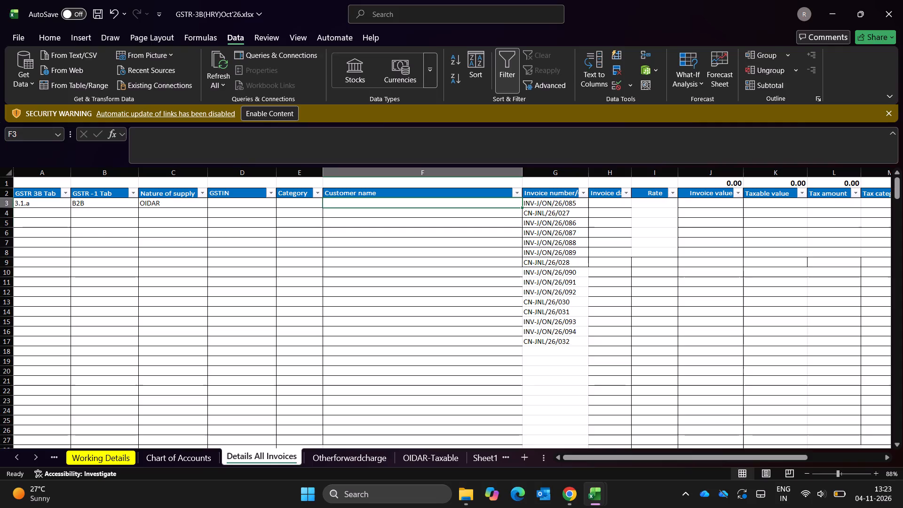
{"action": "type", "text": "=xloo"}
{"action": "key", "text": "Tab"}
{"action": "key", "text": "Right"}
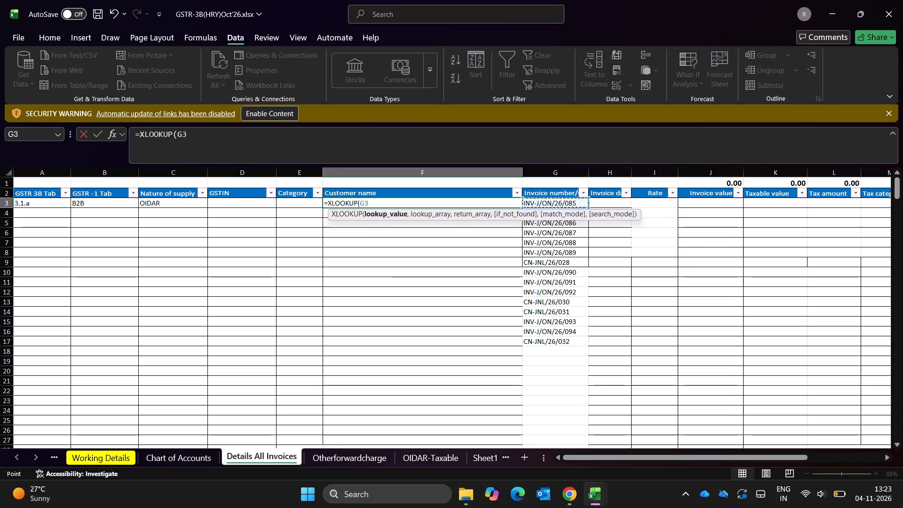
{"action": "key", "text": "comma"}
{"action": "key", "text": "ctrl+Page_Down"}
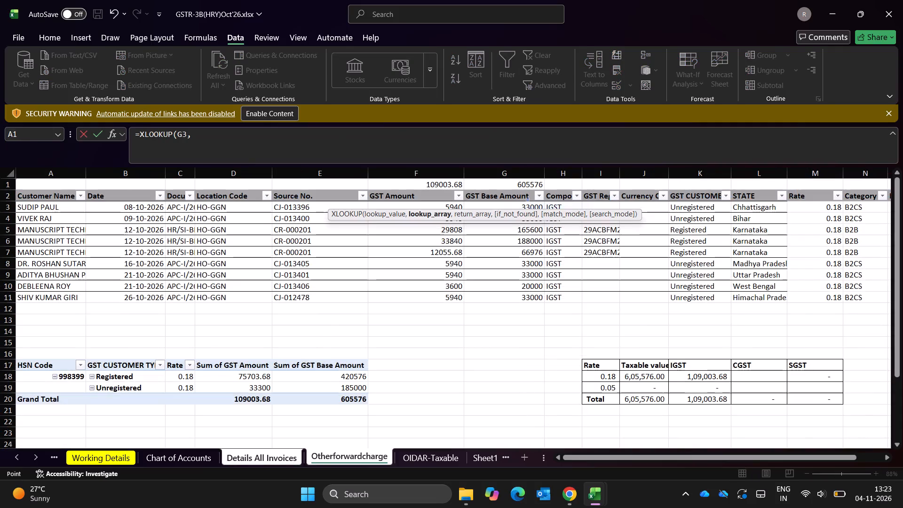
{"action": "key", "text": "ctrl+Page_Up"}
{"action": "key", "text": "ctrl+Page_Down"}
{"action": "key", "text": "ctrl+Page_Down"}
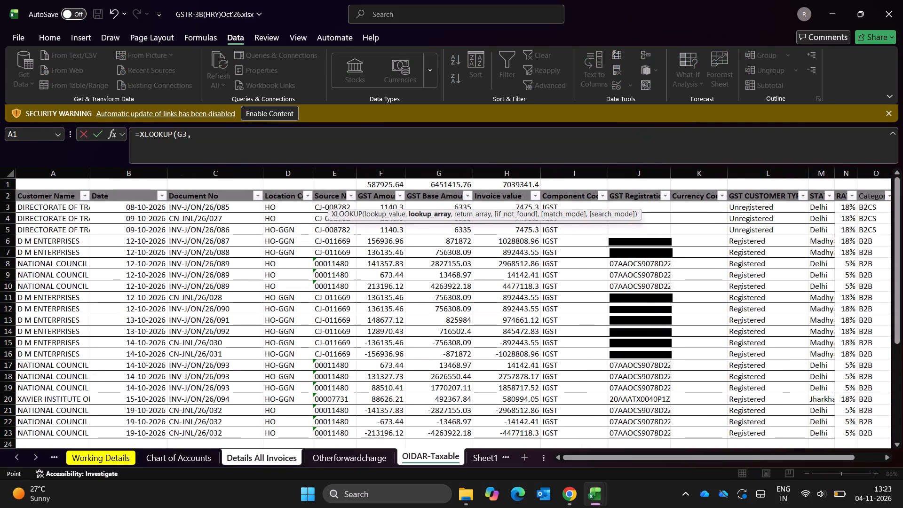
{"action": "left_click", "coordinate": [222, 175]}
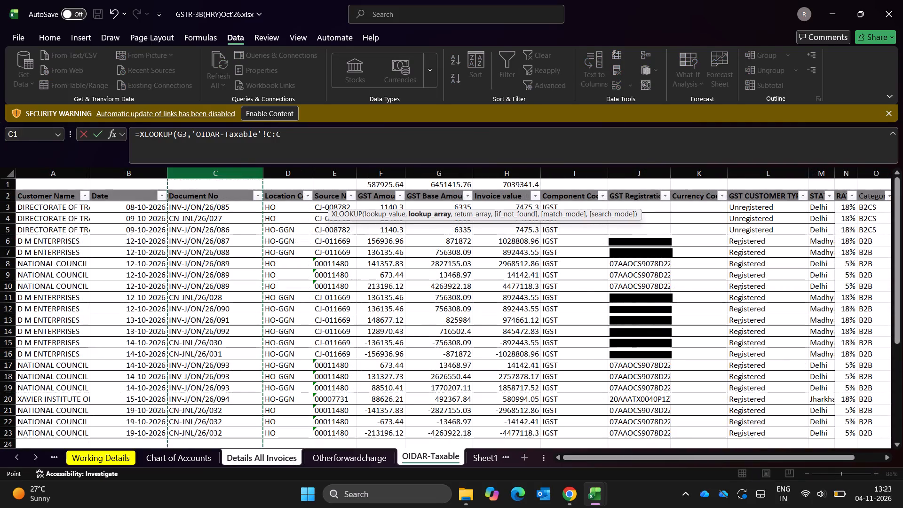
{"action": "key", "text": "comma"}
{"action": "scroll", "coordinate": [237, 241], "scroll_direction": "right", "scroll_amount": 2}
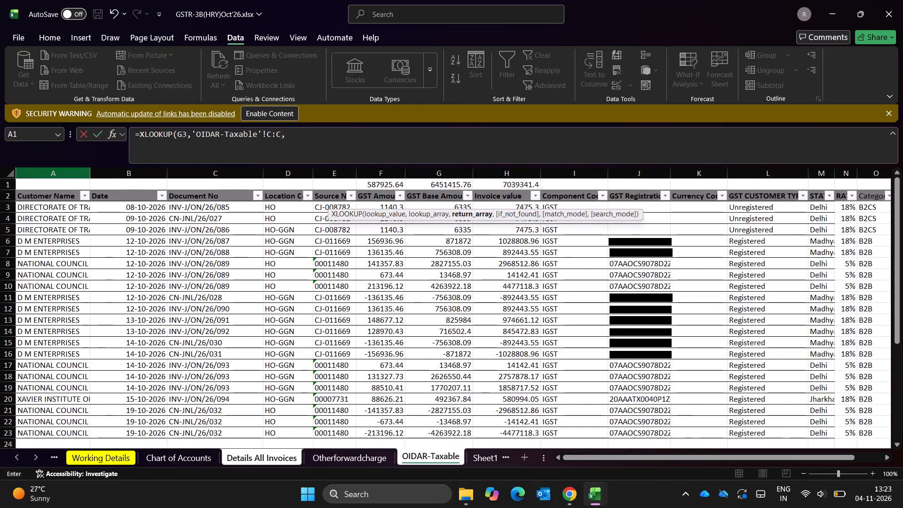
{"action": "left_click", "coordinate": [62, 175]}
{"action": "key", "text": "Return"}
{"action": "key", "text": "Up"}
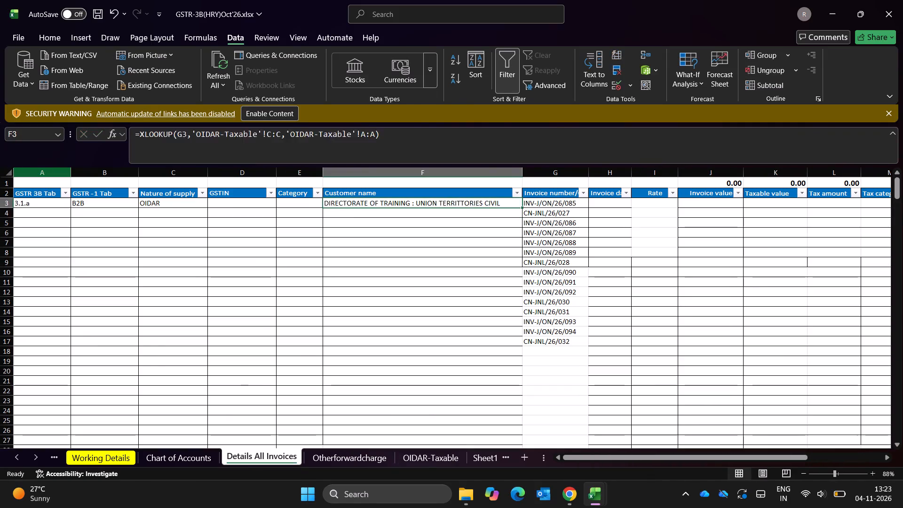
Fill the Customer name XLOOKUP from F3 down to F17, the last row with an invoice number.
{"action": "key", "text": "Right"}
{"action": "key", "text": "ctrl+Down"}
{"action": "key", "text": "Left"}
{"action": "key", "text": "ctrl+shift+Up"}
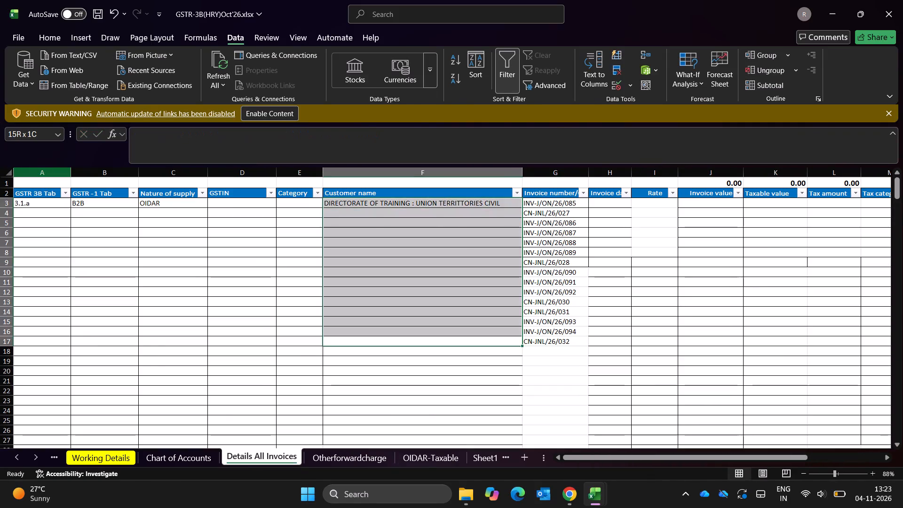
{"action": "key", "text": "ctrl+d"}
{"action": "key", "text": "ctrl+Up"}
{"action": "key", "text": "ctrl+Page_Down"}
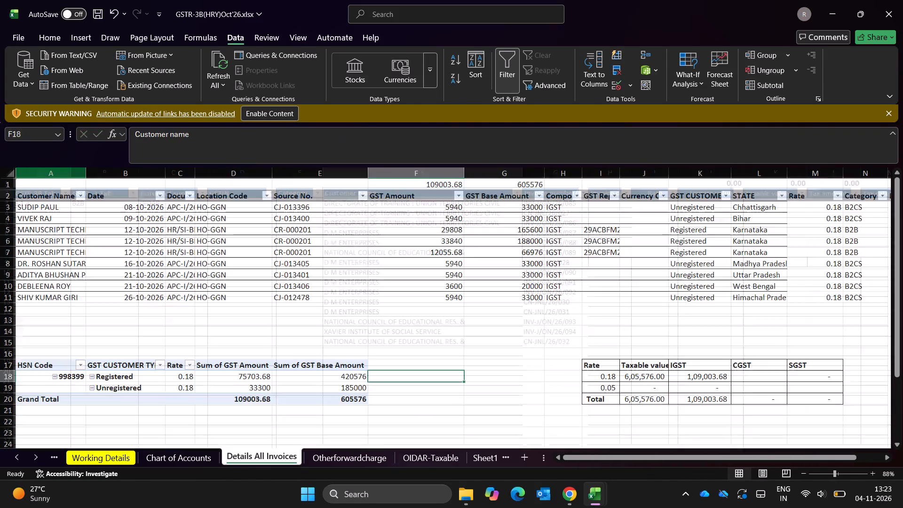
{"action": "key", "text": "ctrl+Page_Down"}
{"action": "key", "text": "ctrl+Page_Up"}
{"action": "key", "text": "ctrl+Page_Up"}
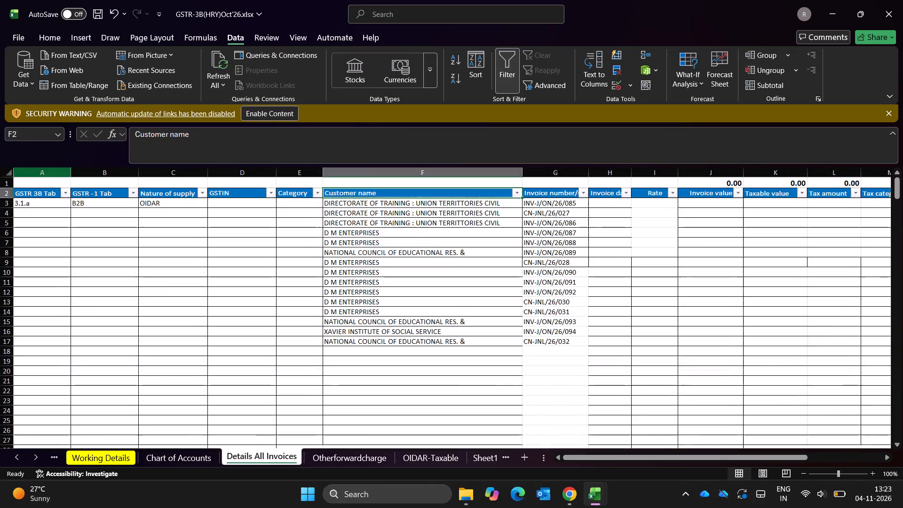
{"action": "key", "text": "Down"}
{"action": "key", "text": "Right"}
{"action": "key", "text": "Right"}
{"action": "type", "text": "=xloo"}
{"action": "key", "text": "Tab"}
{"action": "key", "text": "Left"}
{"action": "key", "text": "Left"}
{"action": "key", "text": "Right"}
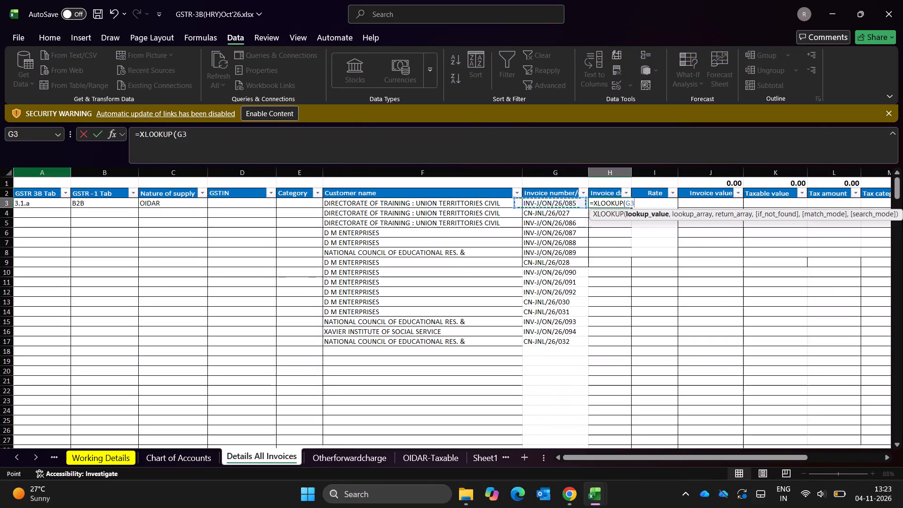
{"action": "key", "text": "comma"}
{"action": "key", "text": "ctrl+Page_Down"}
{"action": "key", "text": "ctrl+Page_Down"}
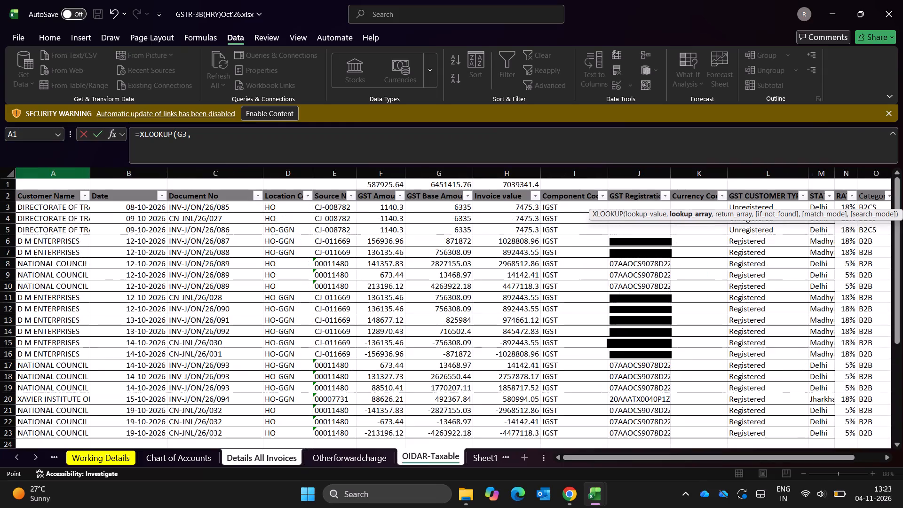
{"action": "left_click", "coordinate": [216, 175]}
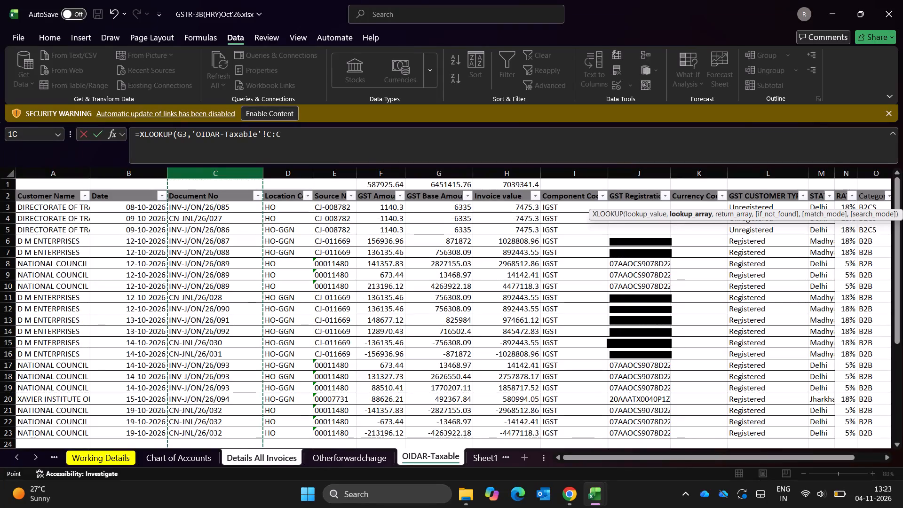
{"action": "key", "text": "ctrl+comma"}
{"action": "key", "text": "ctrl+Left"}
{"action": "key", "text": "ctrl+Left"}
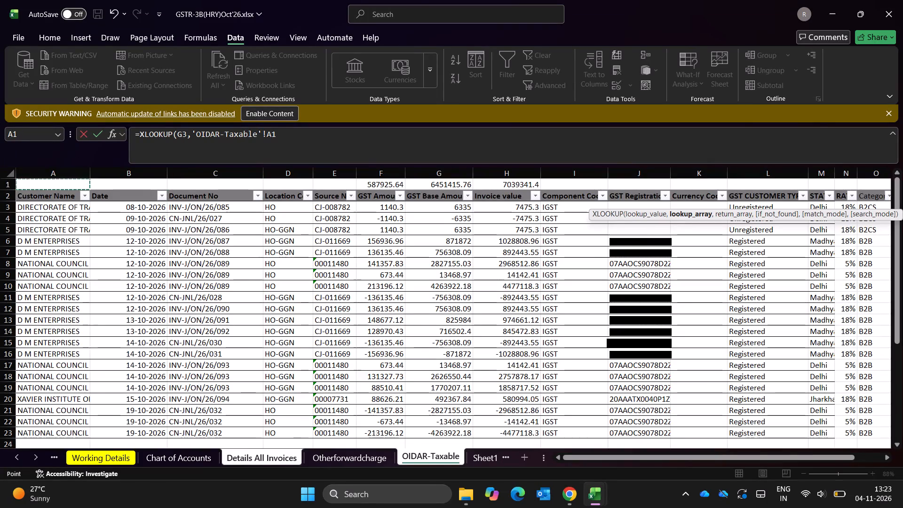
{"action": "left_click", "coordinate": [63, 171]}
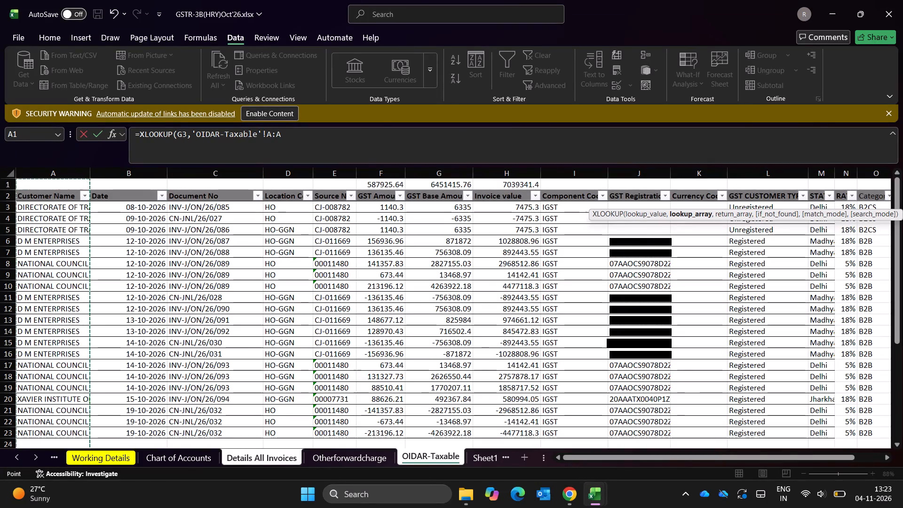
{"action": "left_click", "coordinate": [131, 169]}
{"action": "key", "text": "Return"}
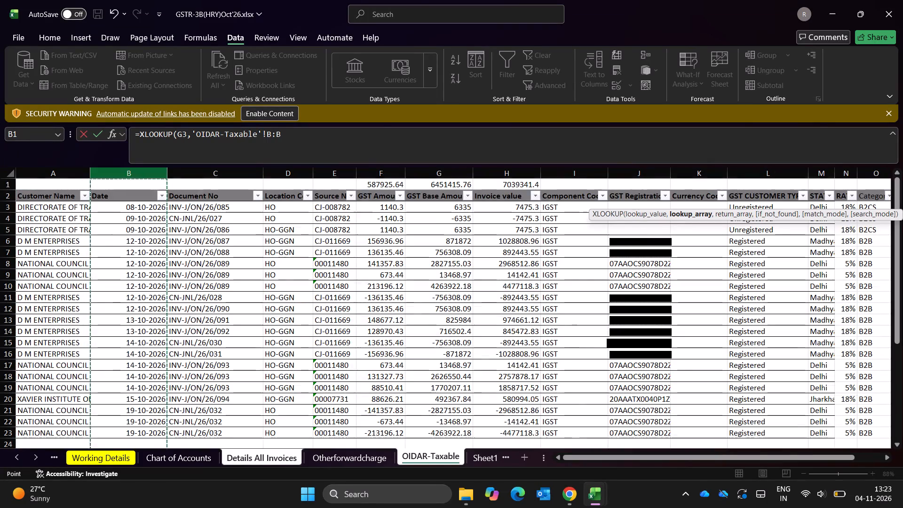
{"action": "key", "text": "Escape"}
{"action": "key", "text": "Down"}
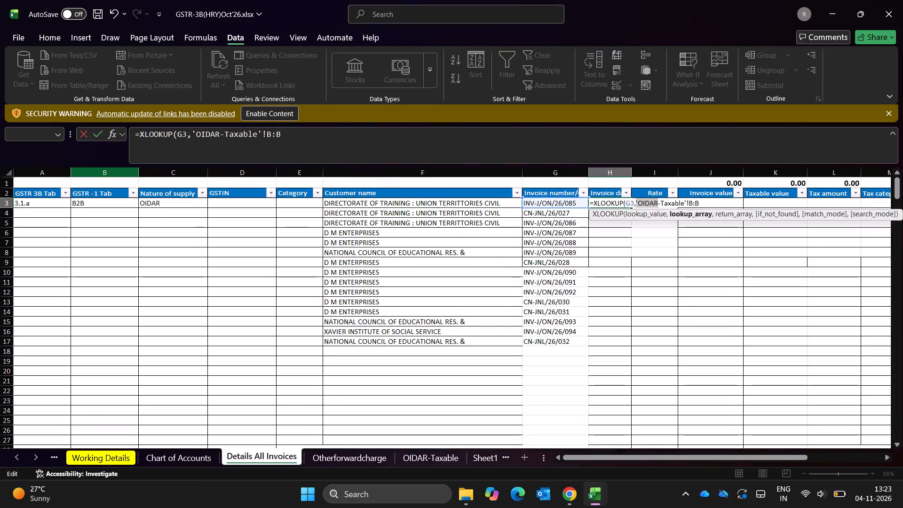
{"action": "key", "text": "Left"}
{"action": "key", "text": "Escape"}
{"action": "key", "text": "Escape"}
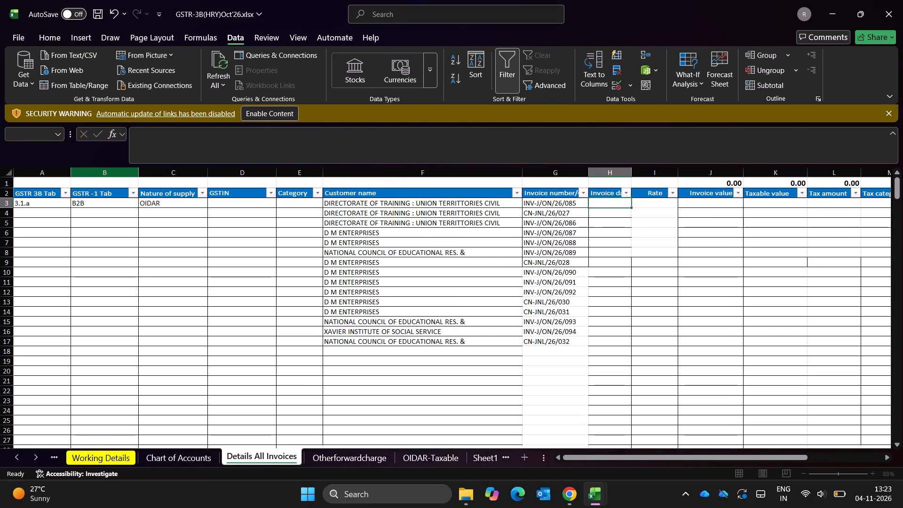
Enter an XLOOKUP in H3 matching G3 against OIDAR-Taxable column C and returning the invoice date from column B.
{"action": "key", "text": "Down"}
{"action": "key", "text": "Up"}
{"action": "type", "text": "=xloo"}
{"action": "key", "text": "Tab"}
{"action": "key", "text": "Left"}
{"action": "key", "text": "comma"}
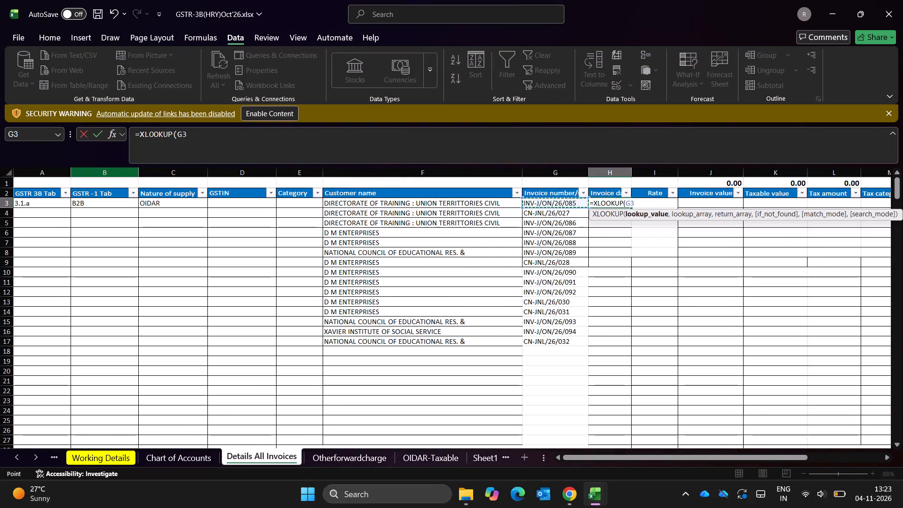
{"action": "key", "text": "ctrl+Page_Down"}
{"action": "key", "text": "ctrl+Page_Down"}
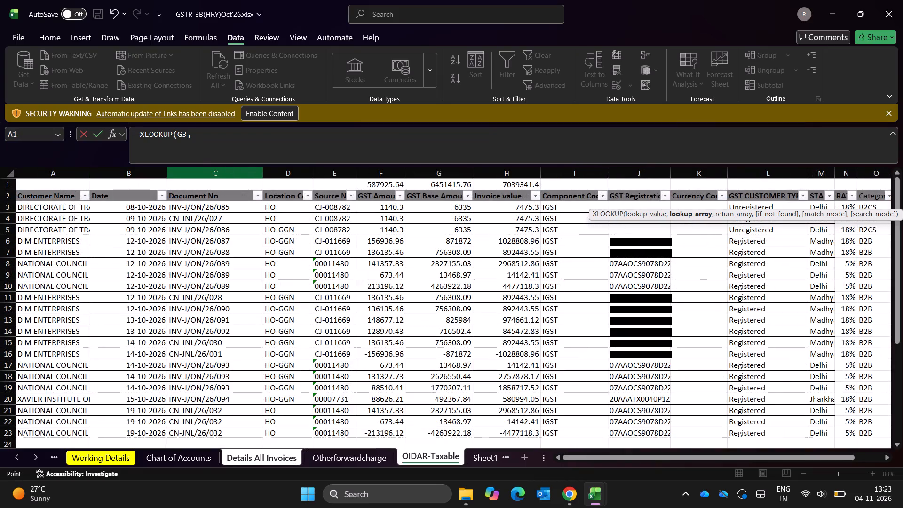
{"action": "left_click", "coordinate": [199, 174]}
{"action": "key", "text": "comma"}
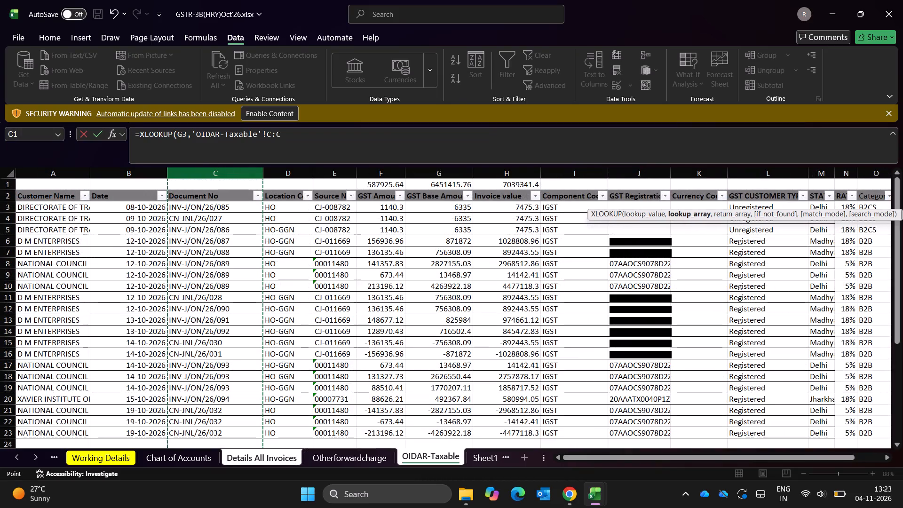
{"action": "left_click", "coordinate": [116, 177]}
{"action": "key", "text": "Return"}
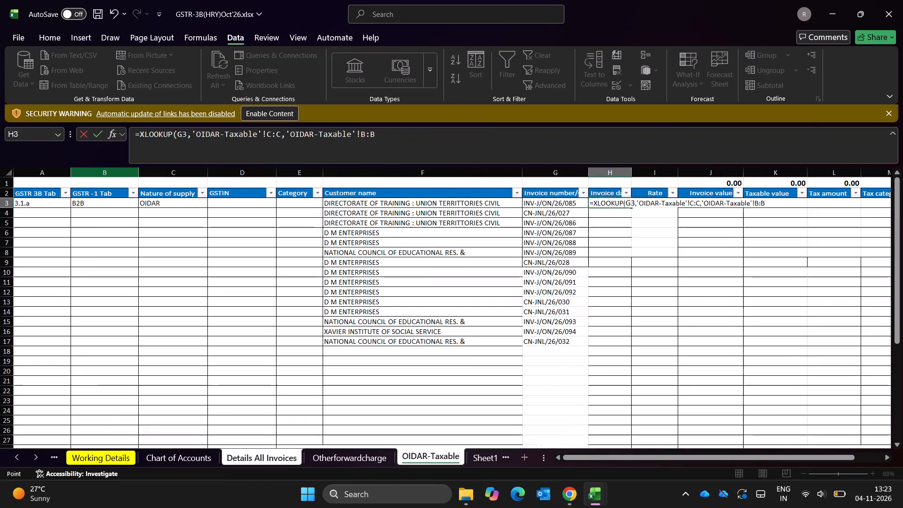
Fill the invoice date XLOOKUP from H3 down to H17.
{"action": "key", "text": "Left"}
{"action": "key", "text": "ctrl+Down"}
{"action": "key", "text": "Right"}
{"action": "key", "text": "ctrl+shift+Up"}
{"action": "key", "text": "ctrl+d"}
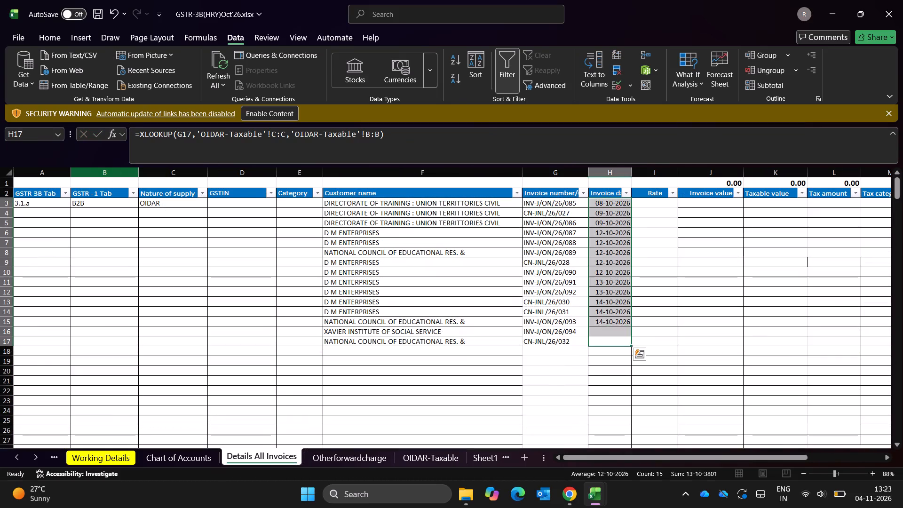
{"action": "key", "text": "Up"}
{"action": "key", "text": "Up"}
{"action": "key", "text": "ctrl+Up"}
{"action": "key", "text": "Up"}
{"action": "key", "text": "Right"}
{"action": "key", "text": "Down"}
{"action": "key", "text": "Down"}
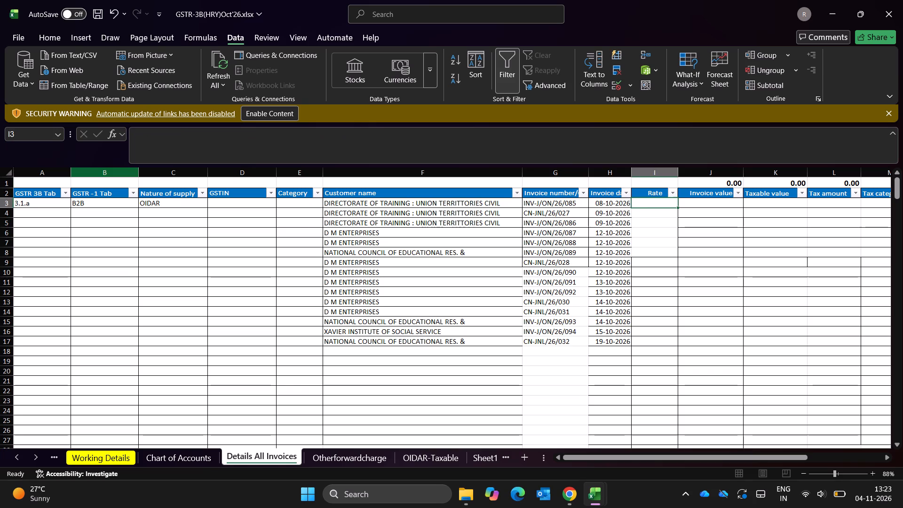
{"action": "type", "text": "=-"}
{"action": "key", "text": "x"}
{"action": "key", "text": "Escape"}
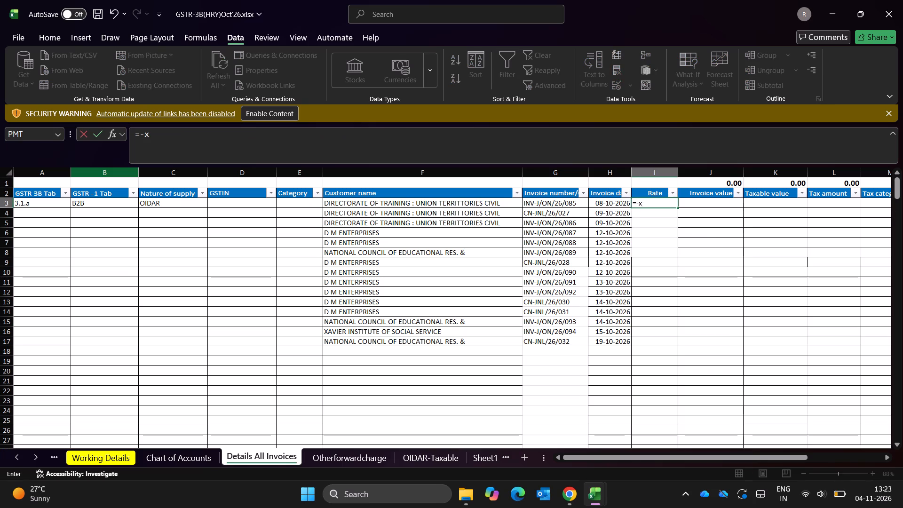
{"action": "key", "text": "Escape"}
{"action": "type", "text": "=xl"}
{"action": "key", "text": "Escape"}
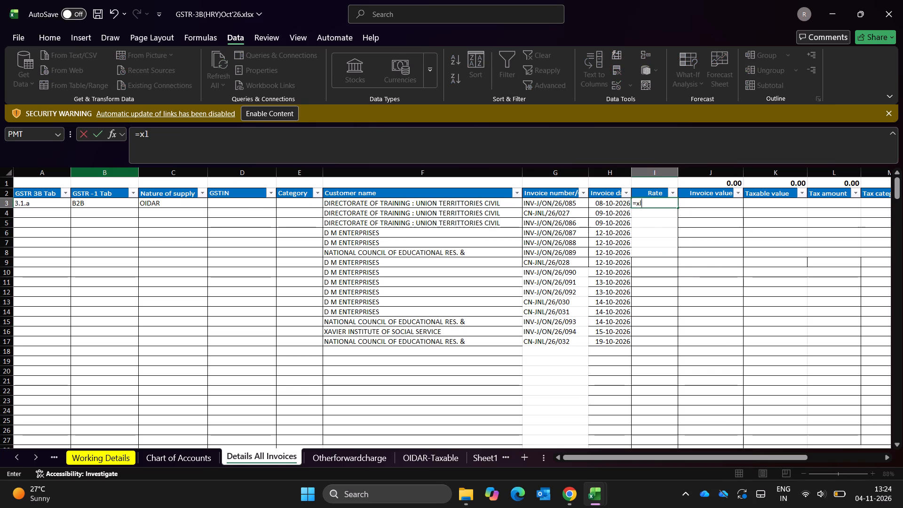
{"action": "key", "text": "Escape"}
Save the GSTR-3B workbook.
{"action": "key", "text": "ctrl+s"}
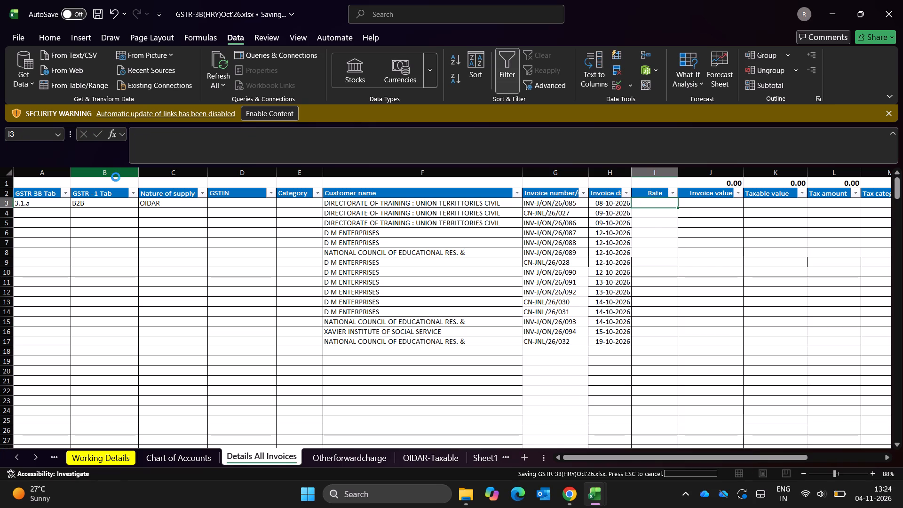